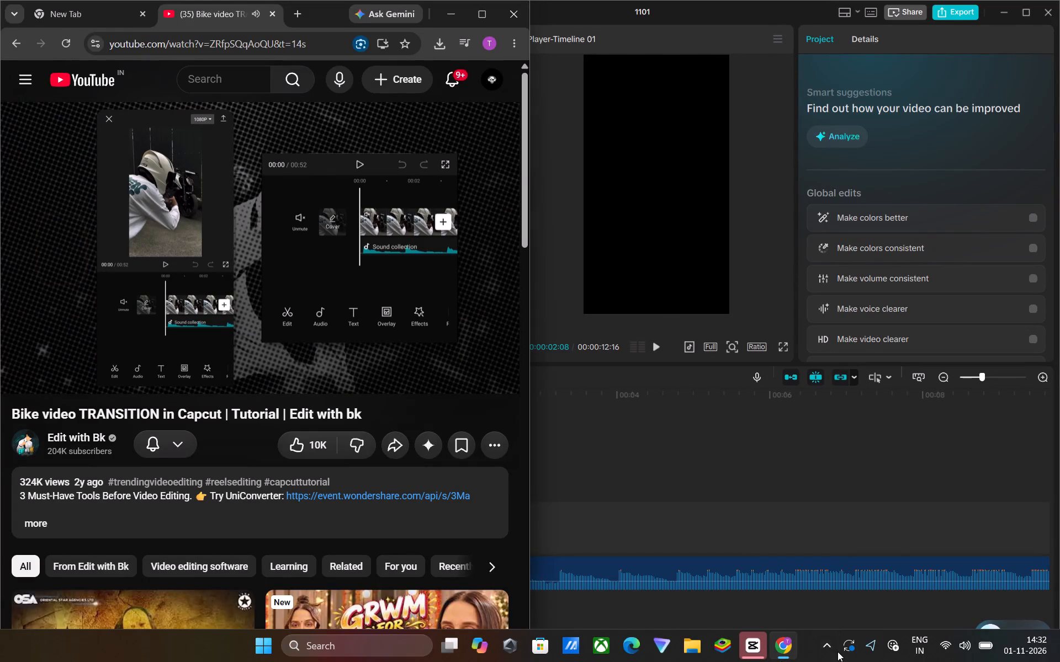
Connect Proton VPN to the fastest free server and dismiss its window.
left_click(838, 652)
left_click(802, 567)
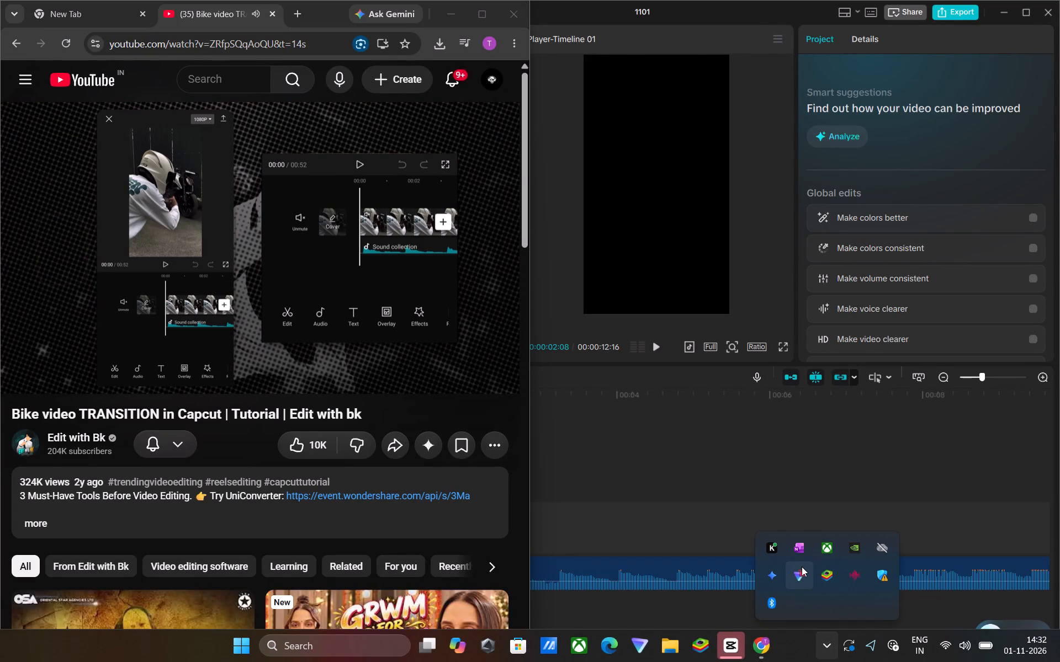
left_click(847, 425)
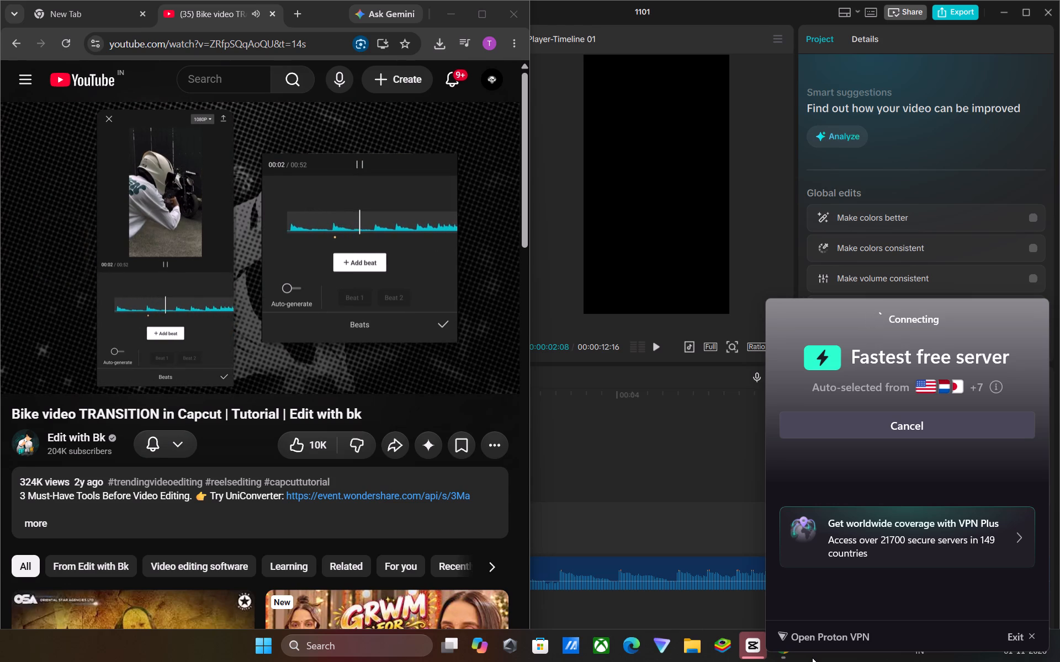
left_click(812, 658)
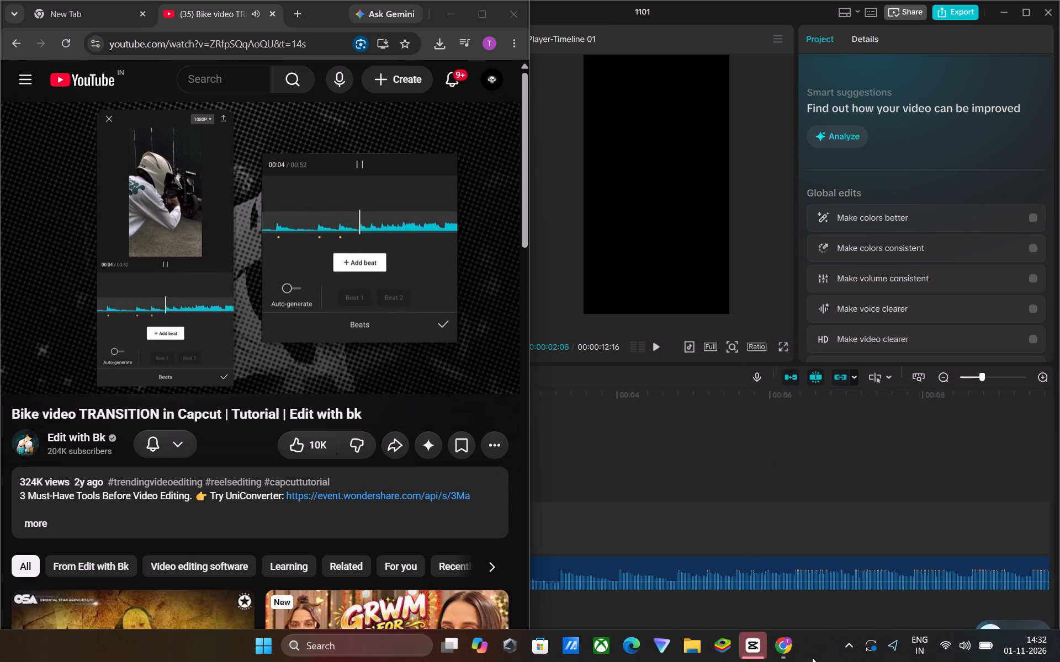
Watch the tutorial section on adding beats to the audio, pausing it once the beats are added.
left_click(367, 226)
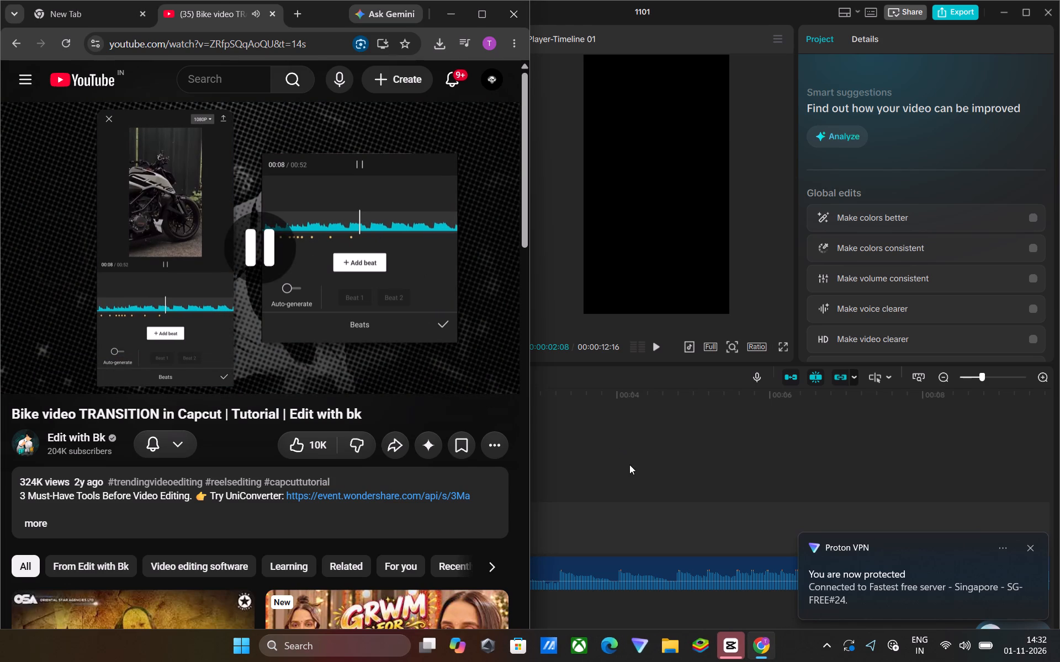
left_click(1024, 548)
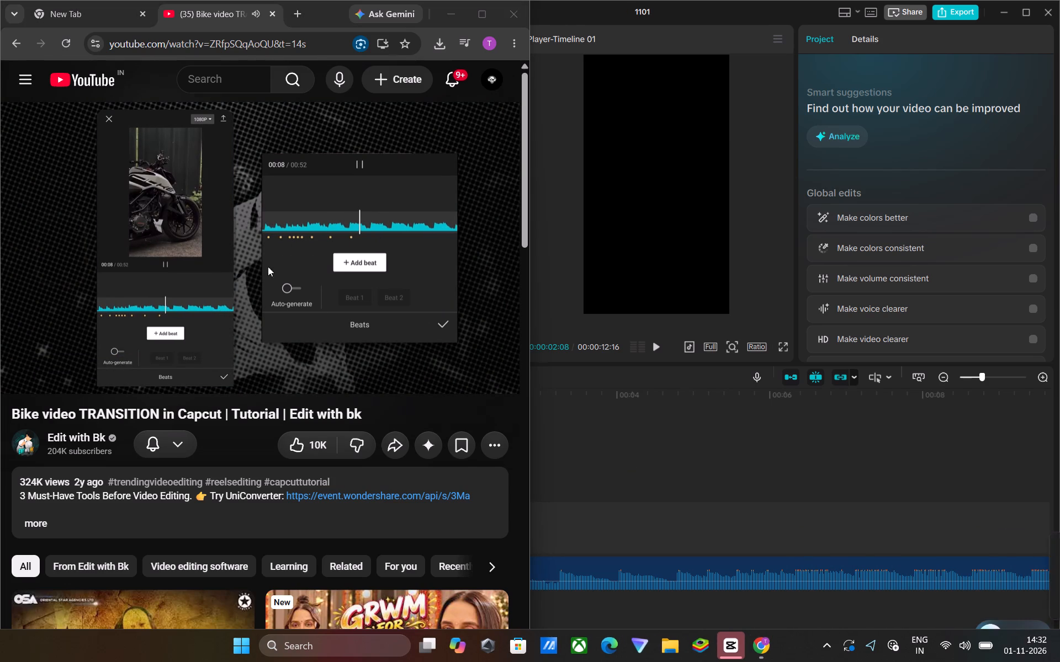
left_click(255, 246)
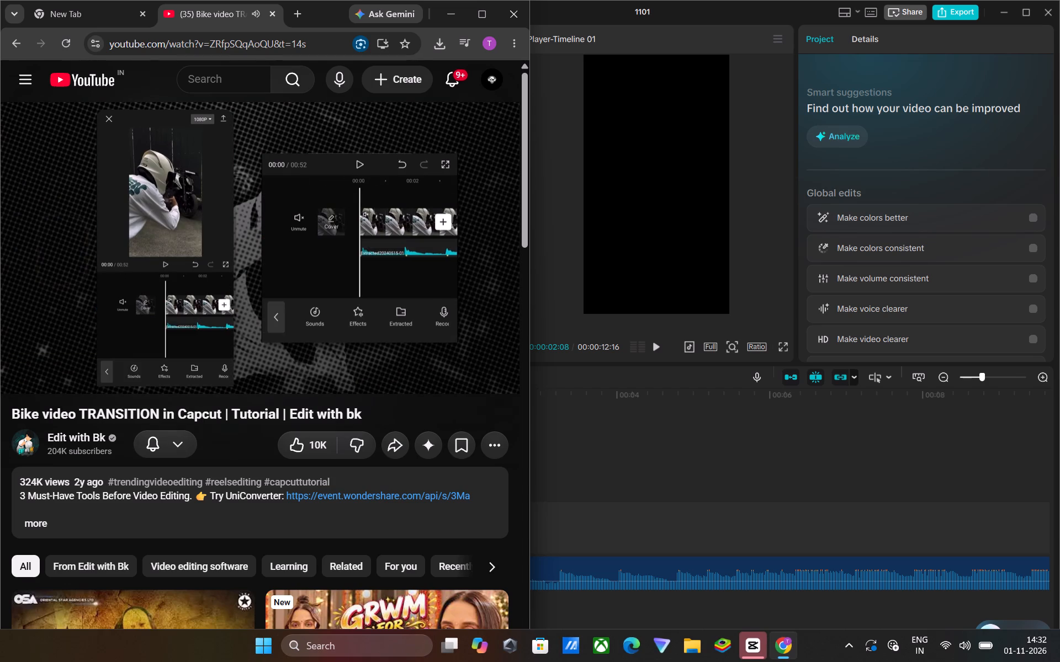
left_click(211, 289)
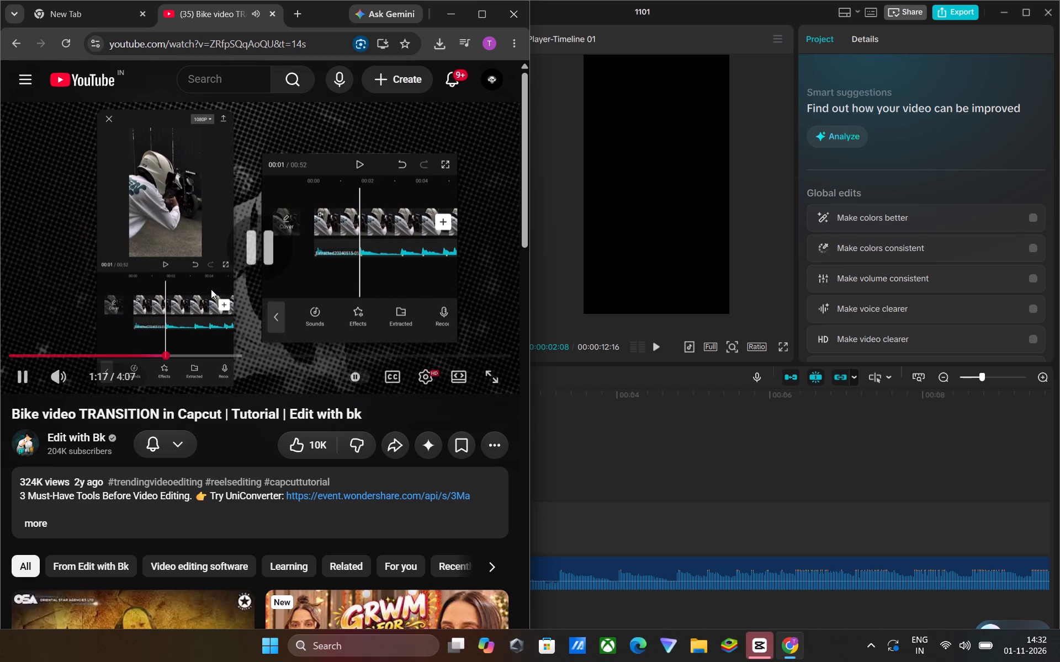
Switch to CapCut and add a timeline marker on the audio's first strong beat at 00:00:01:22.
left_click(588, 380)
left_click_drag(580, 395, 491, 421)
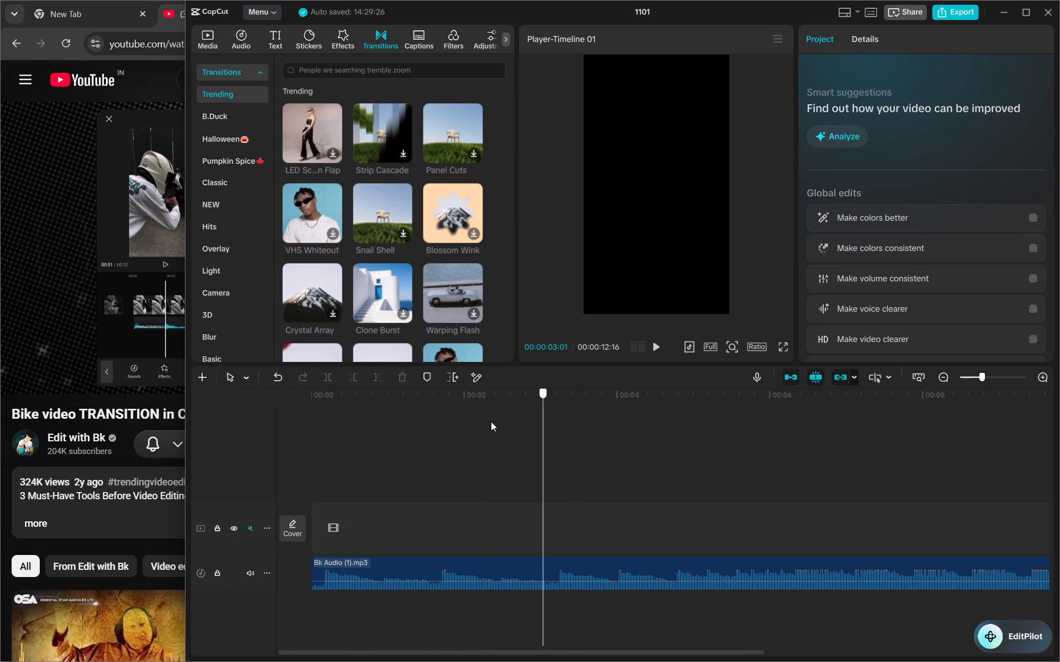
left_click_drag(491, 421, 382, 444)
key("space")
key("space")
key("space")
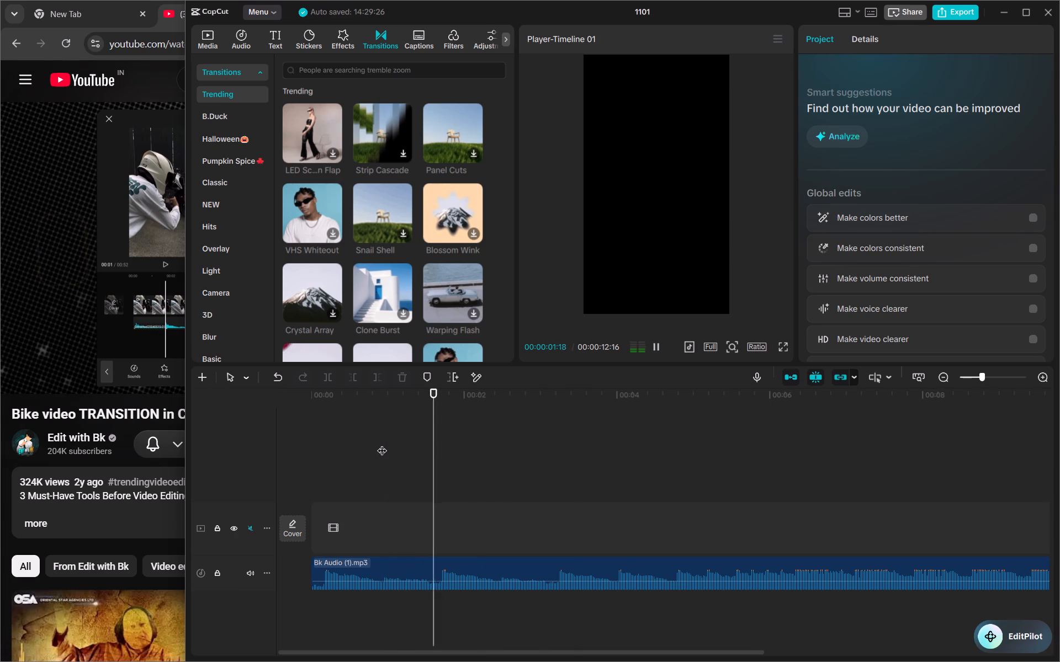
key("space")
key("Left")
key("Left")
key("Left")
key("Left")
key("Left")
key("Left")
key("Left")
key("Left")
key("Left")
key("Left")
key("Left")
key("Left")
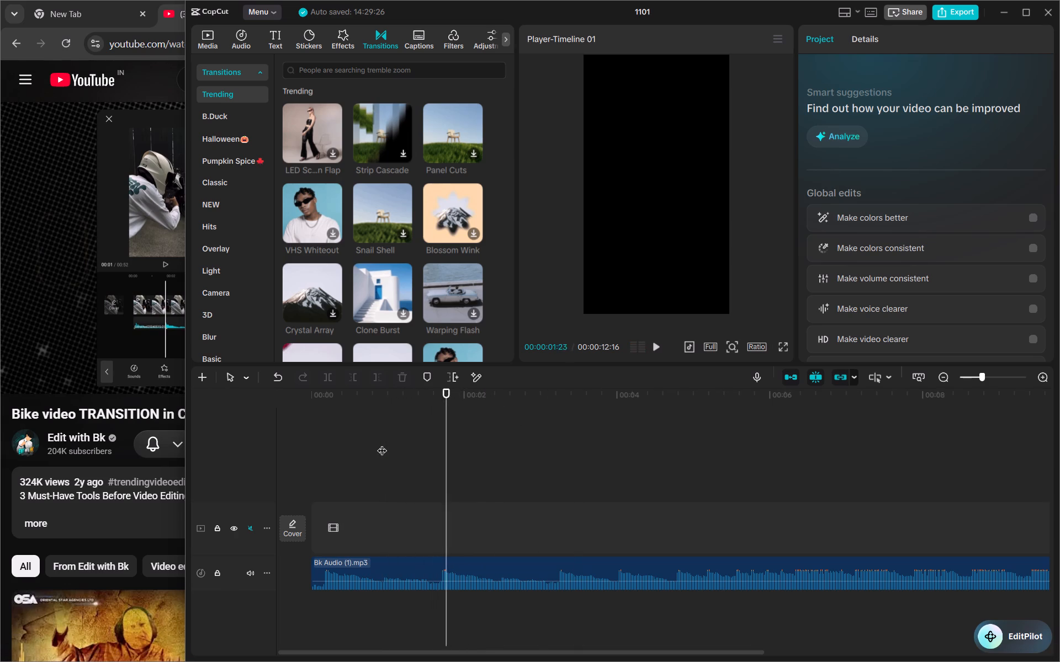
key("Right")
key("Right")
key("Right")
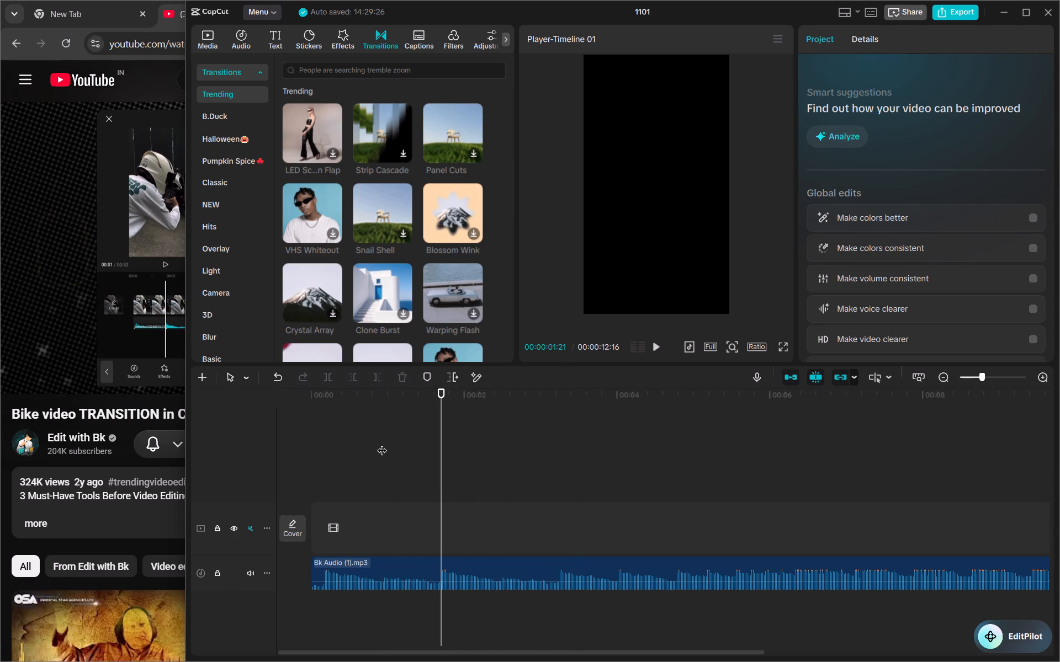
key("m")
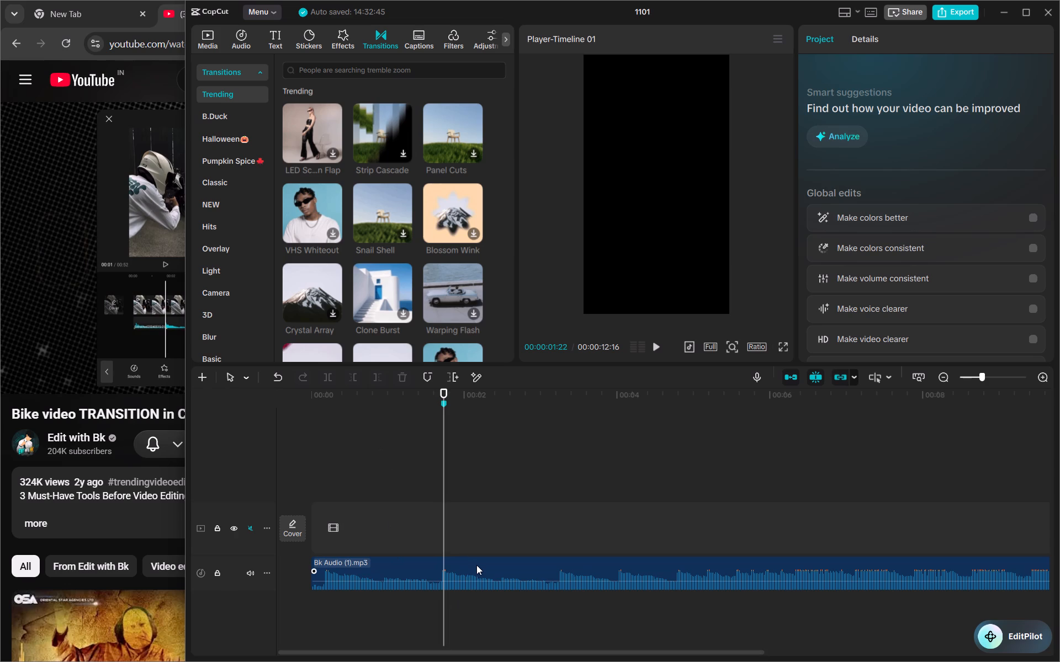
Mark the beats on the Bk Audio (1).mp3 clip: one marker at 00:00:01:22, plus 15 more during playback up to about 12 seconds.
left_click(474, 562)
key("m")
key("space")
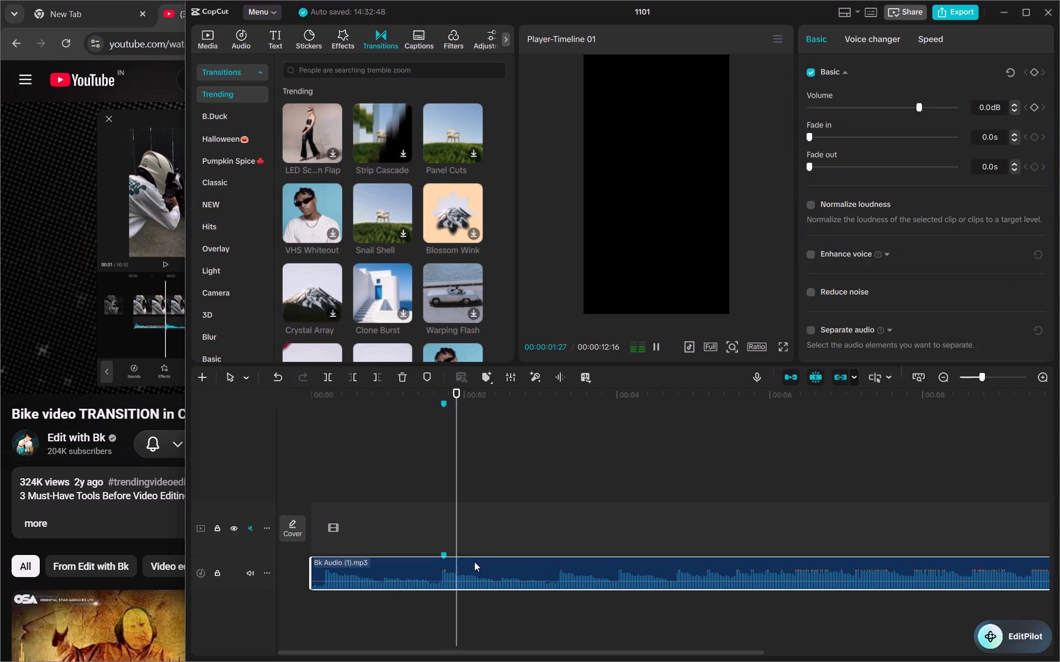
type("mmmmmmmmm")
key("m")
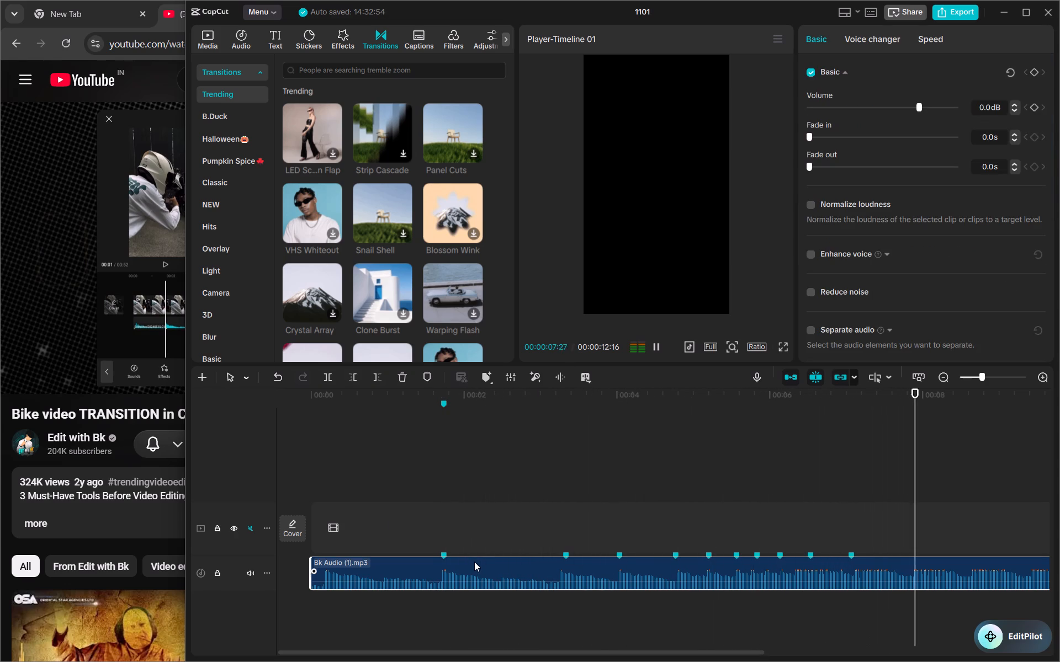
type("mm")
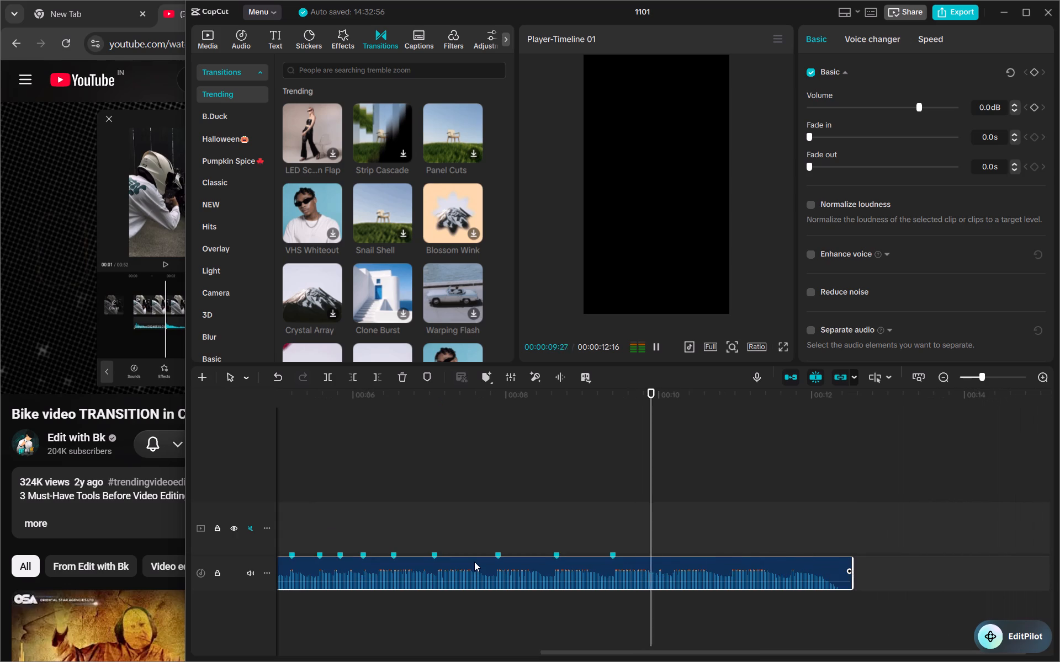
type("mm")
key("m")
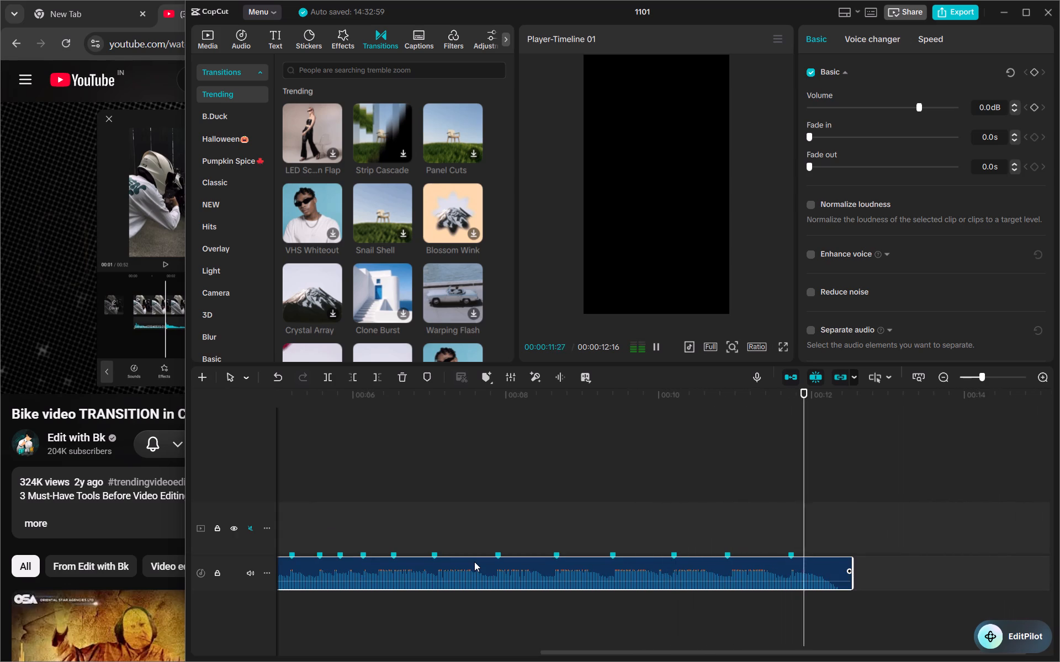
Shift the second beat marker on the audio clip slightly earlier, to 00:00:03:08, to match the waveform peak.
scroll(474, 562, "right", 1)
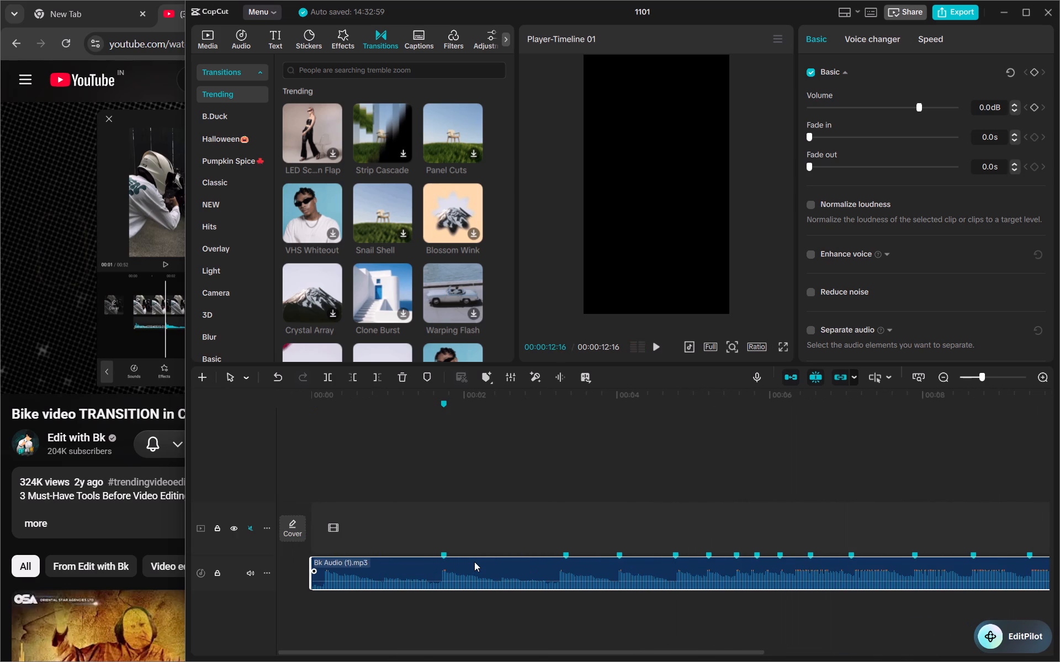
scroll(474, 562, "right", 1)
left_click(472, 408)
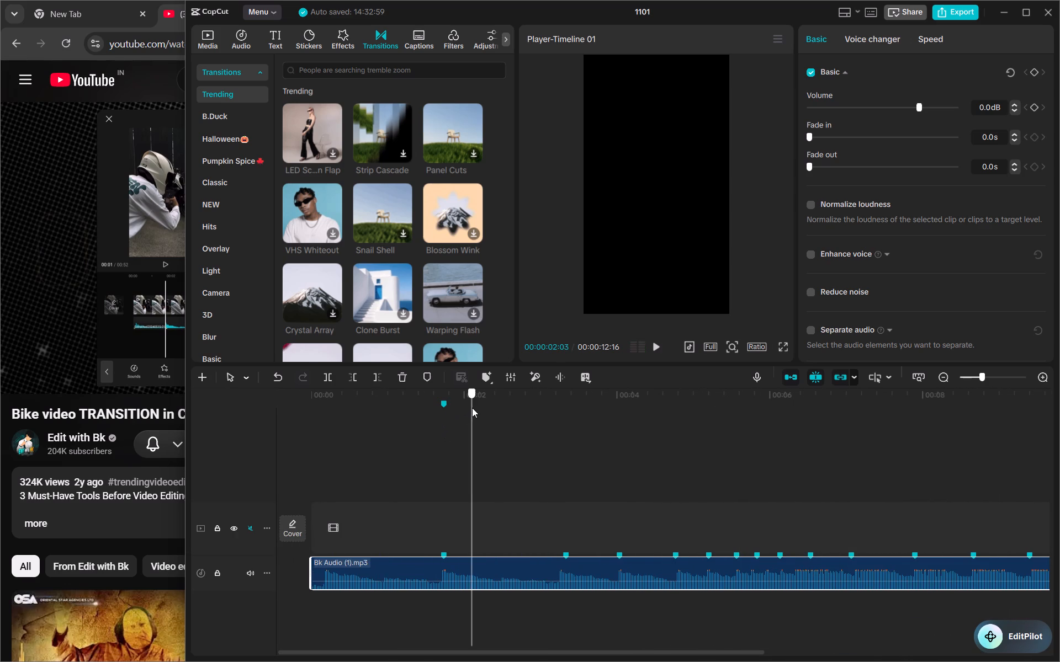
left_click_drag(472, 408, 559, 434)
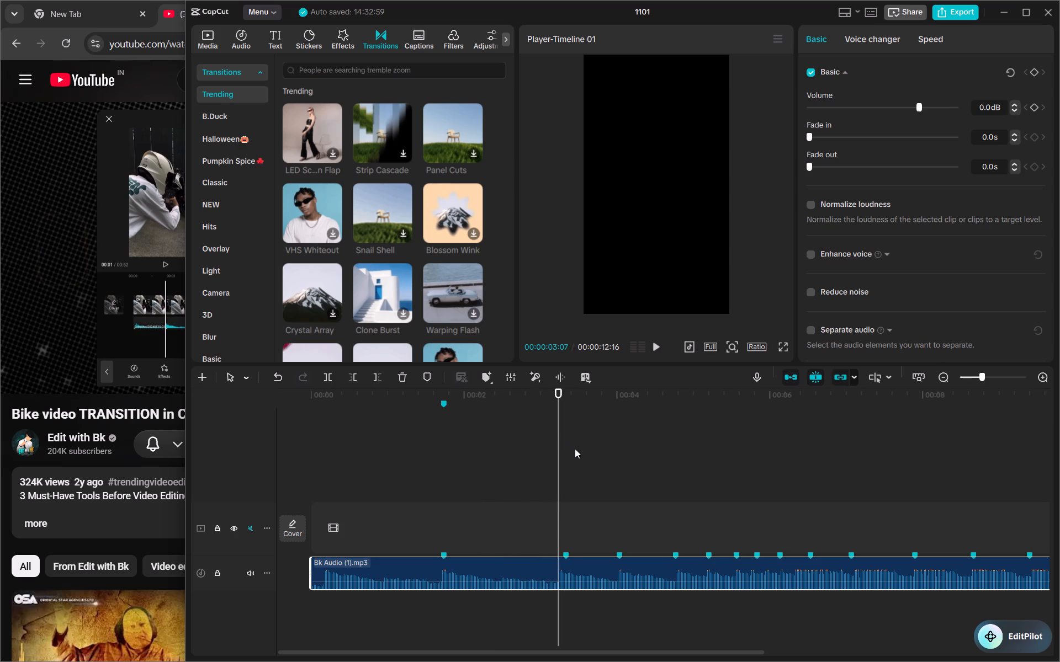
left_click_drag(568, 556, 564, 556)
left_click_drag(564, 556, 562, 556)
Move the audio clip's seventh beat marker earlier to 00:00:05:23 and the eighth to 00:00:05:29.
scroll(663, 517, "left", 1)
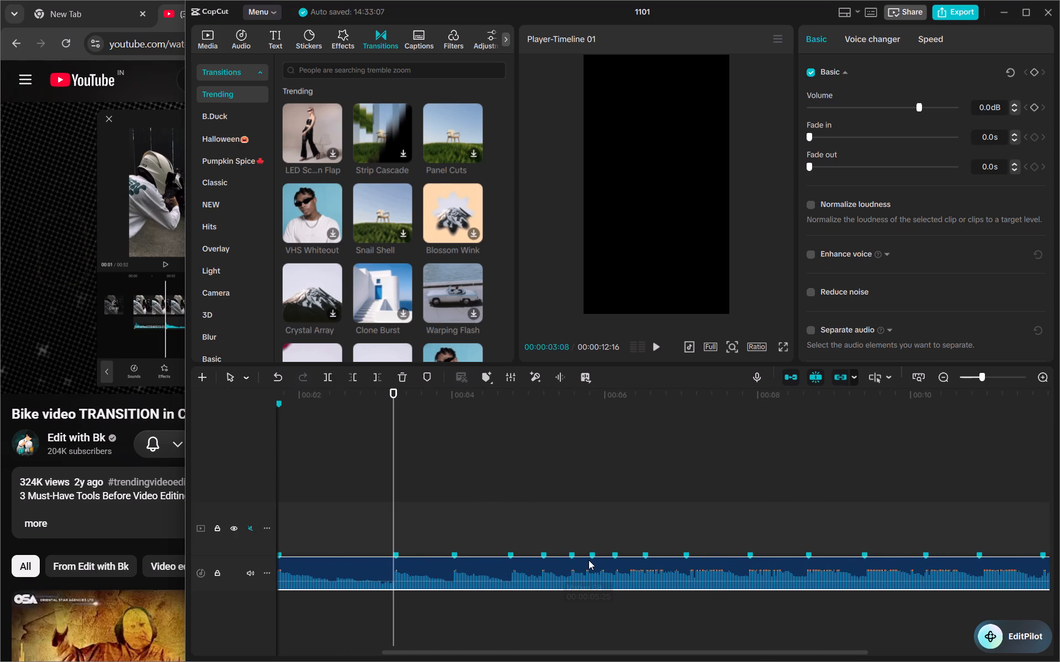
left_click_drag(591, 557, 585, 558)
left_click_drag(615, 552, 602, 552)
left_click_drag(602, 552, 601, 553)
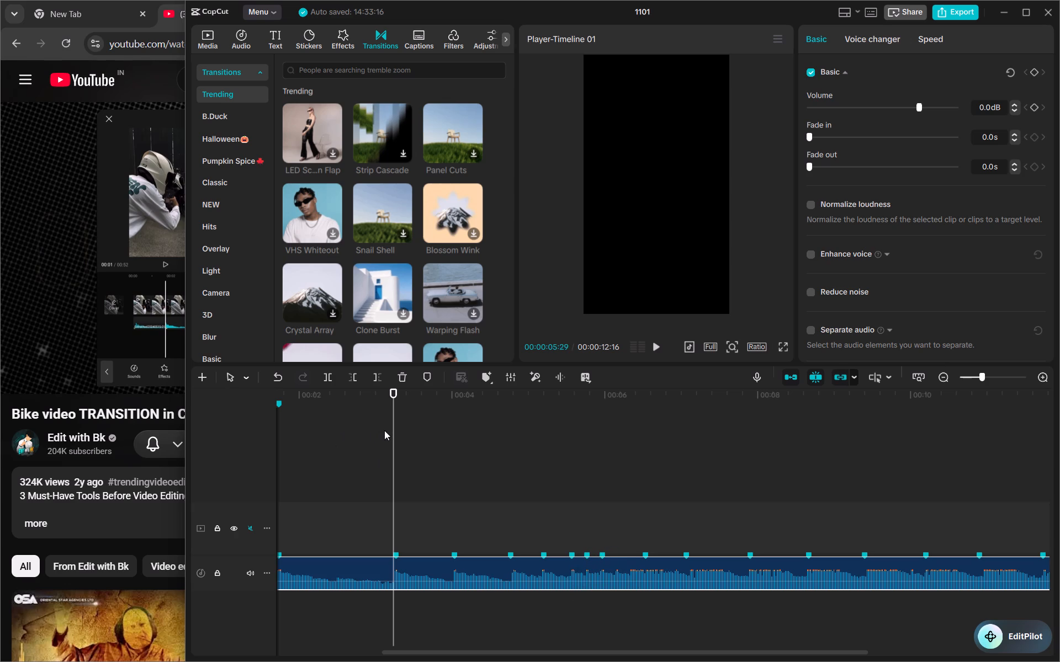
Add a marker at 00:00:06:05 on both the timeline and the Bk Audio (1).mp3 clip.
left_click(388, 431)
left_click(389, 431)
left_click_drag(389, 431, 541, 445)
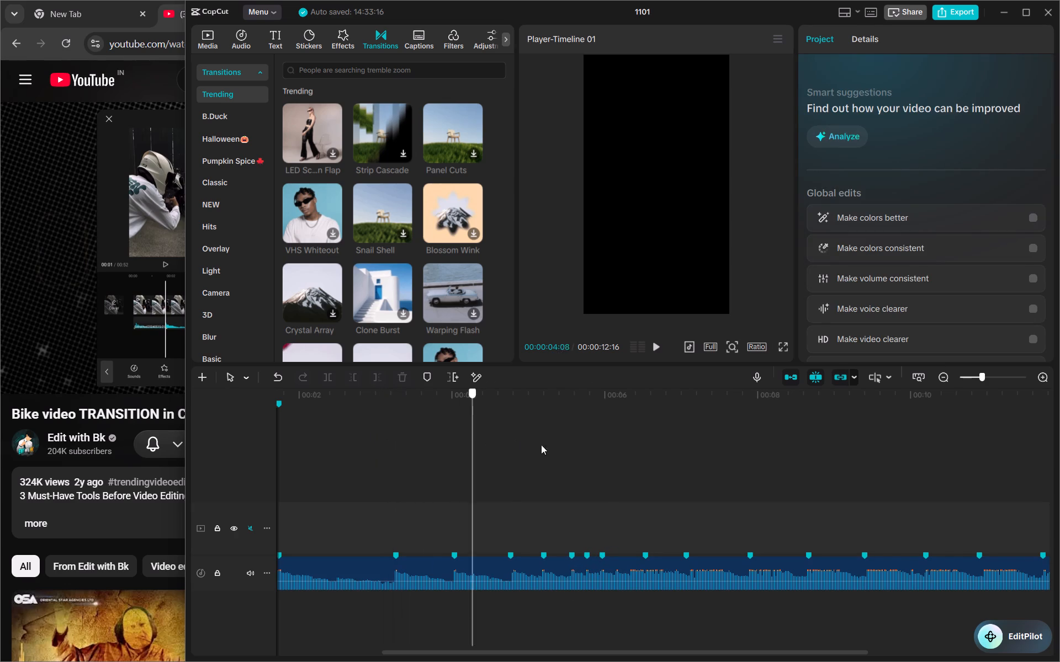
left_click_drag(541, 445, 608, 449)
key("space")
key("space")
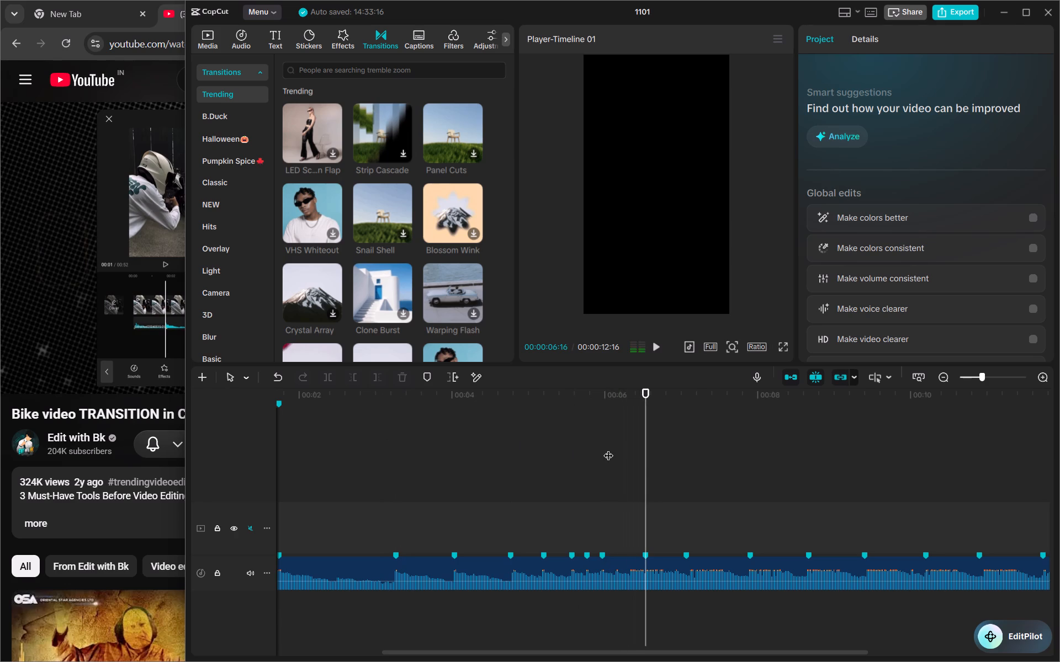
left_click_drag(651, 462, 644, 462)
left_click_drag(644, 462, 615, 476)
left_click(615, 476)
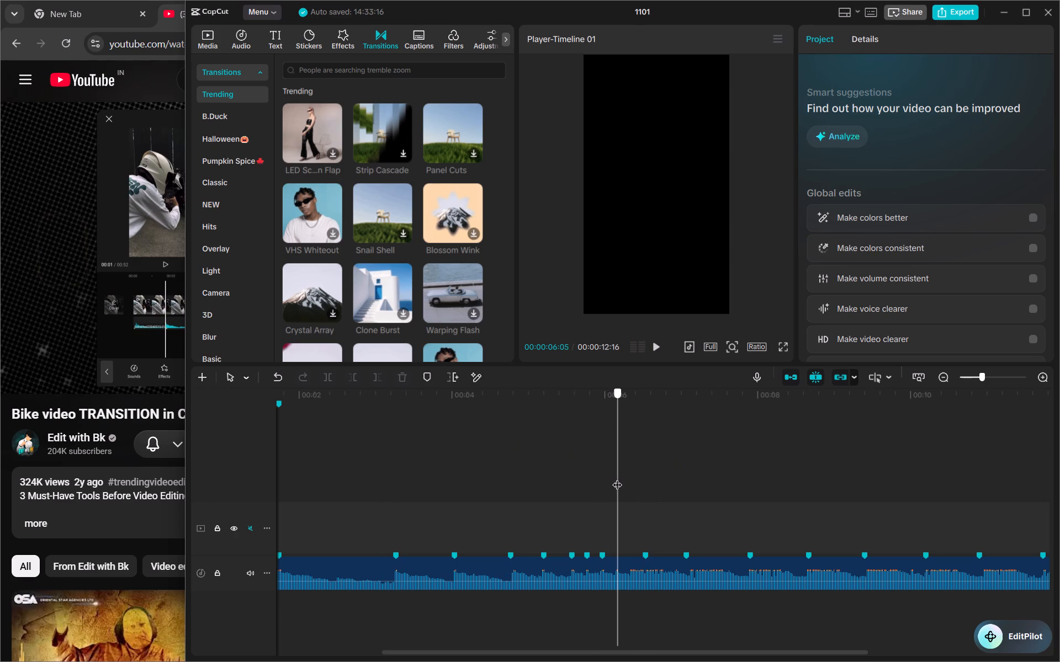
key("m")
left_click(615, 565)
key("m")
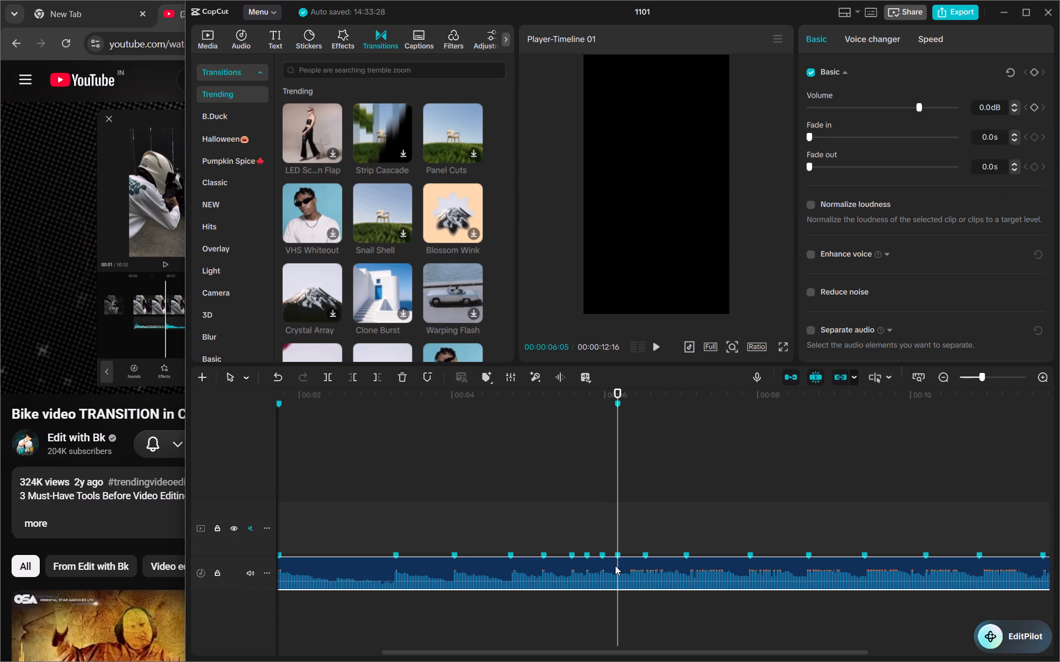
Play the audio from 00:00:06:05 to check the beat markers against the music.
left_click(462, 523)
key("space")
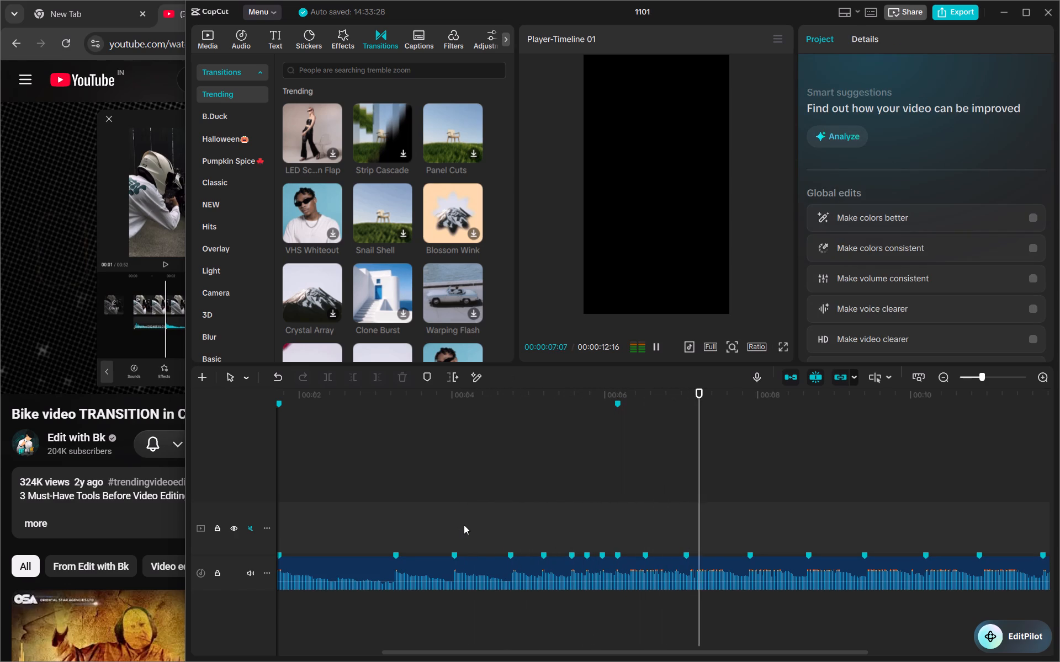
key("space")
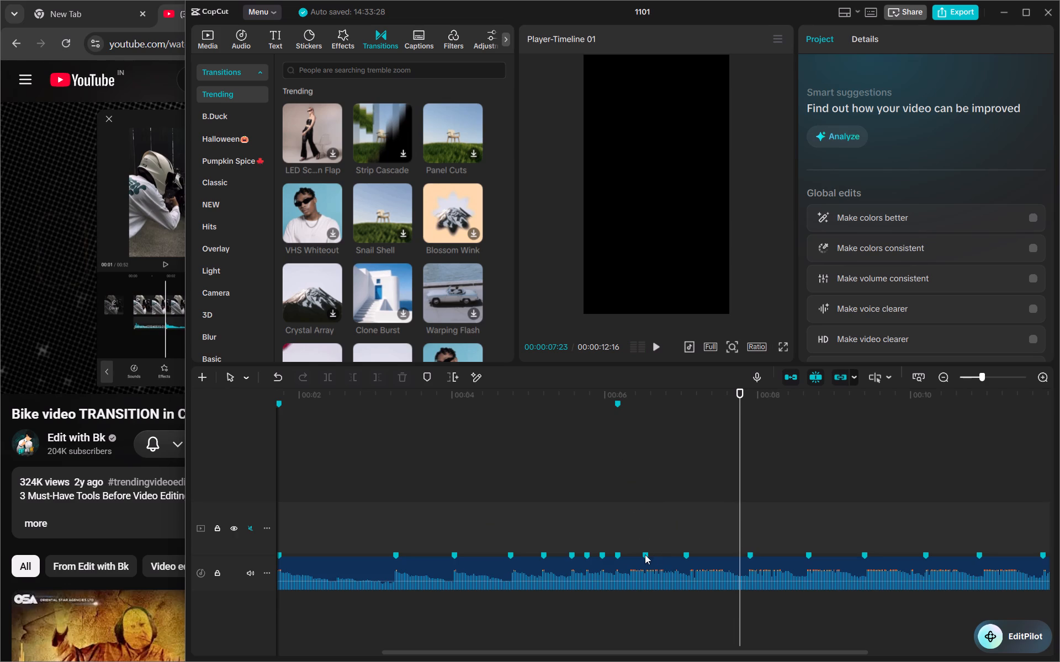
Switch to the tutorial in Chrome and rewind it 15 seconds to rewatch the beat-marking part.
left_click(778, 646)
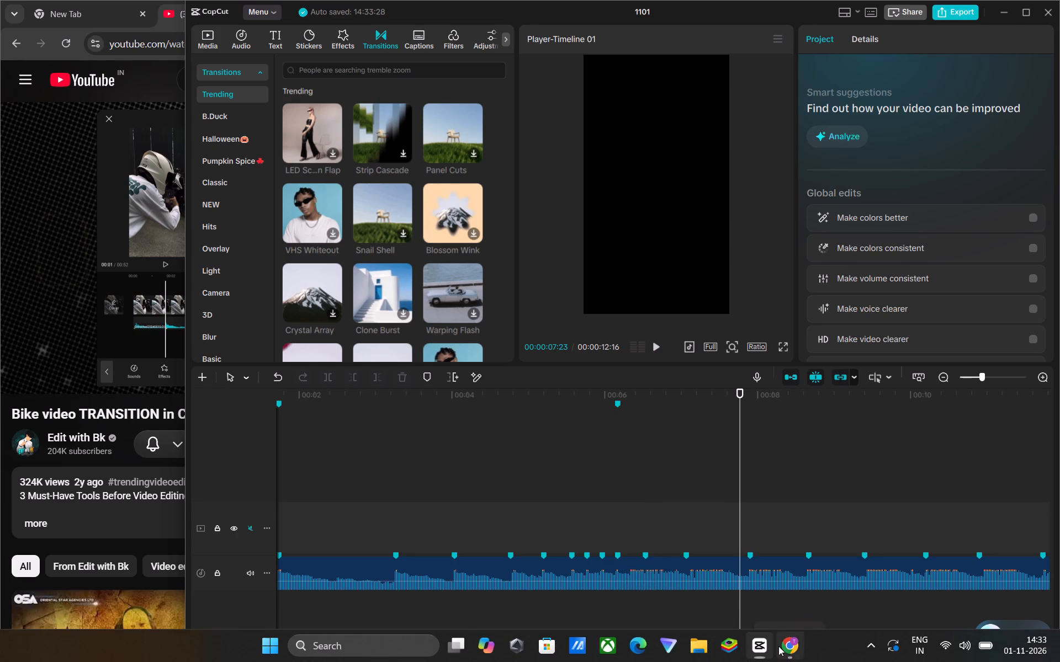
left_click(253, 290)
key("Left")
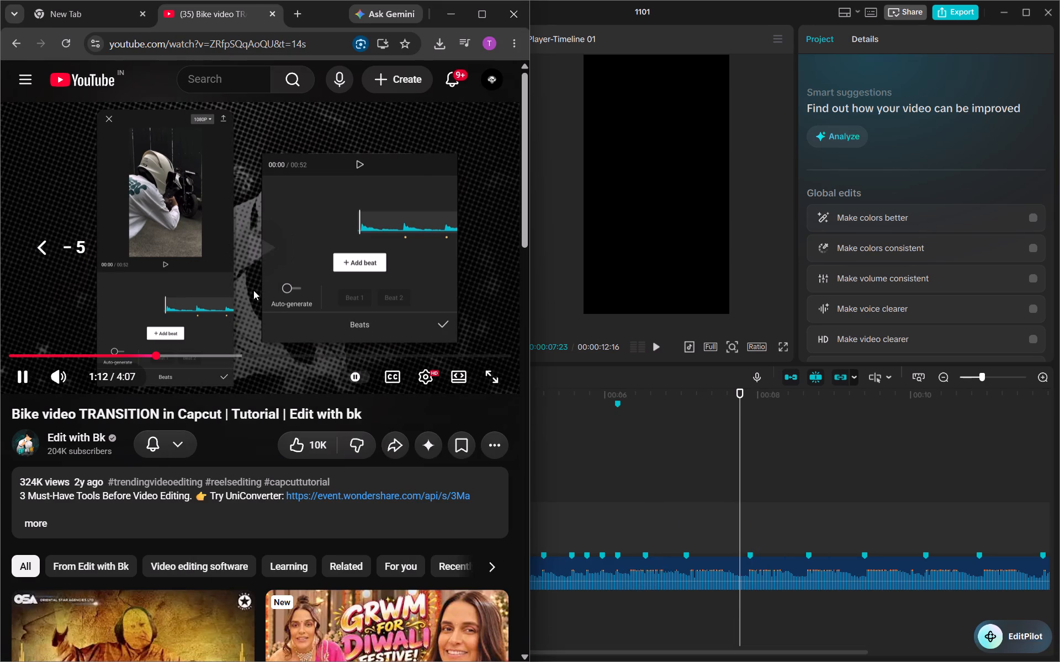
key("Left")
key("Left")
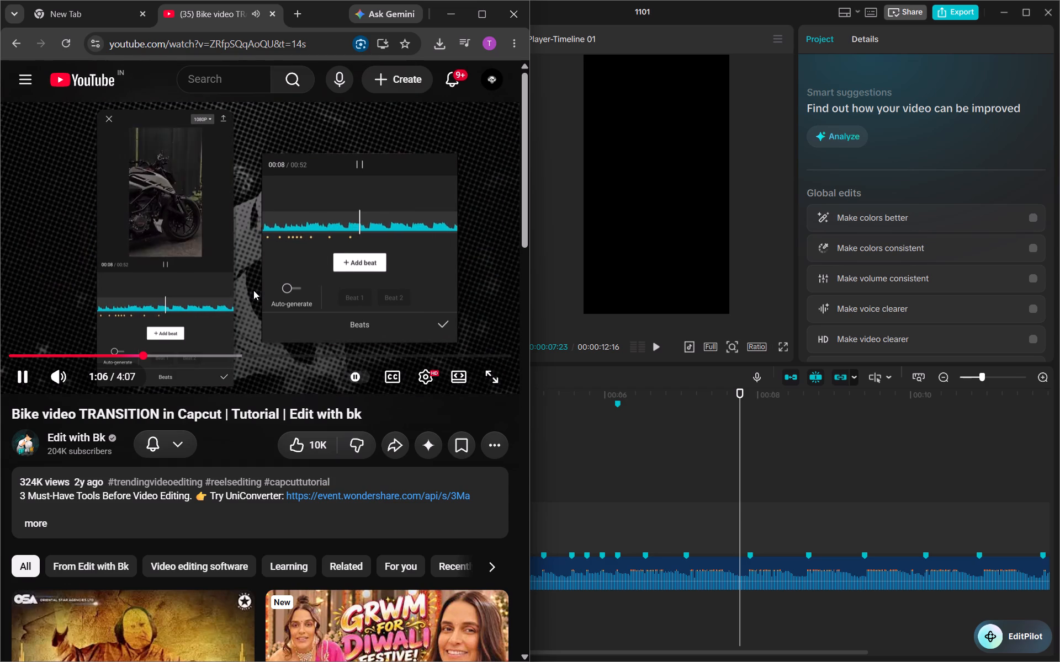
Pause the tutorial and play the rest of the Bk Audio track in CapCut to check the remaining beat markers.
key("space")
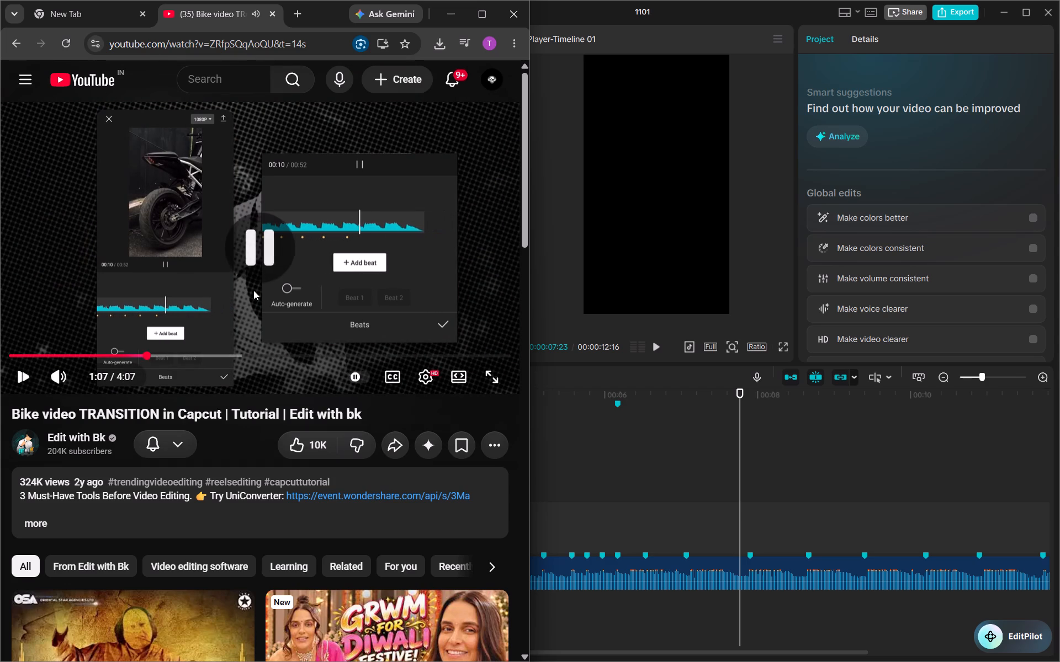
left_click_drag(742, 451, 723, 454)
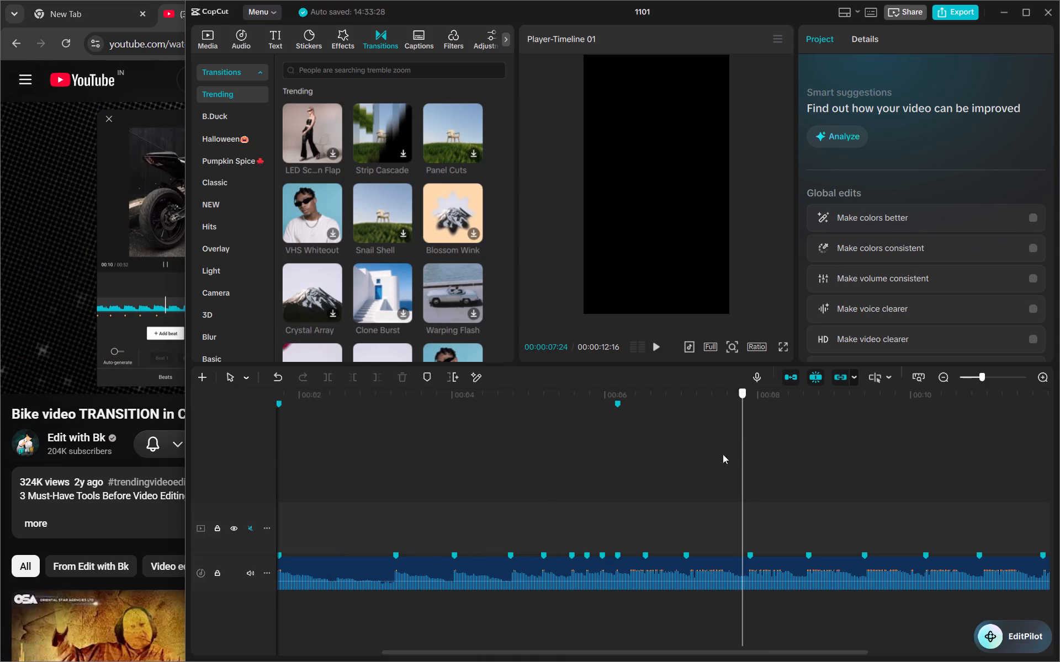
left_click_drag(723, 454, 516, 454)
key("space")
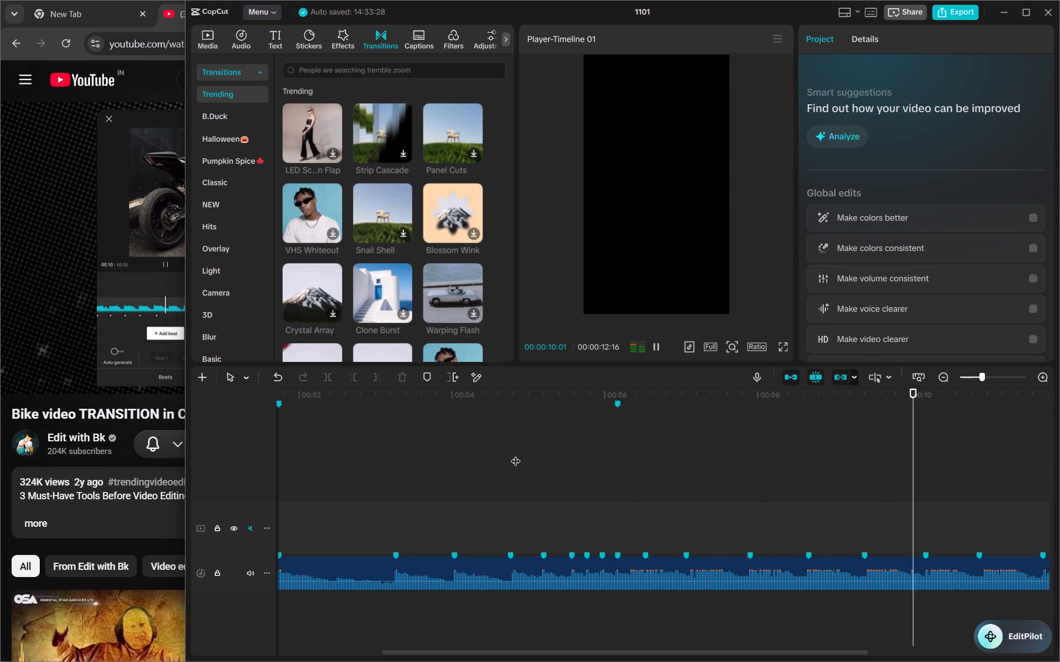
key("space")
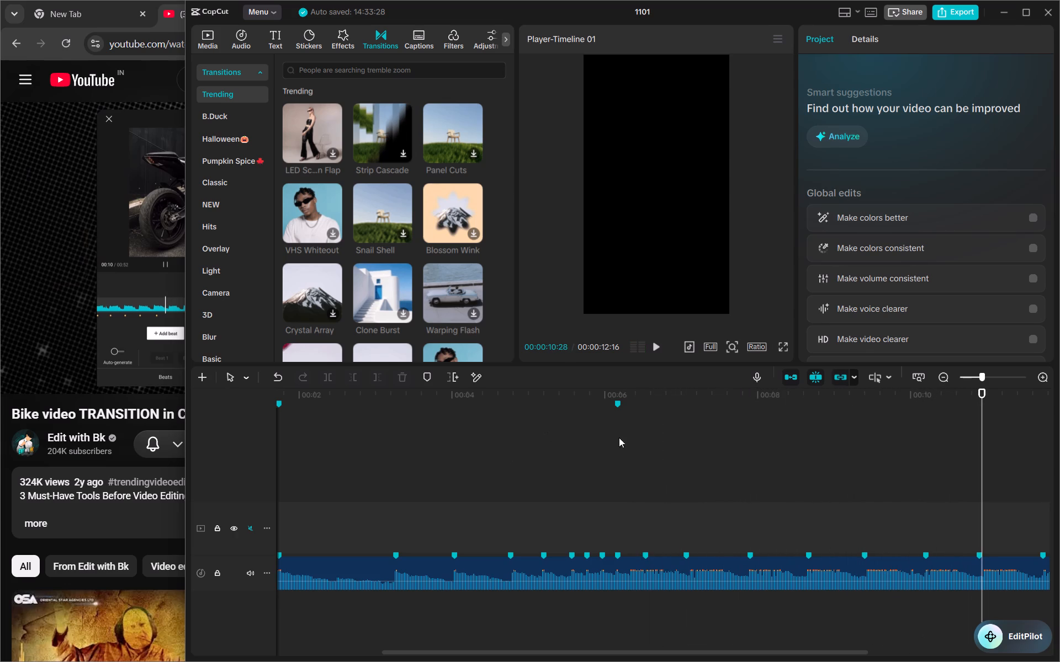
key("space")
key("space")
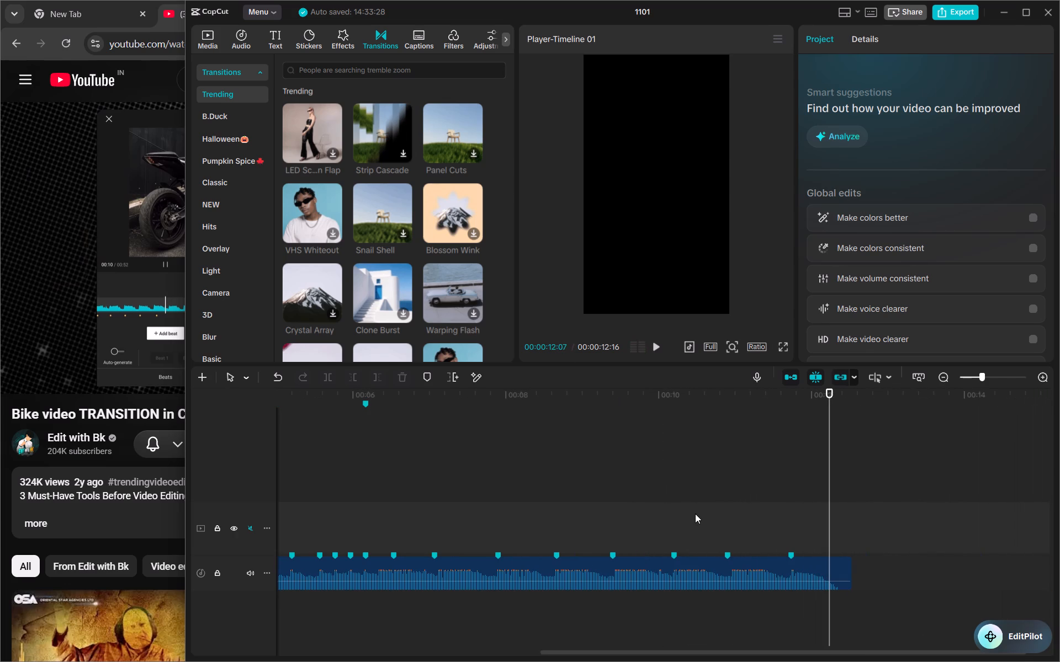
Nudge the audio clip's Marker 11 slightly later and move the marker before it earlier to 00:00:06:13.
scroll(695, 514, "right", 1)
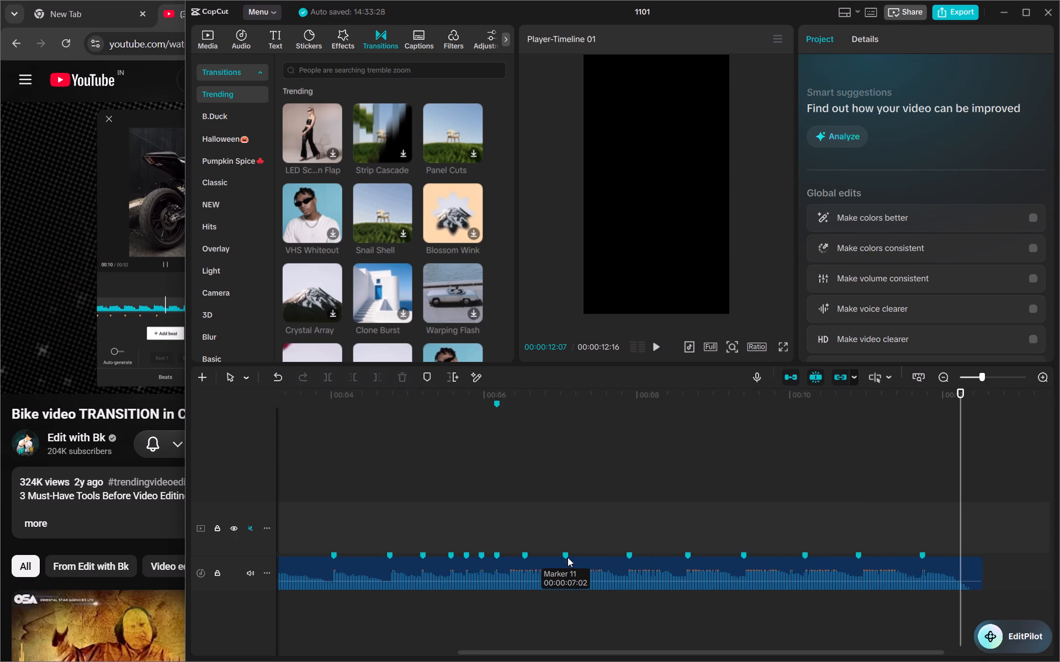
left_click(568, 557)
left_click_drag(524, 556, 514, 556)
left_click(514, 556)
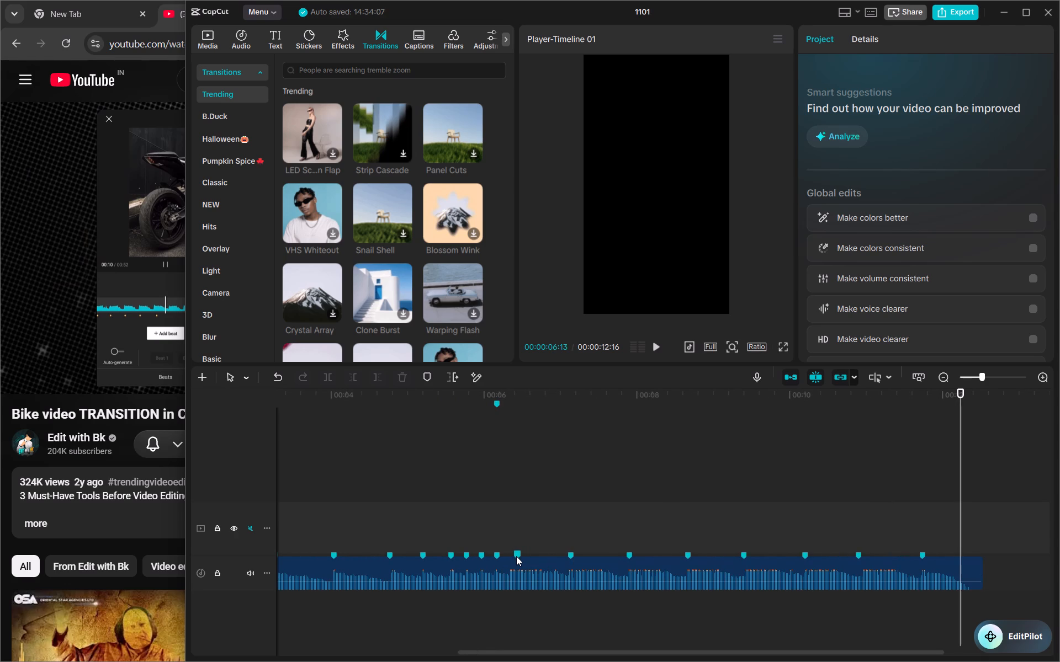
scroll(516, 556, "right", 3)
left_click(545, 414)
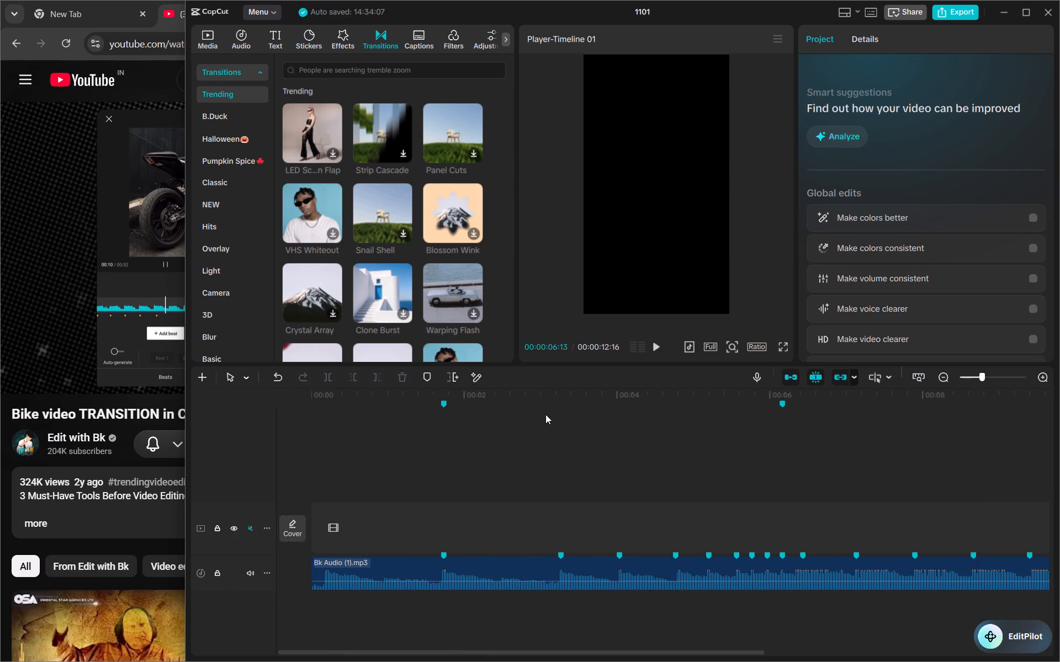
left_click(545, 414)
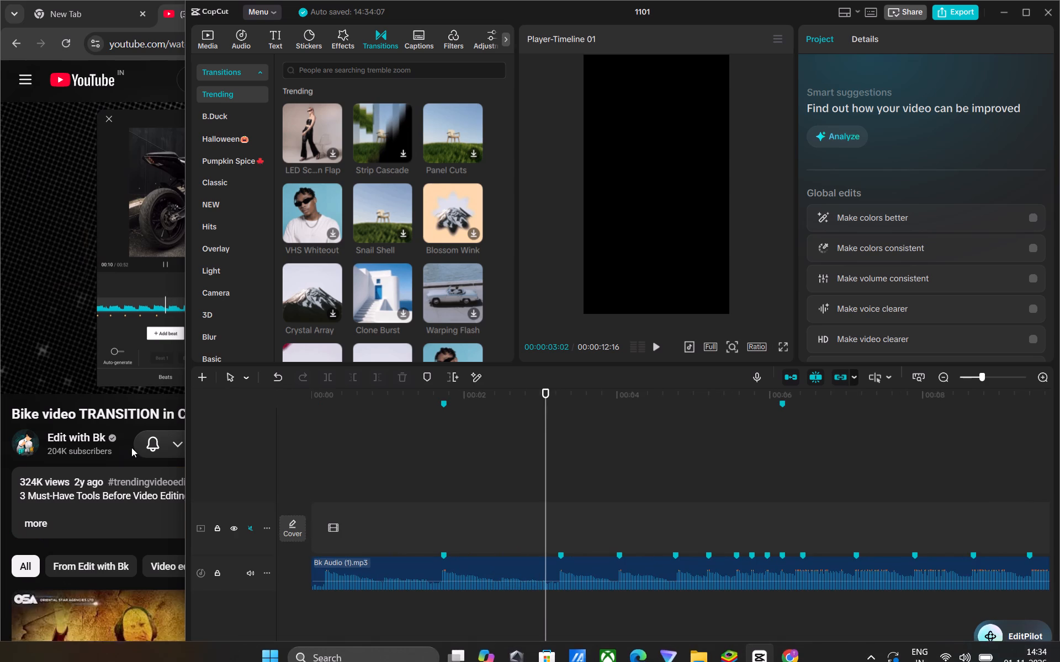
Switch to the tutorial in Chrome, watch the part on cutting clips to the beats, and rewind it to 1:21.
left_click(122, 458)
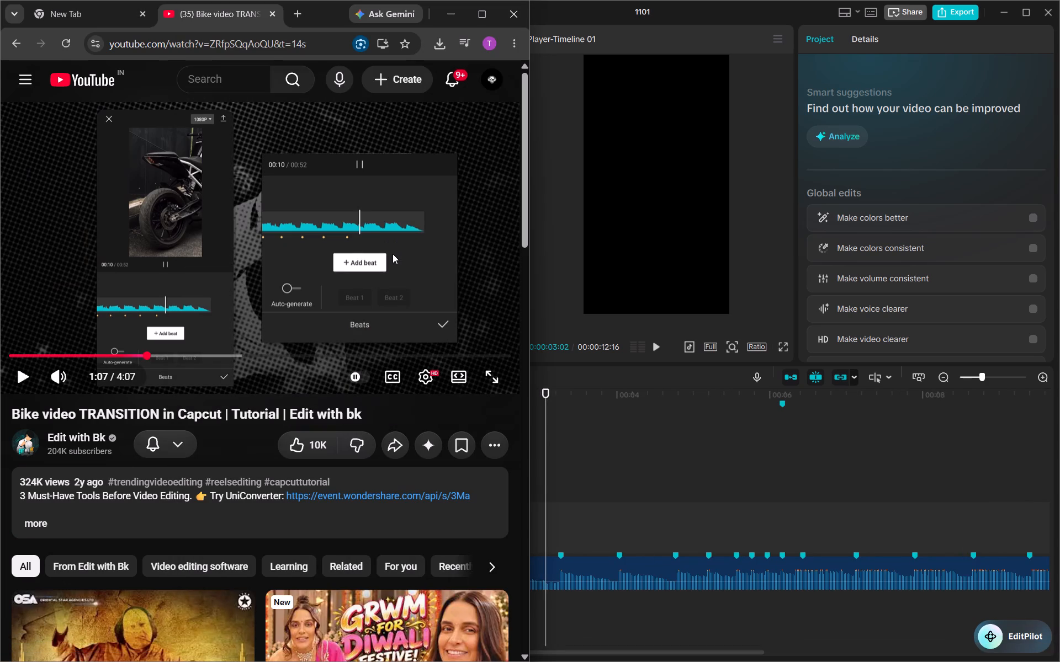
key("space")
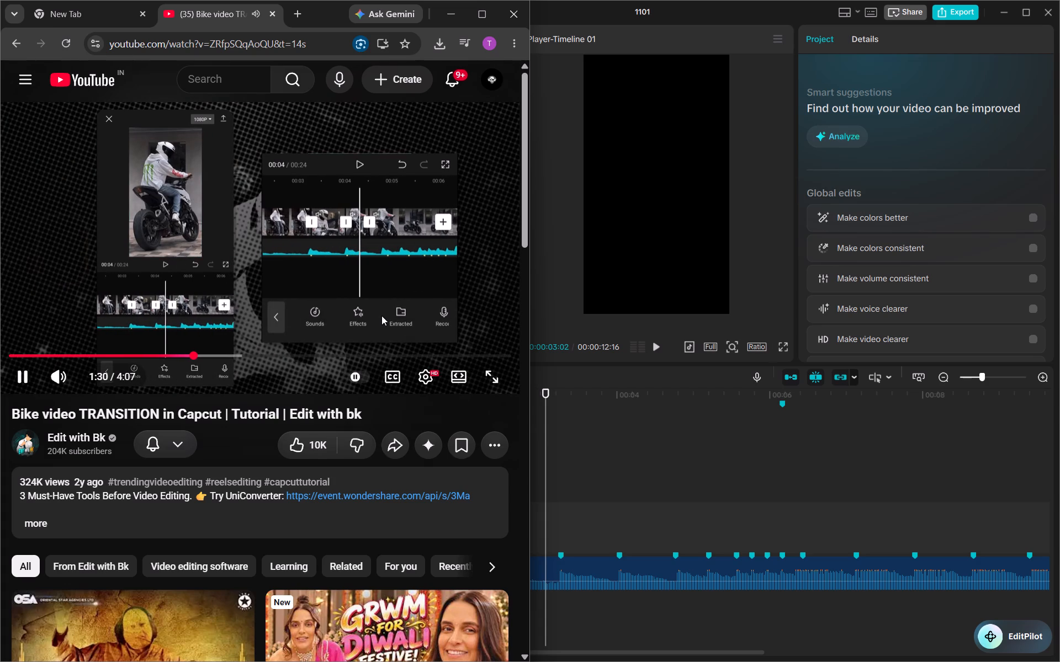
left_click(381, 316)
key("Left")
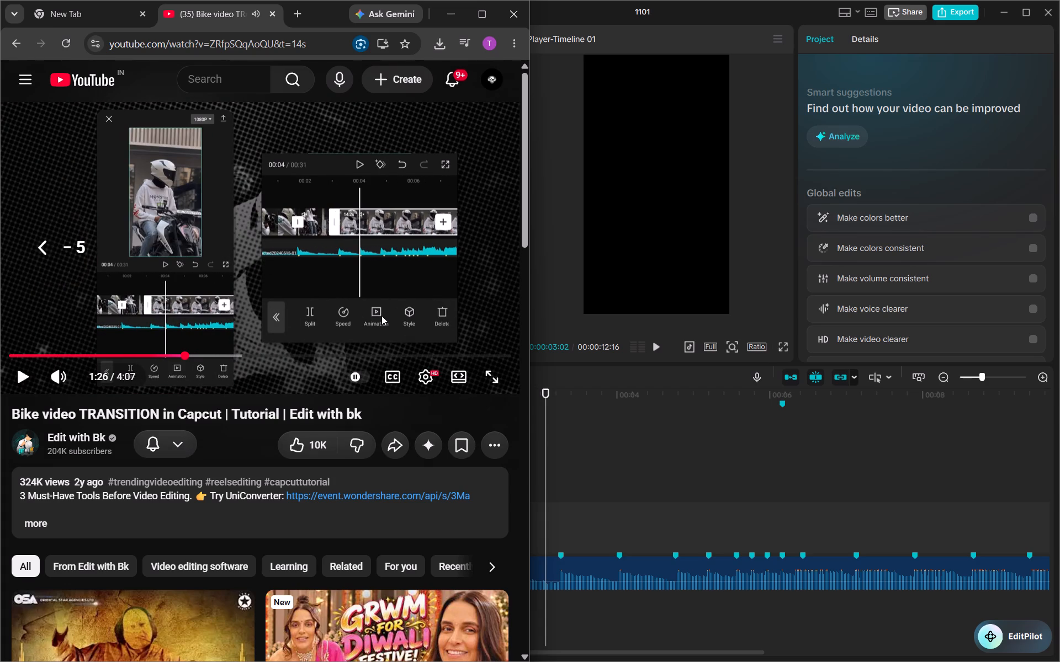
key("Left")
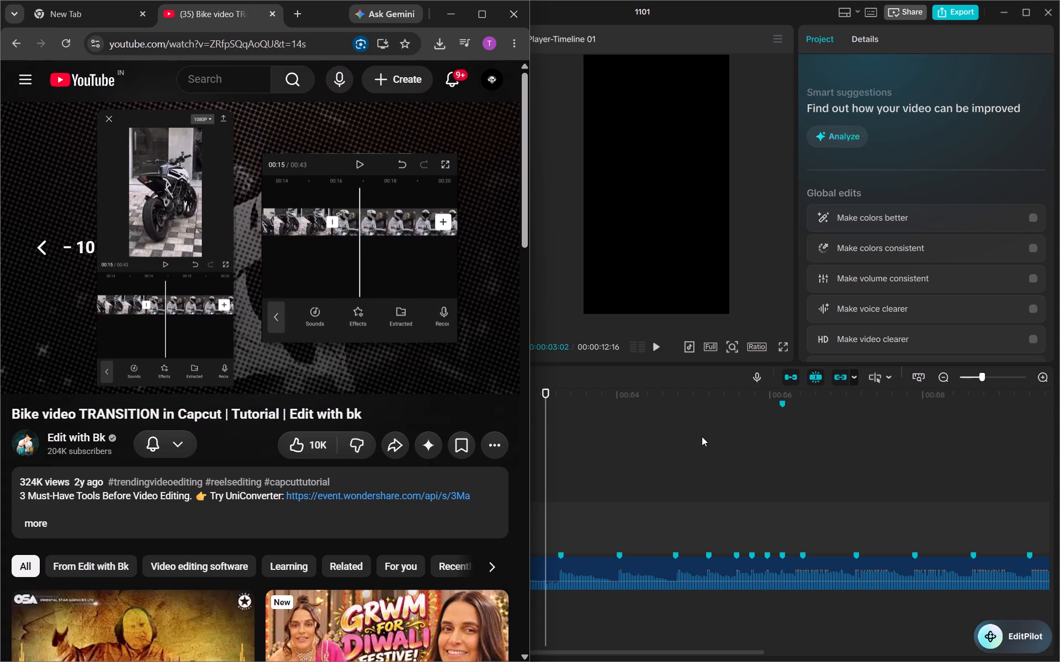
Place the media clip document_6208622775398043729.mp4 at the start of the main video track in CapCut.
left_click(702, 436)
left_click(702, 436)
left_click_drag(702, 436, 670, 424)
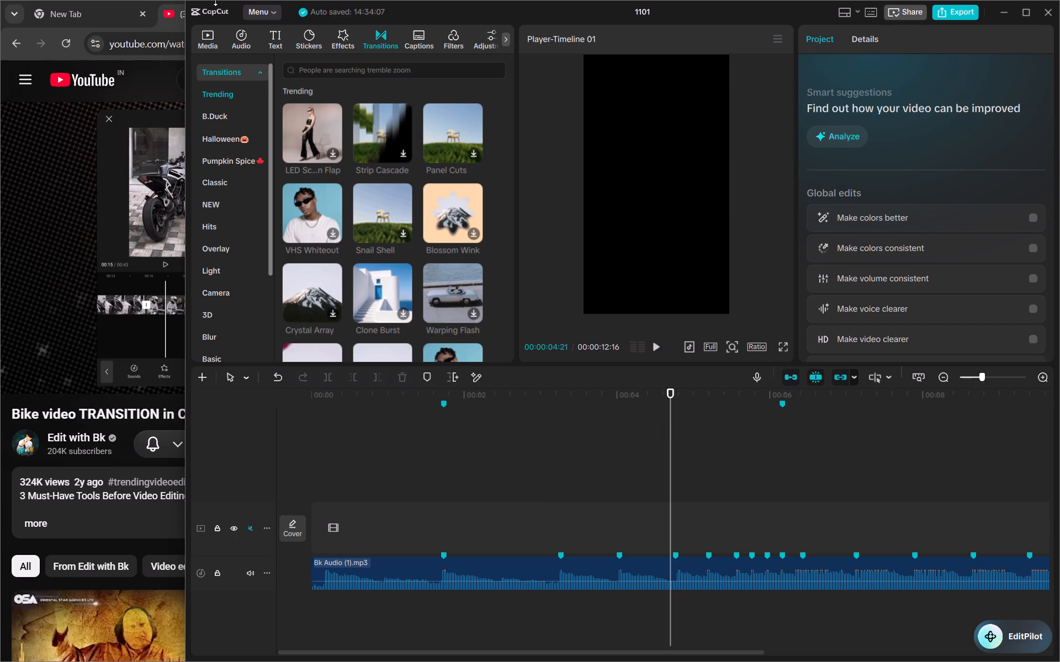
left_click(210, 31)
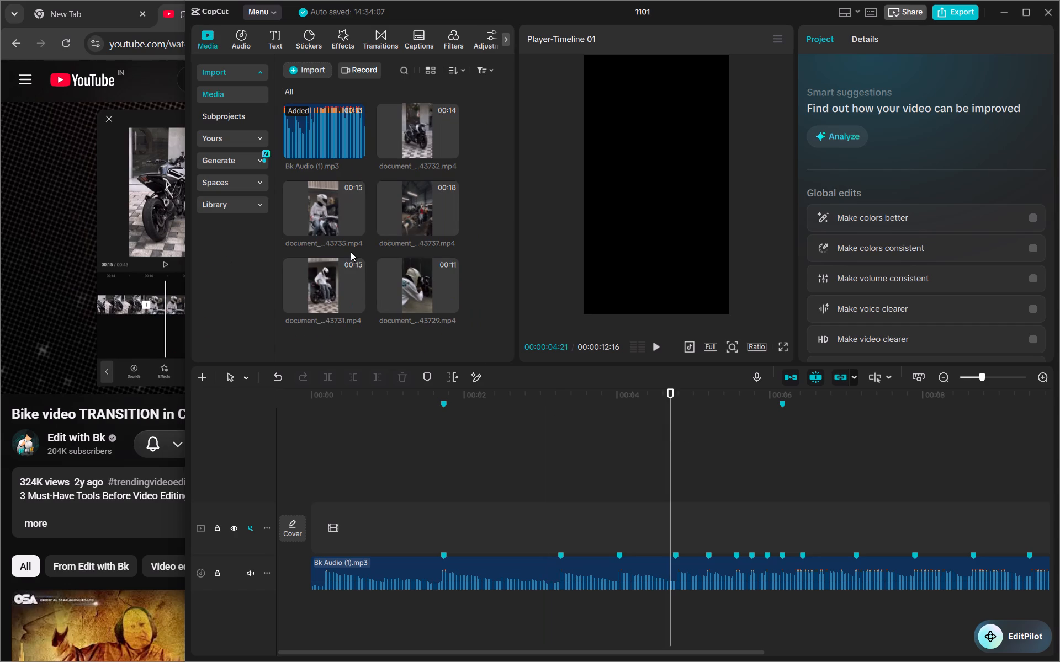
left_click_drag(397, 293, 321, 546)
Add a marker to the video clip at the first beat, 00:00:01:22, and split the clip there.
scroll(638, 455, "left", 1)
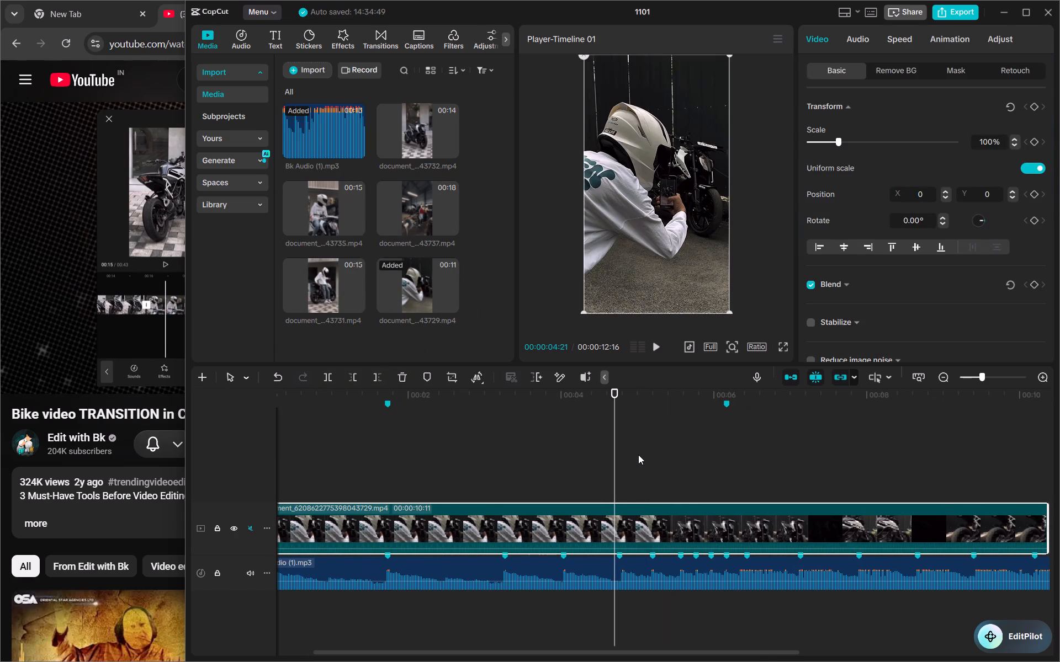
left_click_drag(616, 453, 409, 482)
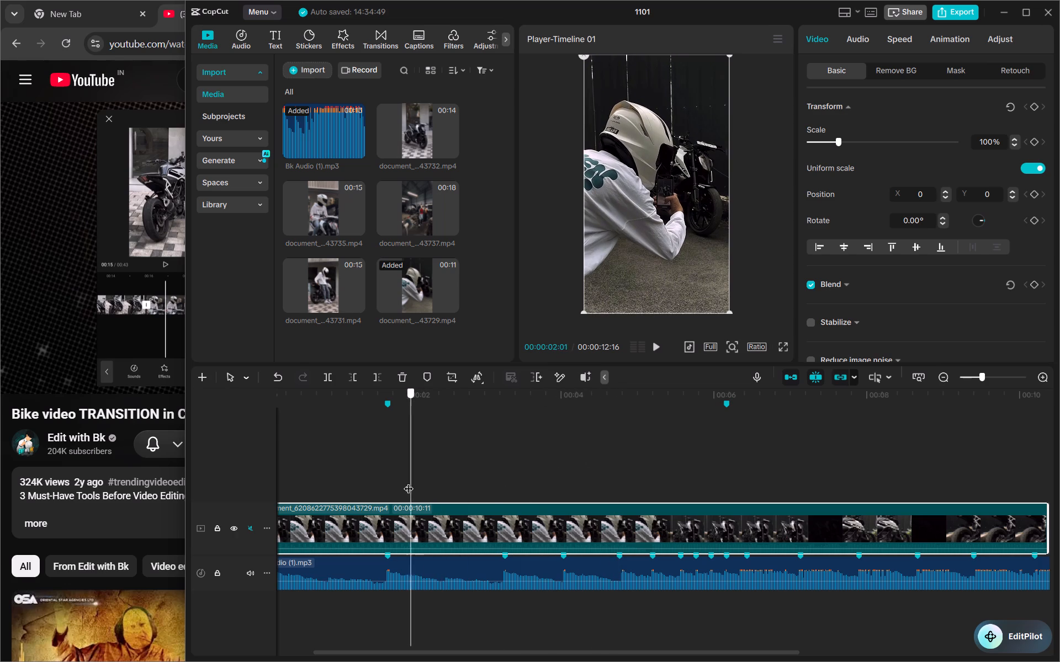
left_click_drag(409, 482, 388, 495)
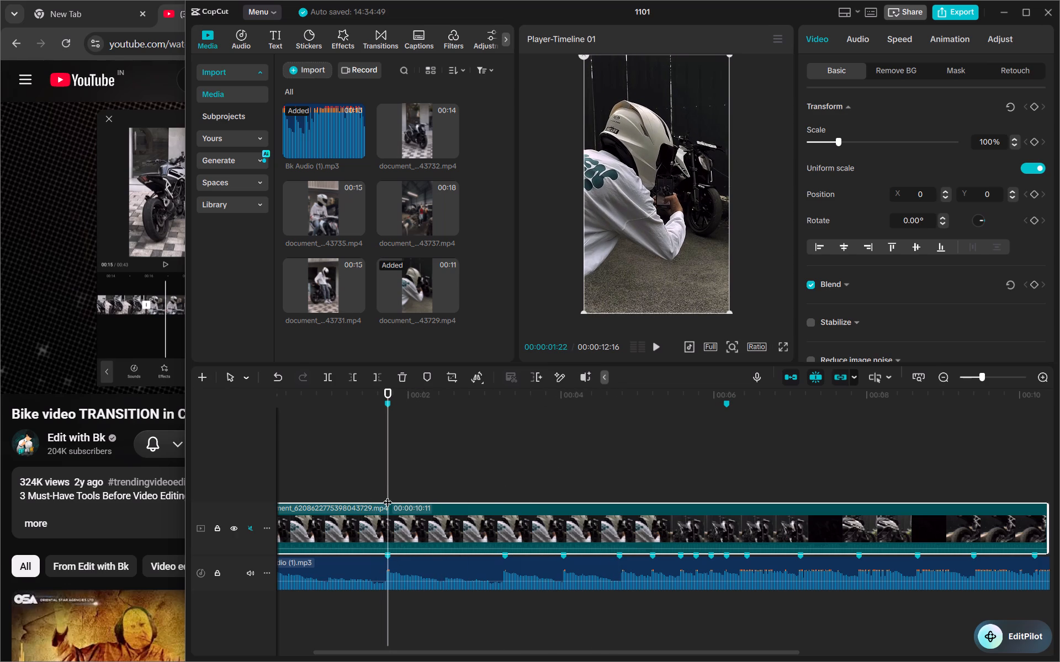
key("m")
key("g")
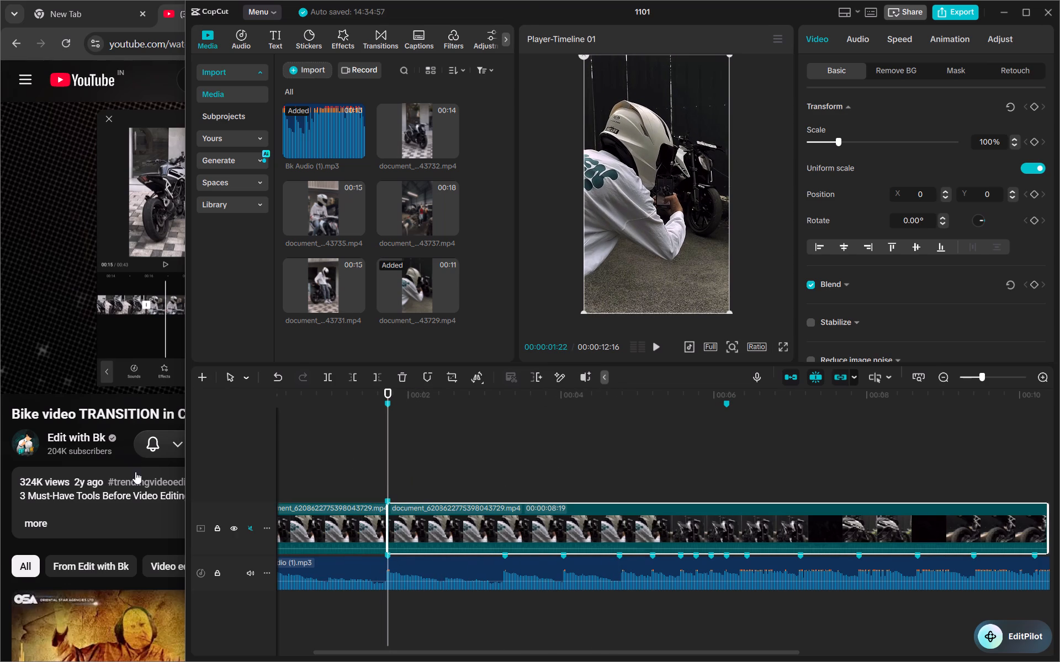
Switch to the tutorial in Chrome and replay the clip-cutting part from 1:16 to 1:21.
left_click(122, 462)
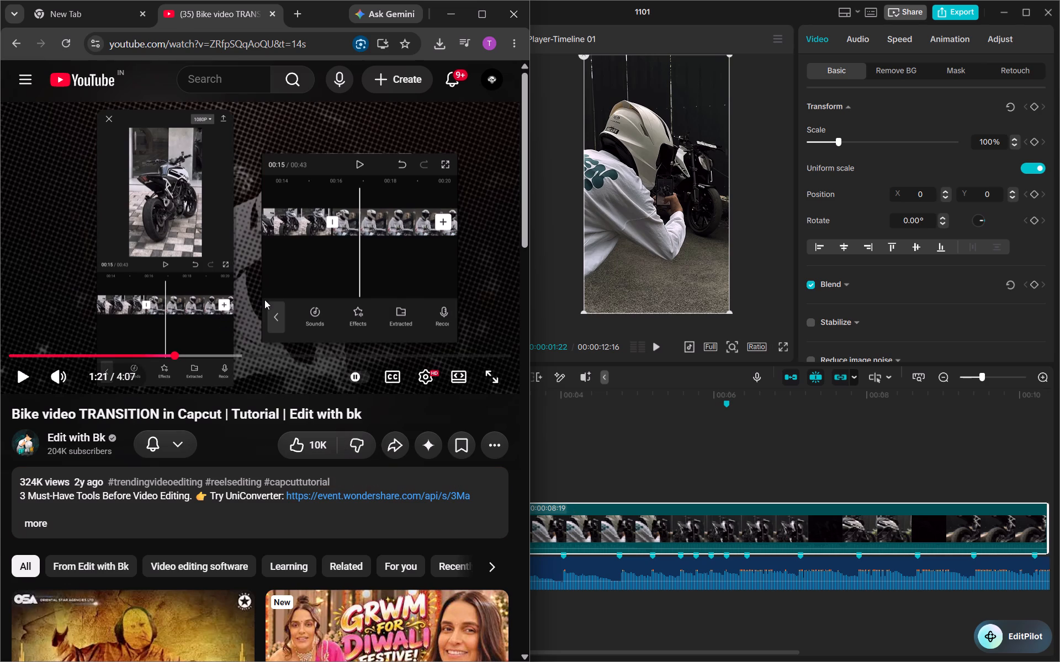
key("Left")
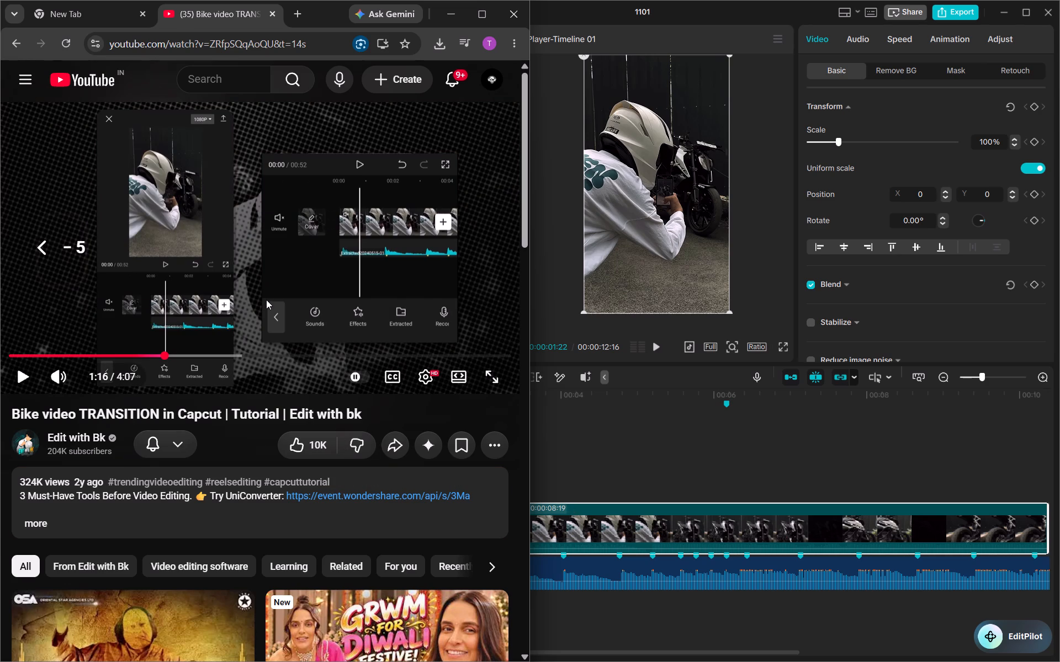
key("space")
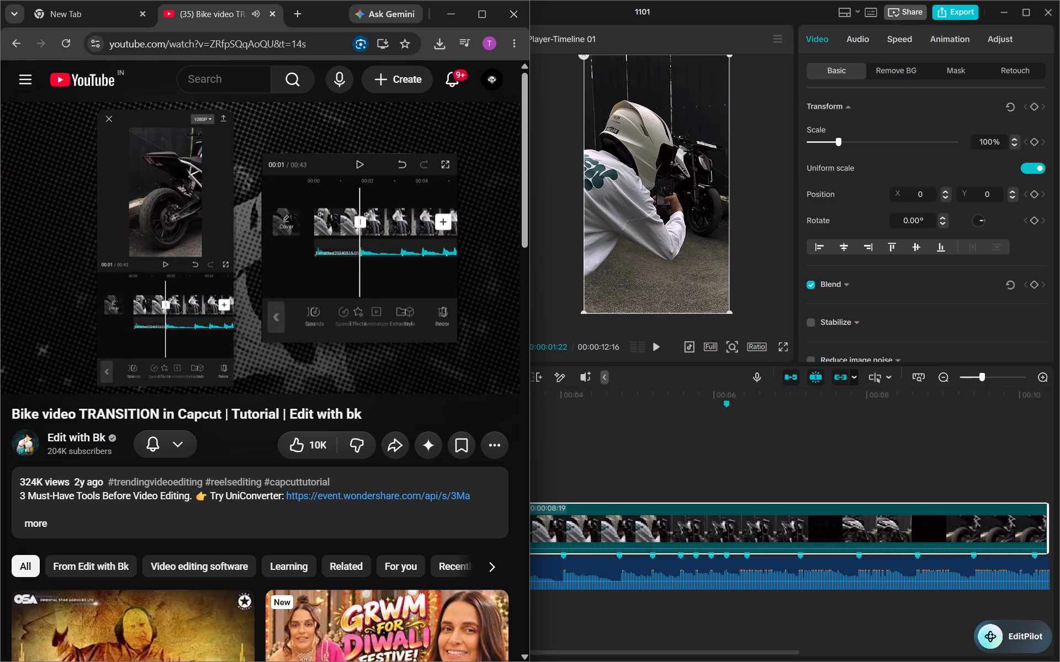
left_click(219, 231)
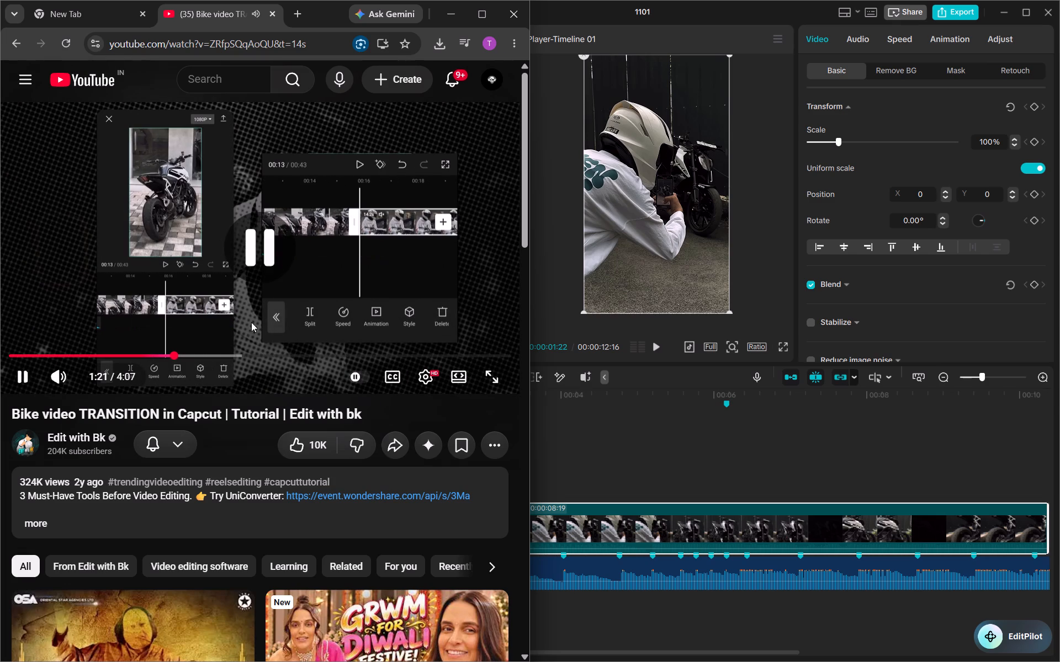
Delete the part of the first video clip after the split at 00:00:01:22 in CapCut.
left_click(638, 524)
key("BackSpace")
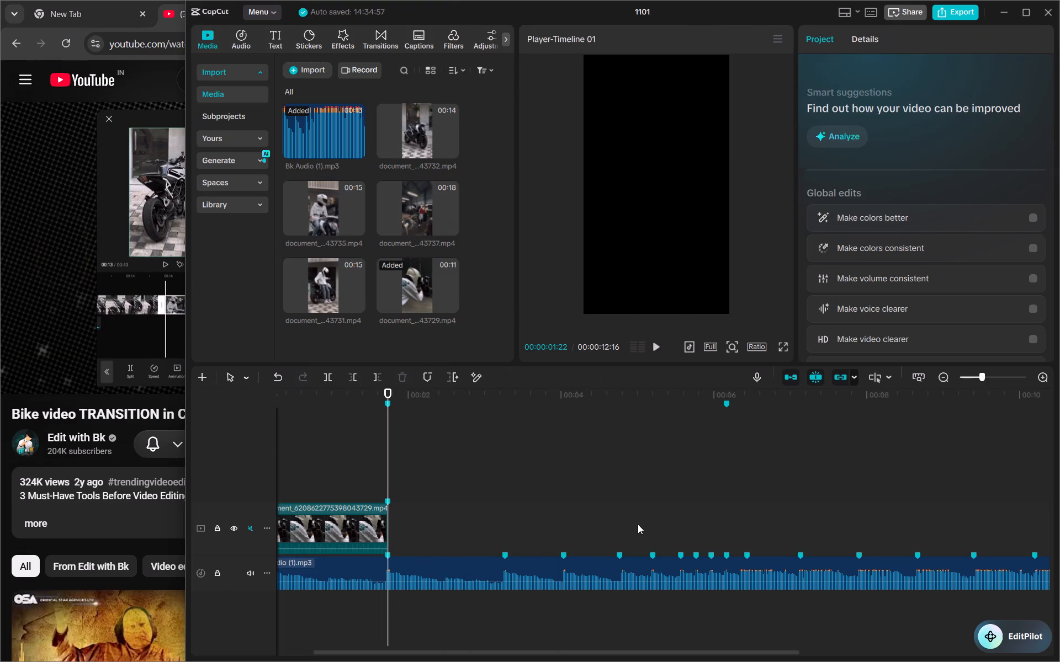
Place document_6208622775398043731.mp4 on the main track directly after the first clip, starting at 00:00:01:22.
scroll(638, 524, "right", 1)
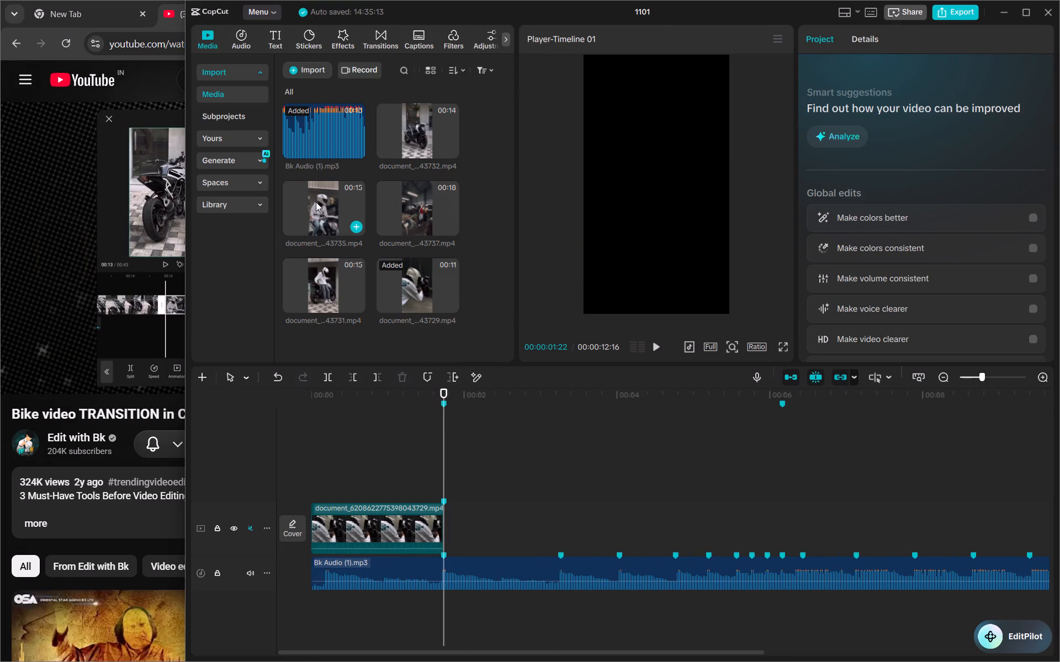
left_click_drag(318, 279, 465, 523)
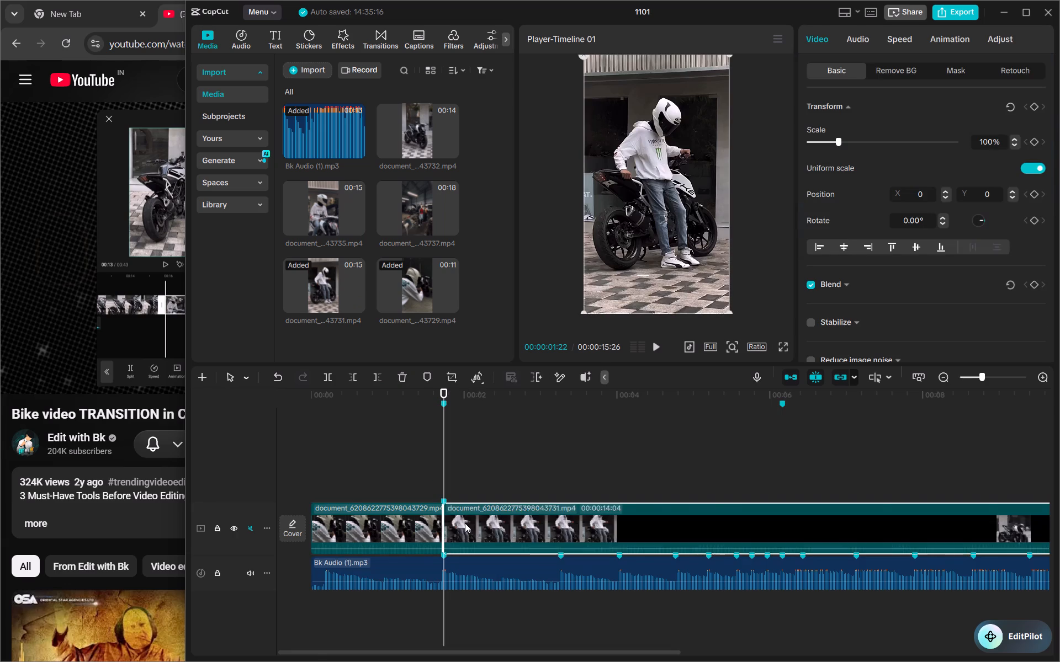
Split the second video clip at the next beat marker, 00:00:03:08.
scroll(465, 523, "left", 1)
left_click_drag(306, 456, 359, 460)
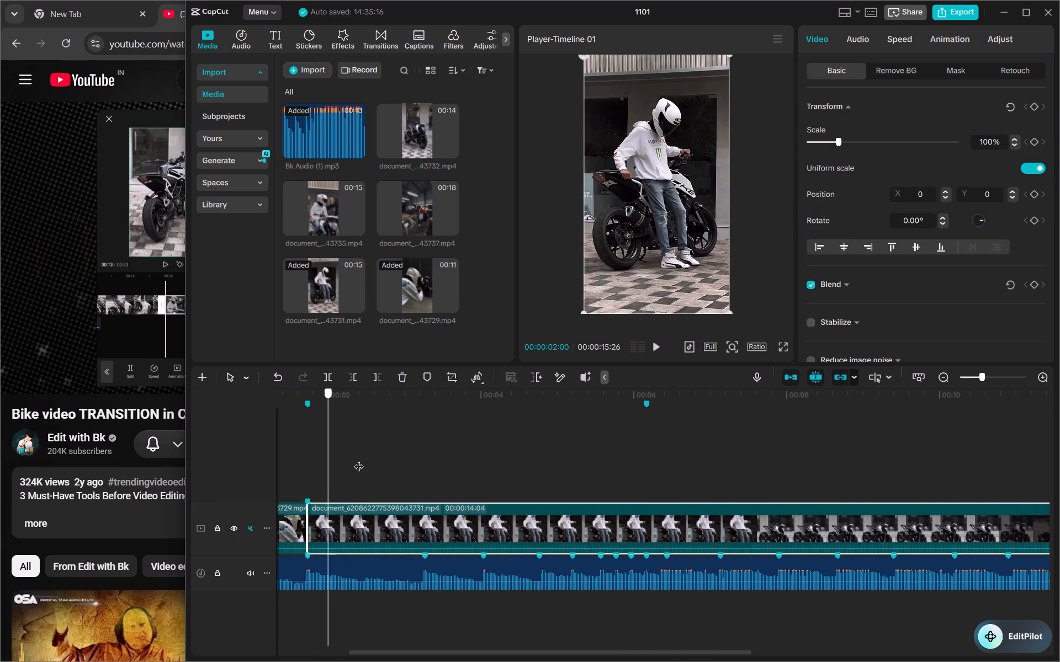
left_click_drag(359, 460, 423, 473)
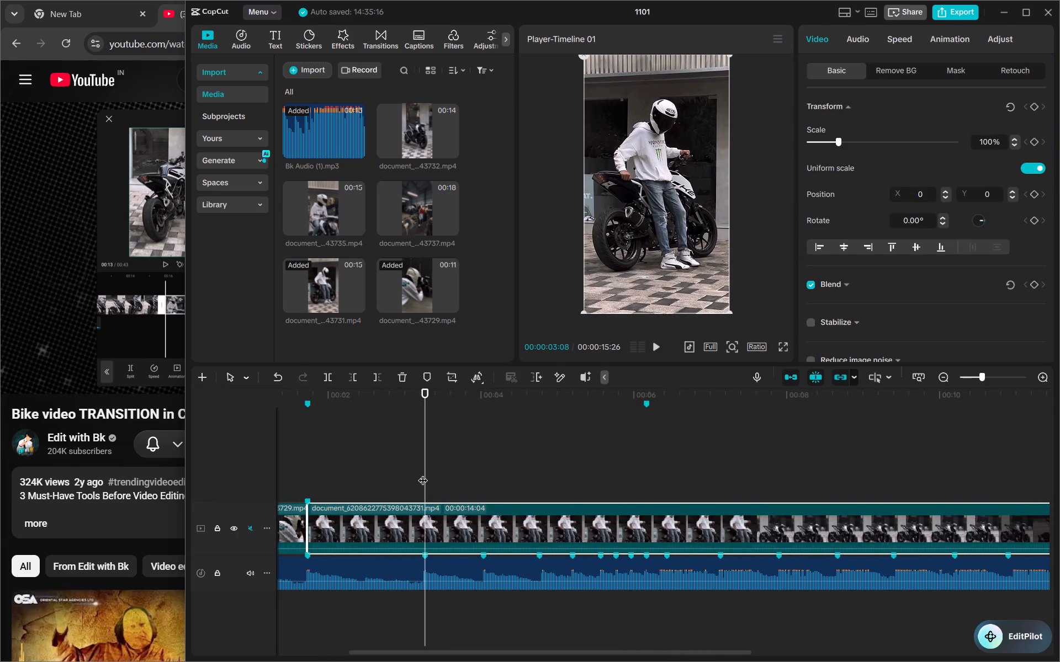
key("g")
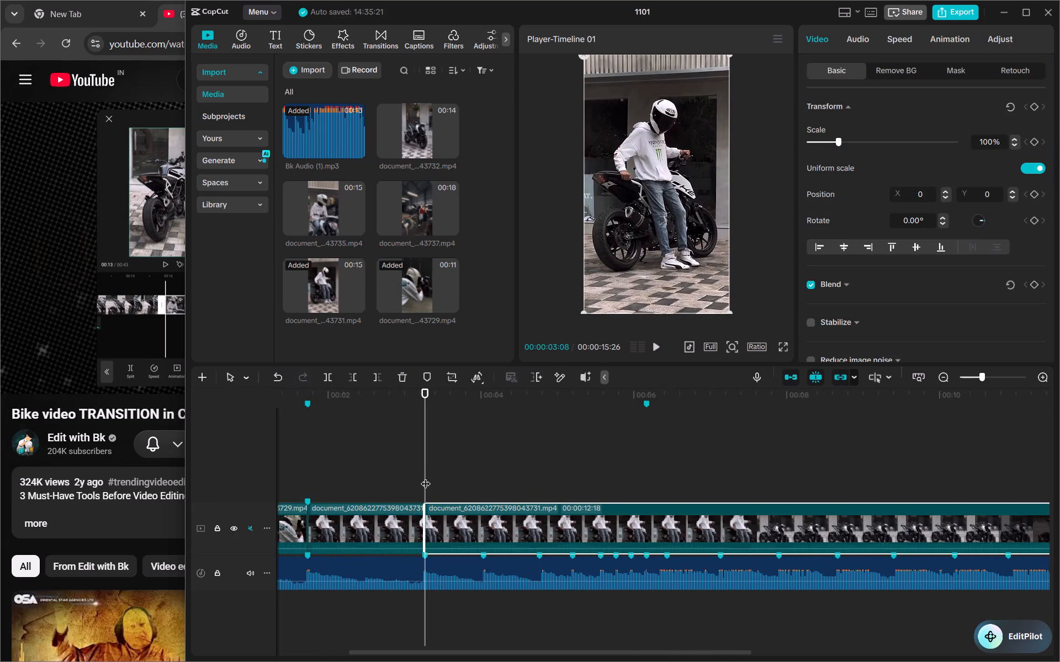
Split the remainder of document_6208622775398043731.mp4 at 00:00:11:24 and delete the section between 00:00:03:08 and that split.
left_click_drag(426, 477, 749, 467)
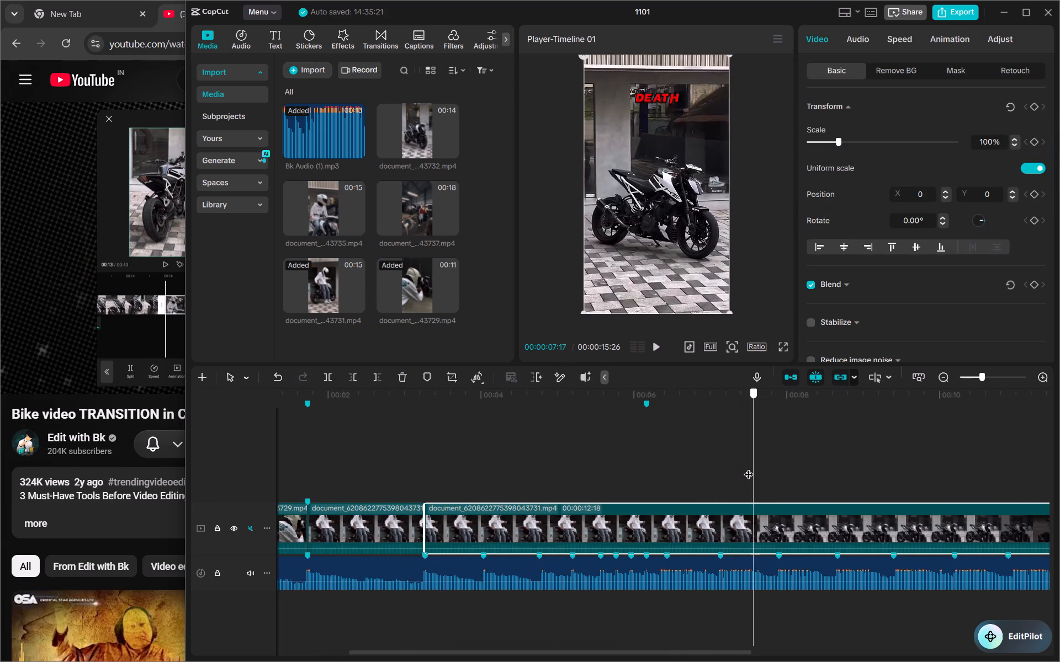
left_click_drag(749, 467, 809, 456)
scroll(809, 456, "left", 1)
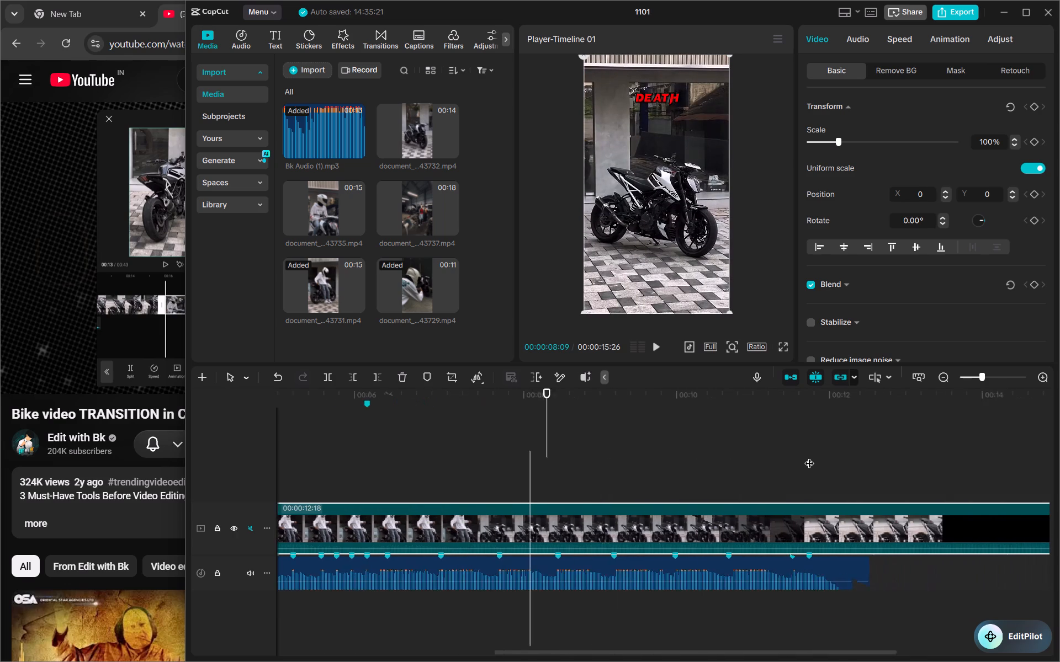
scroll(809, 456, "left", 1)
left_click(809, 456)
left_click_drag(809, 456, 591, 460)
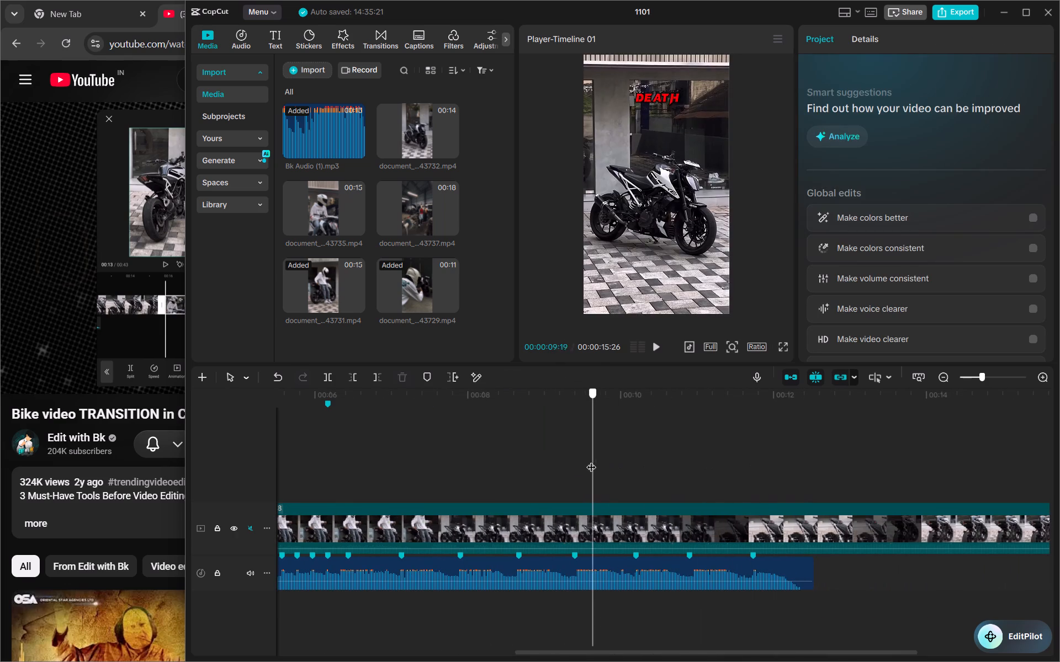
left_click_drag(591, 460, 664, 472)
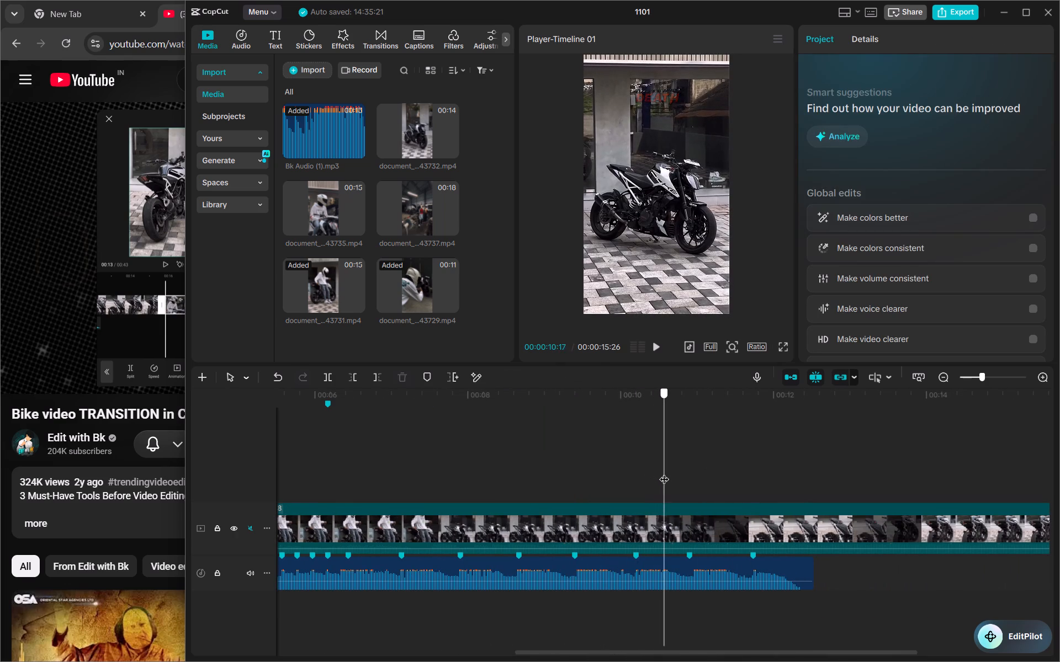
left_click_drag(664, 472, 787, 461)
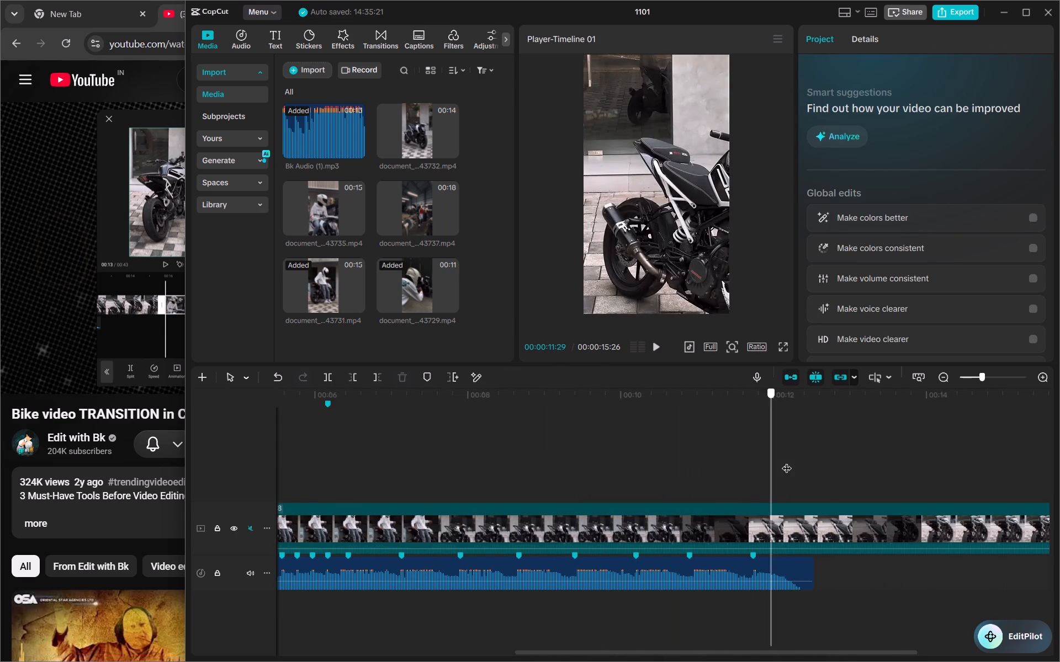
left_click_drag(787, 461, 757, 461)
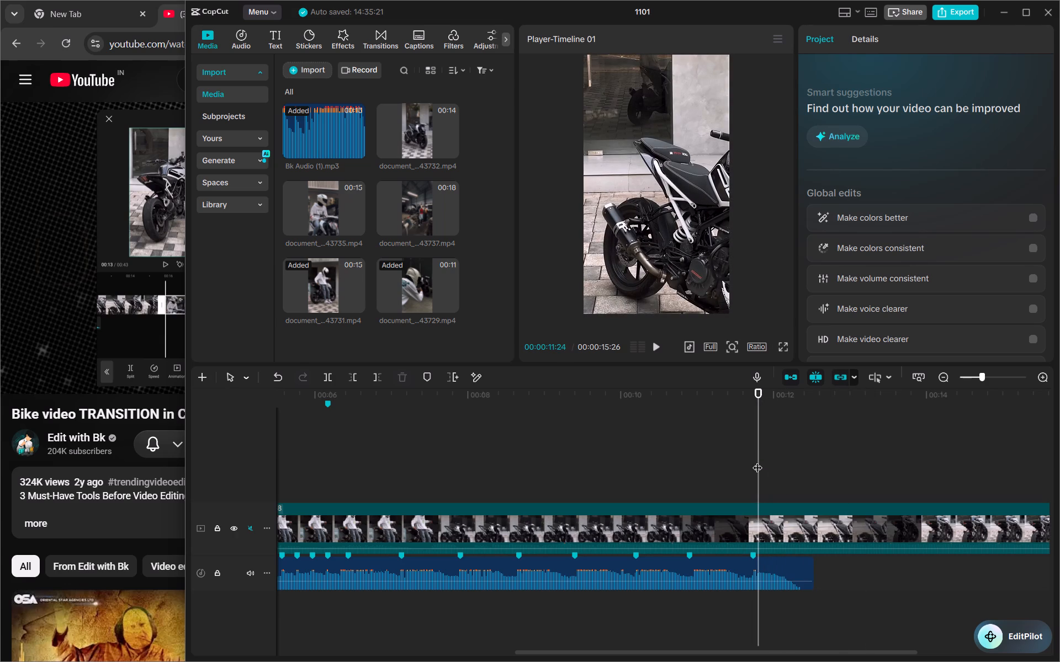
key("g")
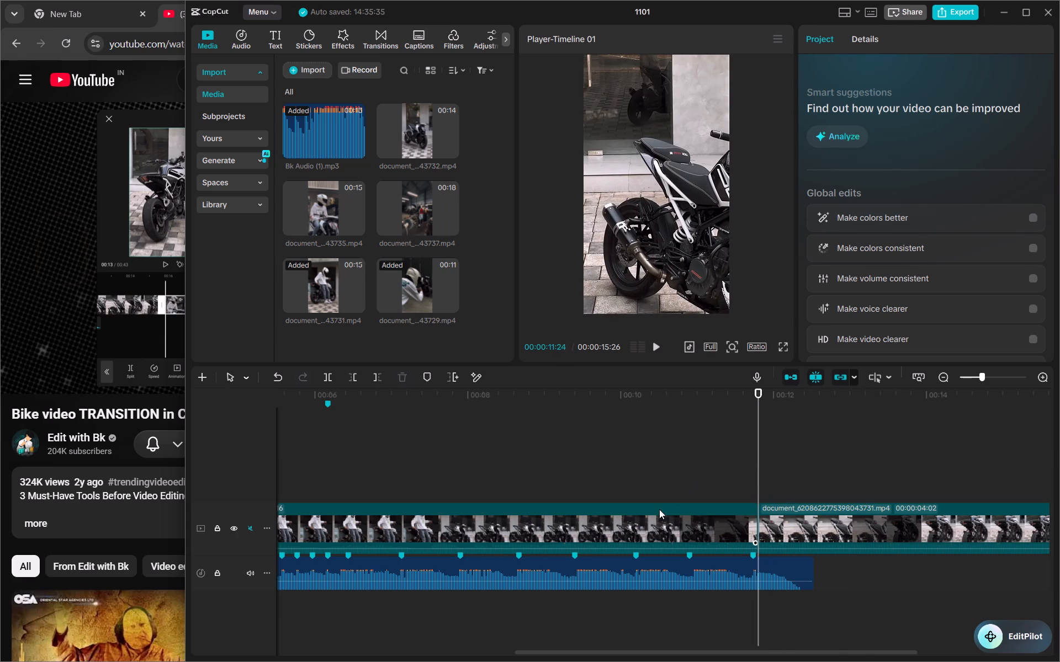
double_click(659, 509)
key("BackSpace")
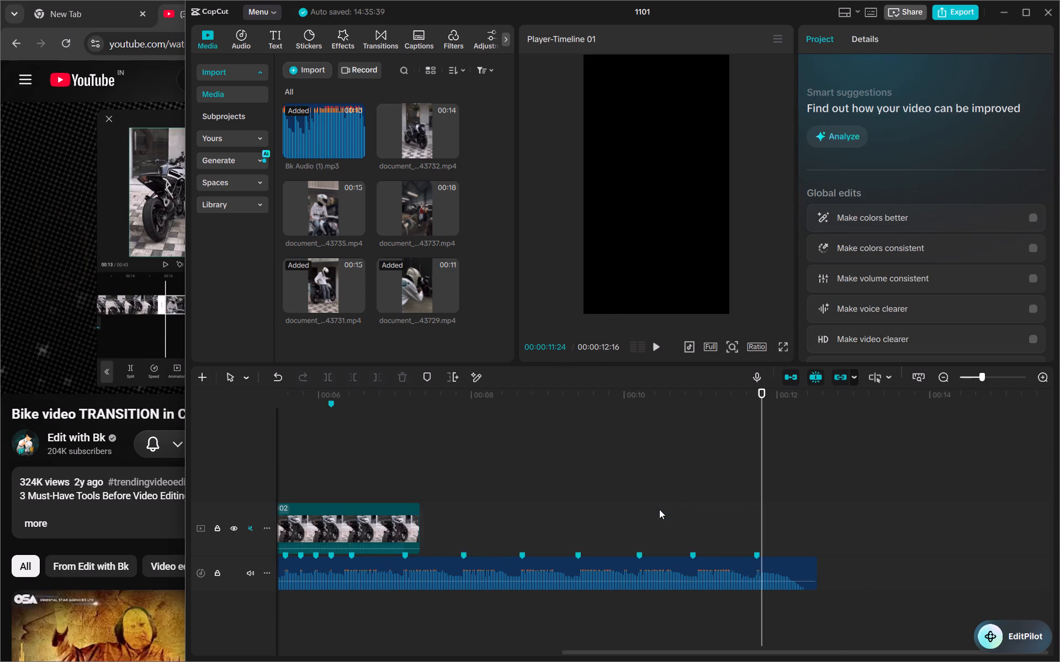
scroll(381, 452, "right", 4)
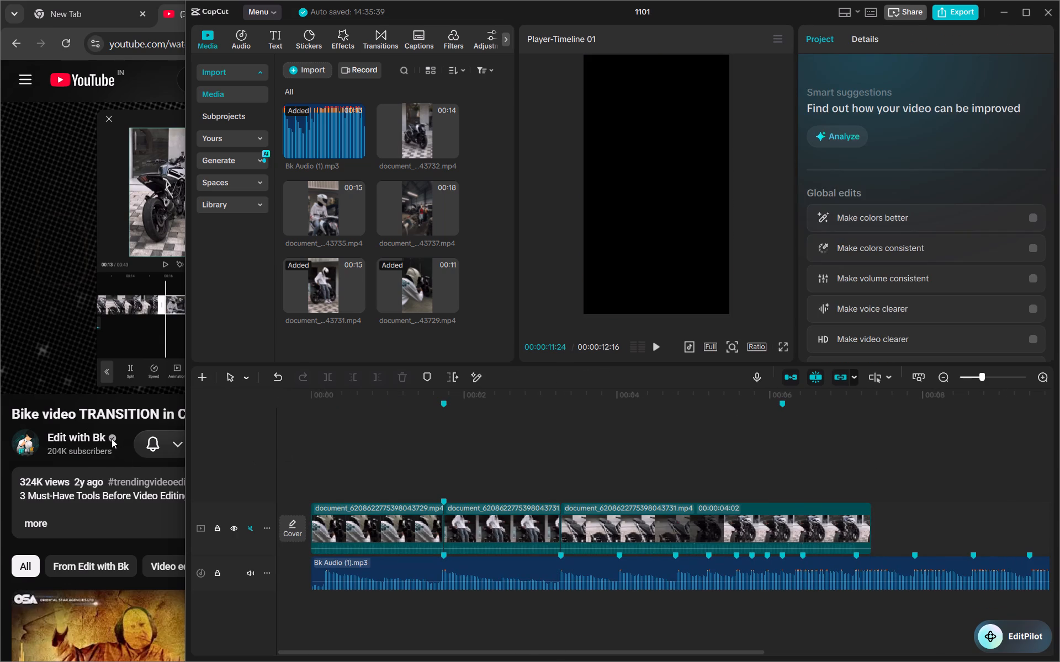
Switch to the tutorial in Chrome and play the next clip-cutting part up to about 1:26.
left_click(124, 430)
left_click(226, 266)
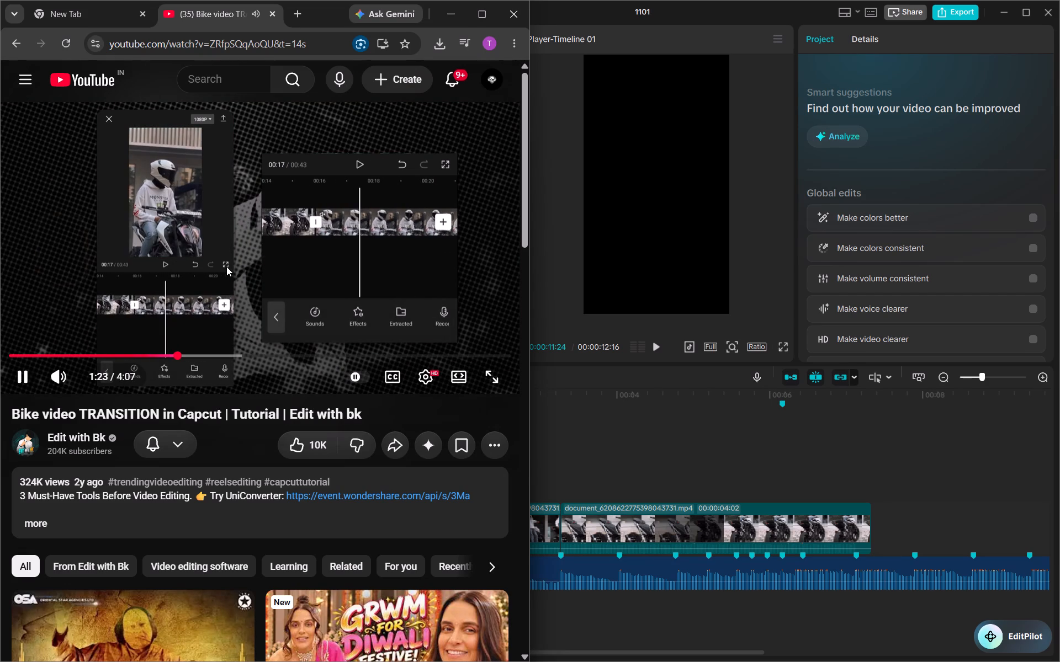
left_click(226, 266)
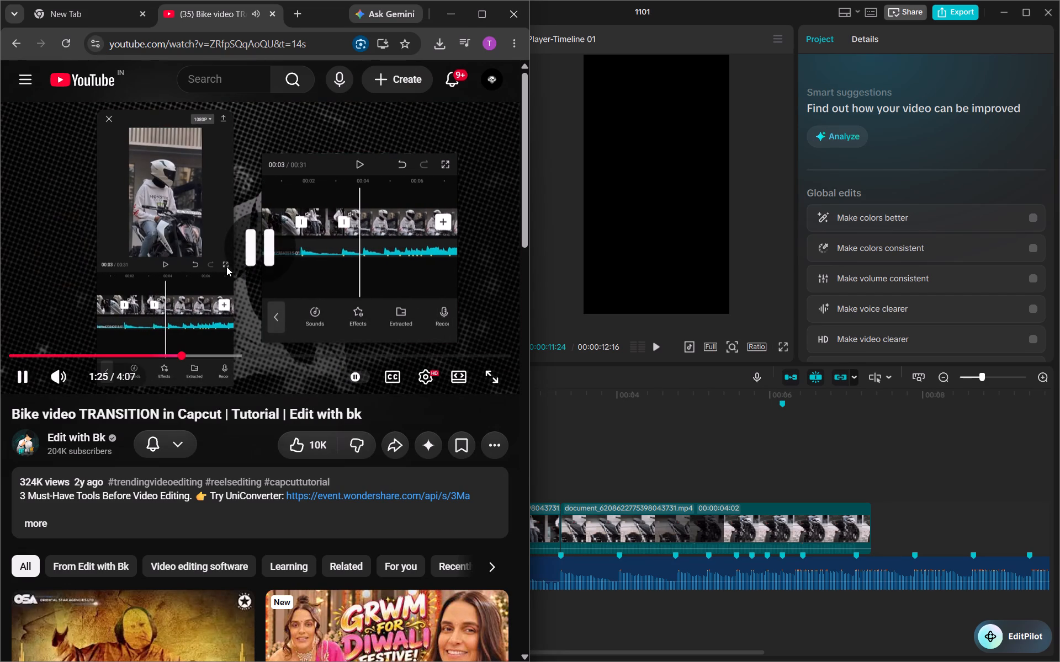
left_click(226, 266)
left_click(226, 266)
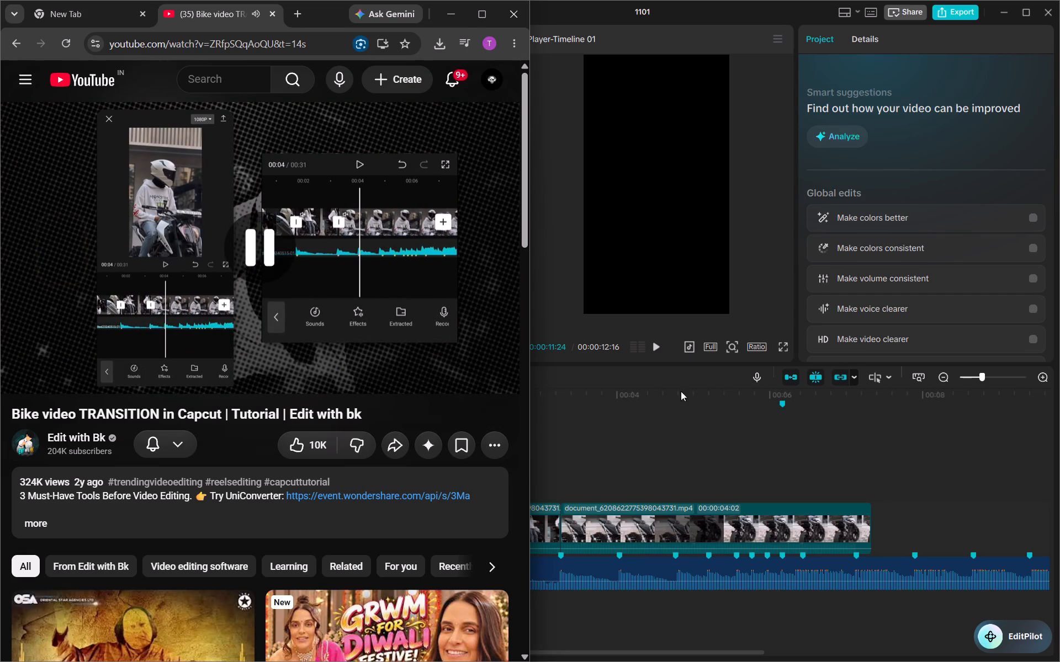
Delete the remaining piece of document_6208622775398043731.mp4 after the cut at 00:00:03:08 in CapCut.
left_click(673, 390)
left_click_drag(673, 390, 552, 419)
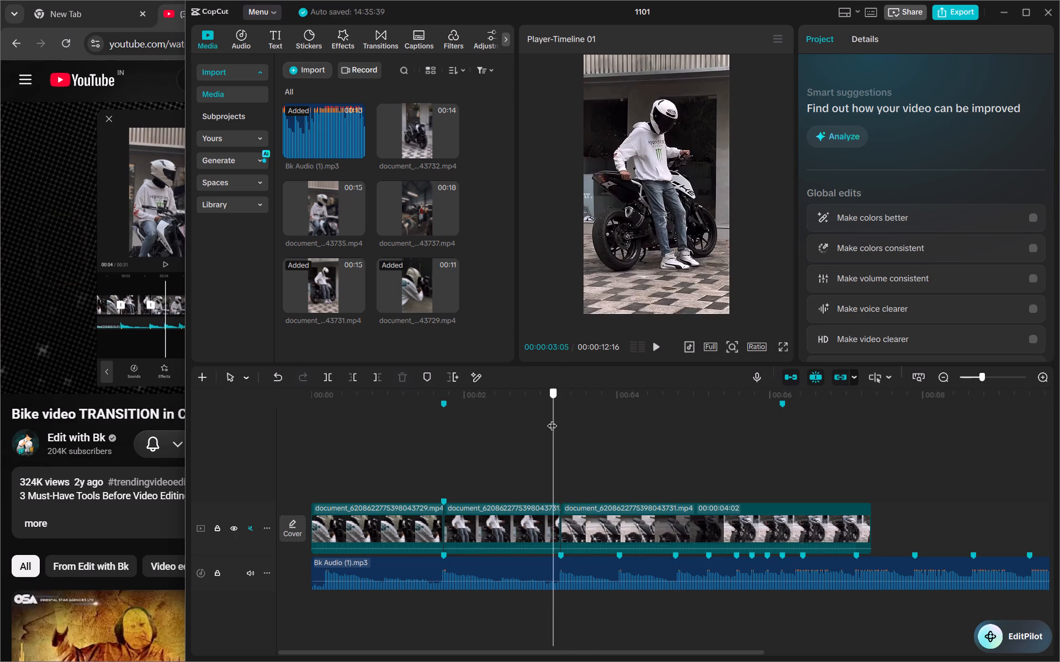
left_click_drag(552, 419, 544, 420)
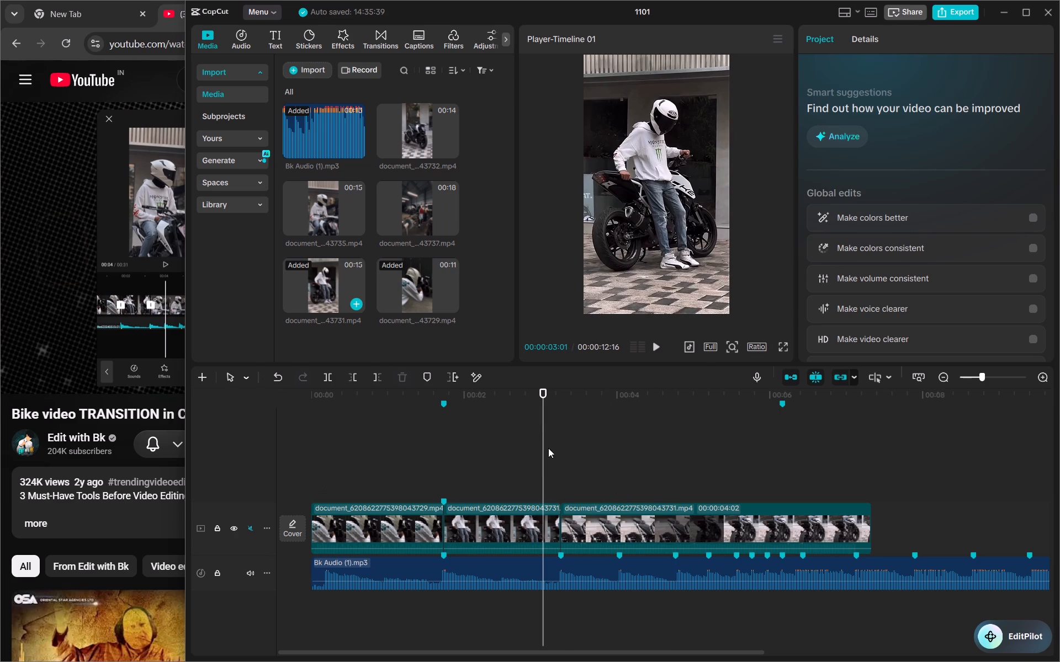
left_click_drag(543, 448, 794, 406)
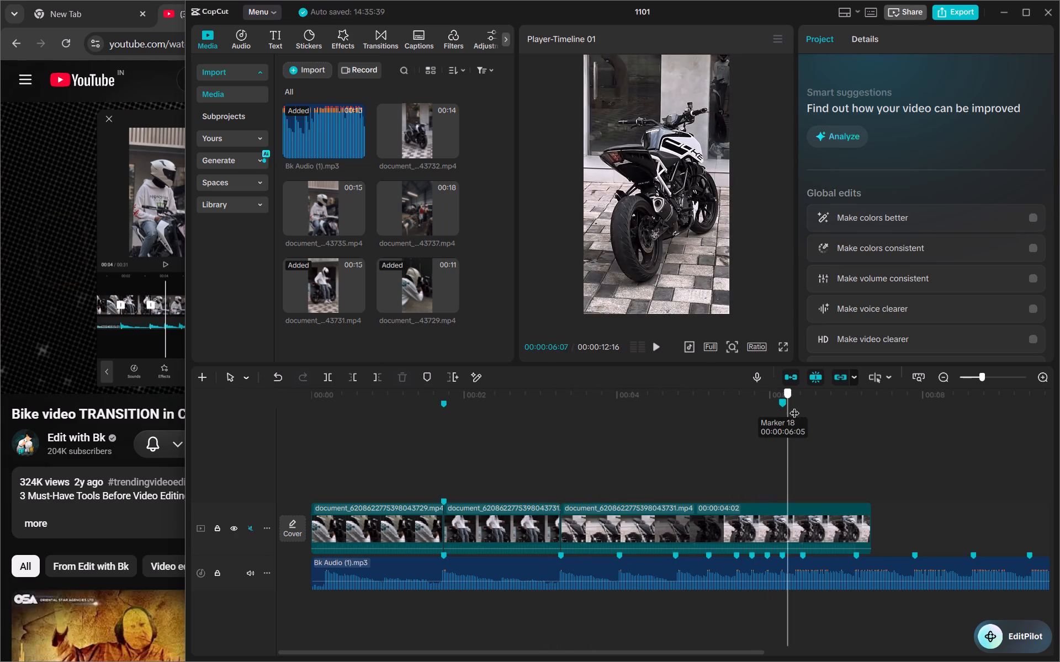
left_click_drag(794, 406, 711, 440)
left_click(666, 510)
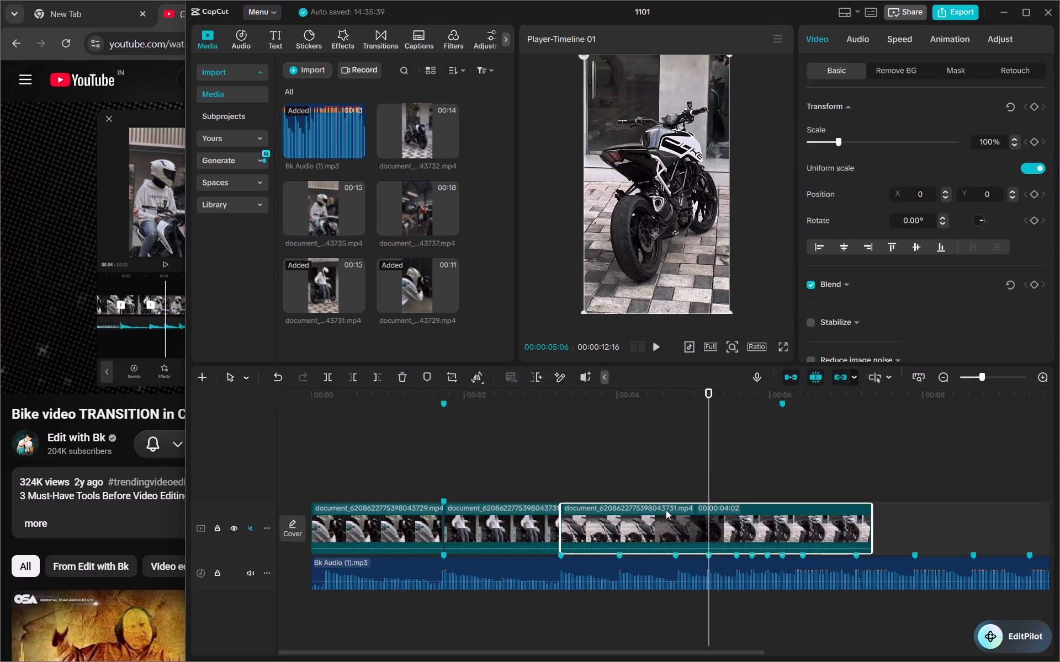
key("BackSpace")
Preview the imported 43732 and 43735 clips and place document_6208622775398043735.mp4 on the main track directly after the second clip.
left_click(432, 114)
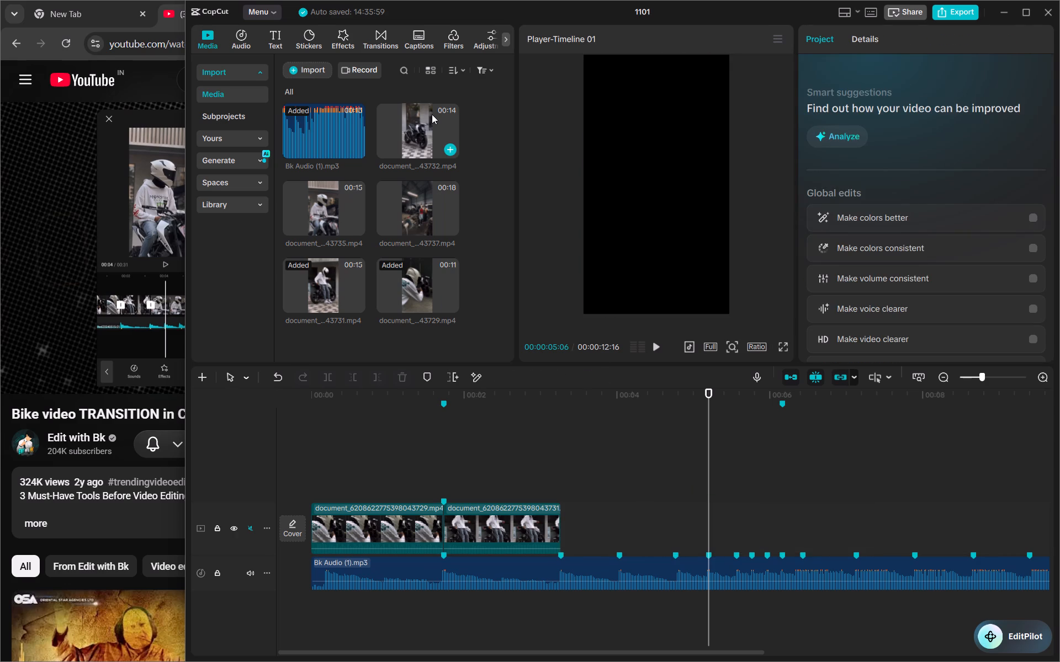
double_click(432, 114)
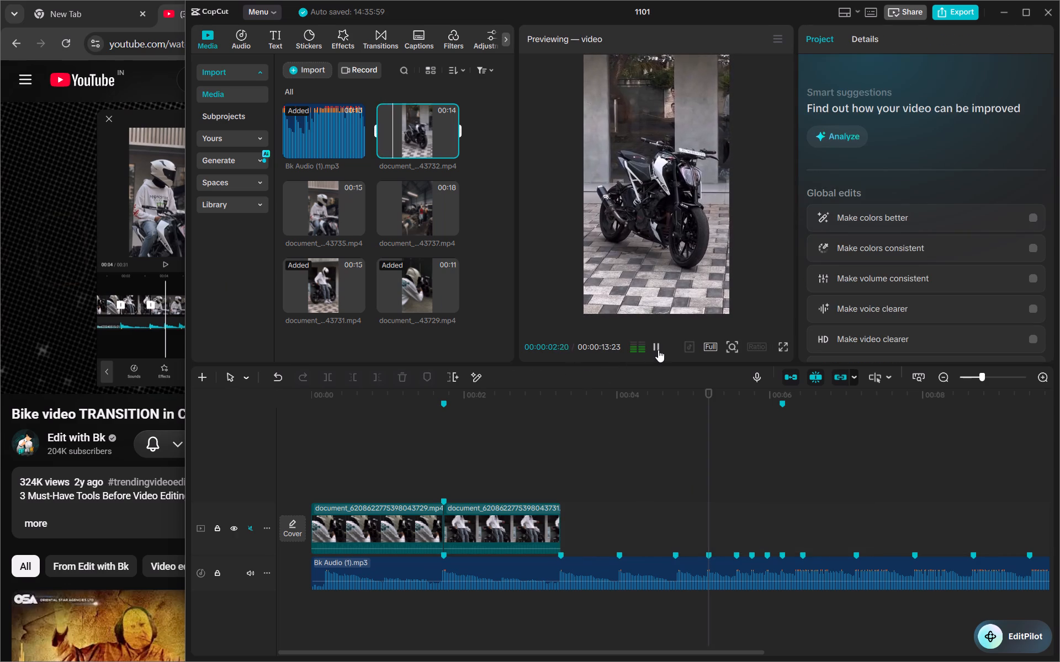
double_click(317, 198)
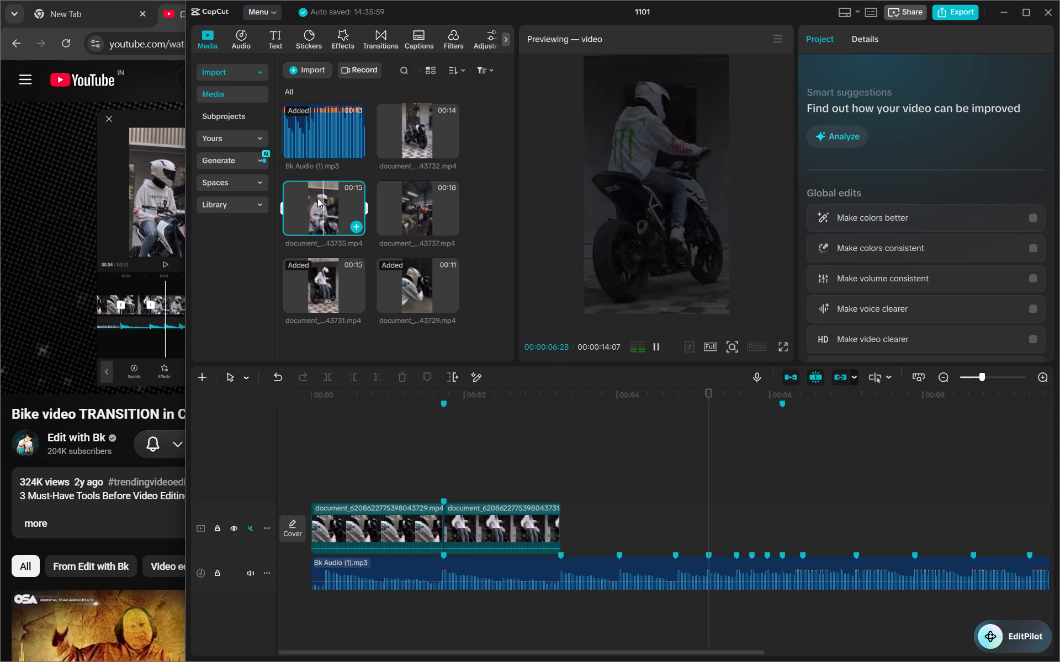
left_click_drag(317, 198, 578, 535)
Switch to the tutorial in Chrome and replay the clip-cutting part from about 1:18.
left_click(114, 428)
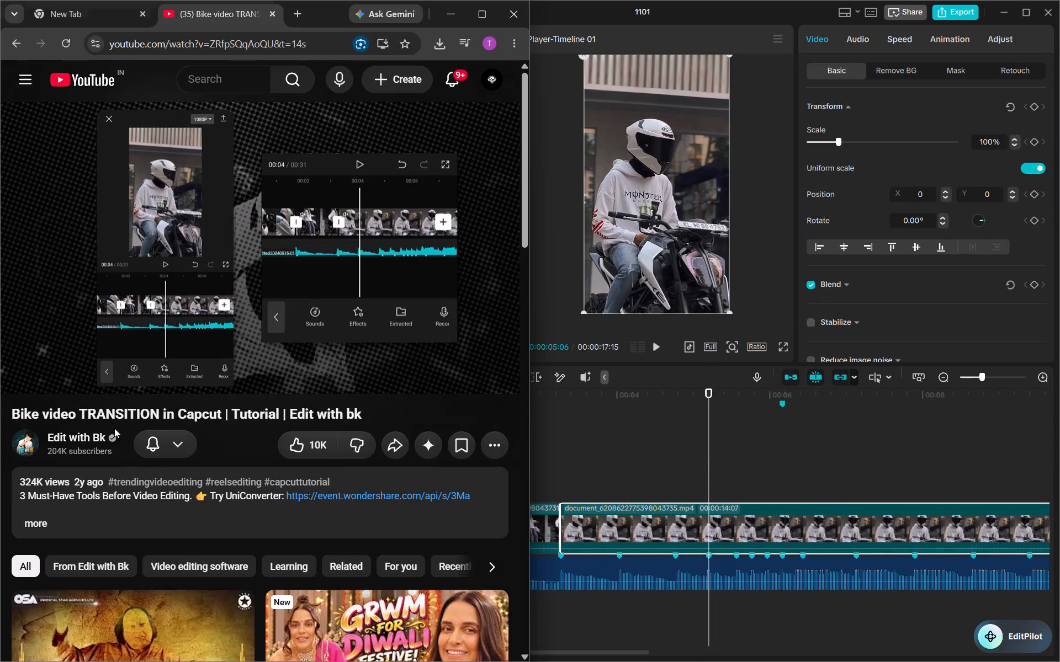
left_click(251, 252)
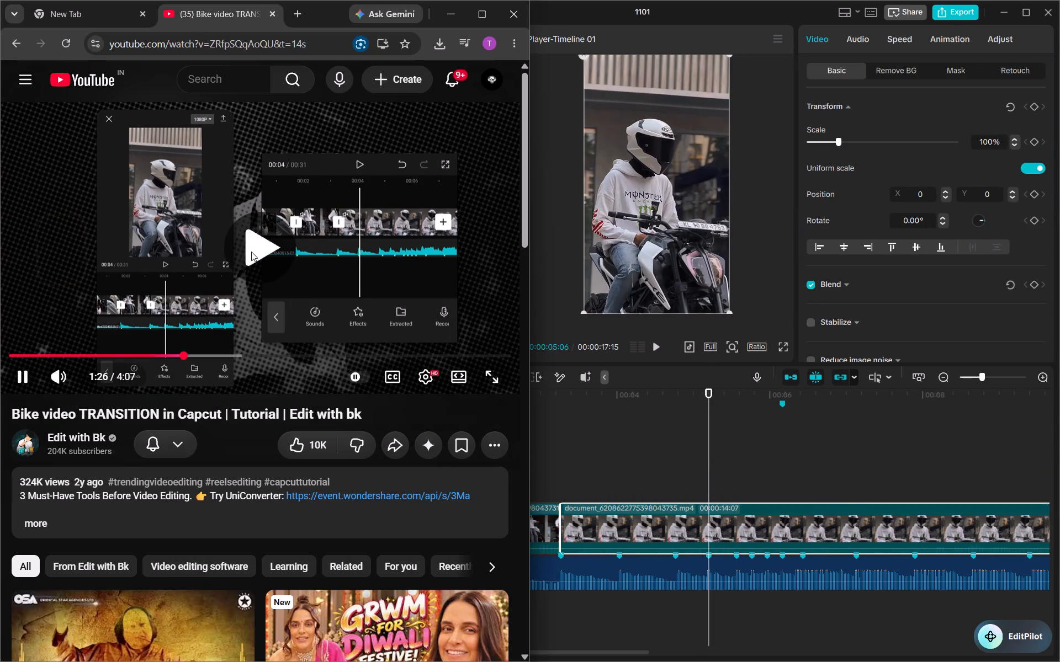
left_click(251, 252)
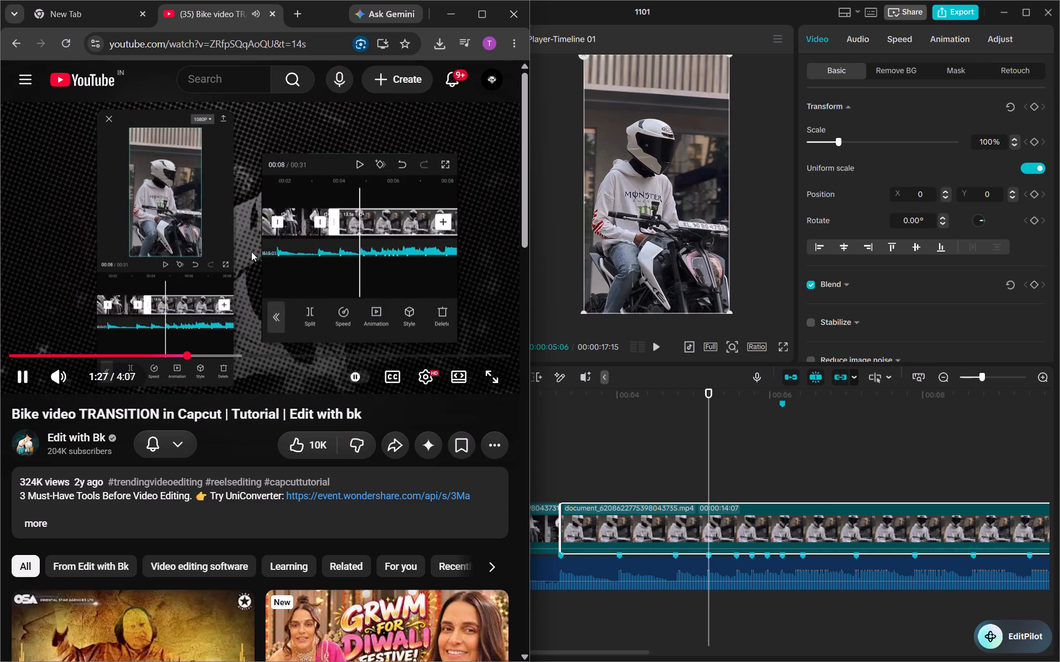
key("Left")
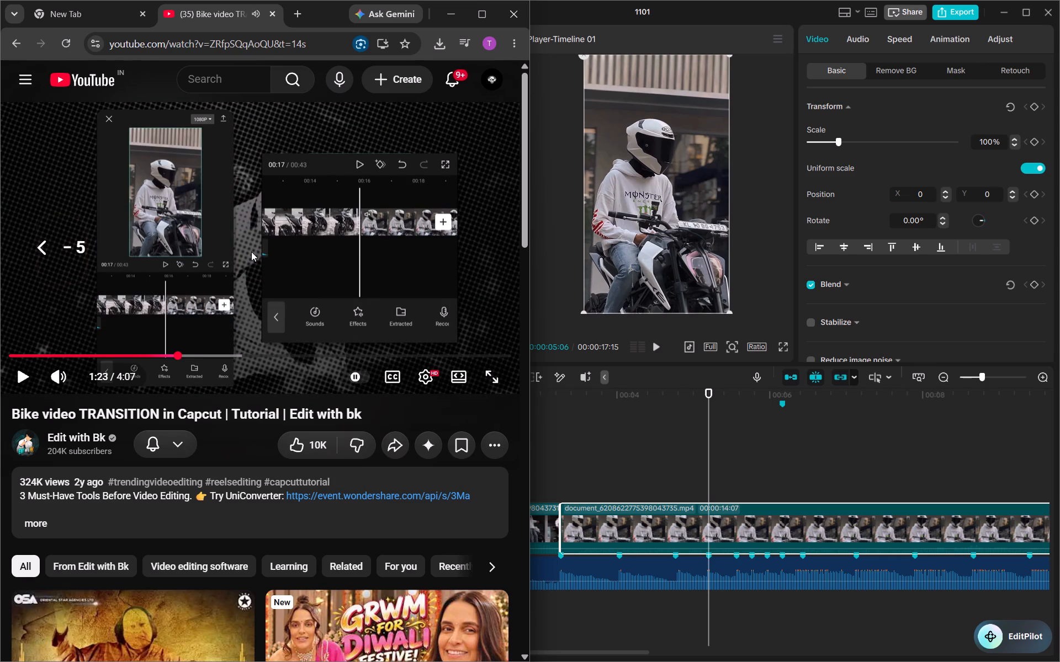
key("Left")
key("space")
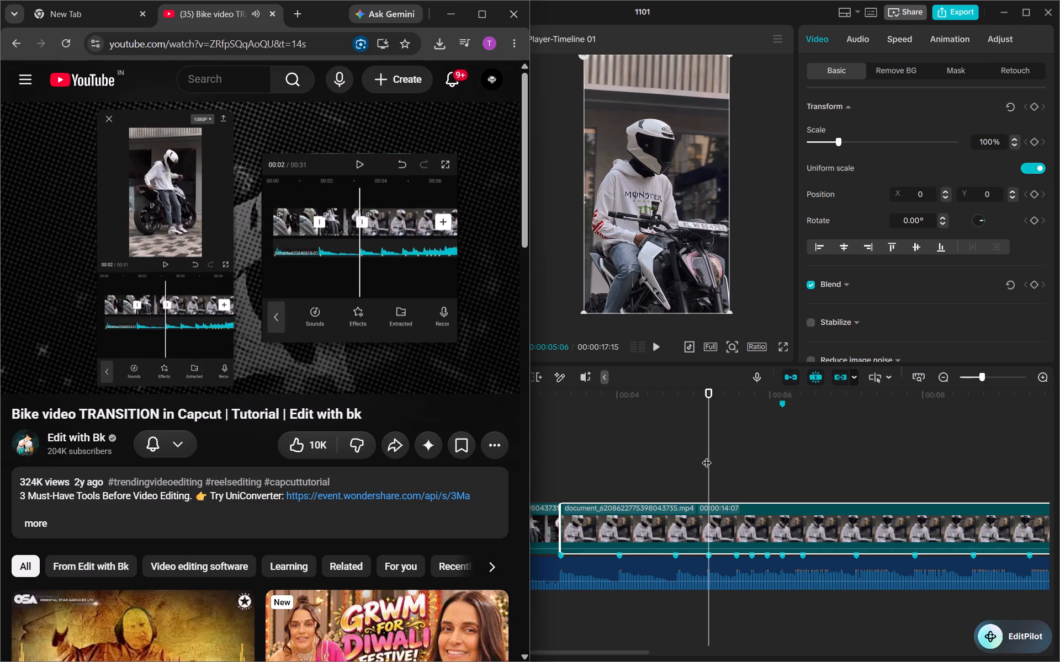
Split the third video clip in CapCut at the next beat marker, 00:00:04:01.
left_click_drag(707, 456, 619, 495)
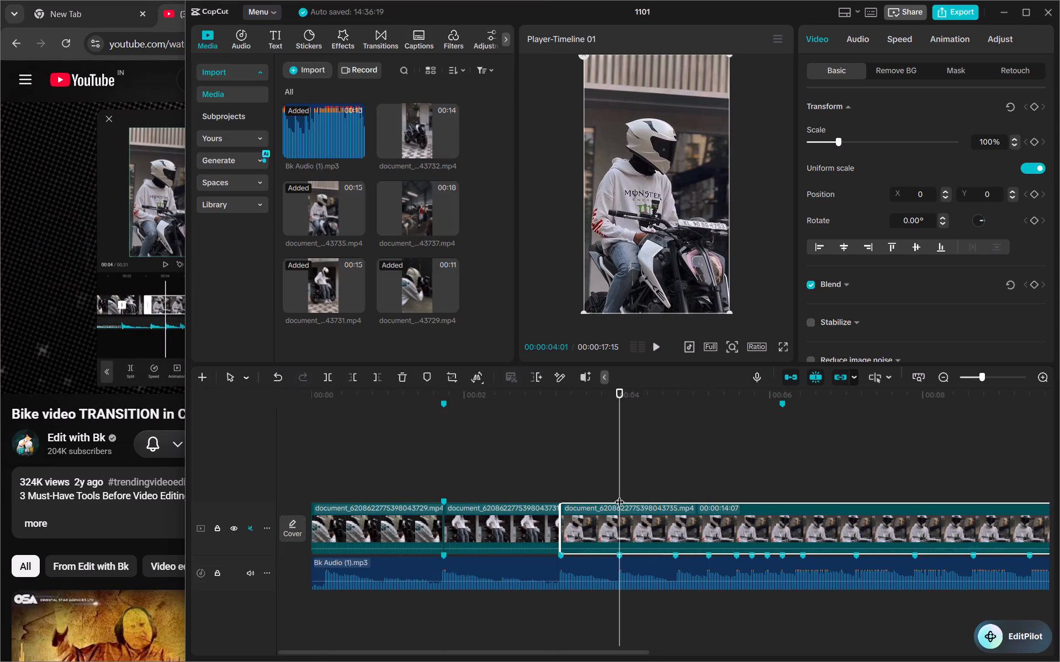
key("g")
Switch to the tutorial in Chrome and pause it at 1:30 to examine how the third clip is cut.
left_click(128, 425)
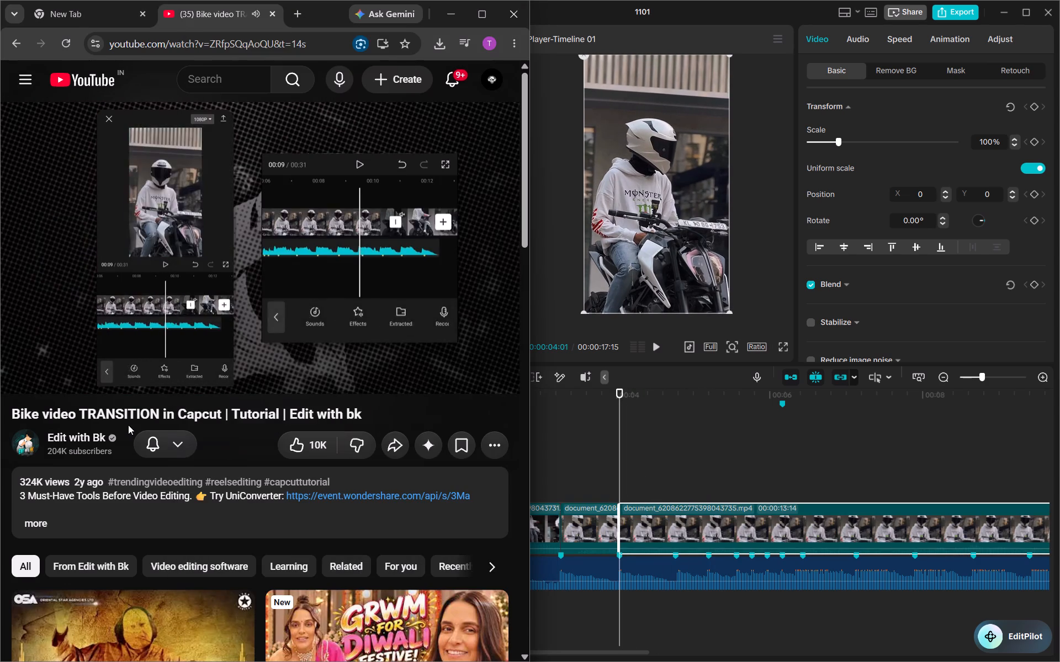
left_click(218, 292)
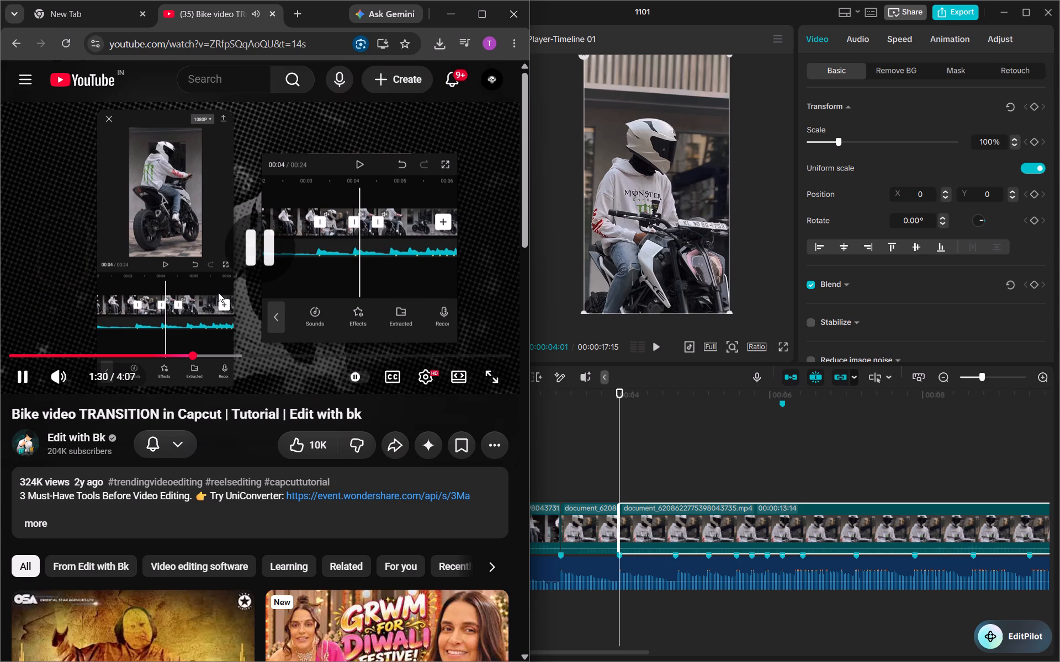
Split document_6208622775398043735.mp4 in CapCut at 00:00:10:17 and delete its section between 00:00:04:01 and that split.
scroll(677, 484, "left", 3)
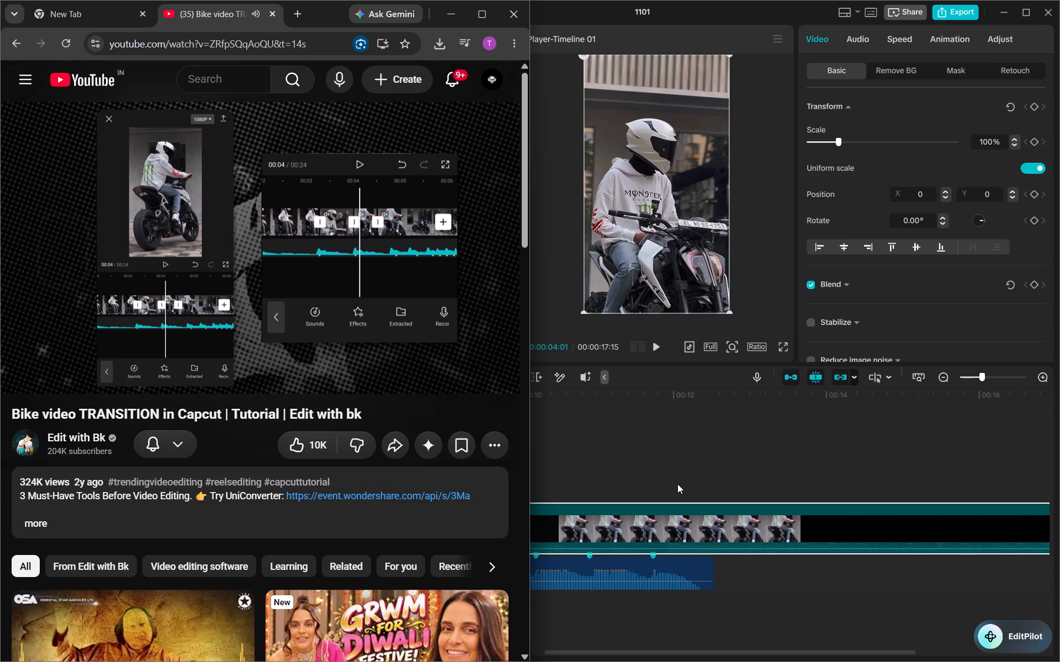
scroll(677, 484, "right", 1)
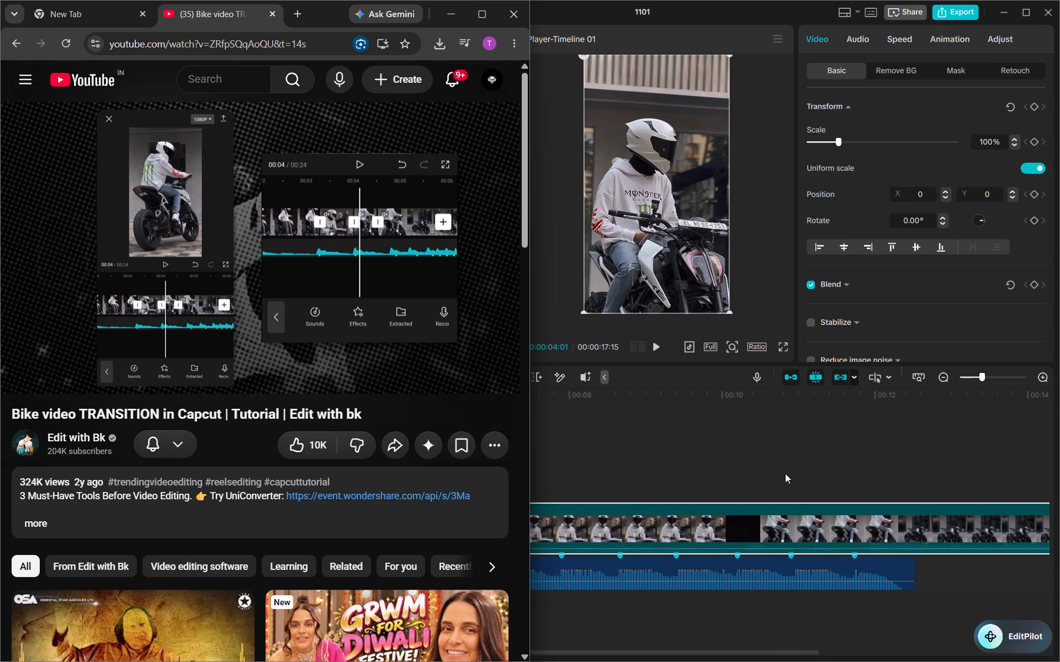
left_click(765, 397)
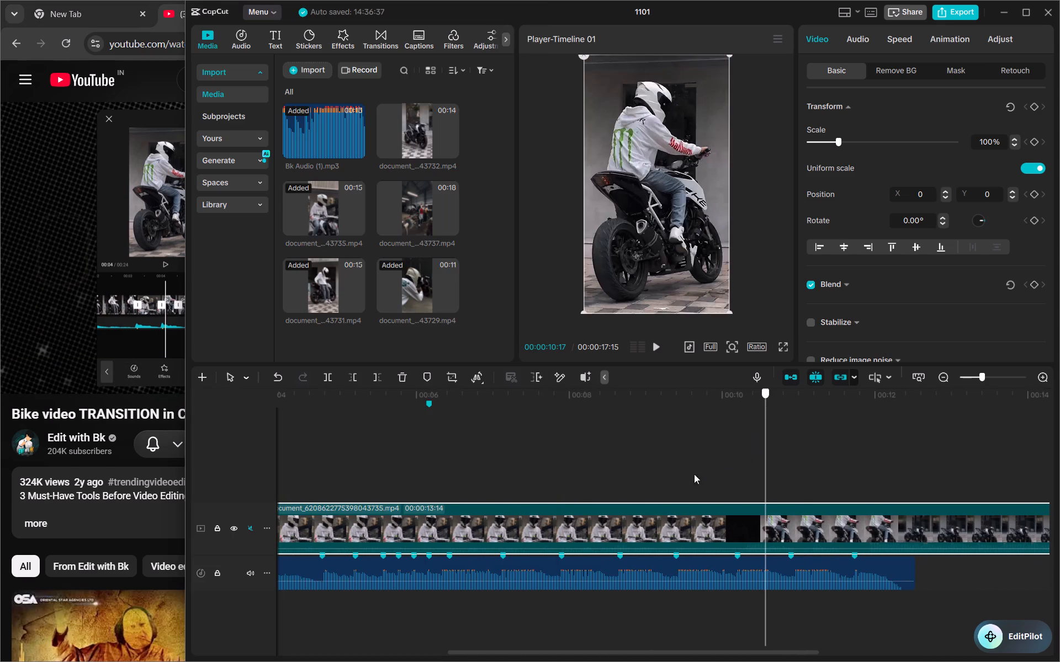
left_click(648, 532)
key("g")
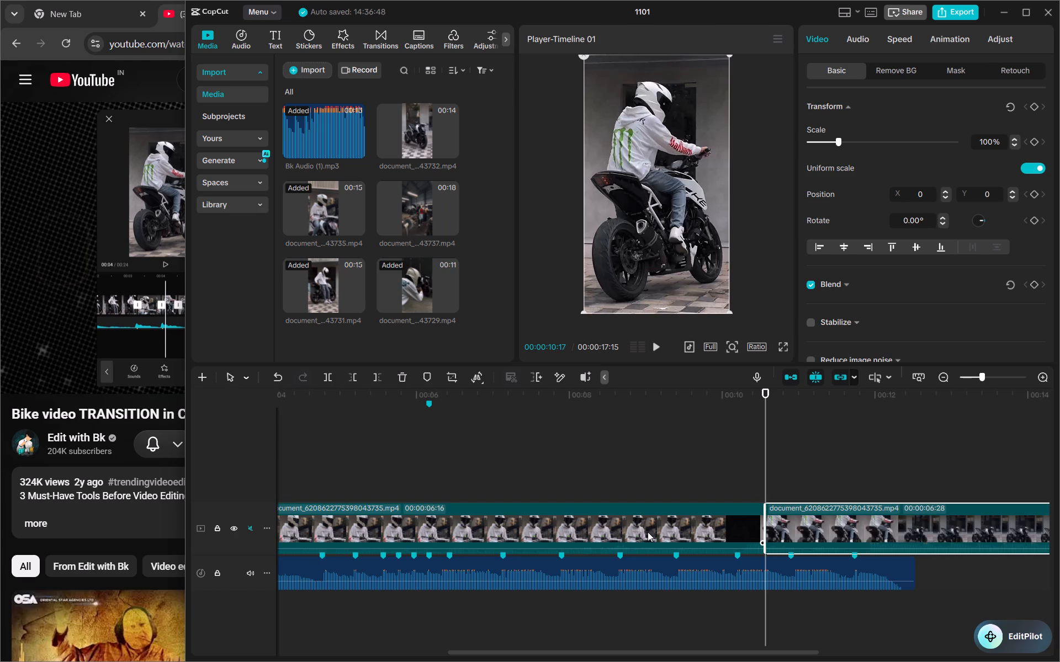
left_click(594, 506)
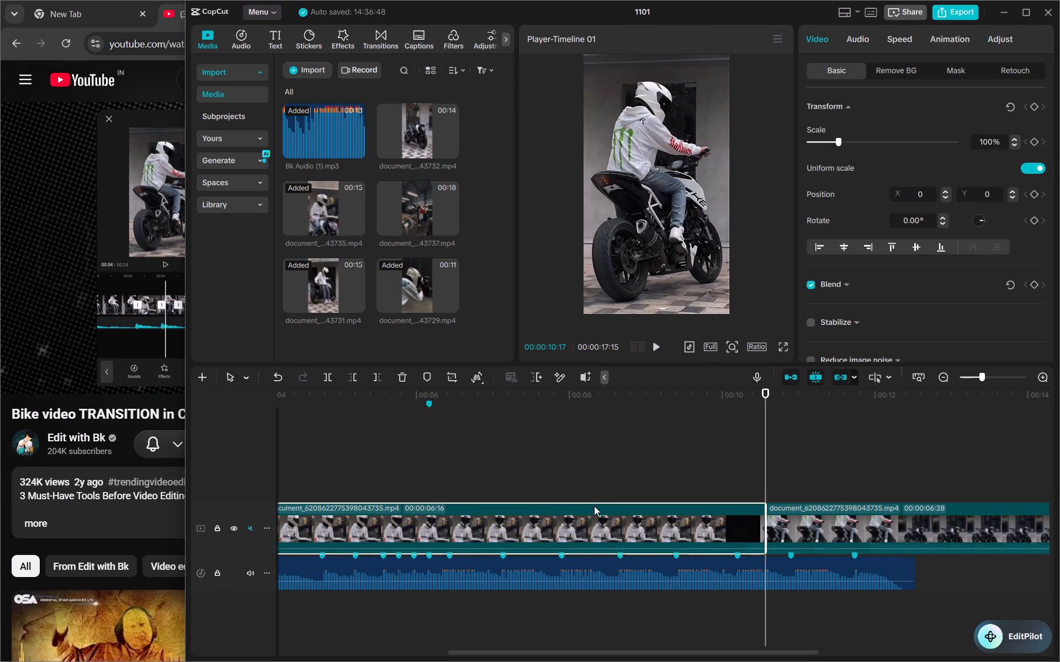
key("BackSpace")
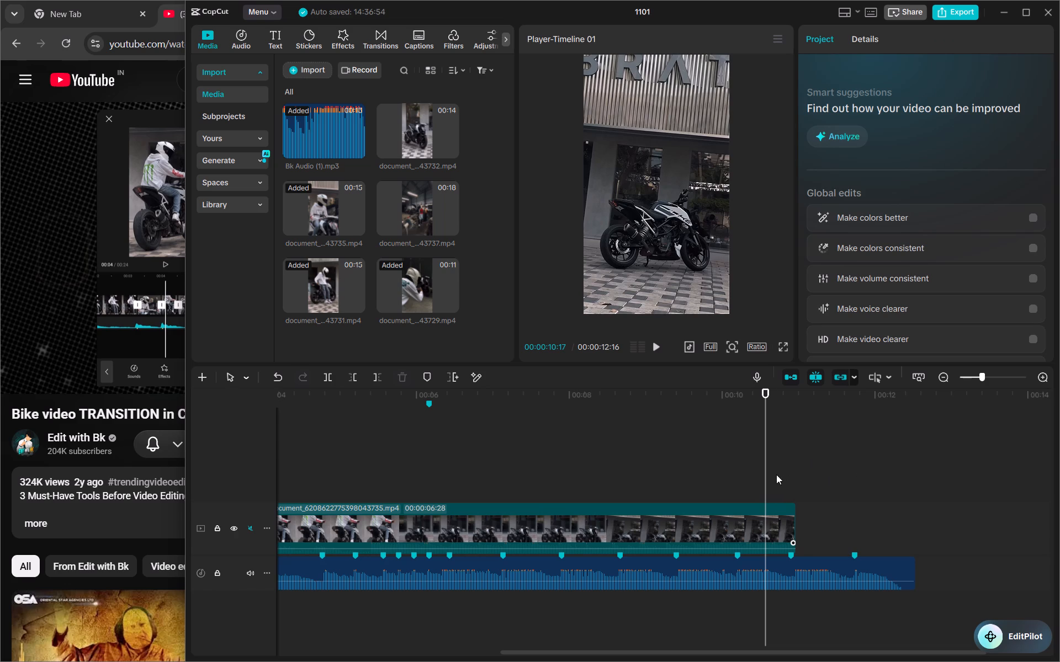
Play the timeline from the start to check the cuts against the audio beats.
left_click_drag(766, 469, 315, 515)
key("space")
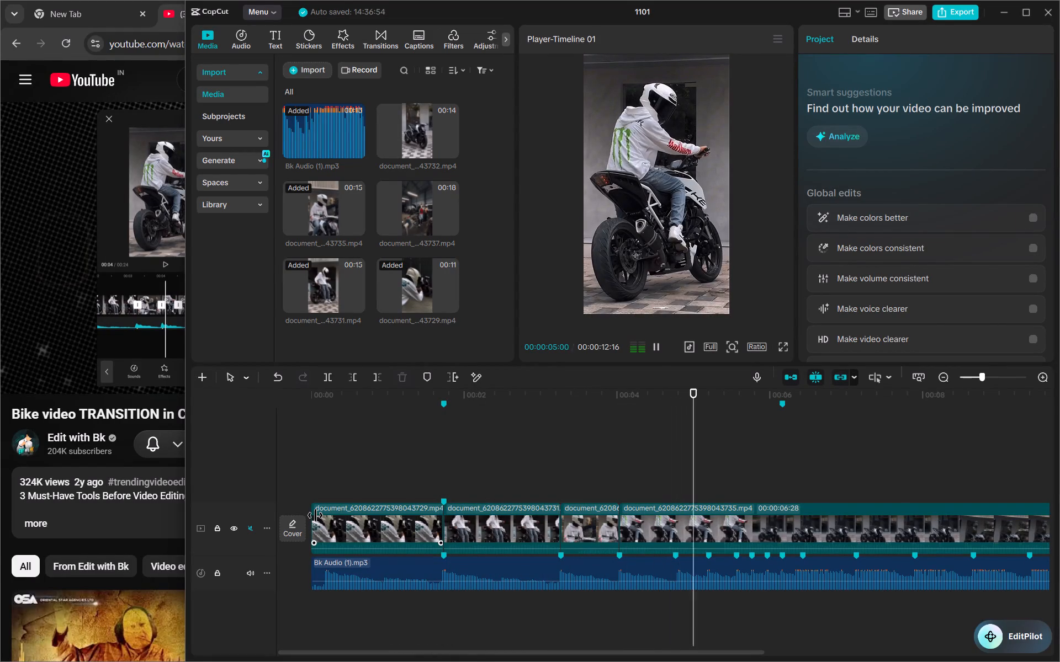
key("space")
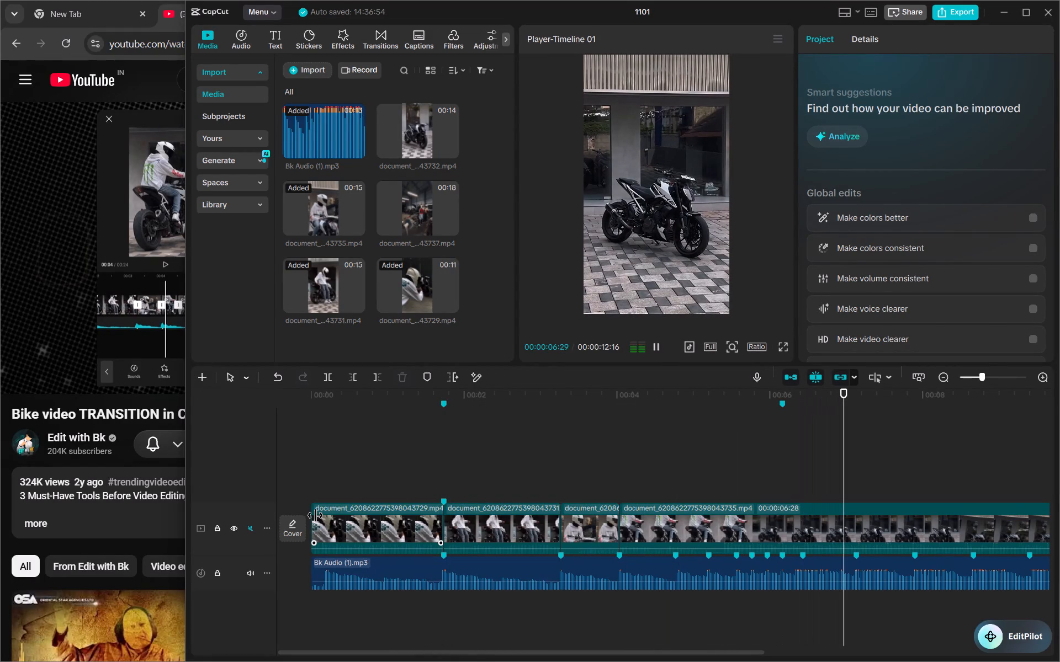
Split document_6208622775398043735.mp4 at the next beat marker, 00:00:04:23.
double_click(676, 384)
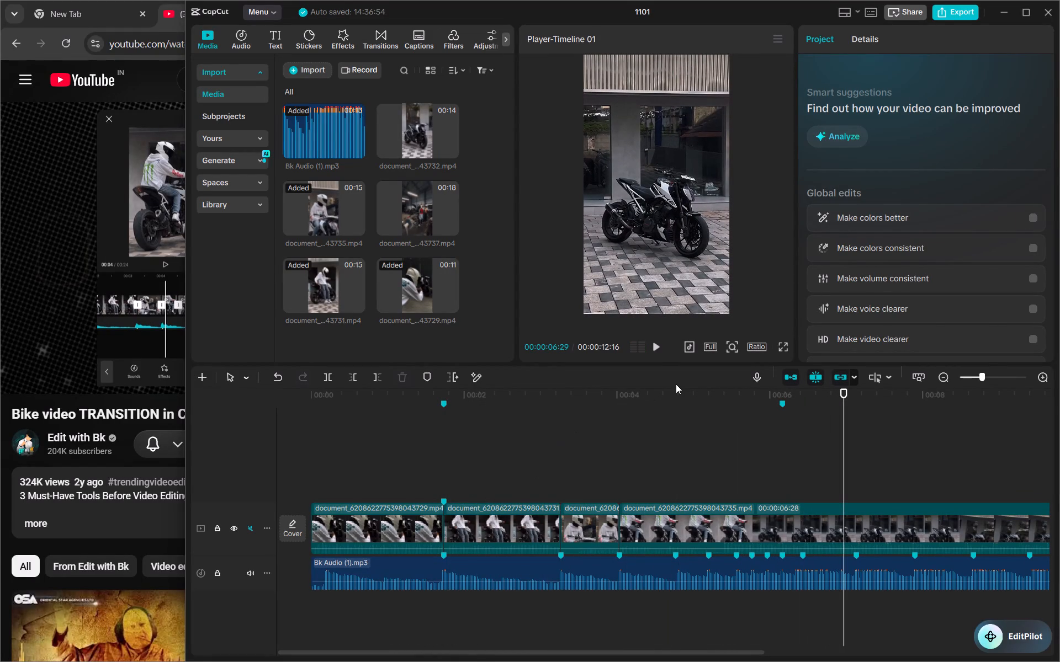
left_click_drag(676, 384, 676, 393)
left_click(676, 393)
left_click(676, 393)
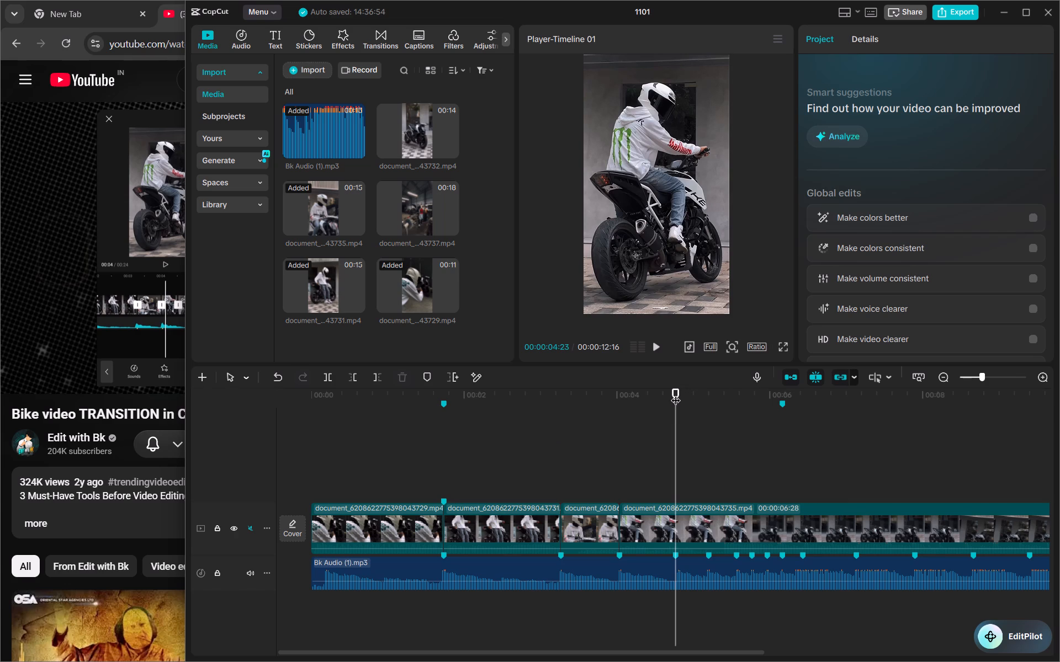
key("g")
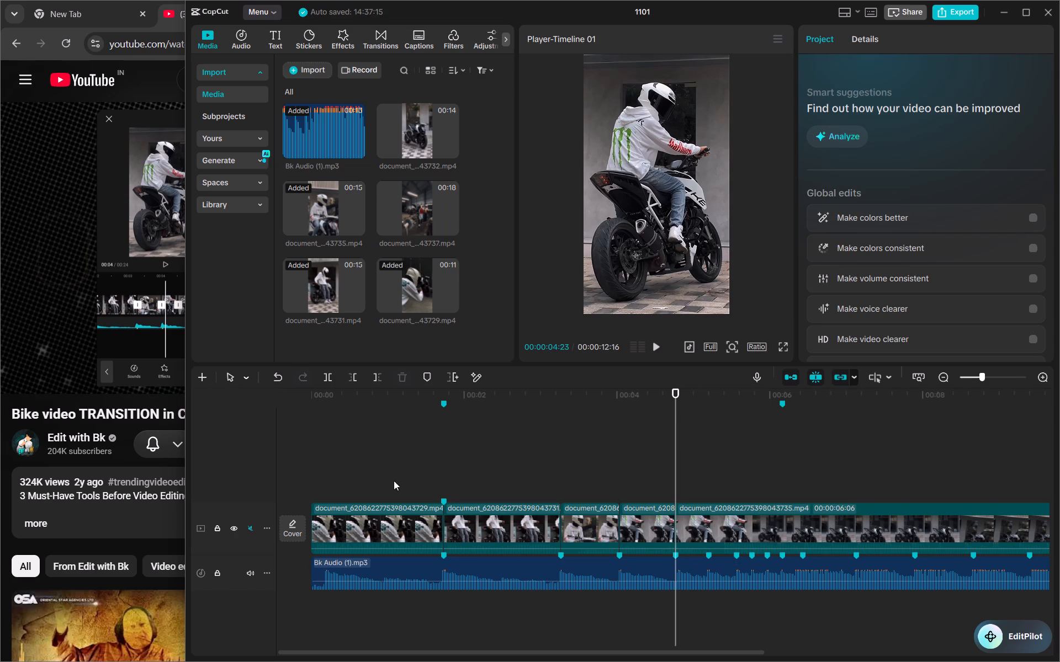
Play the timeline from within the second clip to past 00:00:06:20 to check the new cut against the audio beats.
left_click(534, 394)
key("space")
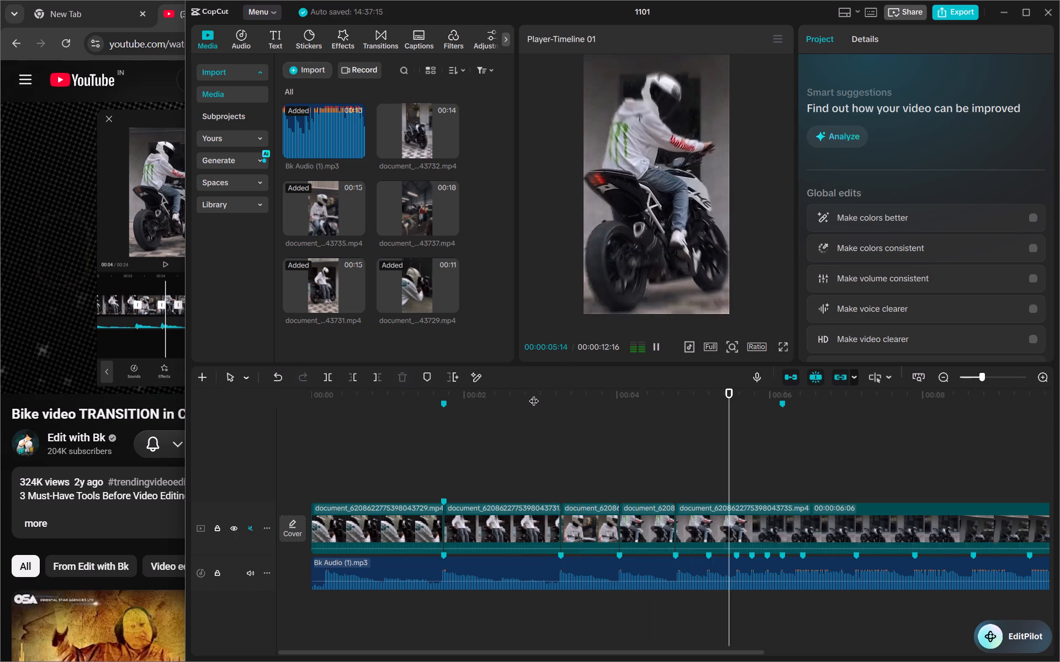
key("space")
key("space")
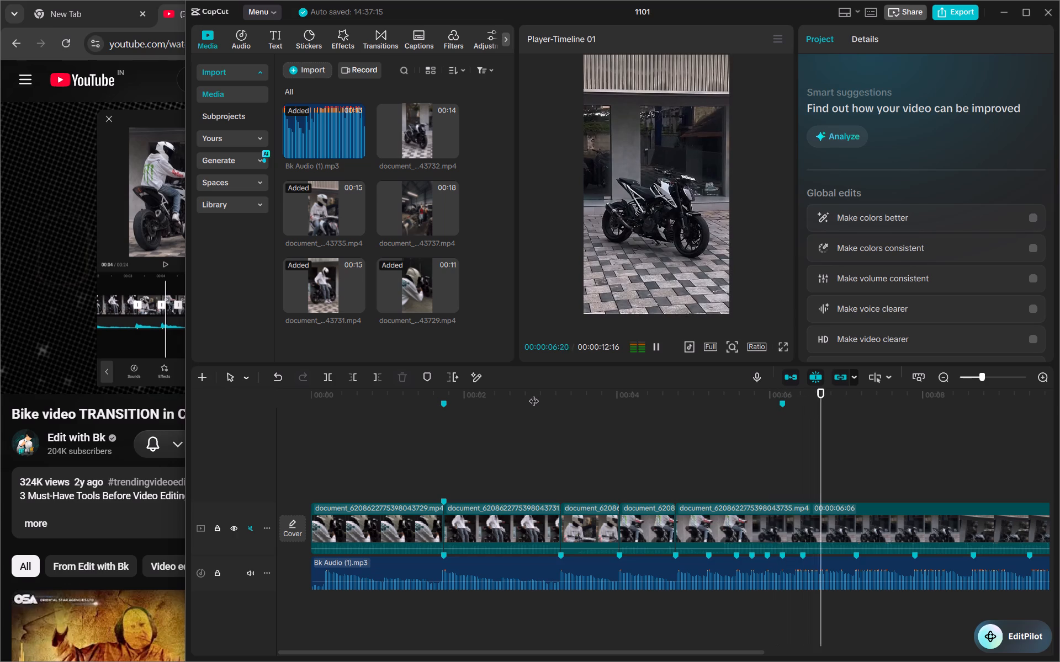
key("space")
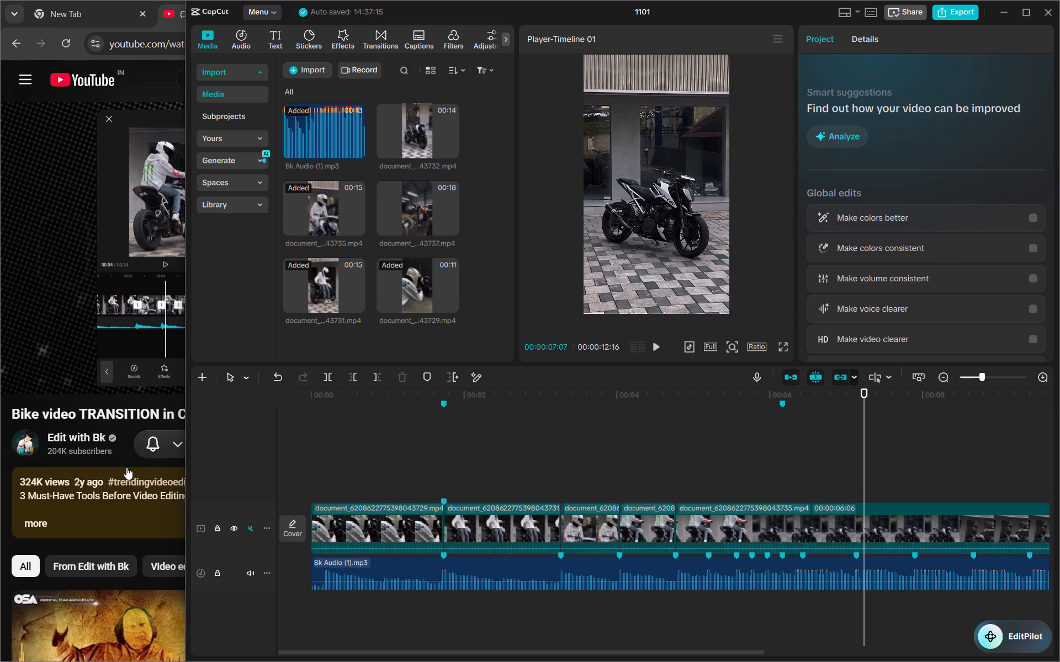
Switch to the tutorial in Chrome and play it to 1:44 to see how the bike clip is cut.
left_click(125, 465)
left_click(252, 250)
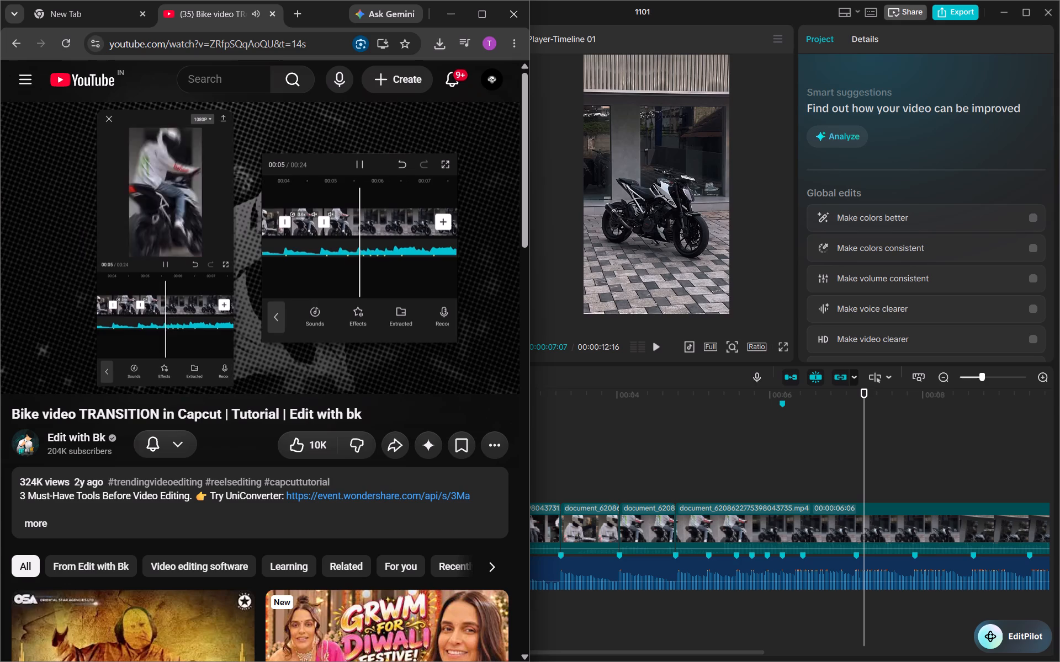
left_click(285, 239)
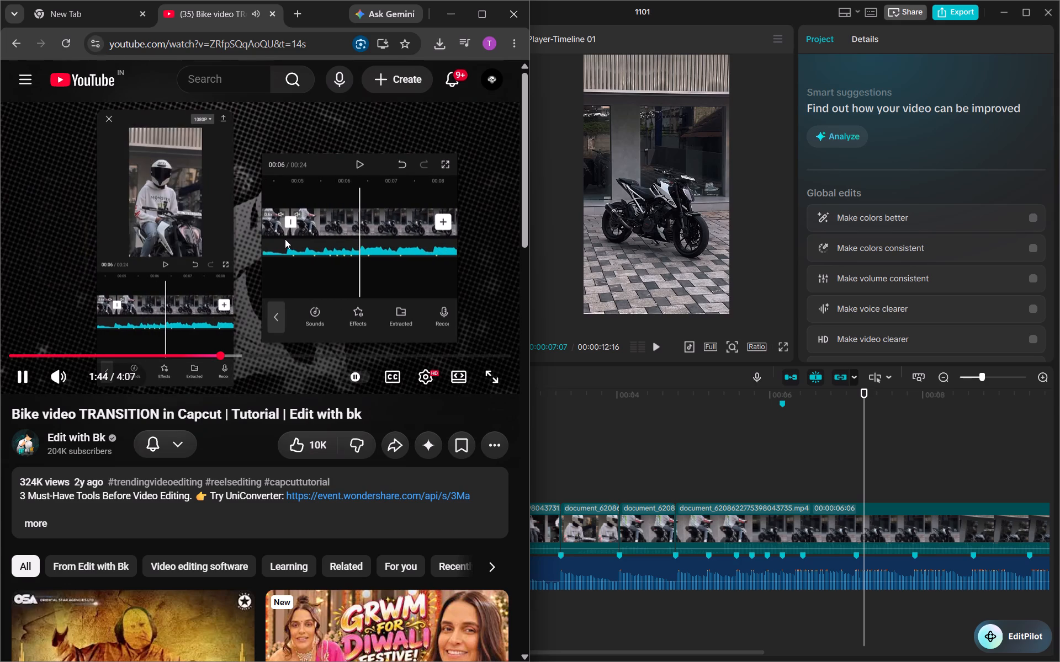
Return to CapCut and play the timeline from the 00:00:04:23 cut to 00:00:06:14 to find the next cutting beat.
left_click(657, 467)
left_click_drag(657, 467, 670, 430)
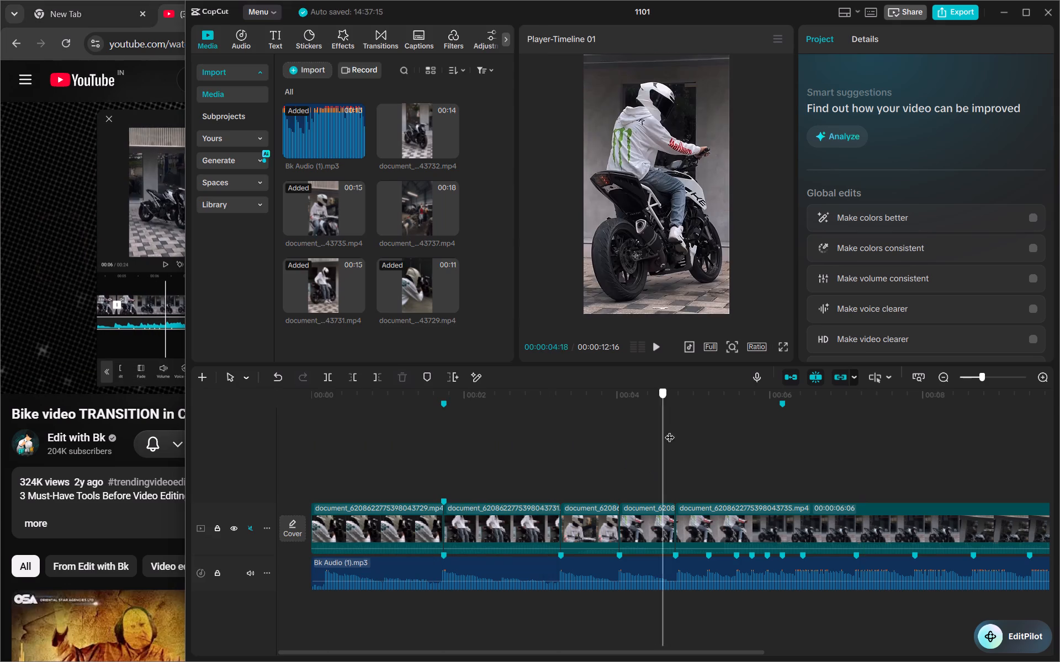
left_click_drag(670, 430, 681, 410)
left_click(681, 410)
left_click_drag(681, 410, 674, 414)
key("space")
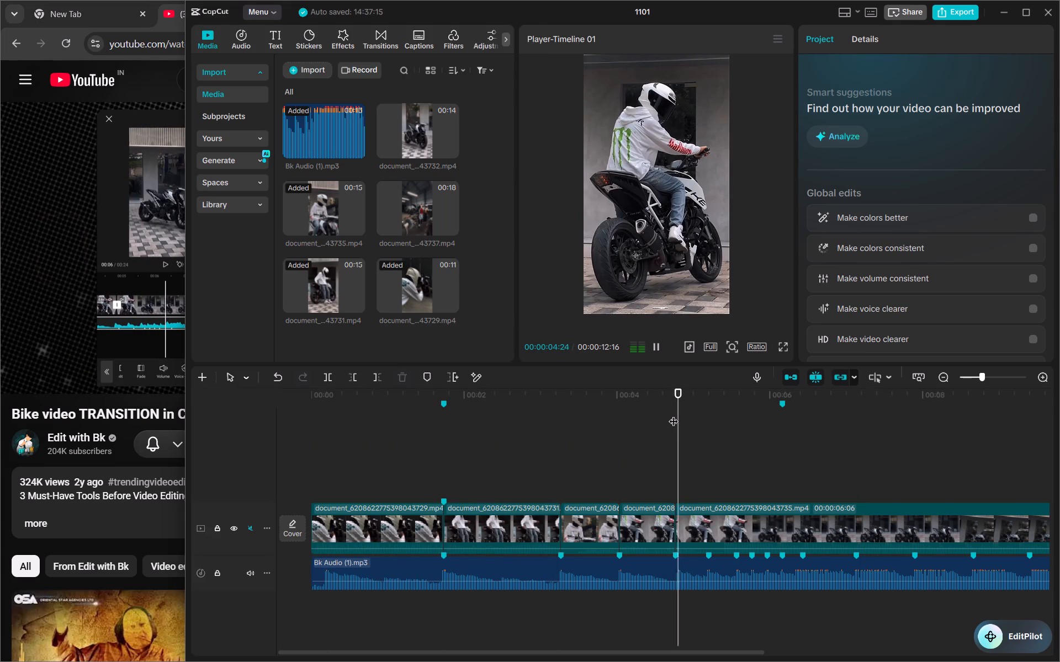
key("space")
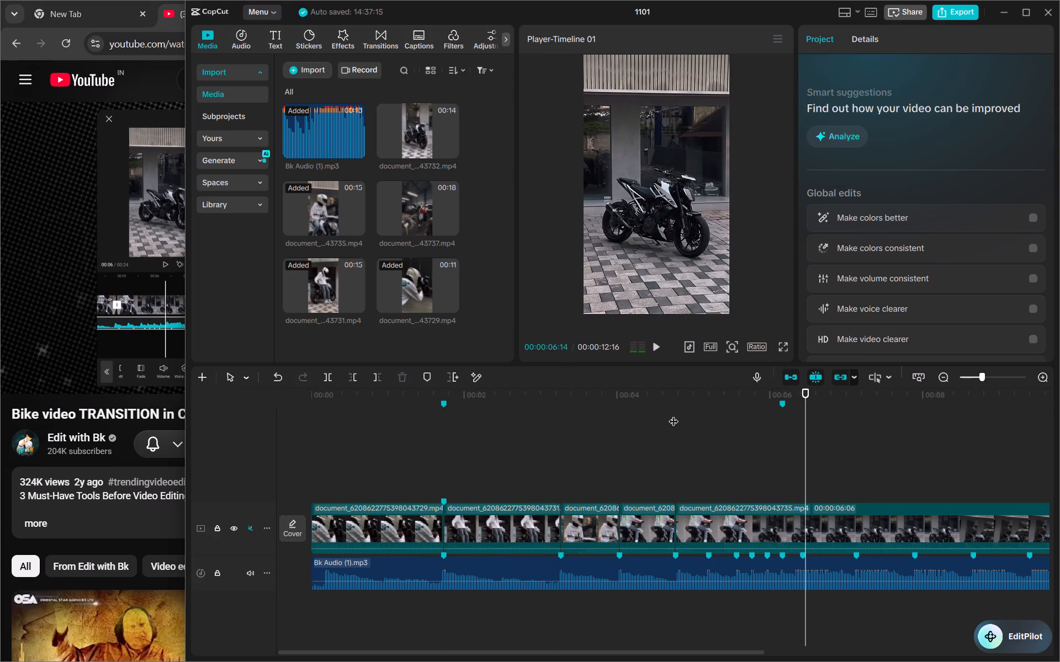
Switch to the tutorial in Chrome and watch on past 1:51 to see how the split at the next beat is made.
left_click(127, 428)
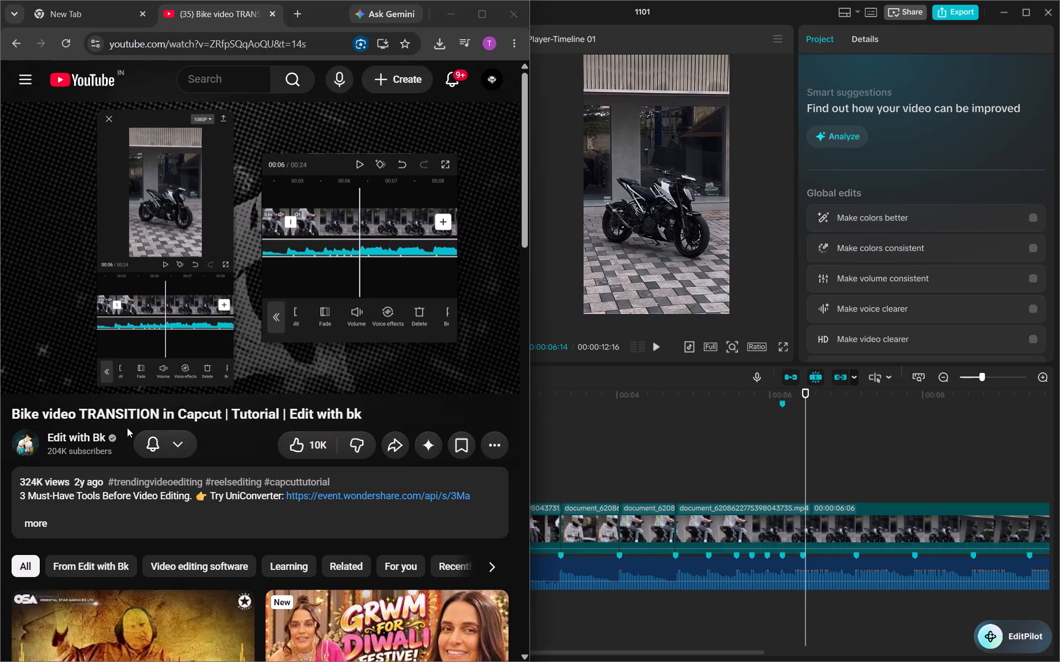
left_click(210, 302)
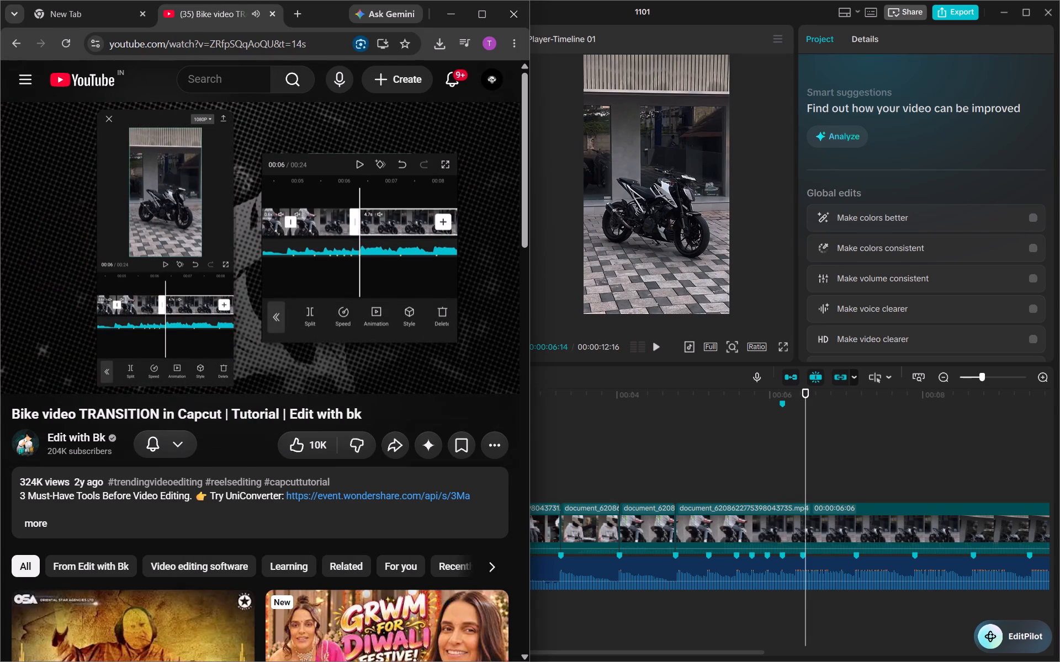
left_click(210, 302)
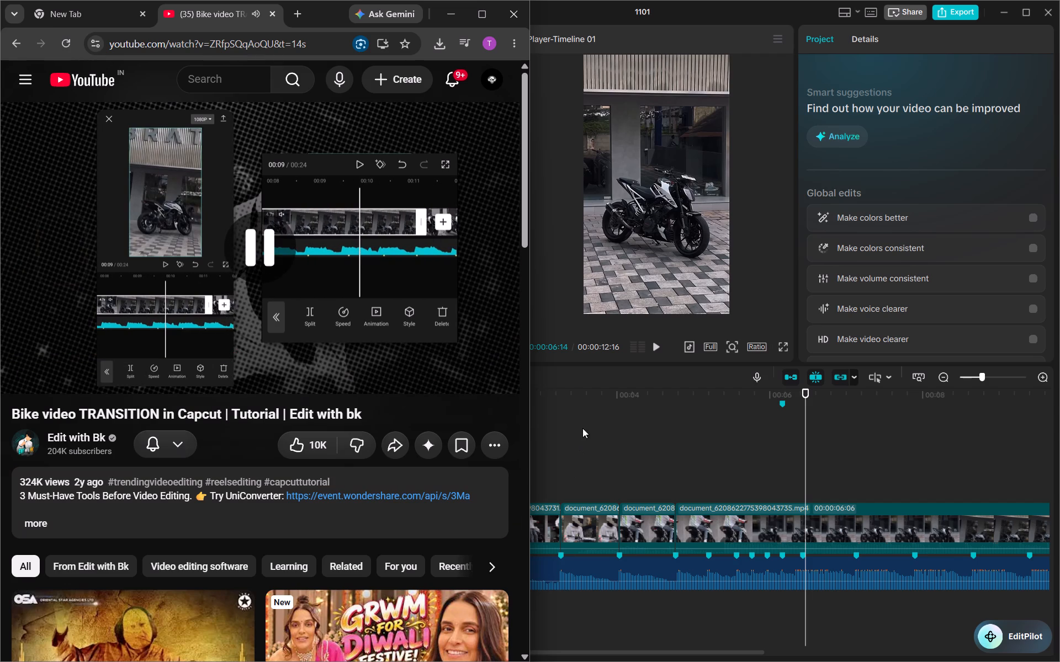
left_click(328, 291)
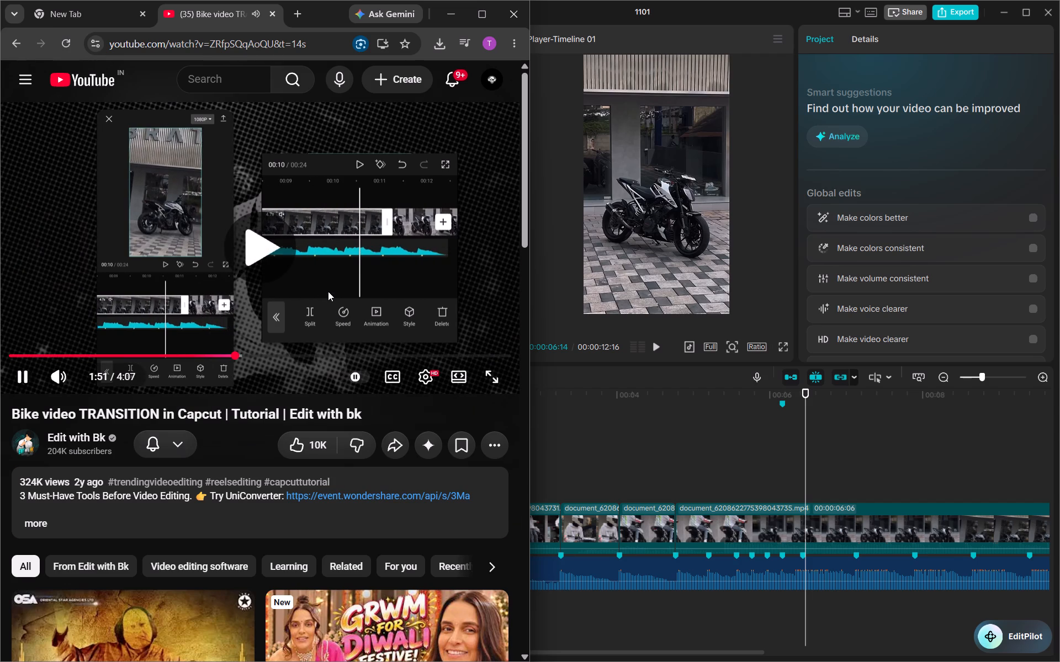
left_click(328, 291)
Split document_6208622775398043735.mp4 in CapCut at the beat marker at 00:00:06:13 and select the section before the split.
left_click(654, 396)
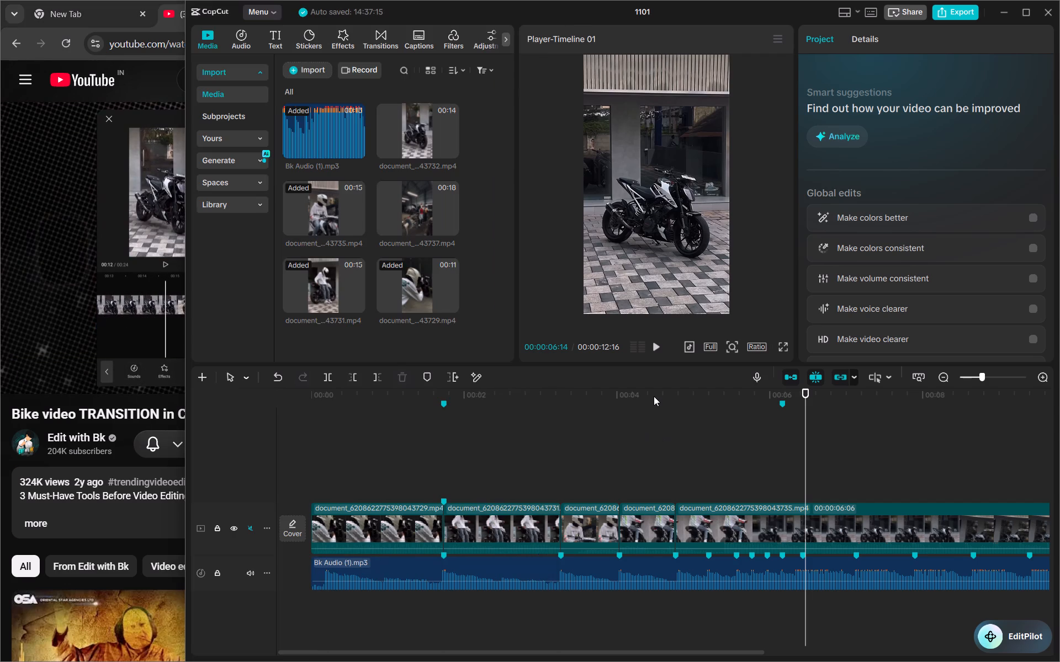
key("space")
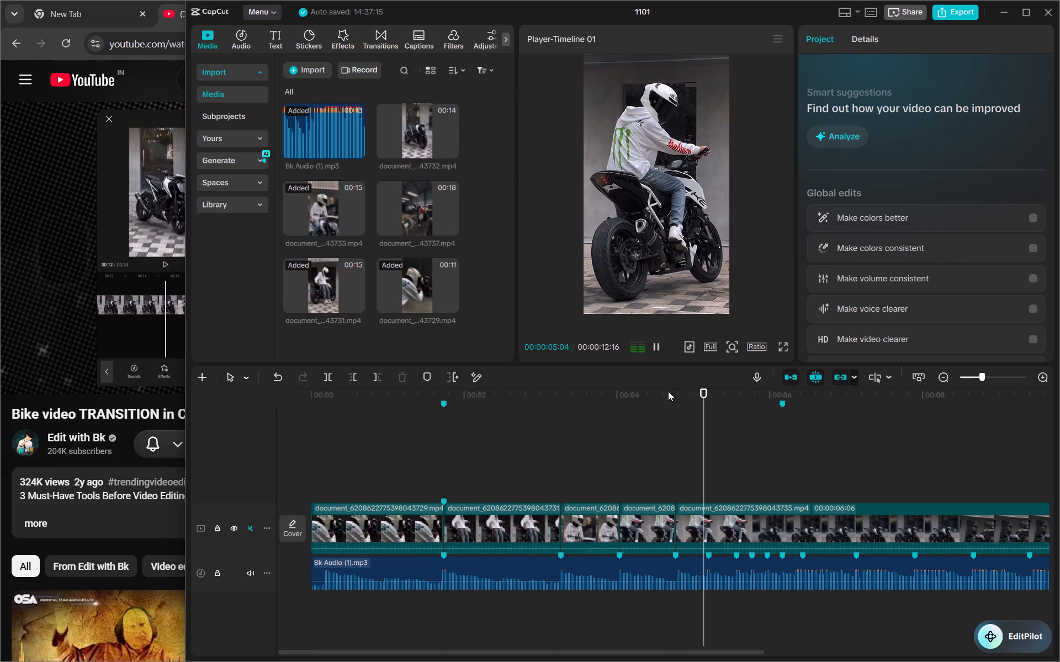
key("space")
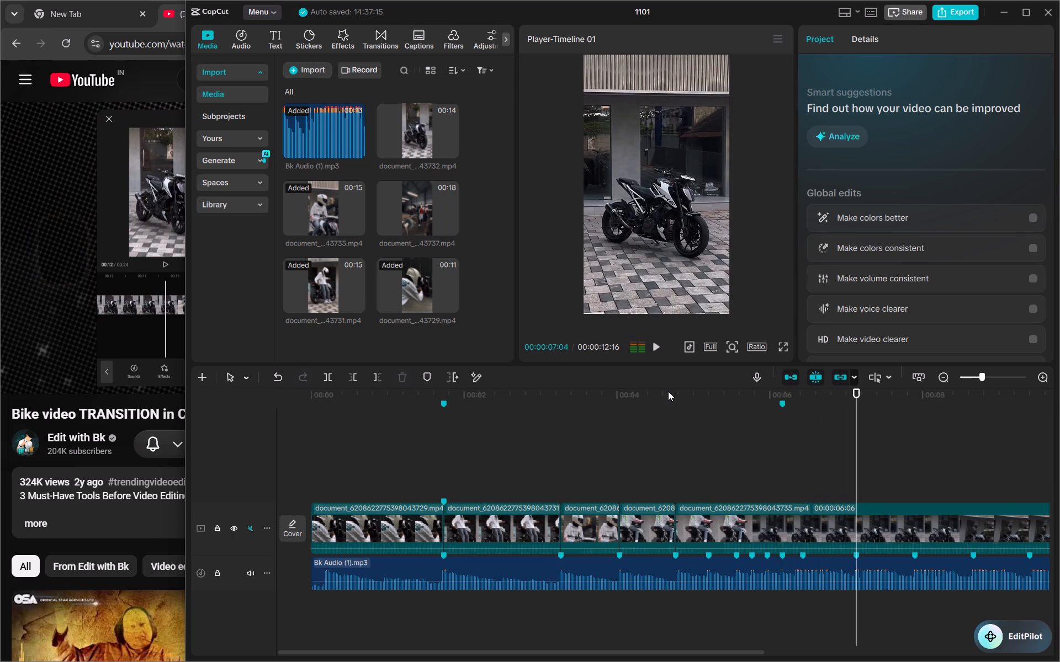
left_click_drag(858, 458, 804, 472)
left_click(745, 517)
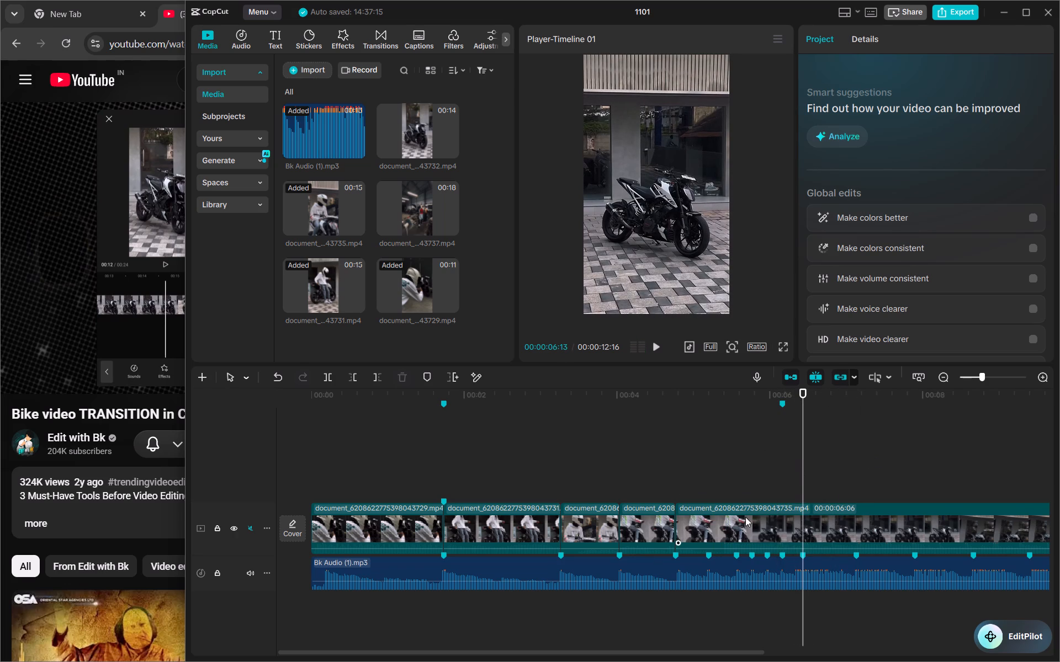
key("g")
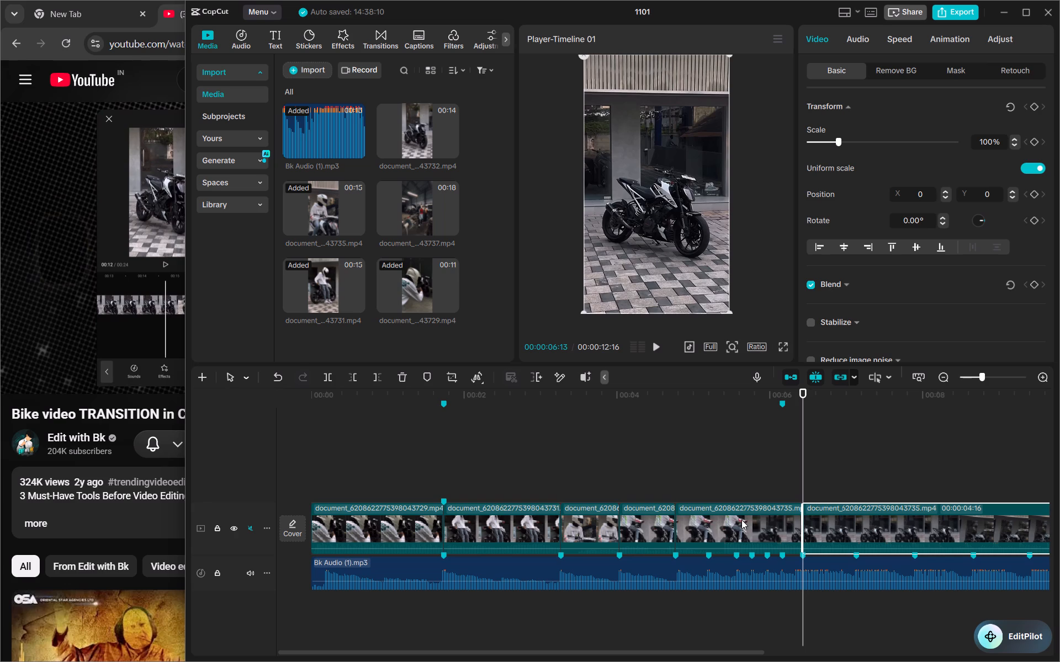
left_click(709, 531)
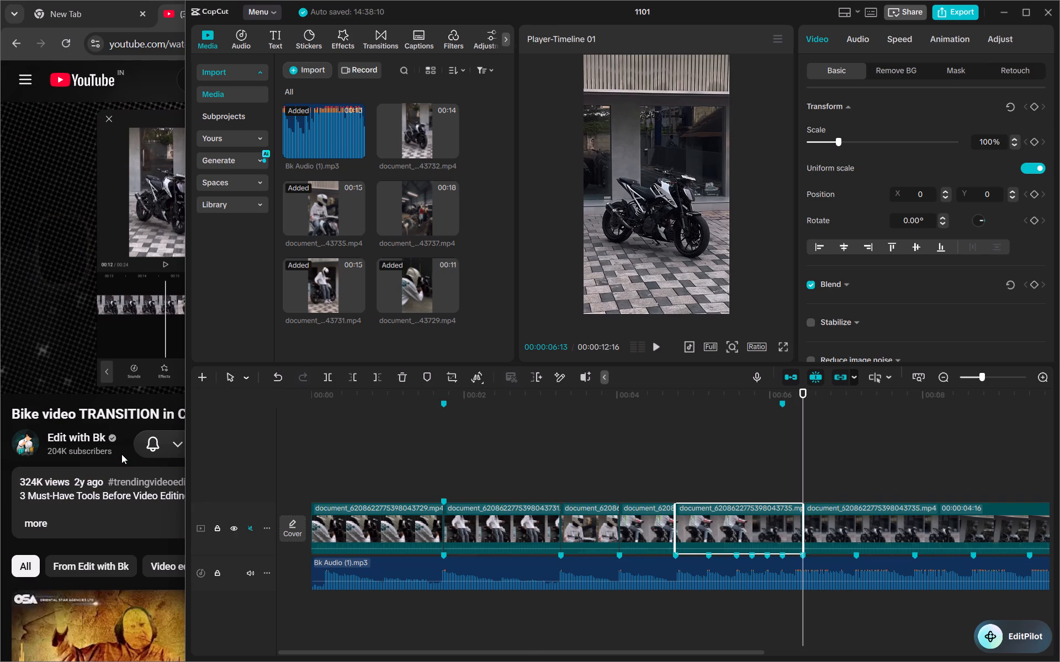
Switch to the tutorial in Chrome, rewind it to 1:37 and rewatch up to 1:57 how the bike clip is cut and shortened.
left_click(121, 454)
left_click(270, 247)
key("Left")
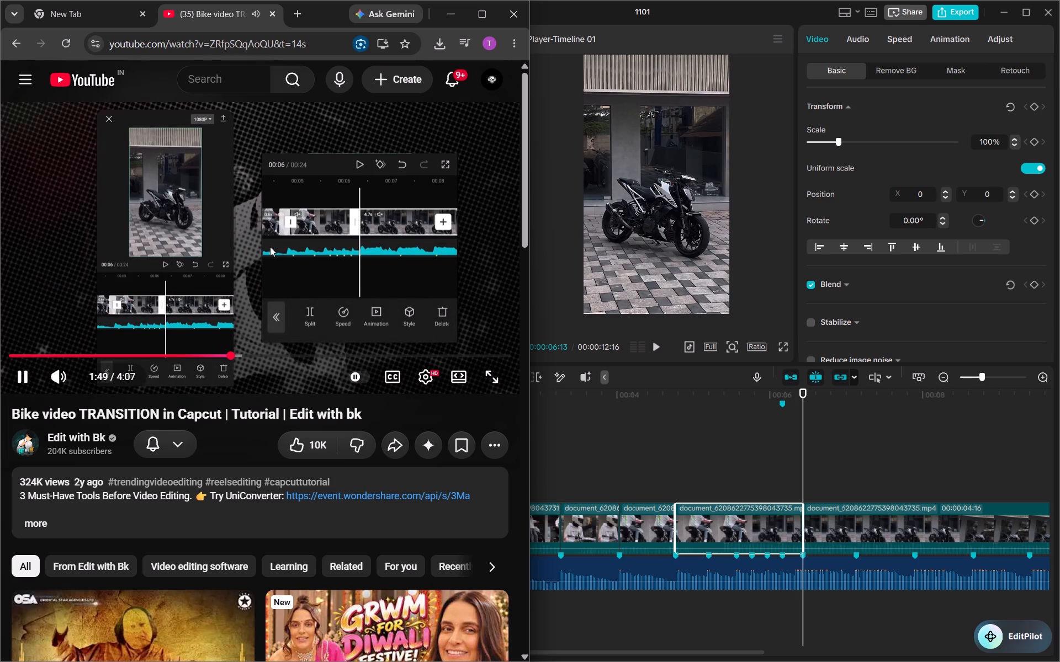
key("Left")
key("Left")
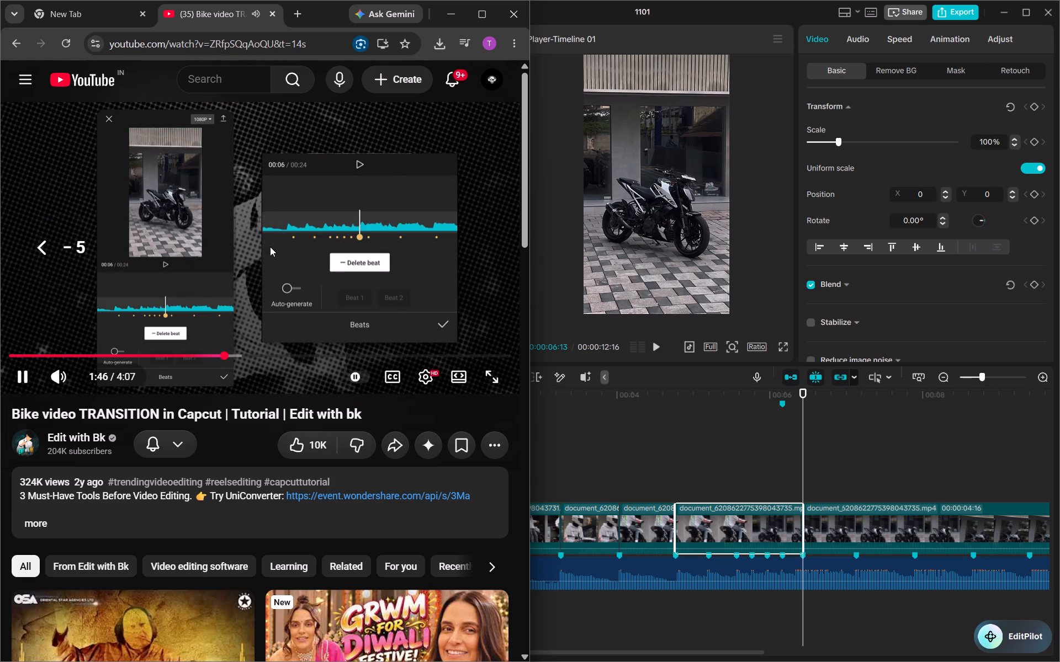
key("Left")
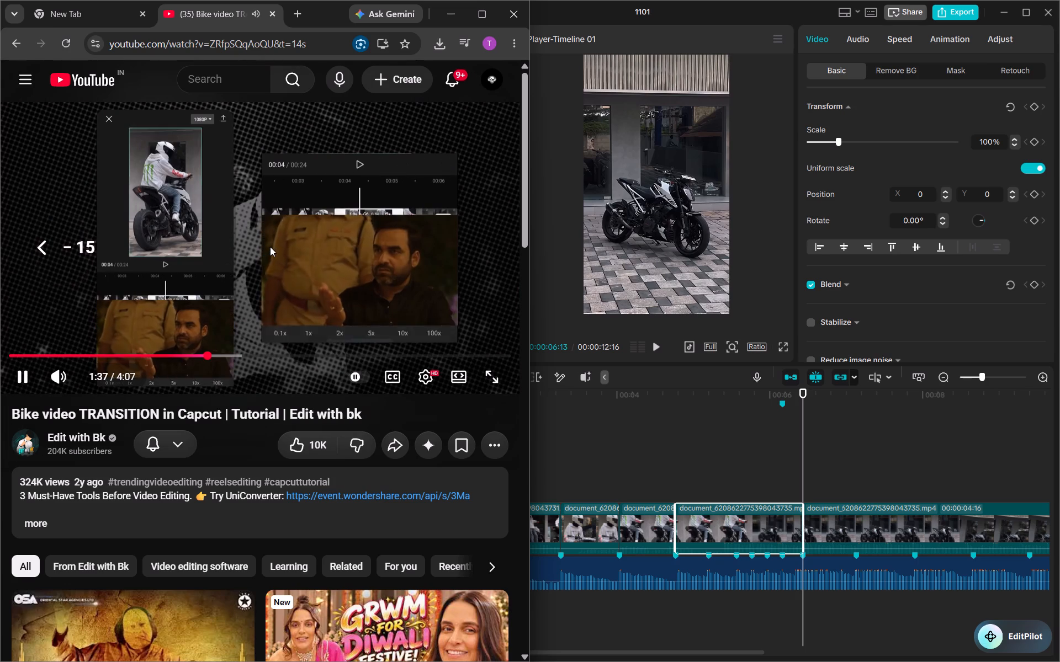
left_click(394, 250)
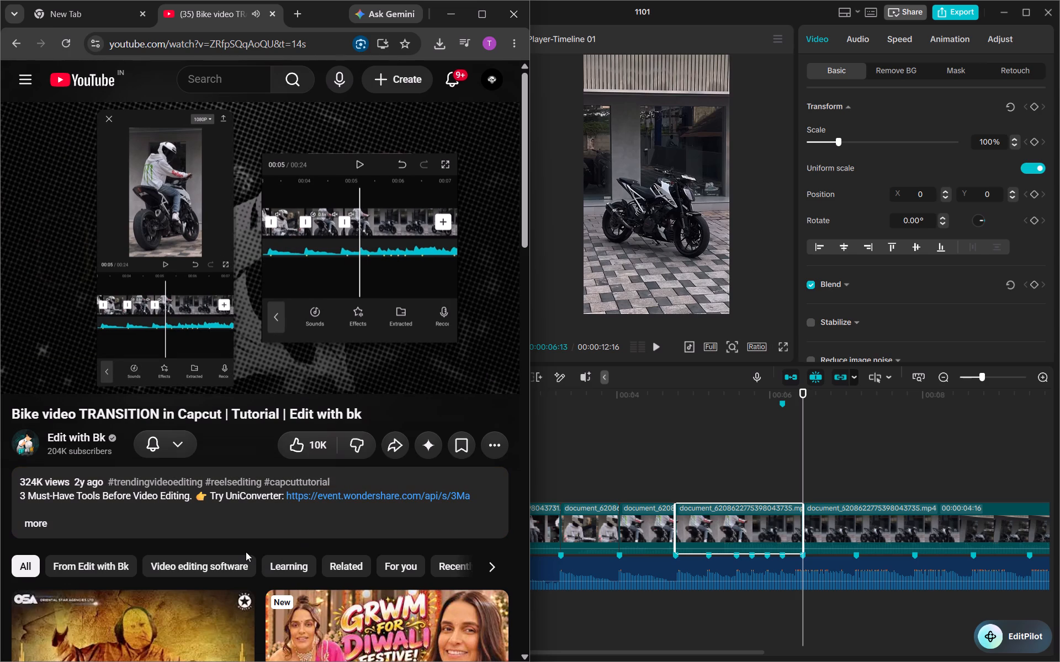
left_click(343, 255)
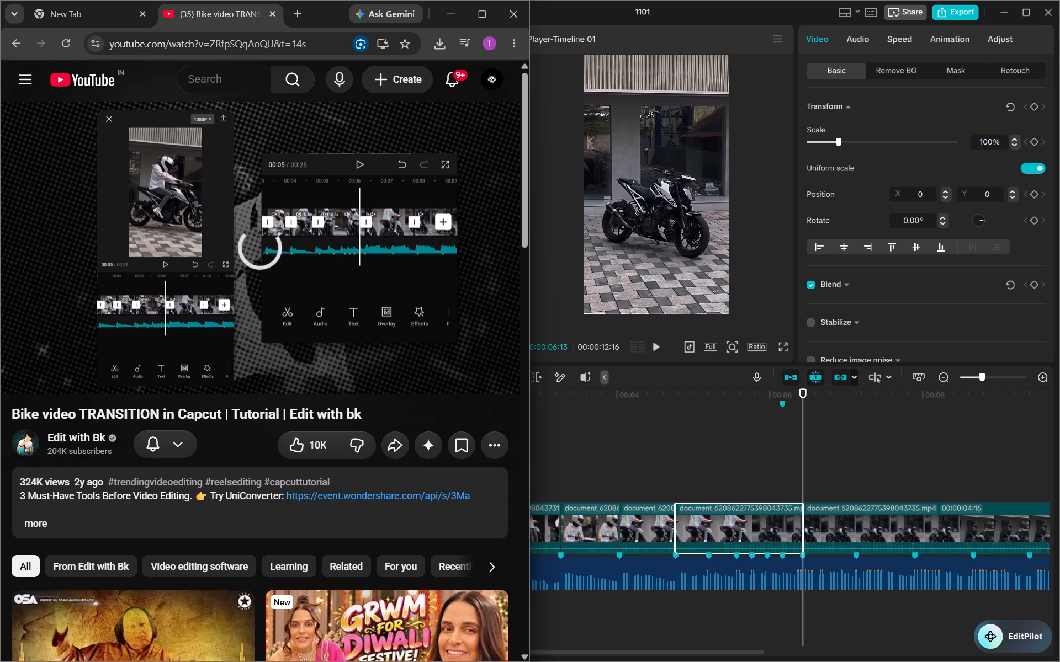
Trim the start of the selected section at 00:00:04:23 in CapCut so it ends just past the next beat marker.
left_click_drag(674, 527, 750, 519)
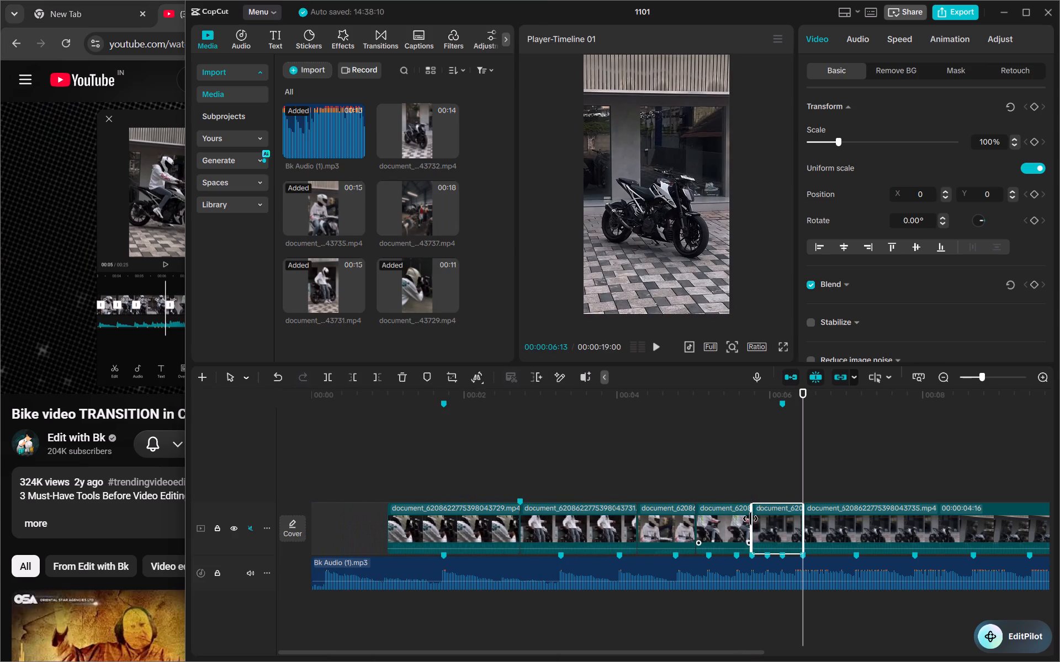
left_click_drag(675, 532, 688, 532)
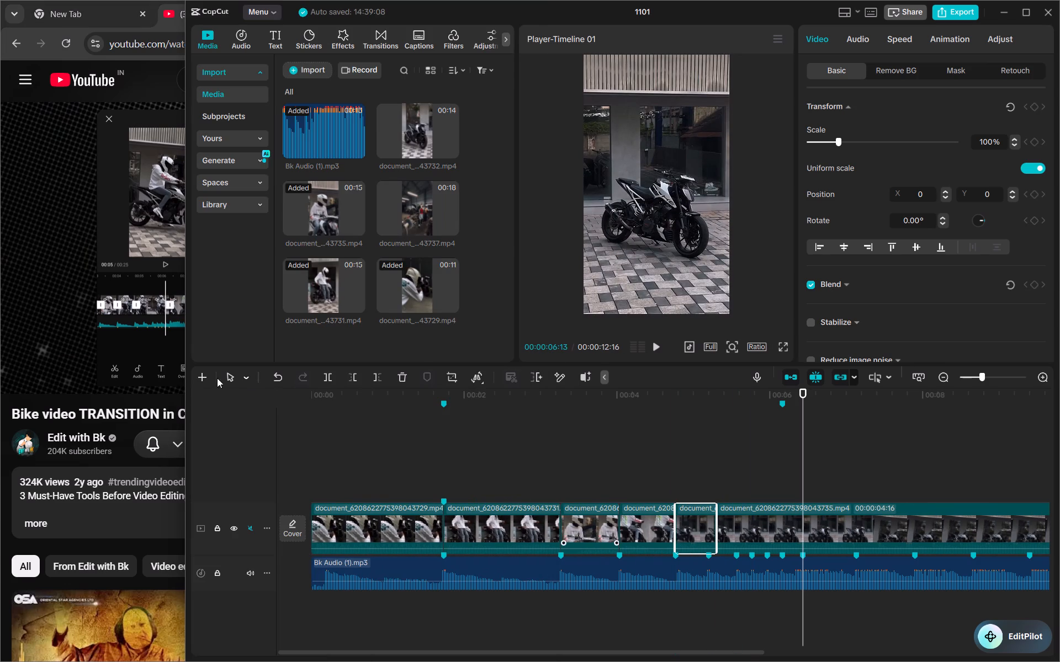
Switch to the tutorial in Chrome, rewind it to about 1:52 and rewatch up to 1:57.
left_click(123, 423)
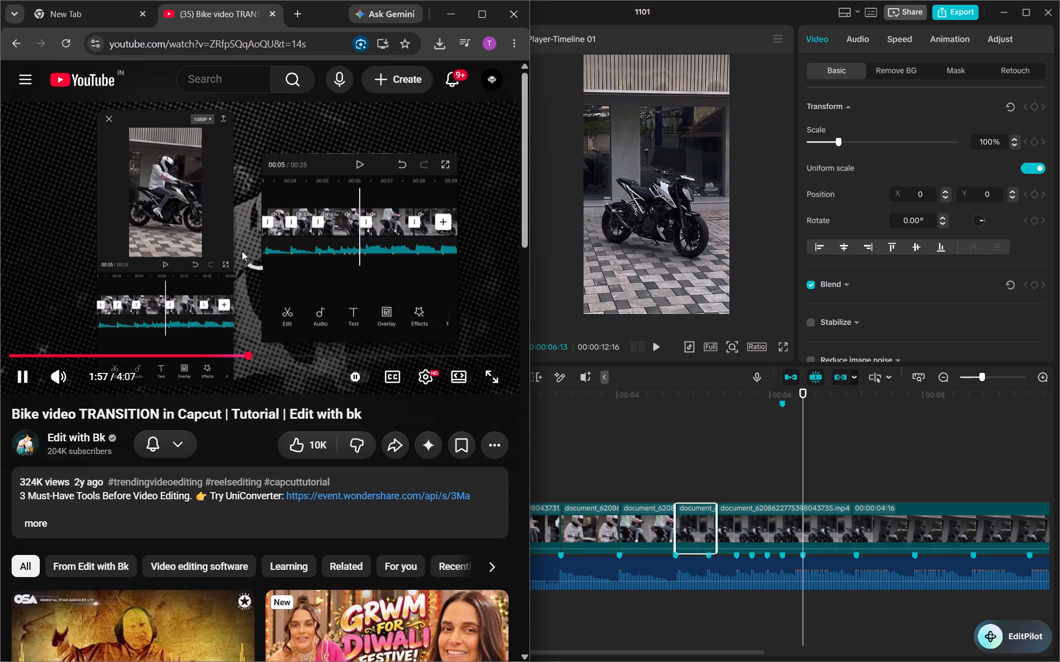
key("Left")
left_click(320, 248)
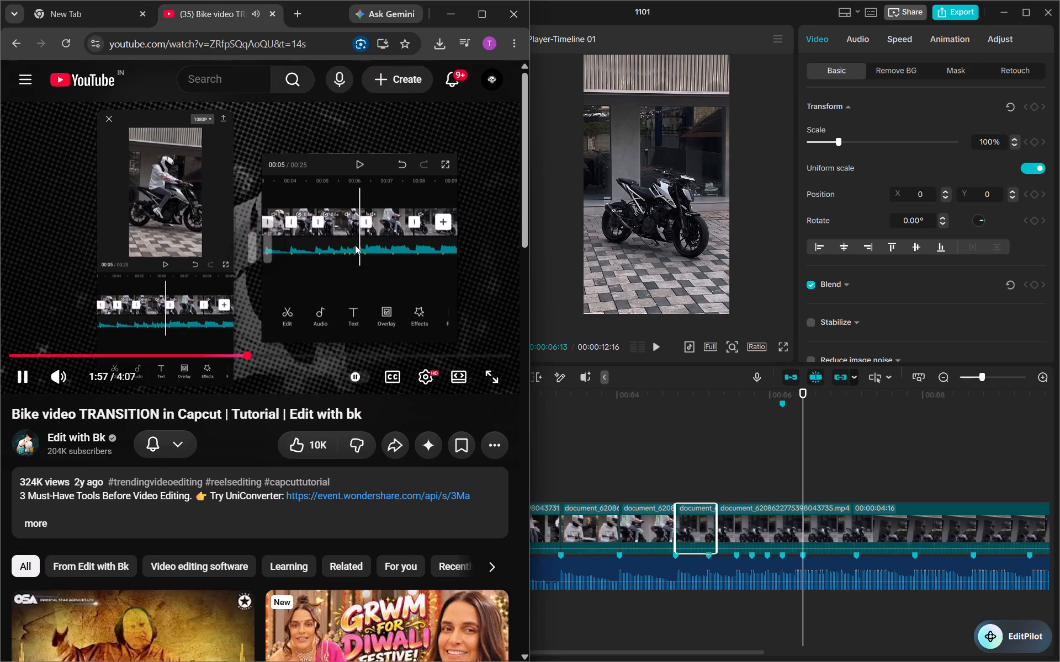
Open Proton VPN from the system tray and disconnect it.
left_click(836, 650)
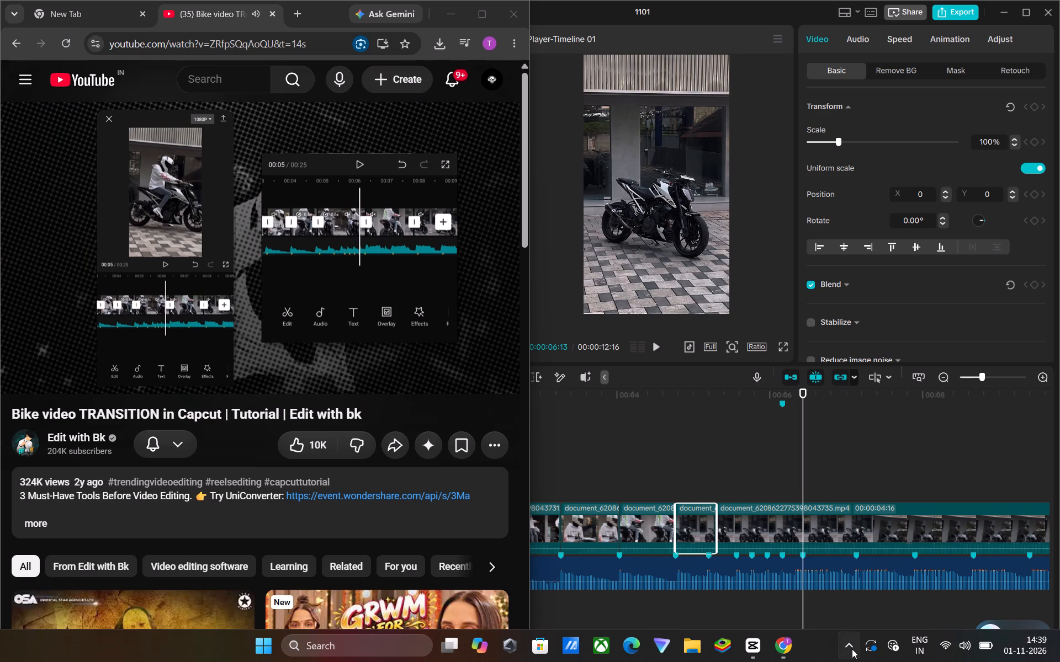
left_click(852, 649)
left_click(824, 570)
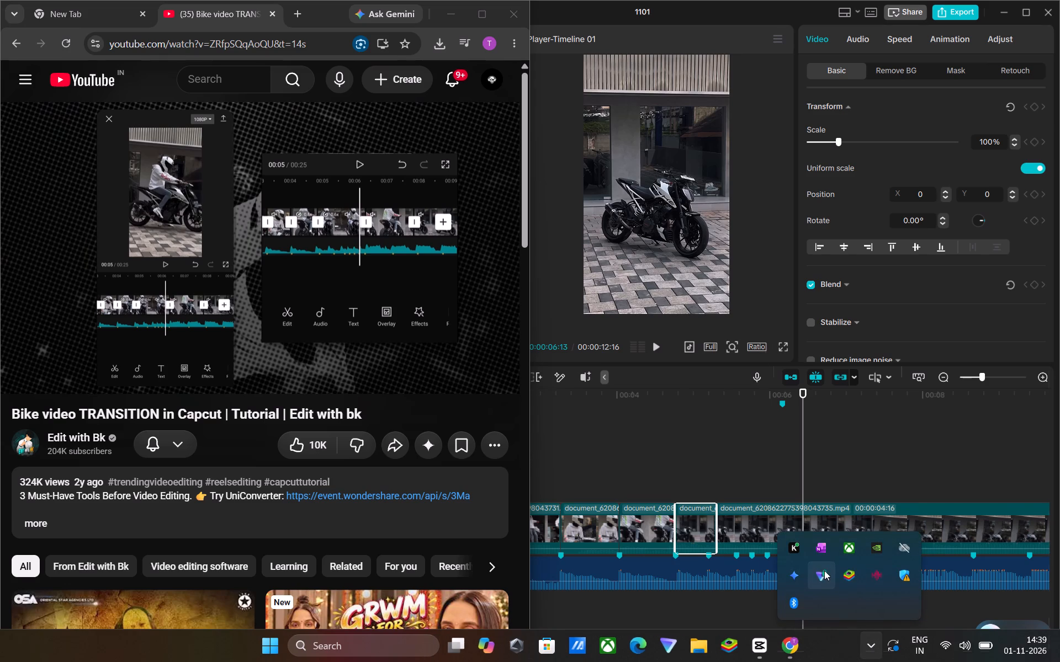
left_click(845, 458)
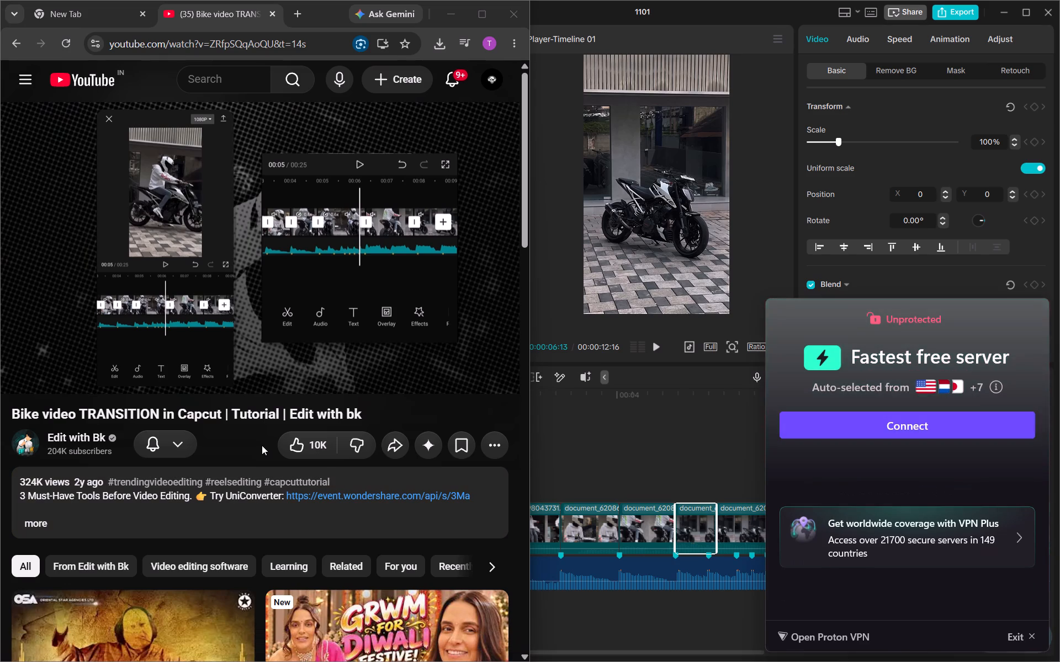
Return to the bike tutorial in Chrome and try to resume its playback from 1:57.
left_click(262, 445)
left_click(257, 251)
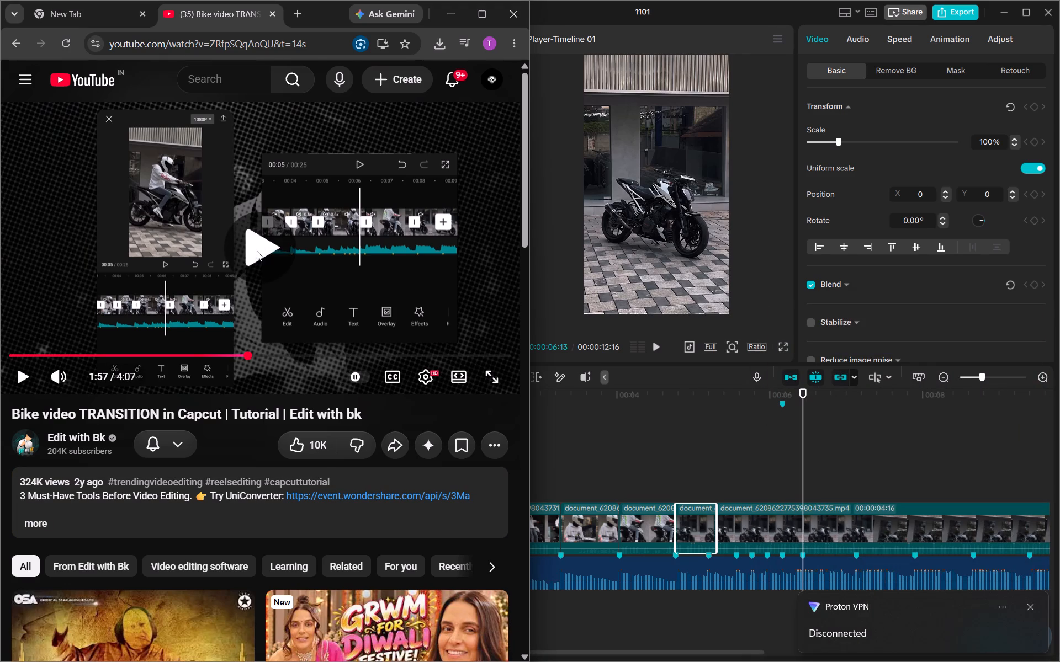
left_click(253, 290)
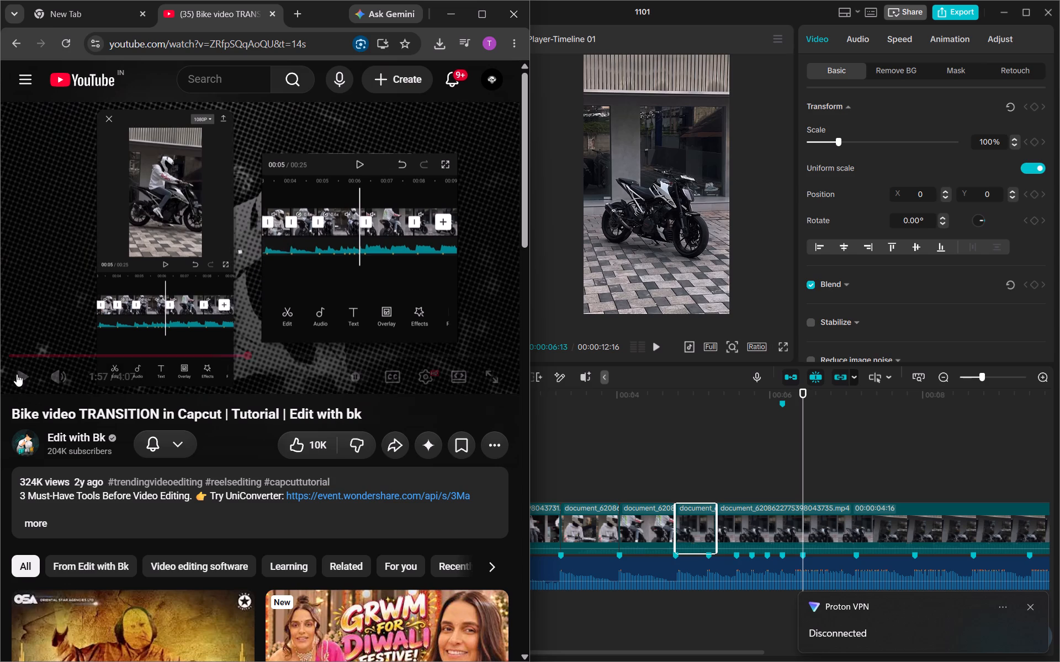
left_click(17, 374)
left_click(17, 374)
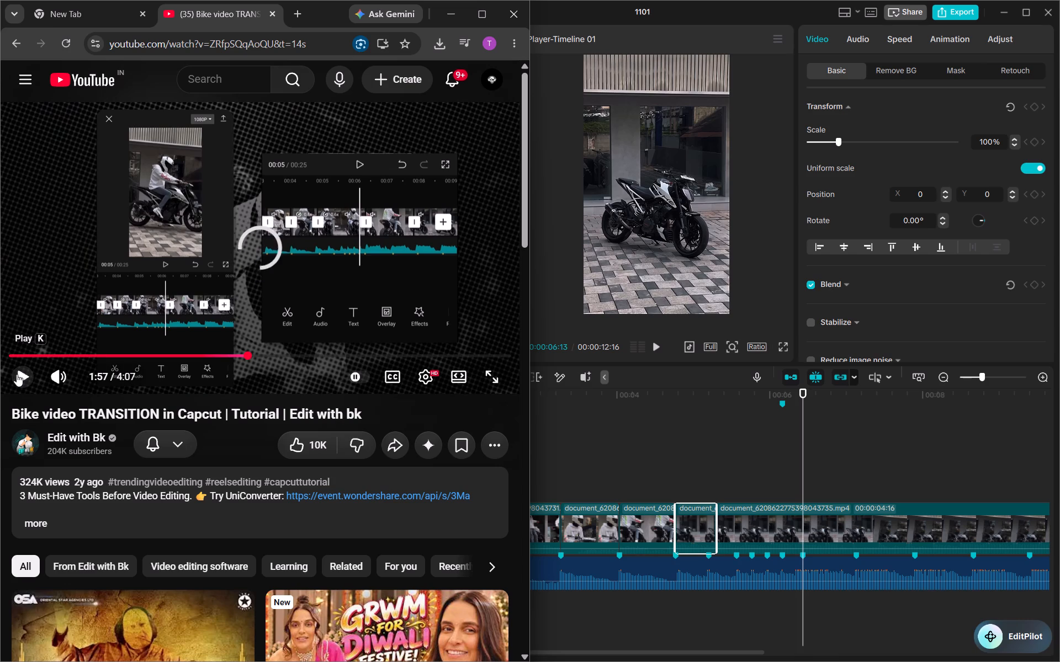
key("k")
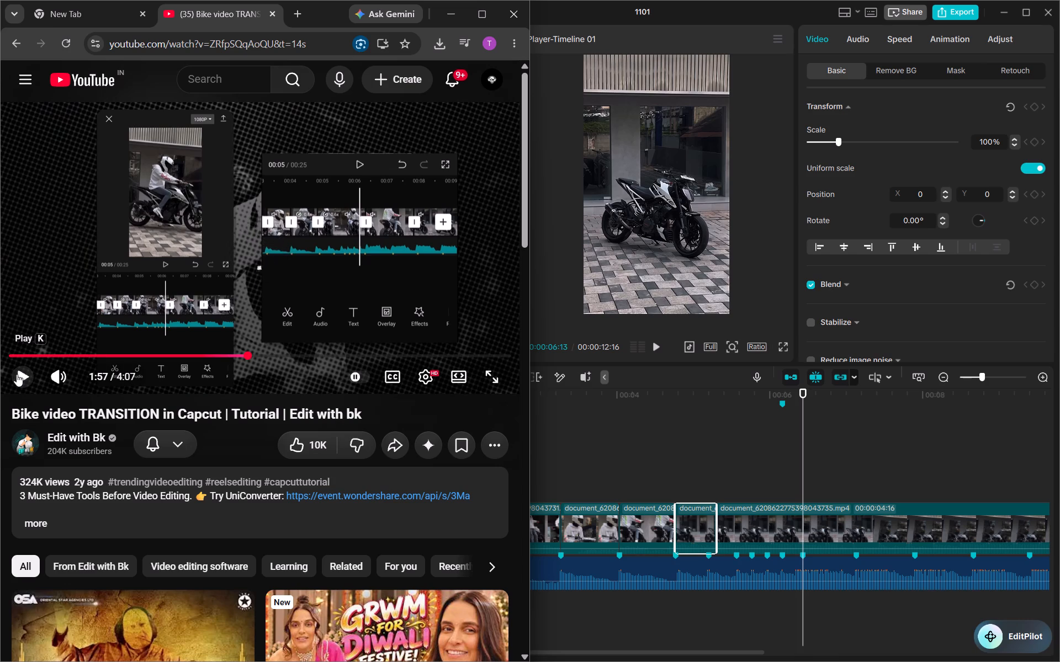
key("k")
left_click(295, 269)
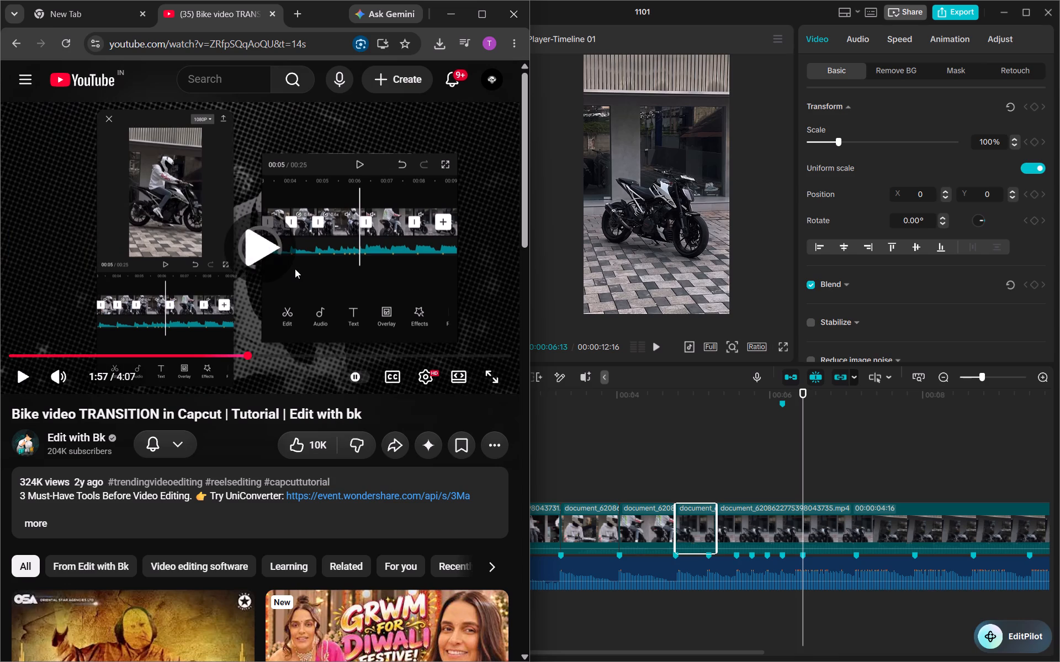
left_click(295, 269)
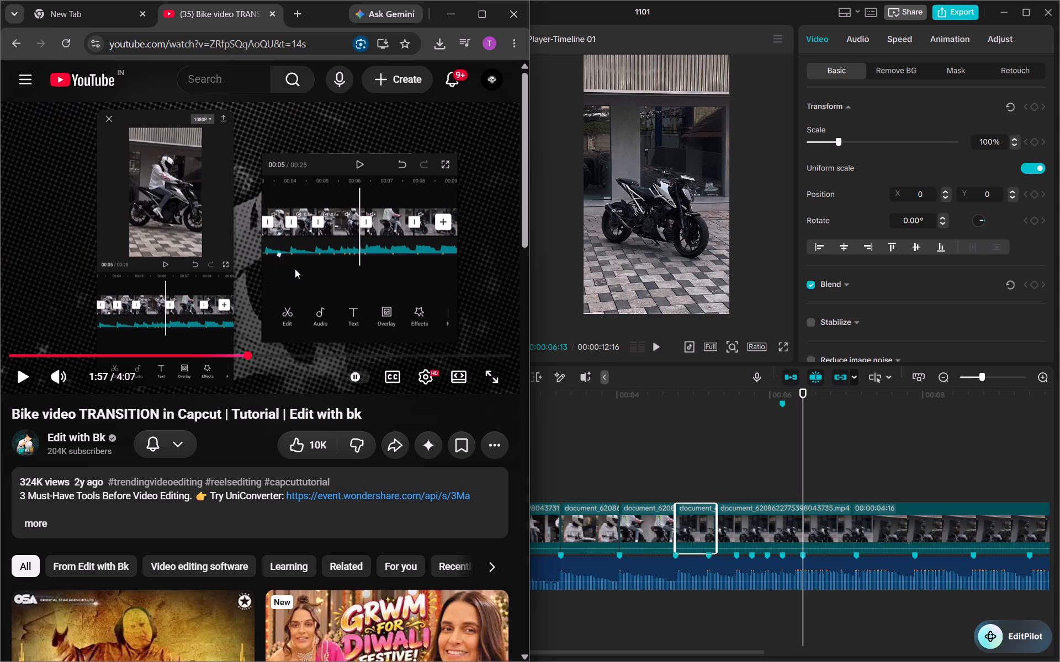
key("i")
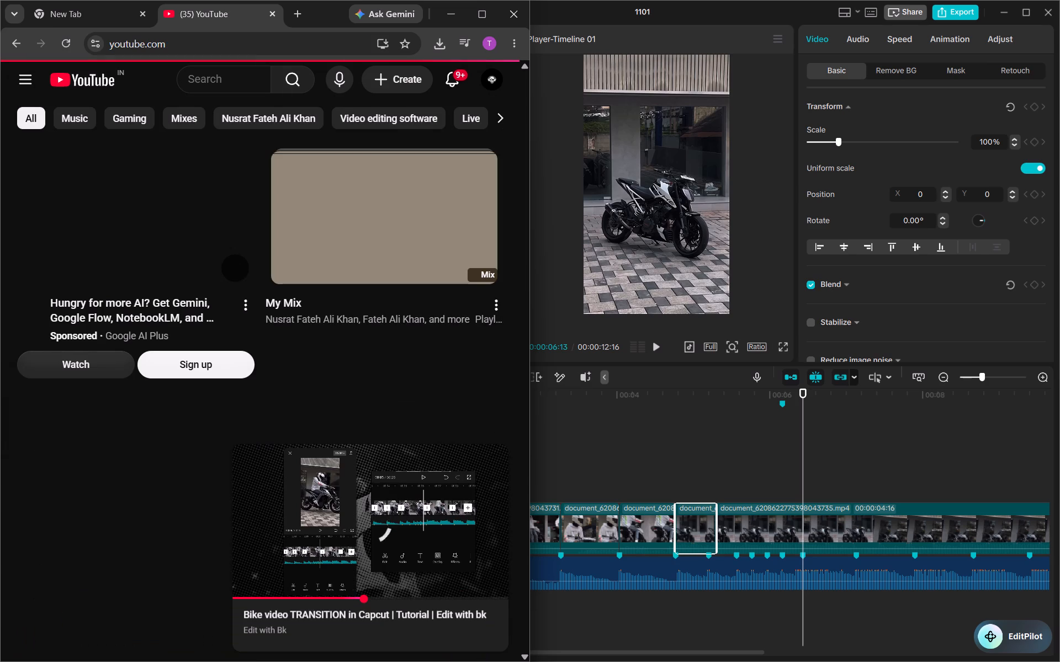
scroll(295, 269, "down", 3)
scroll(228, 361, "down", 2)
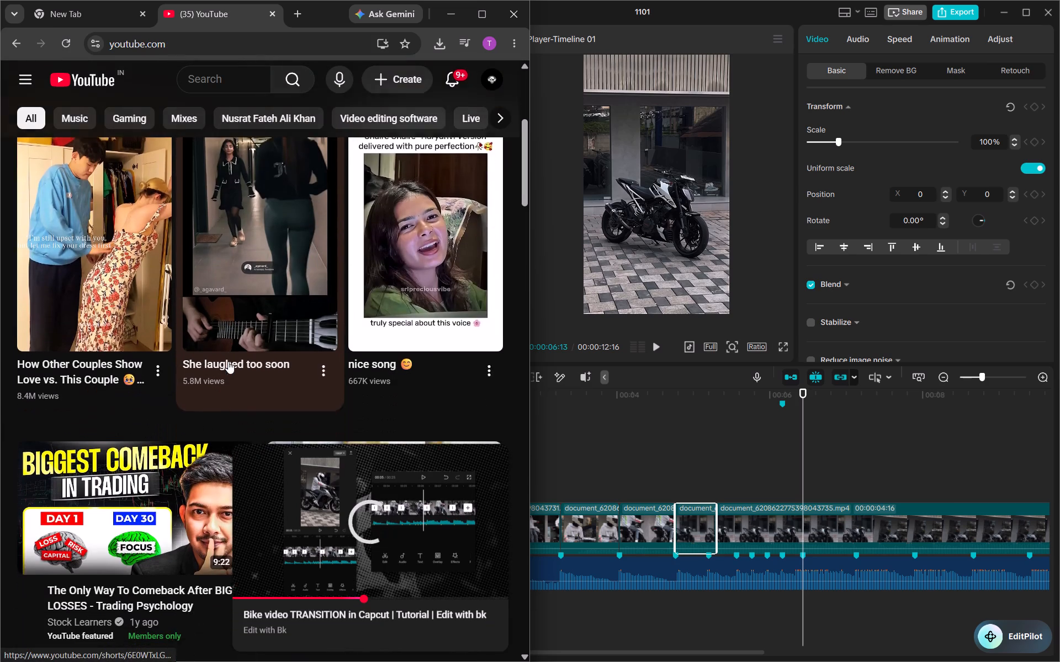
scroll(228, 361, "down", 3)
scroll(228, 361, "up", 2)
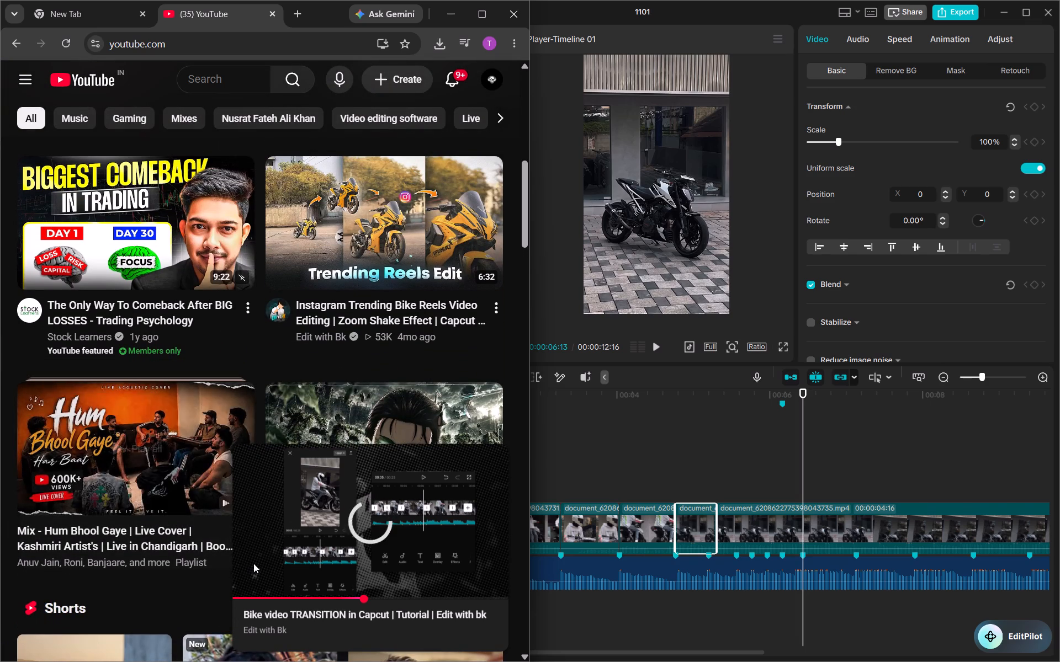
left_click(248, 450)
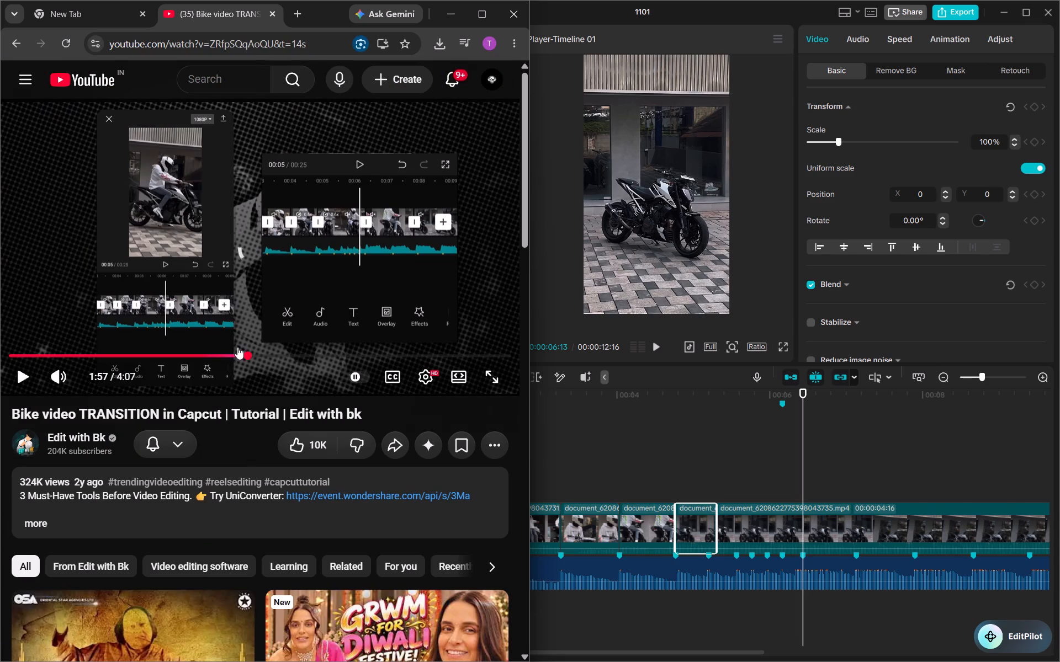
Rewind the tutorial a few seconds before 1:57 and play on from there to see how the bike clip is cut.
left_click(236, 351)
left_click(327, 243)
left_click(327, 243)
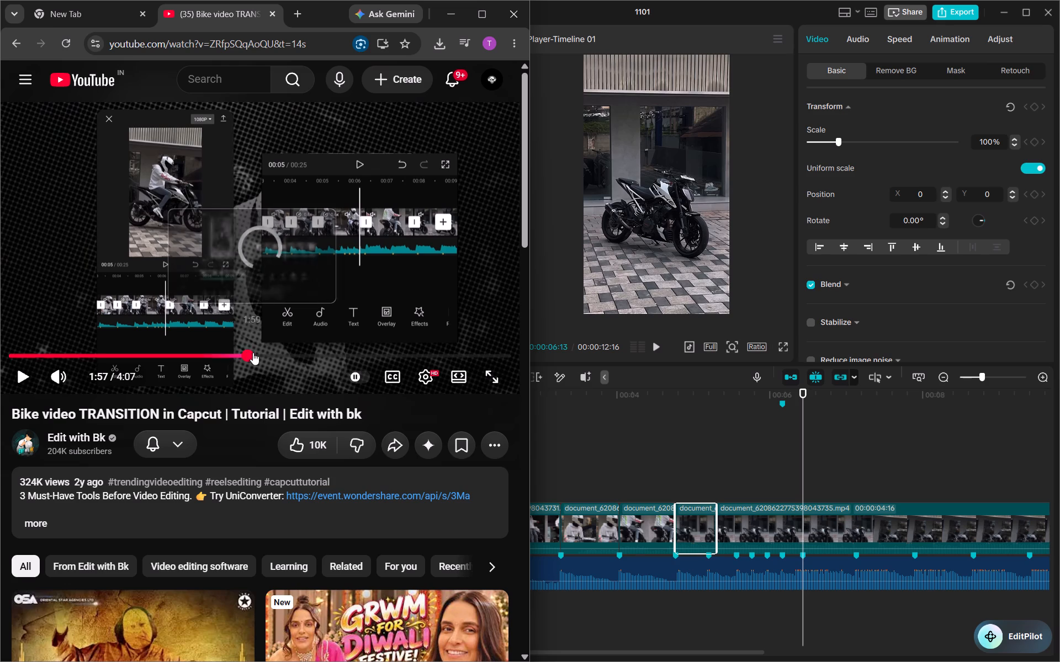
left_click(25, 379)
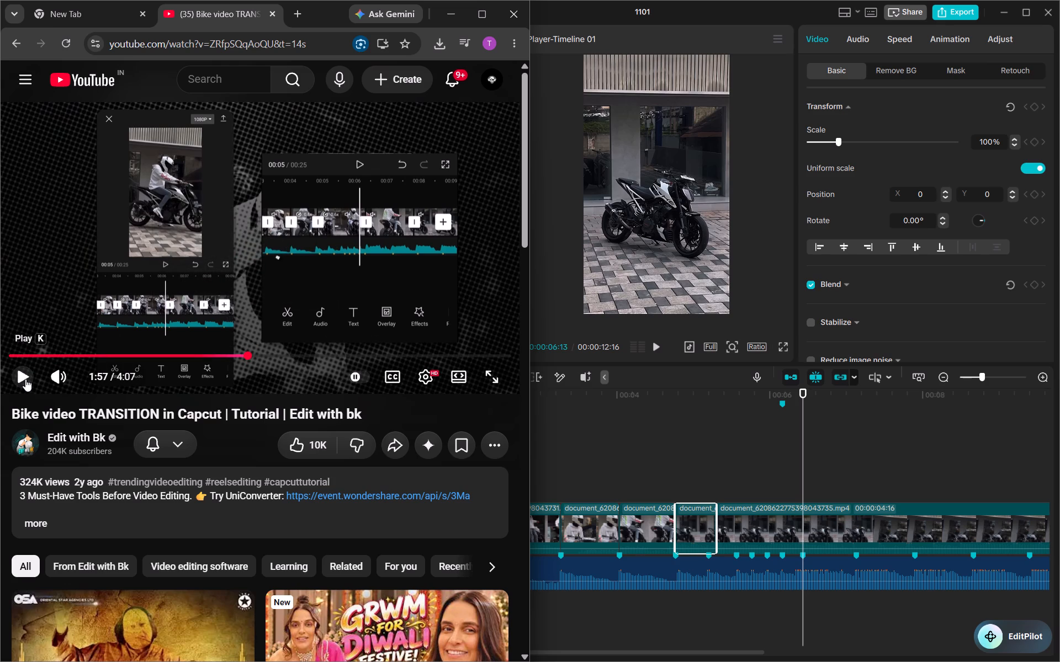
left_click(239, 355)
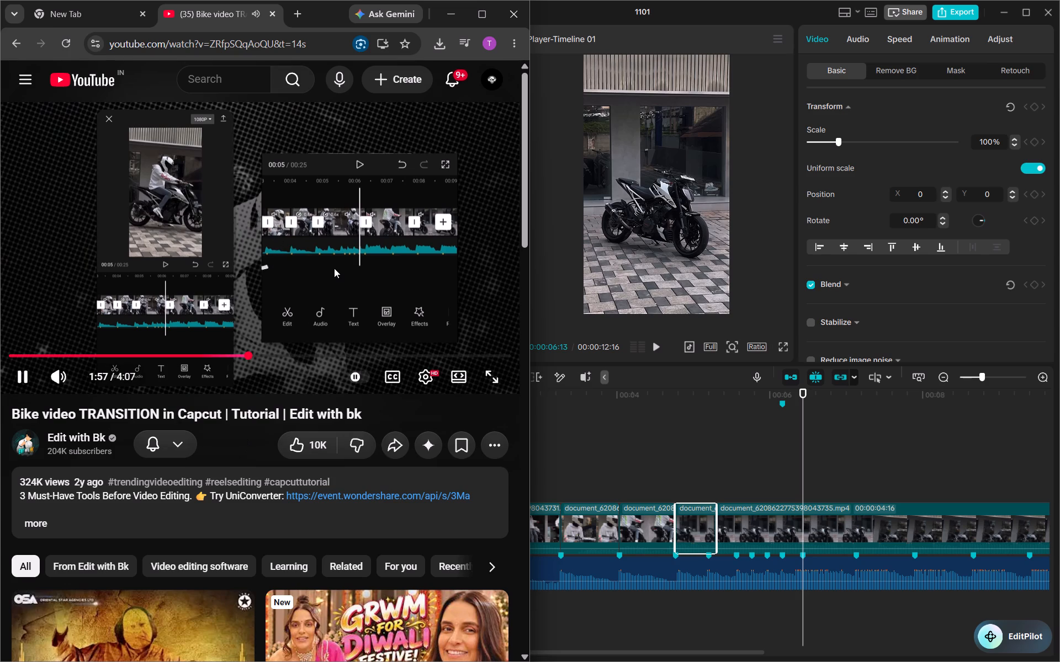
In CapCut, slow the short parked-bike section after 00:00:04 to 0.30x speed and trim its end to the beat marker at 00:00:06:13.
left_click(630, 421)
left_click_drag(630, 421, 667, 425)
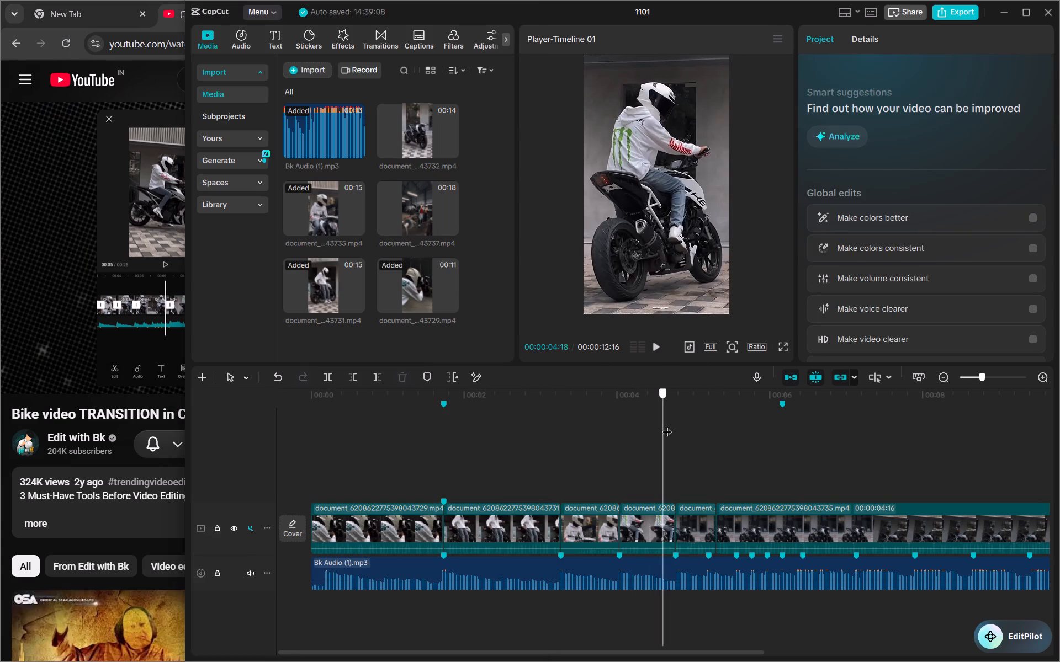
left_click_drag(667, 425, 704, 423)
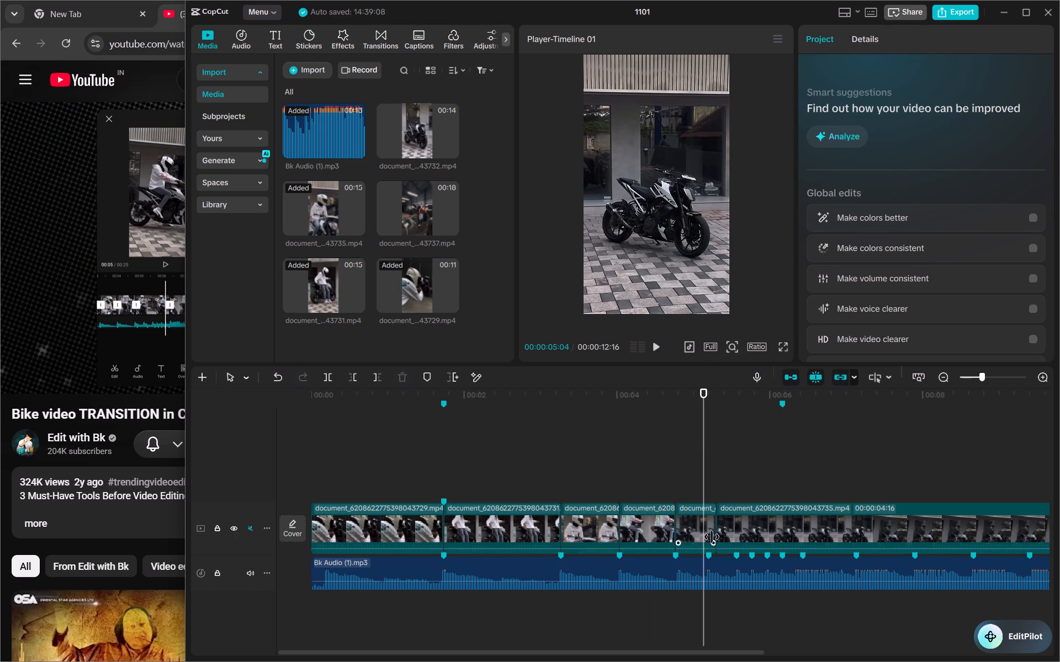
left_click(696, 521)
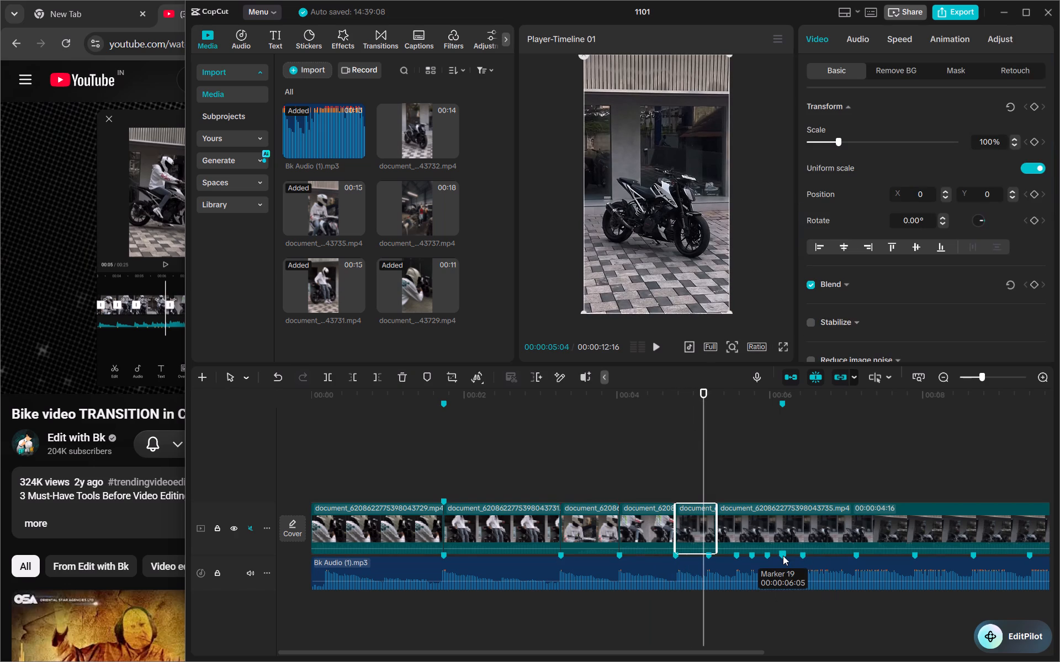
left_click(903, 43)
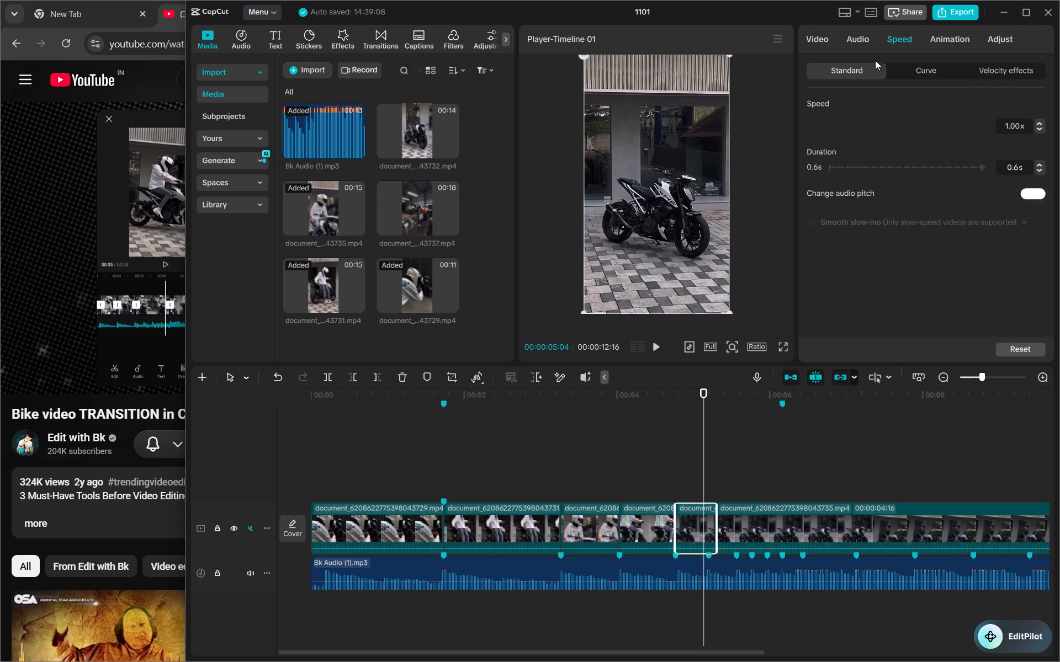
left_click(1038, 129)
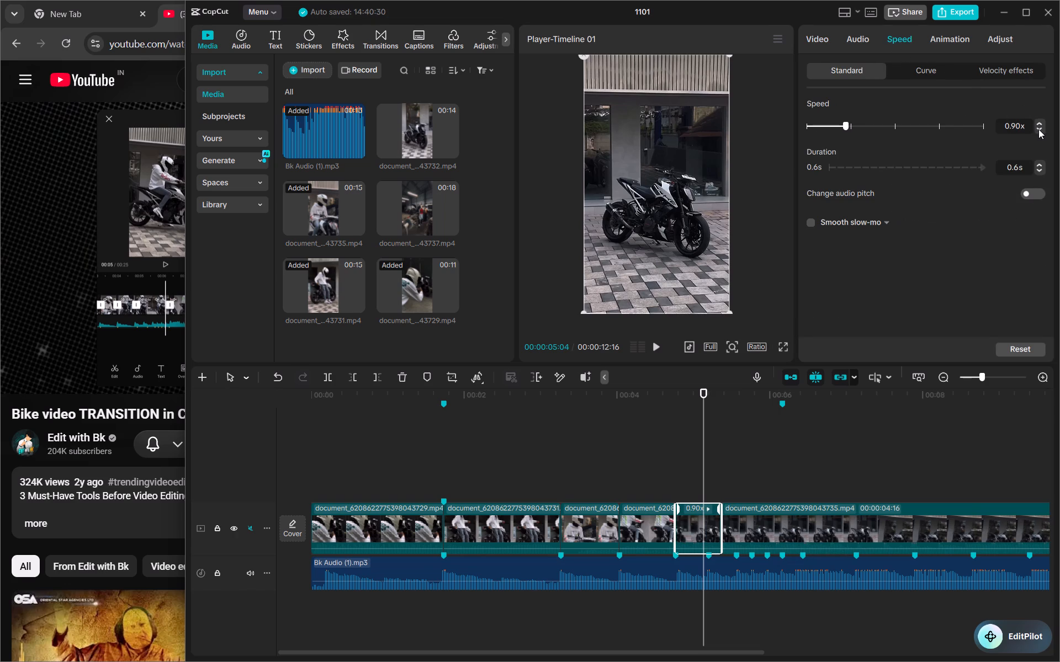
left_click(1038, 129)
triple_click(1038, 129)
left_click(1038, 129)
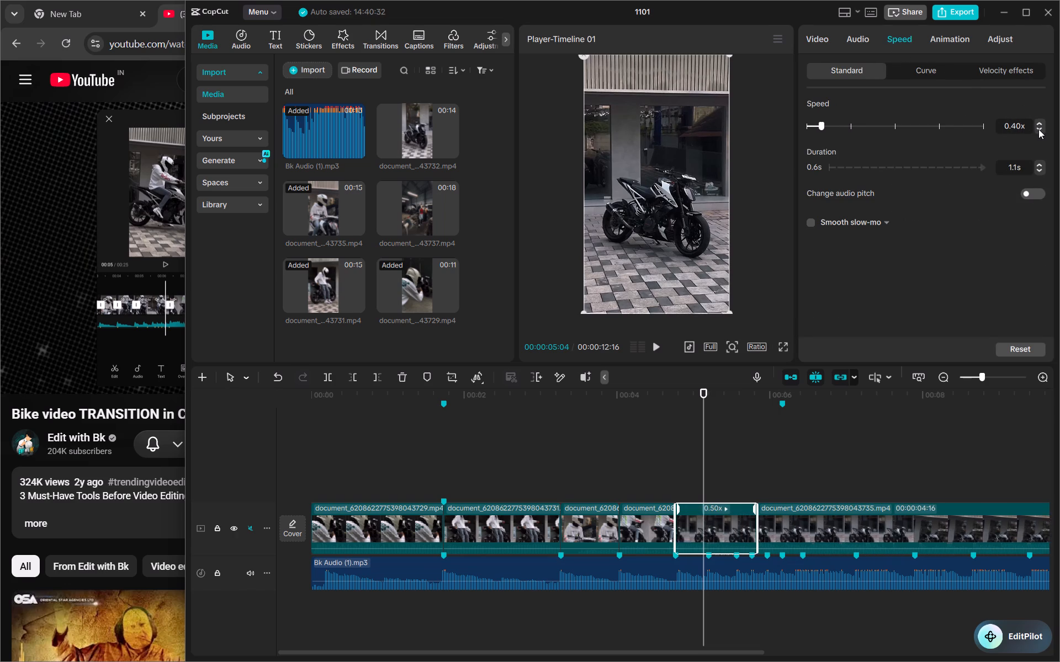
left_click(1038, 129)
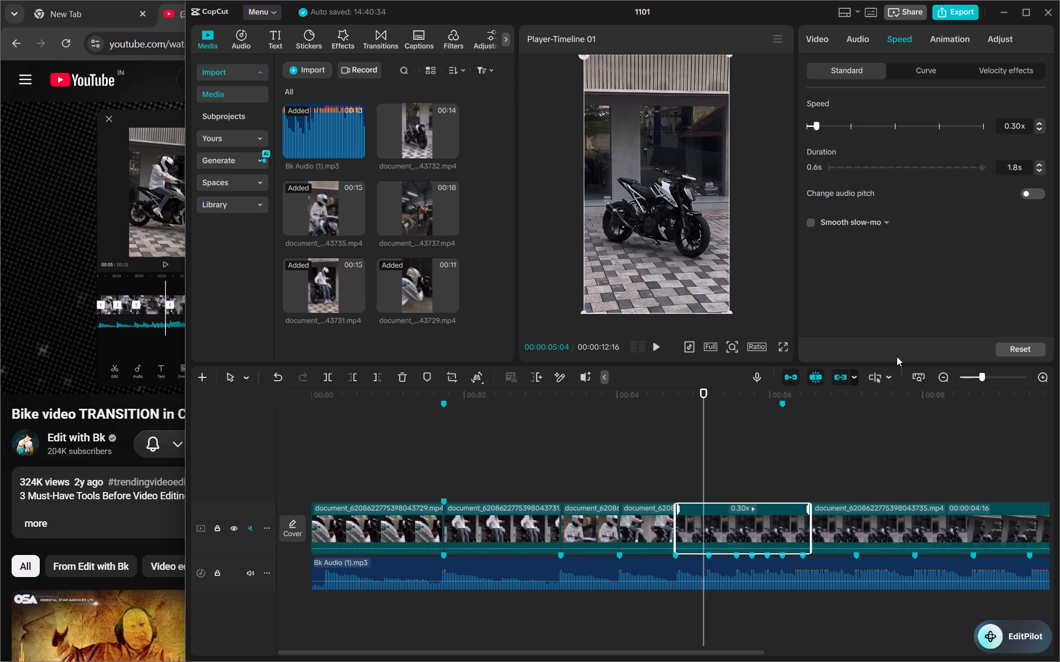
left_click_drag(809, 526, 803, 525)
Play the timeline through the slowed section up to about 00:00:07:04 to check it against the beats.
left_click(524, 404)
key("space")
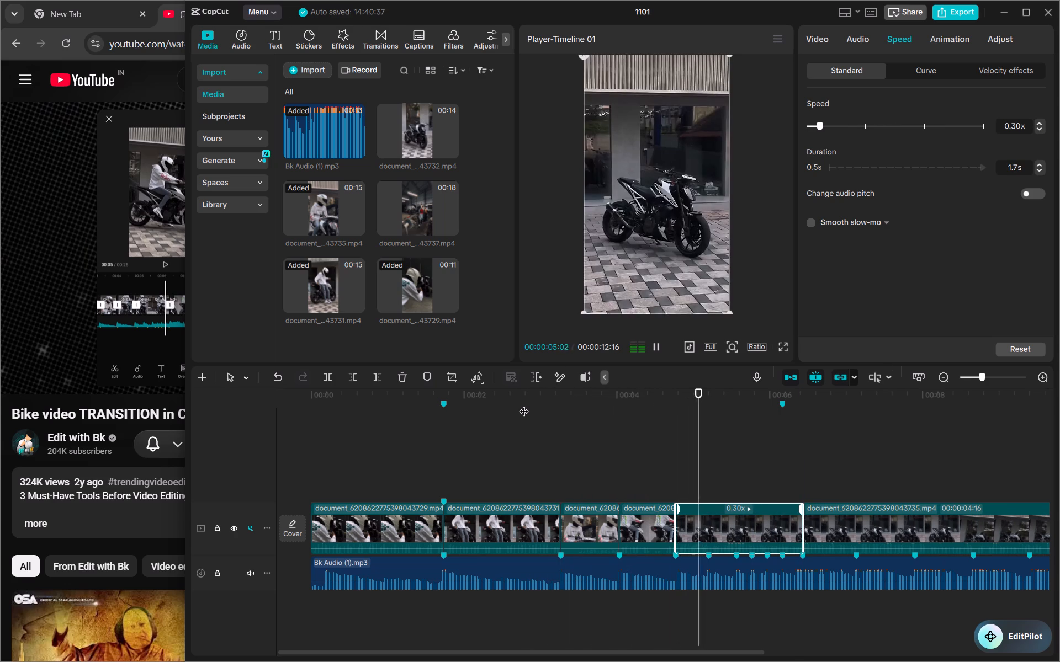
key("space")
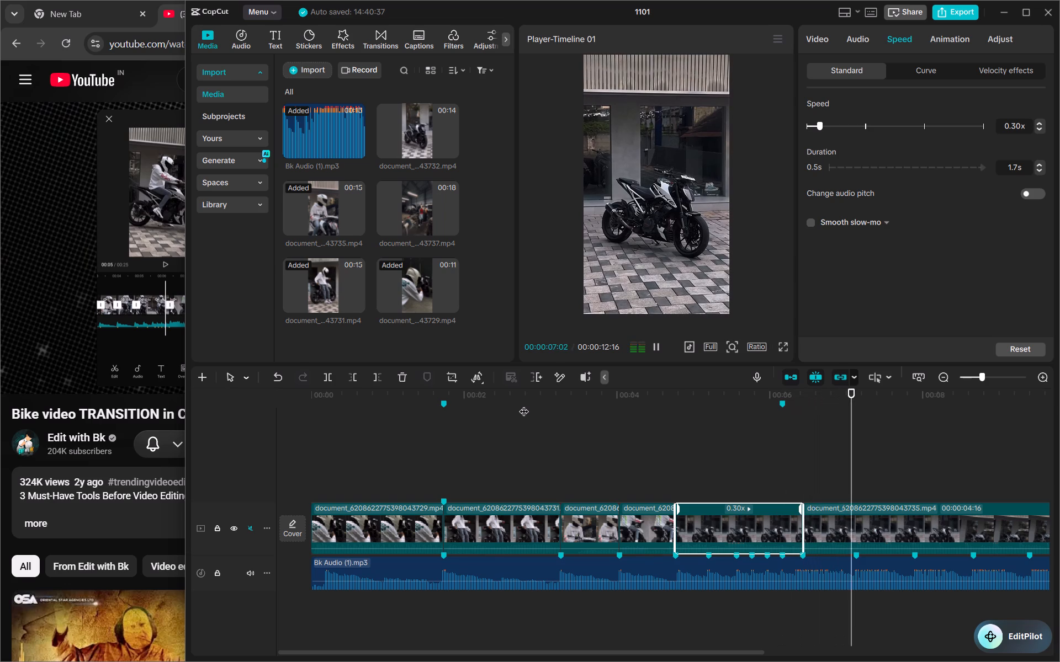
Delete the 0.30x parked-bike section in front of the long document_6208622775398043735.mp4 clip and move the playhead to 00:00:05:23.
left_click(935, 532)
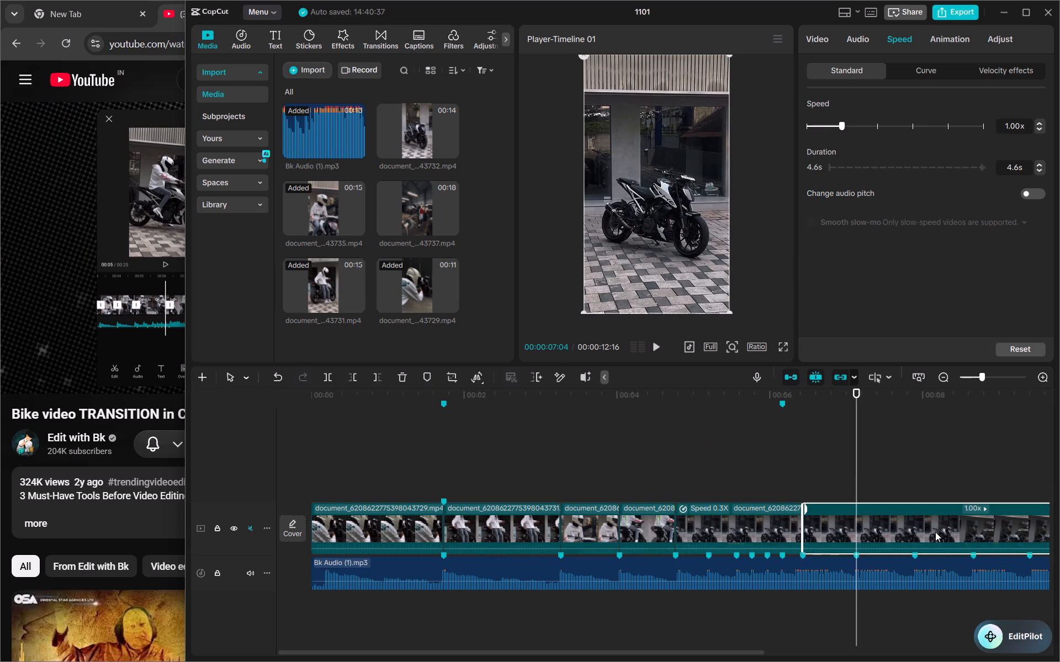
left_click_drag(855, 468, 722, 489)
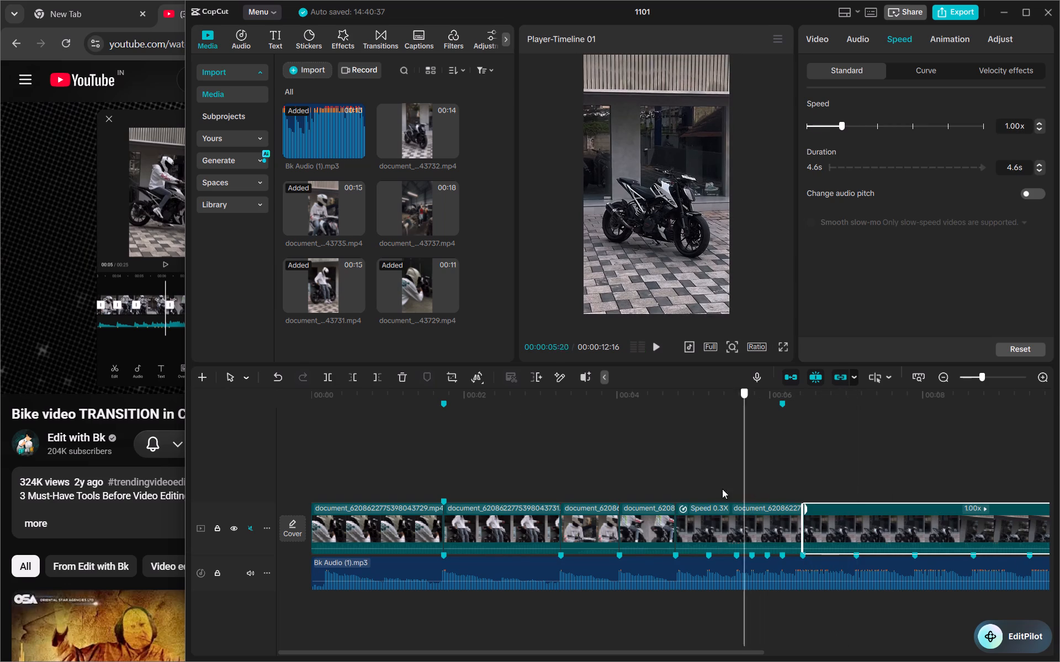
left_click_drag(722, 489, 757, 501)
left_click(711, 561)
left_click(741, 514)
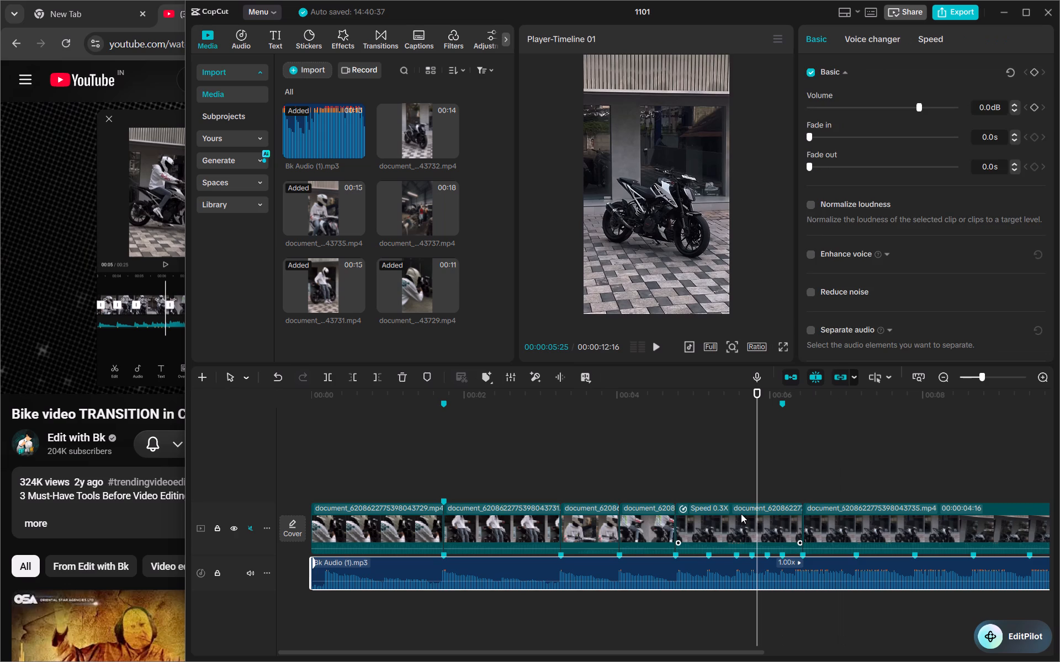
left_click(908, 40)
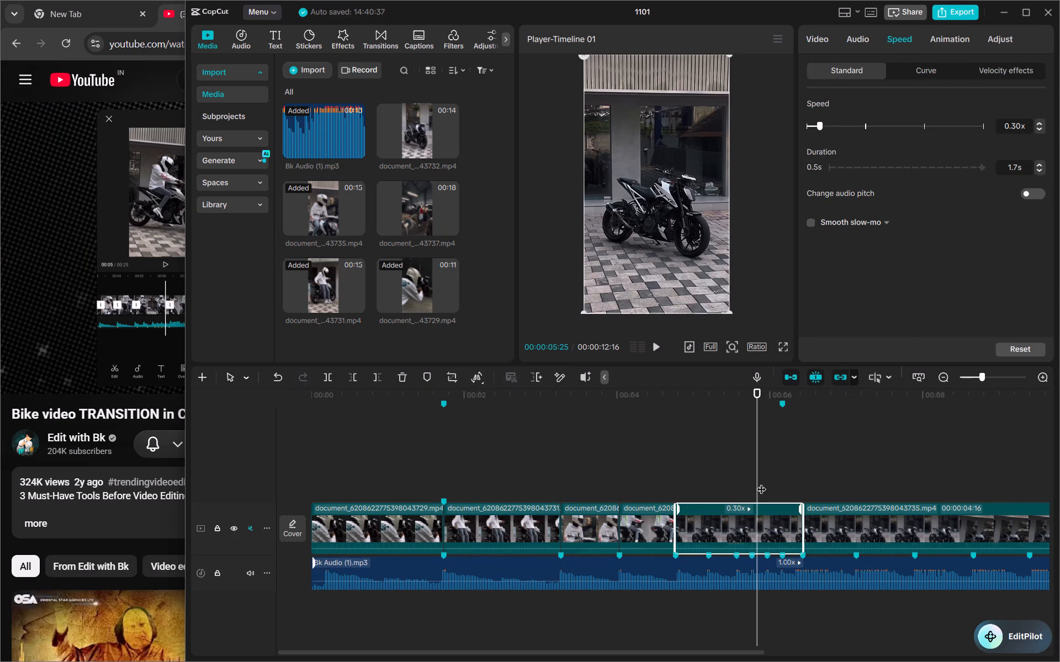
key("BackSpace")
left_click(728, 520)
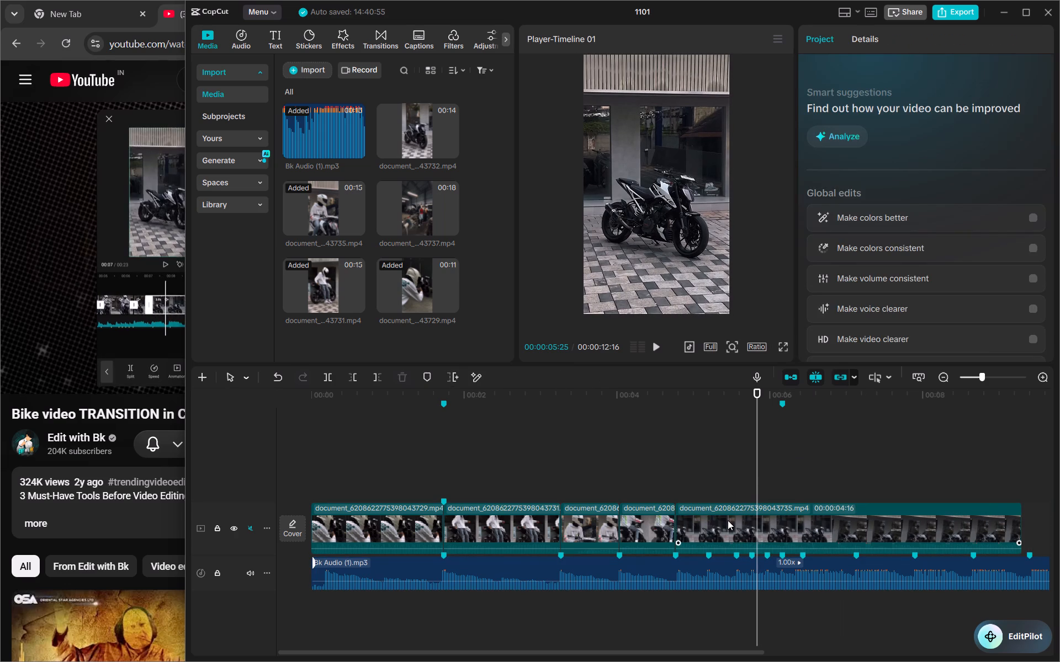
left_click(751, 456)
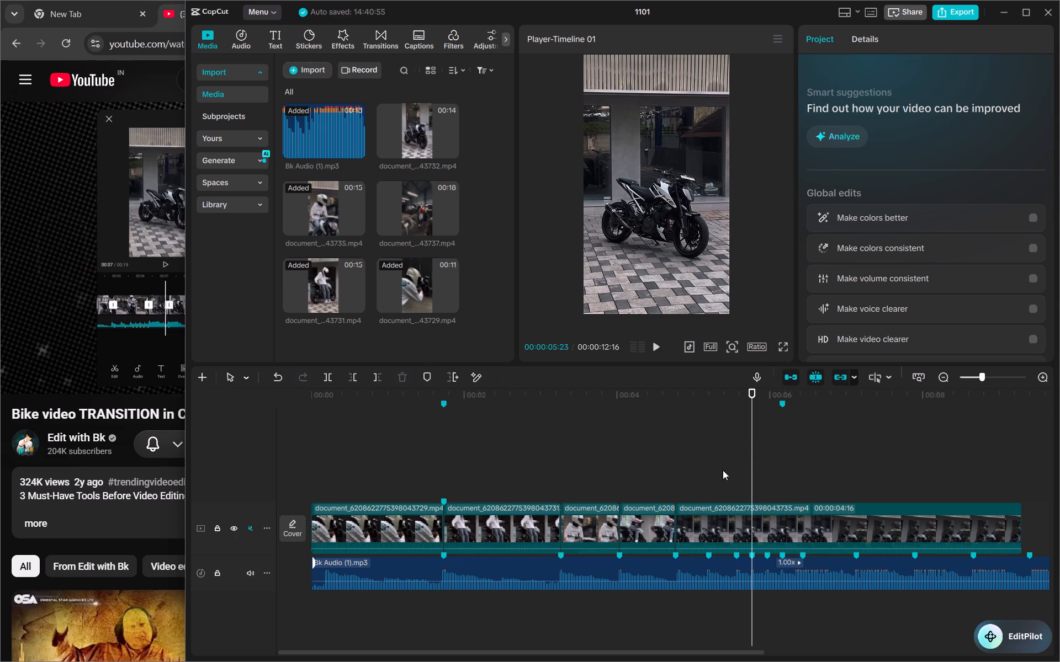
Switch to the tutorial in Chrome and pause it at 2:01.
left_click(56, 298)
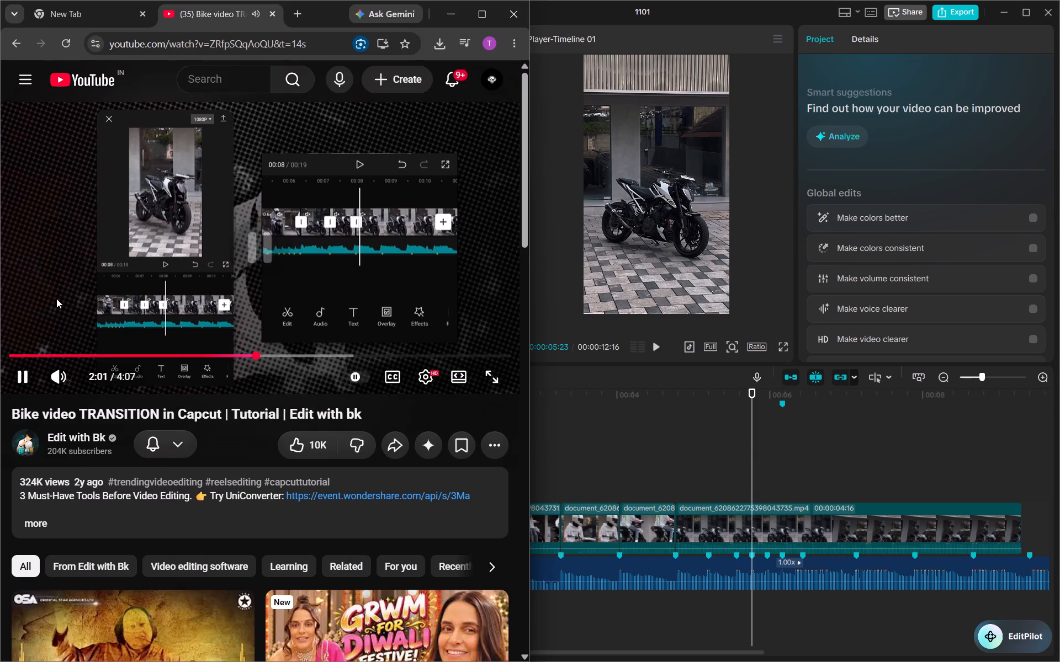
Back in CapCut, split the long parked-bike clip at 00:00:06:07, just past the beat marker at 00:00:06:05.
left_click_drag(748, 471, 675, 489)
key("space")
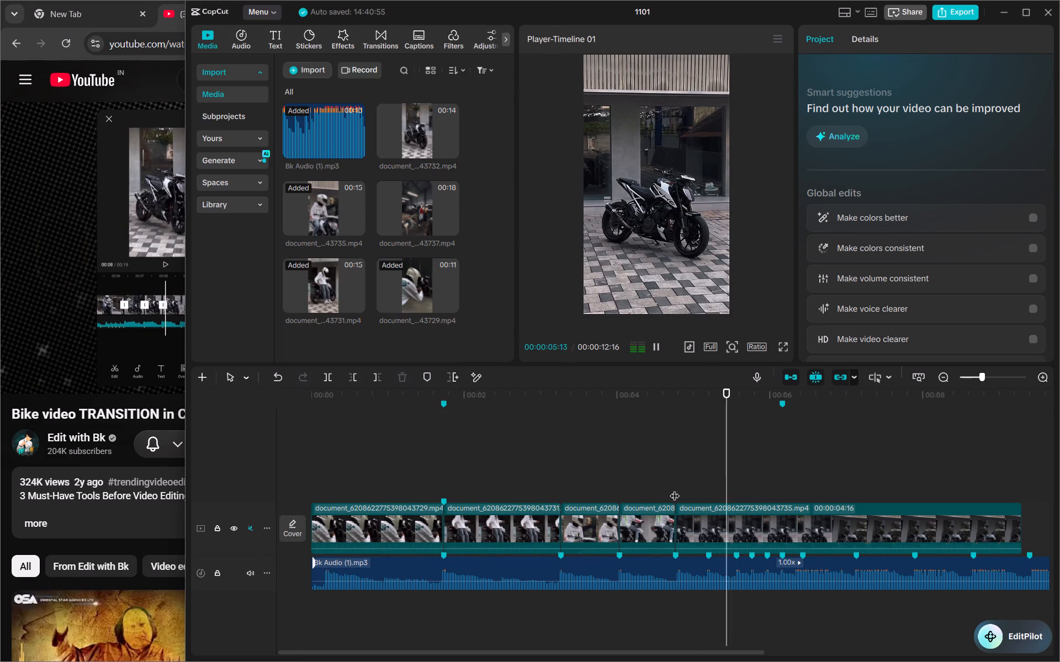
key("space")
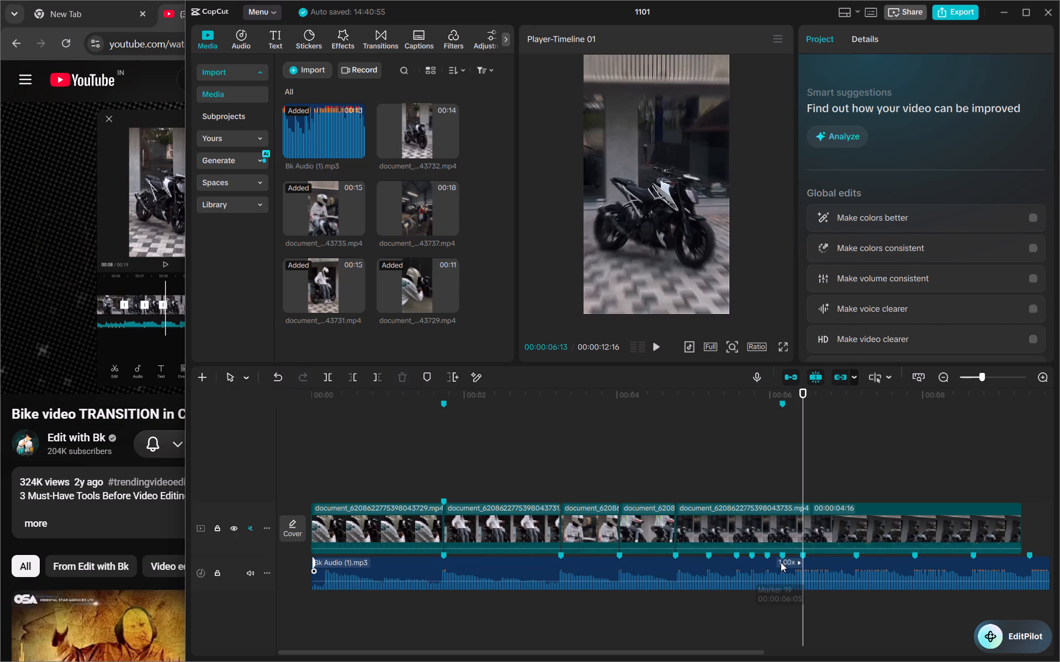
left_click(772, 519)
key("Left")
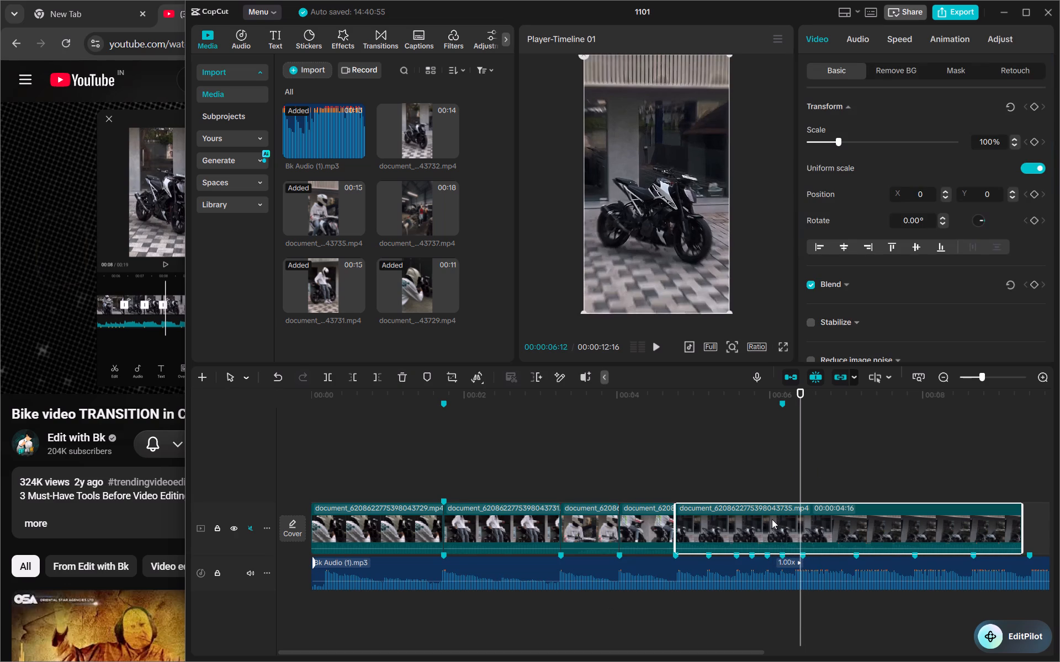
key("Left")
key("Left")
key("Left")
key("Left")
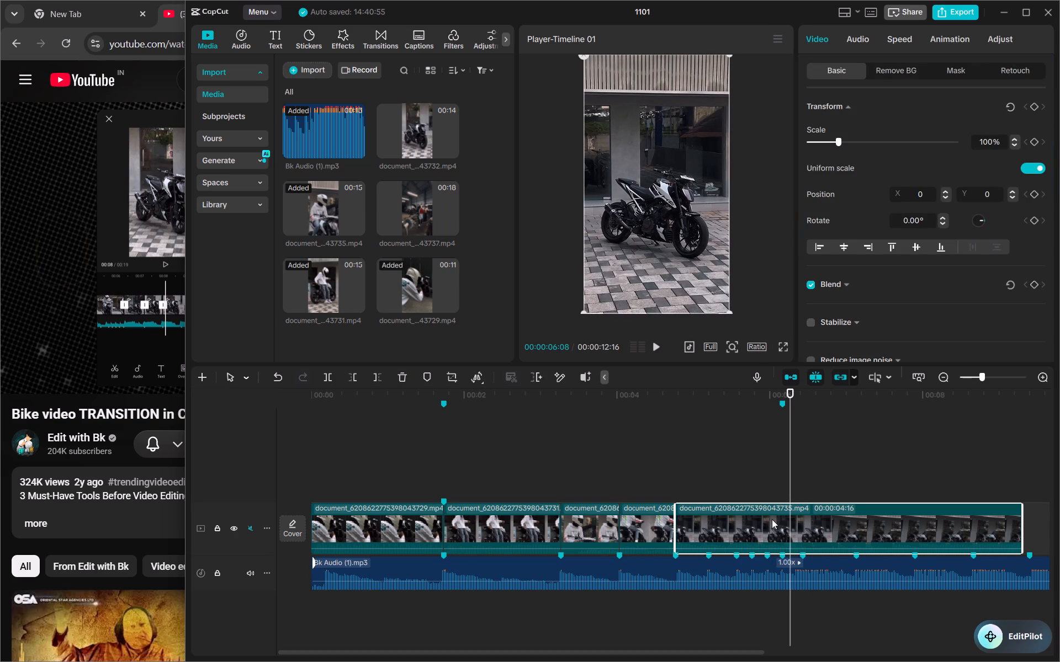
key("Left")
key("g")
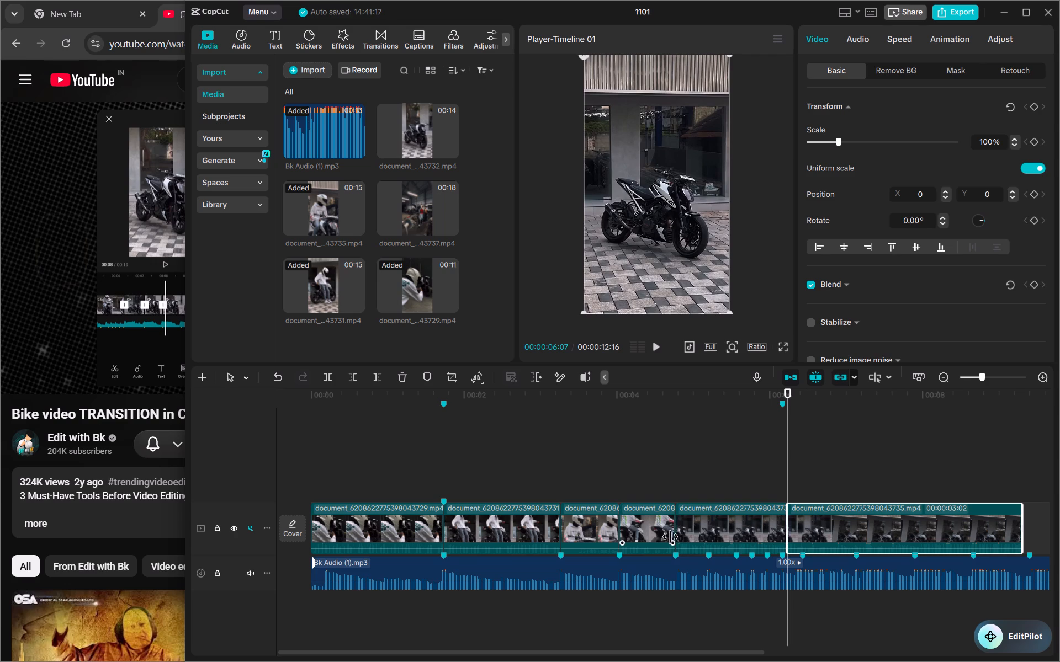
Extend the start of the parked-bike clip before the 00:00:06:07 cut until its end meets the beat marker at 00:00:06:13.
left_click(709, 527)
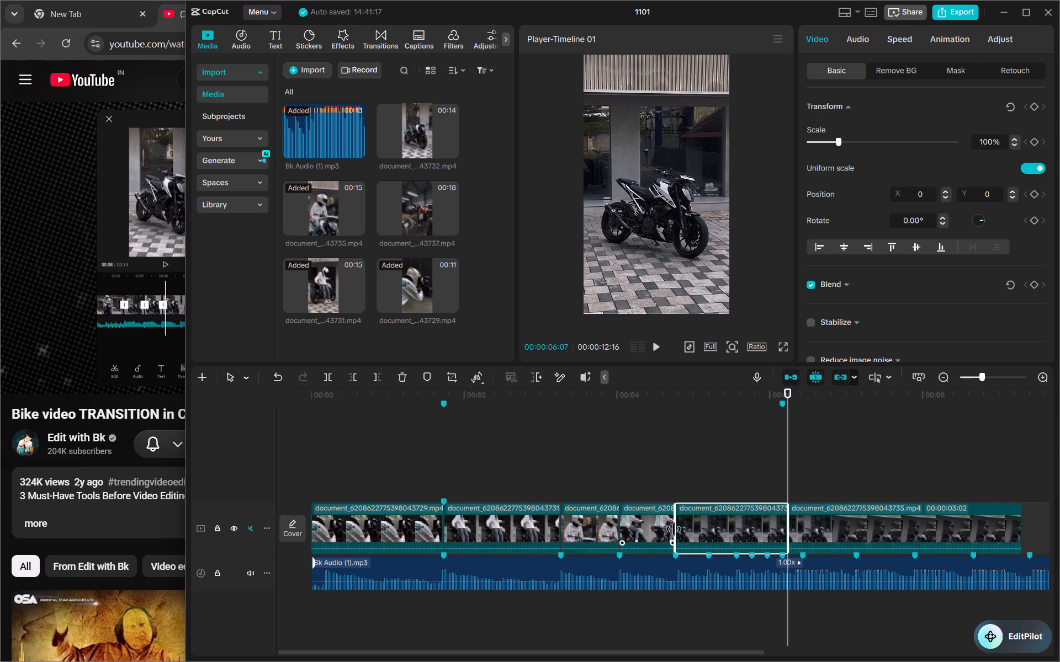
left_click_drag(674, 529, 657, 530)
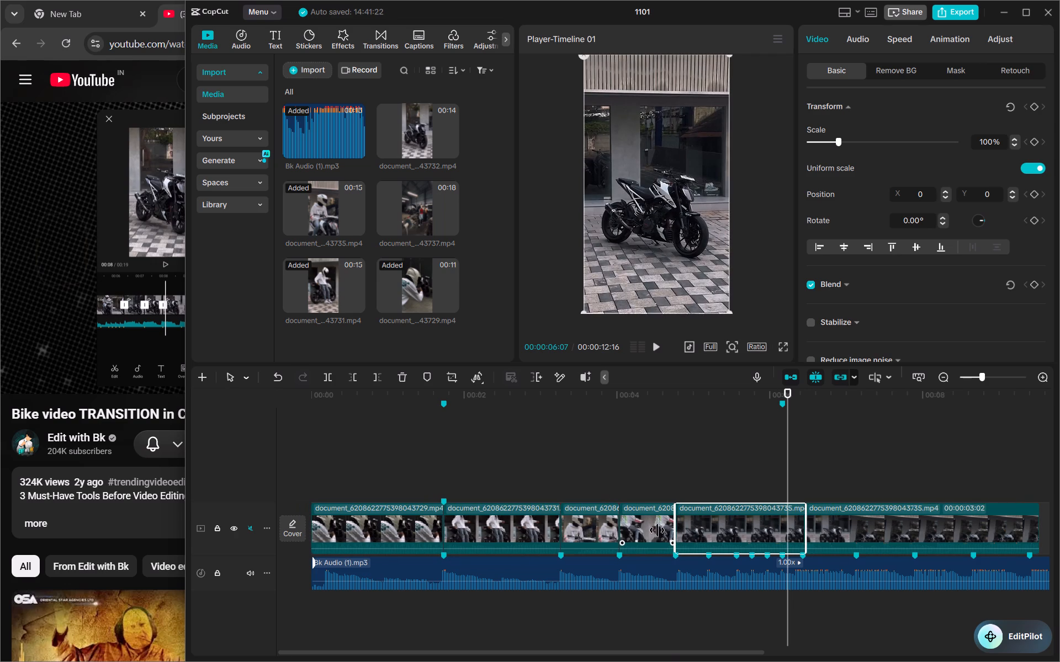
Play the extended parked-bike clip twice, up to about 00:00:06:12, to check its movement against the beats.
left_click(666, 425)
key("space")
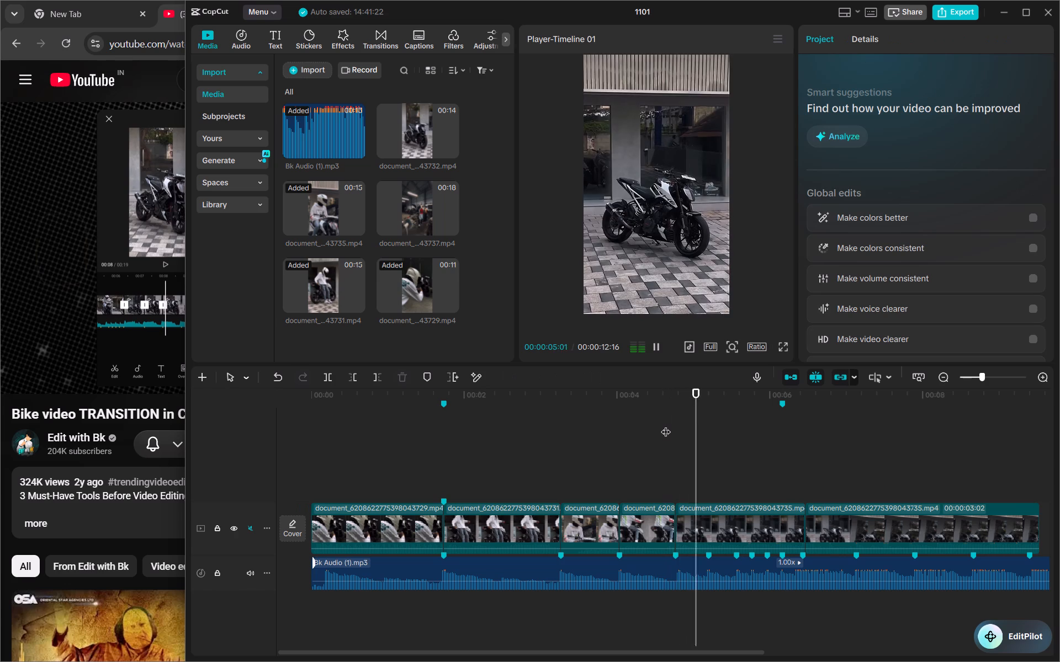
key("space")
key("space")
key("space")
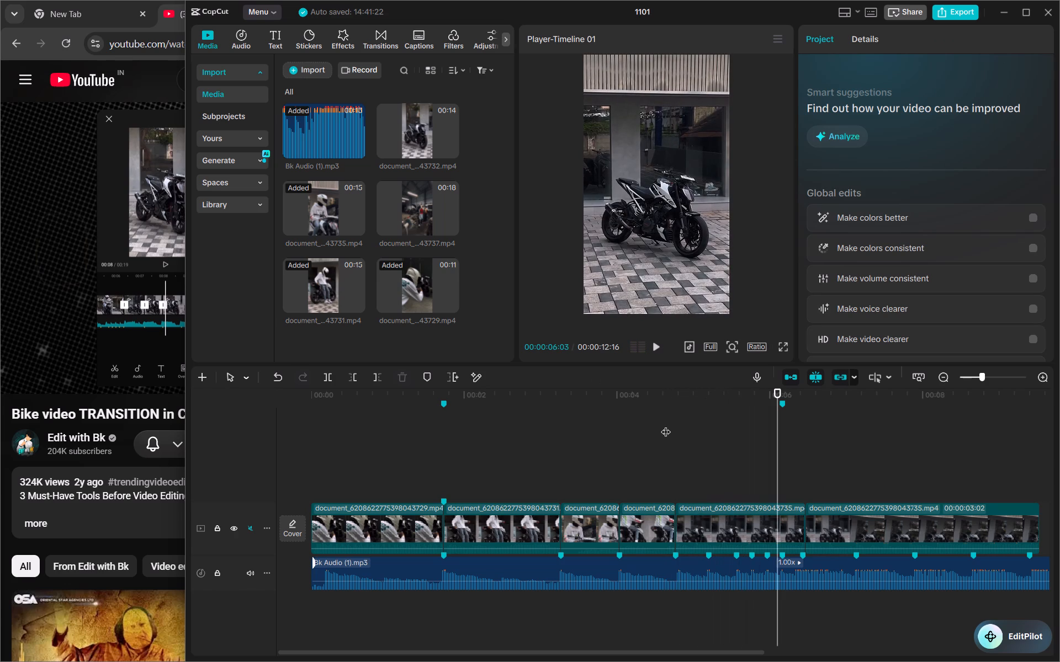
left_click(636, 398)
key("space")
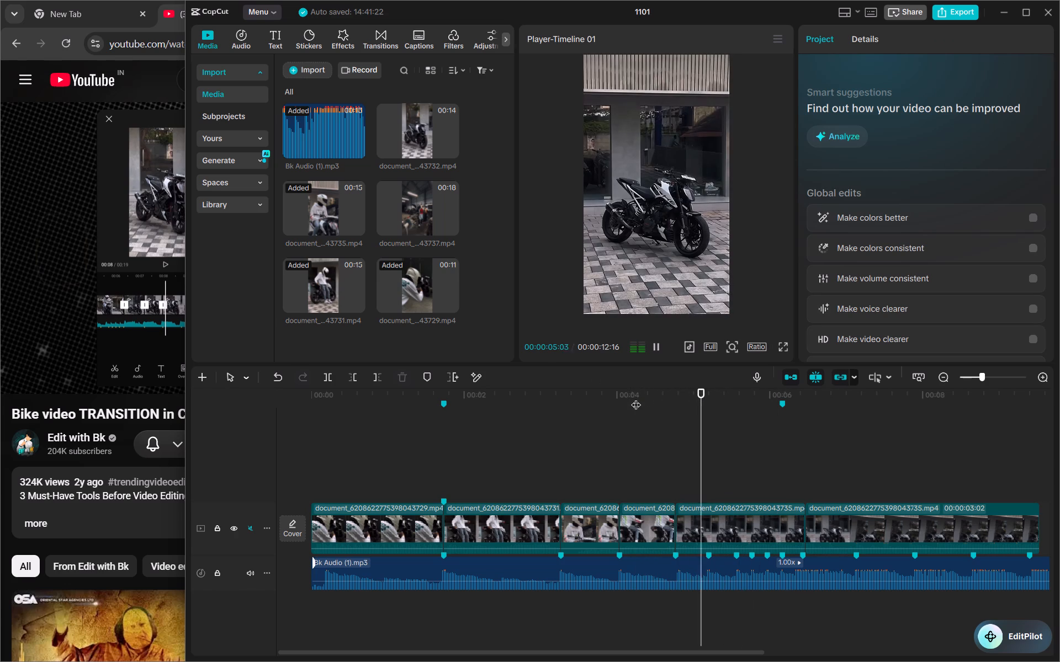
key("space")
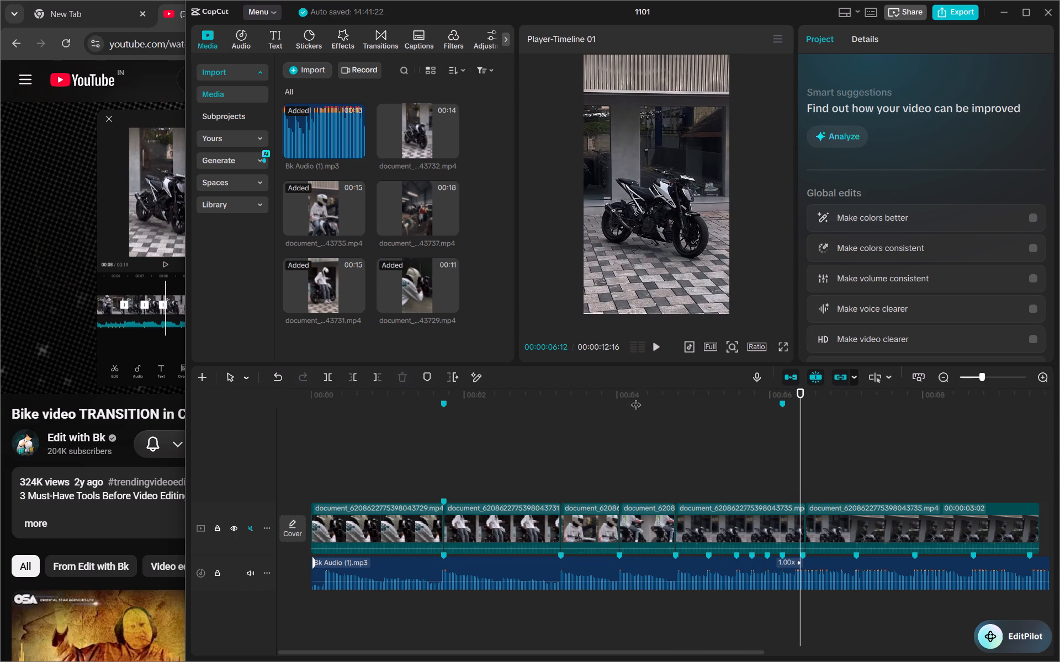
Roll the cut between the two parked-bike clips onto the 00:00:06:13 beat marker and replay past it to 00:00:07:11.
left_click(806, 537)
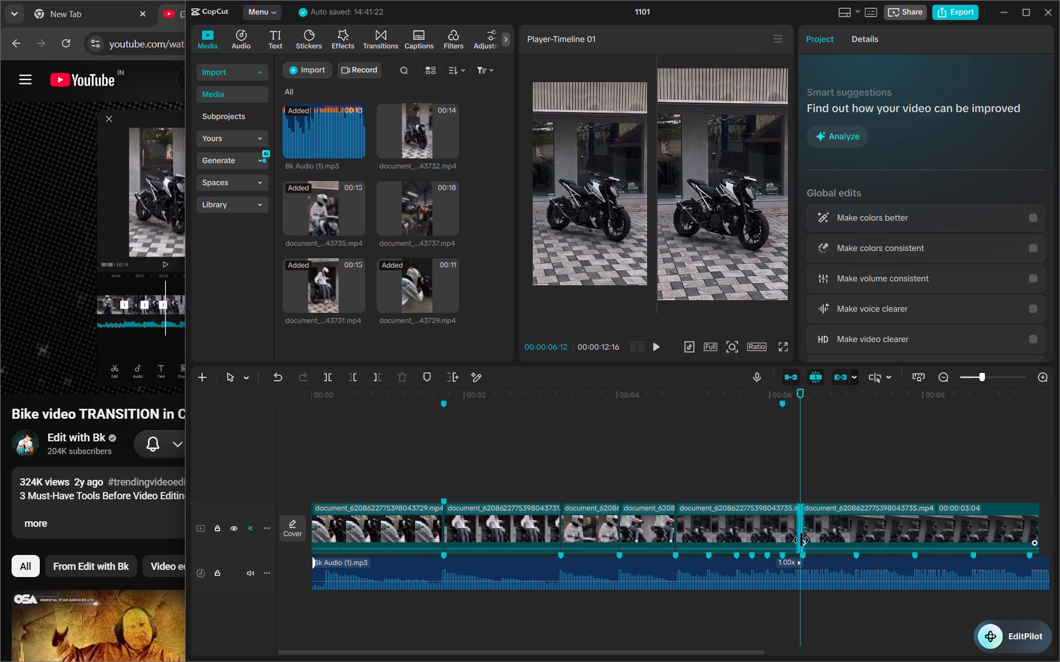
left_click(653, 426)
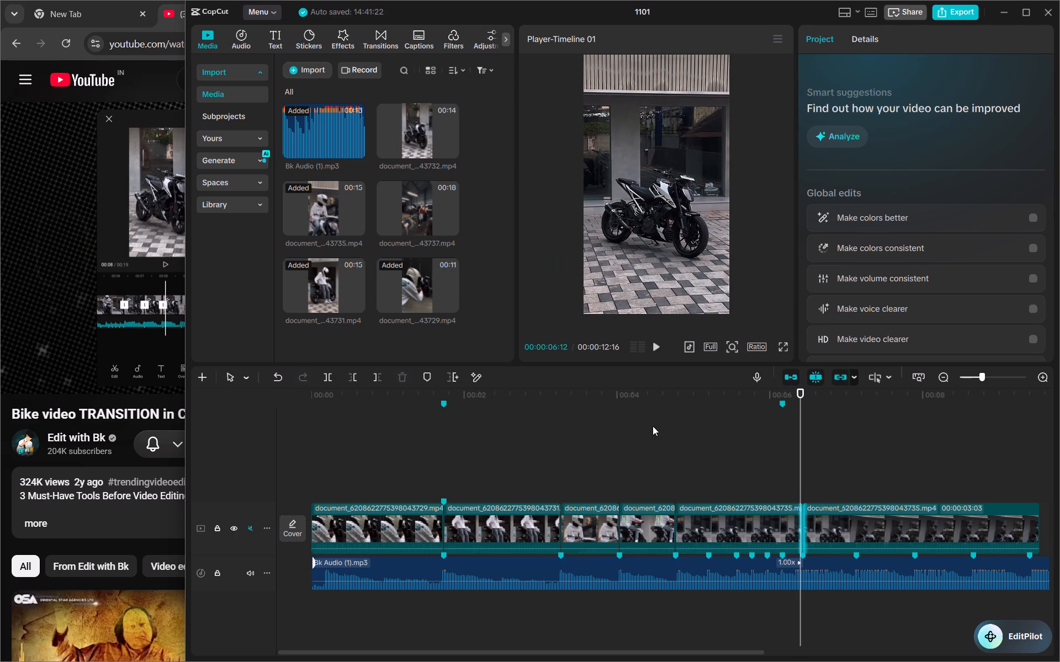
key("space")
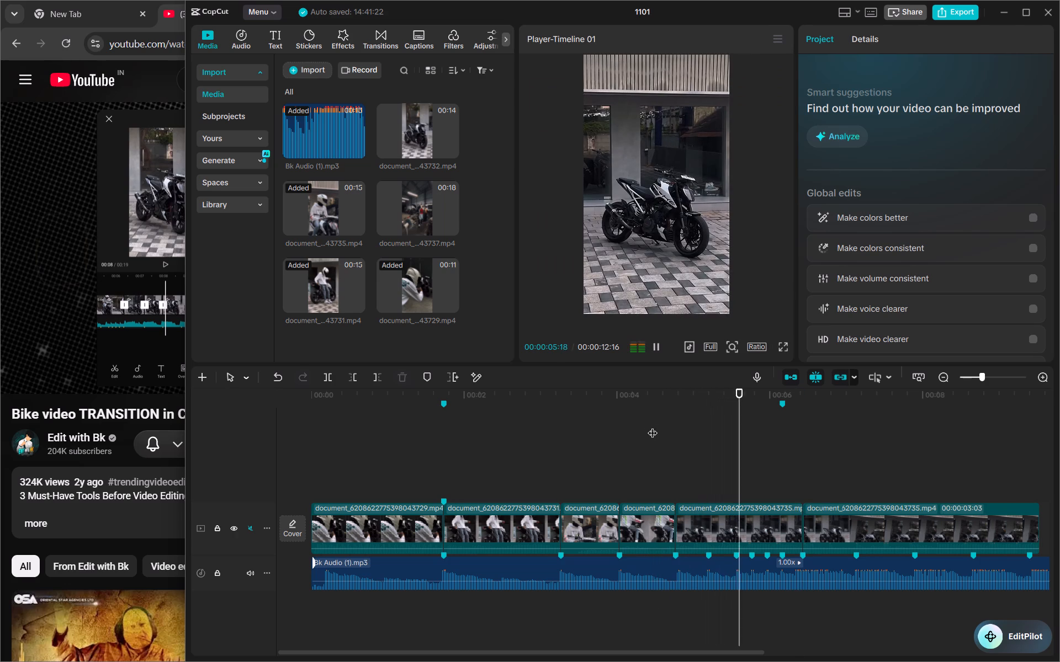
key("space")
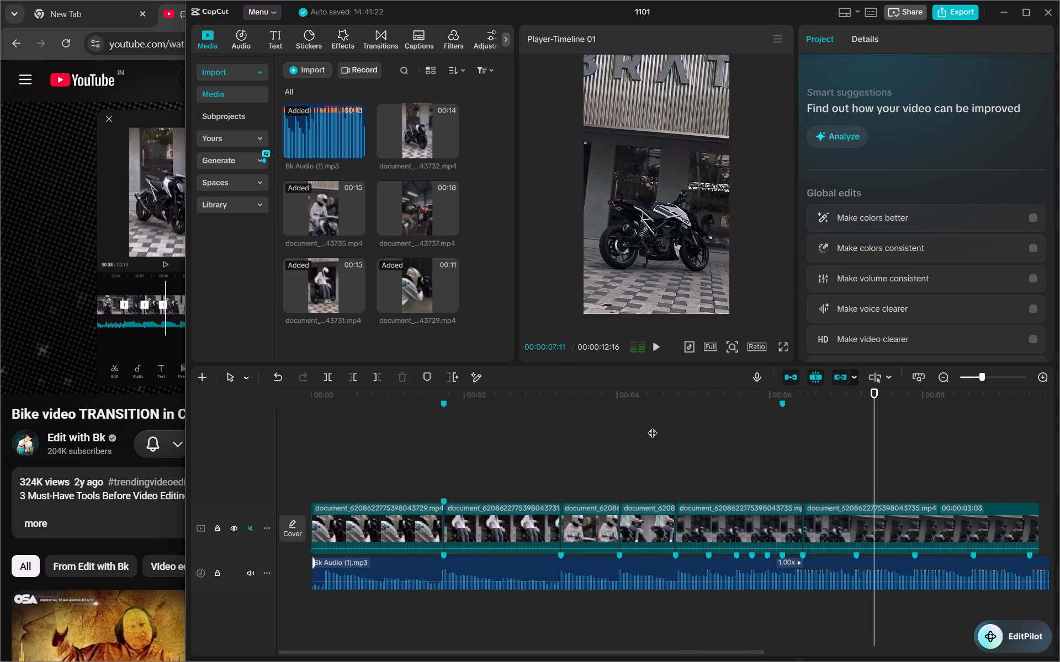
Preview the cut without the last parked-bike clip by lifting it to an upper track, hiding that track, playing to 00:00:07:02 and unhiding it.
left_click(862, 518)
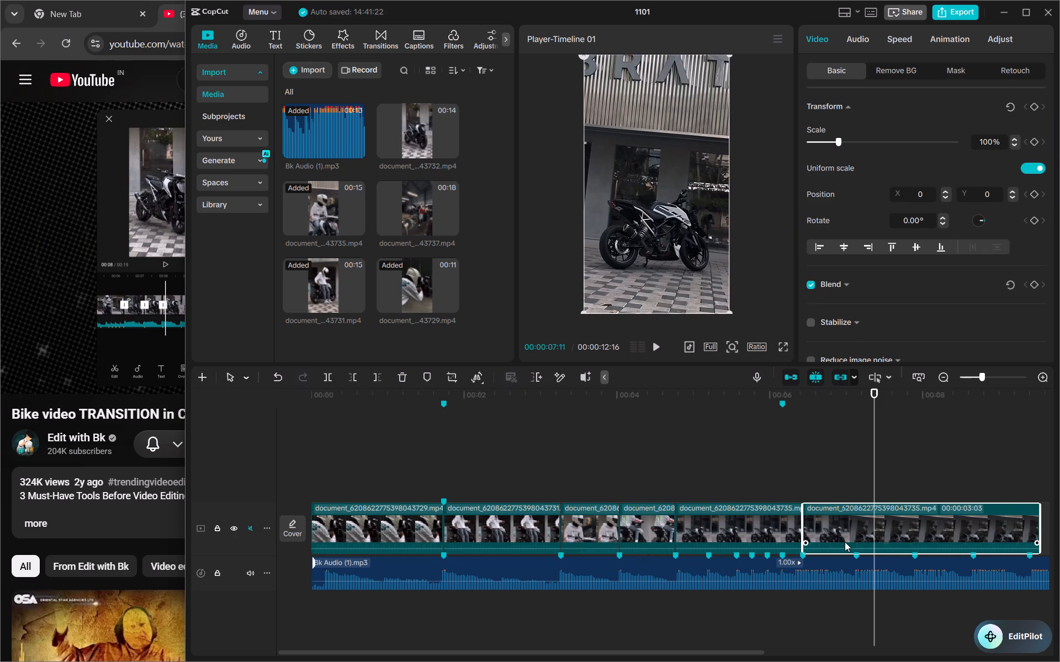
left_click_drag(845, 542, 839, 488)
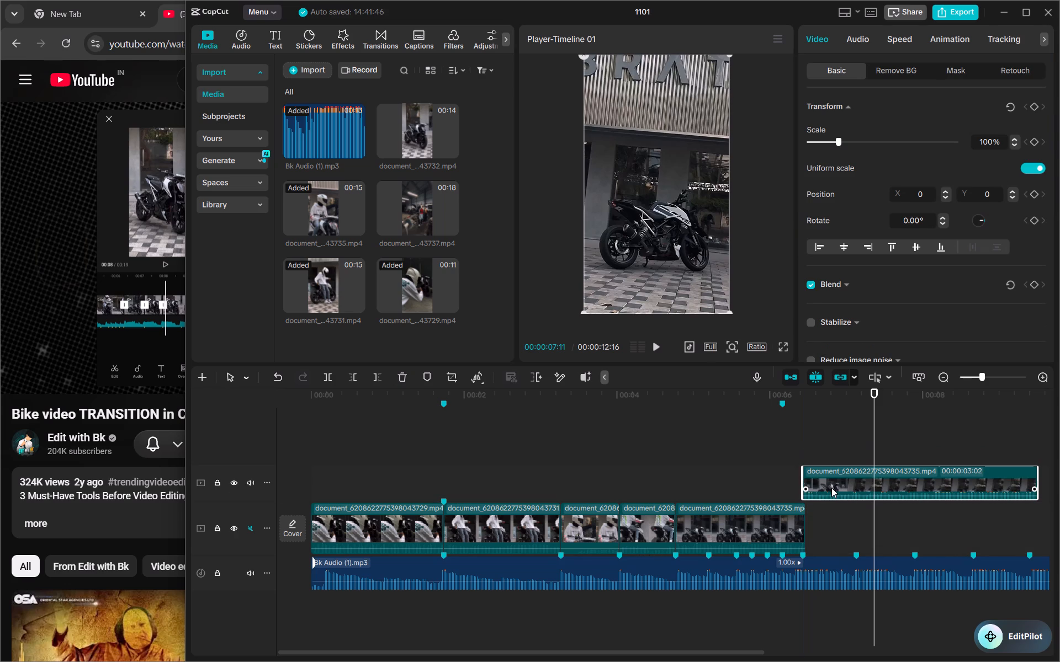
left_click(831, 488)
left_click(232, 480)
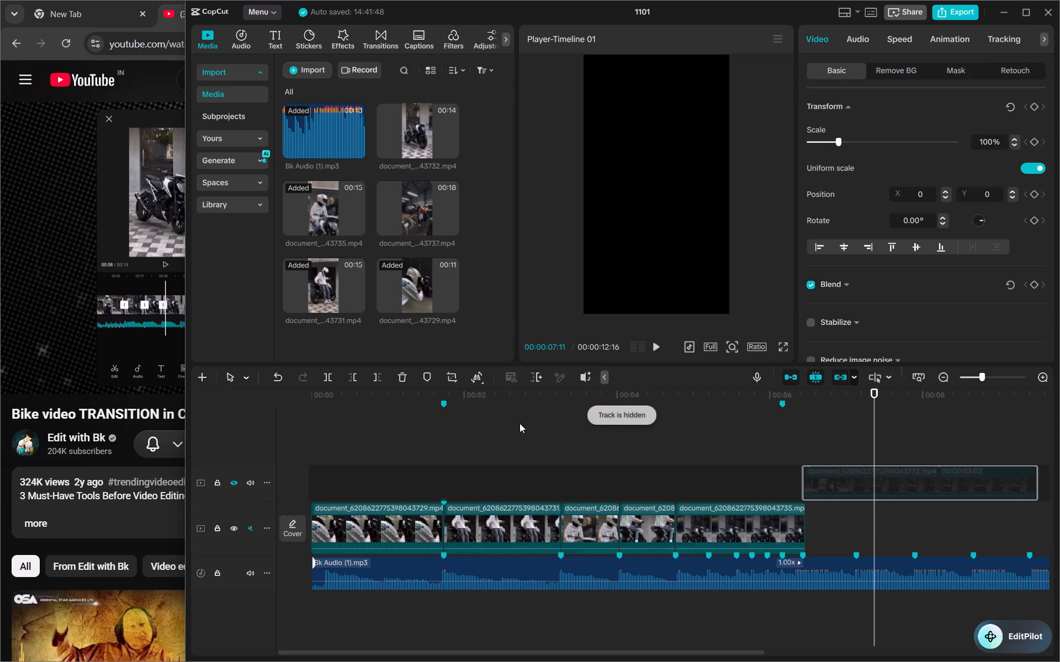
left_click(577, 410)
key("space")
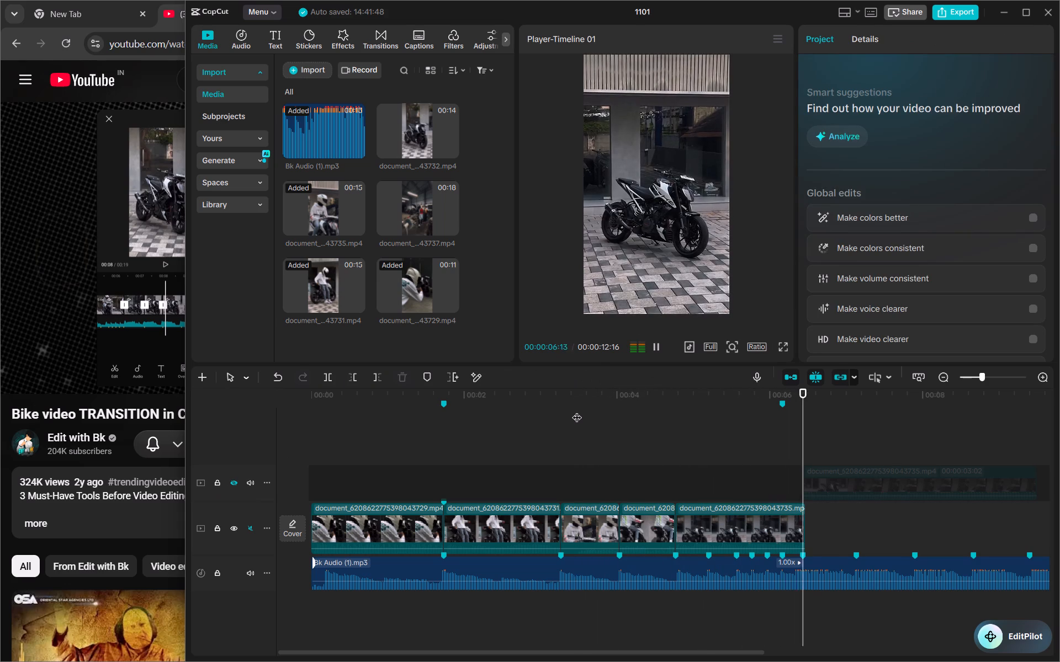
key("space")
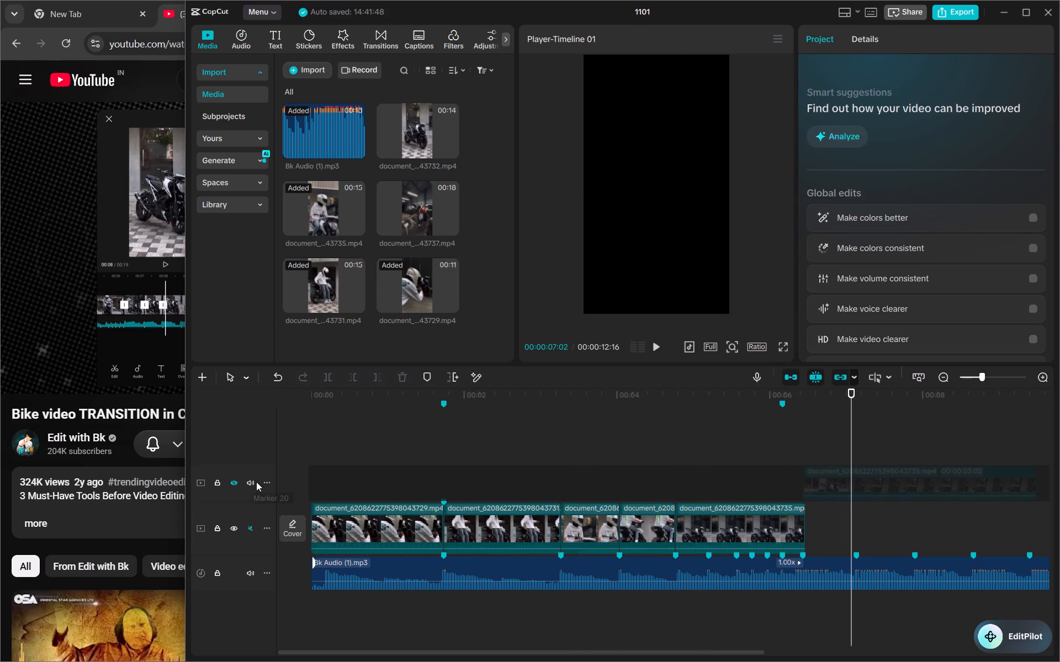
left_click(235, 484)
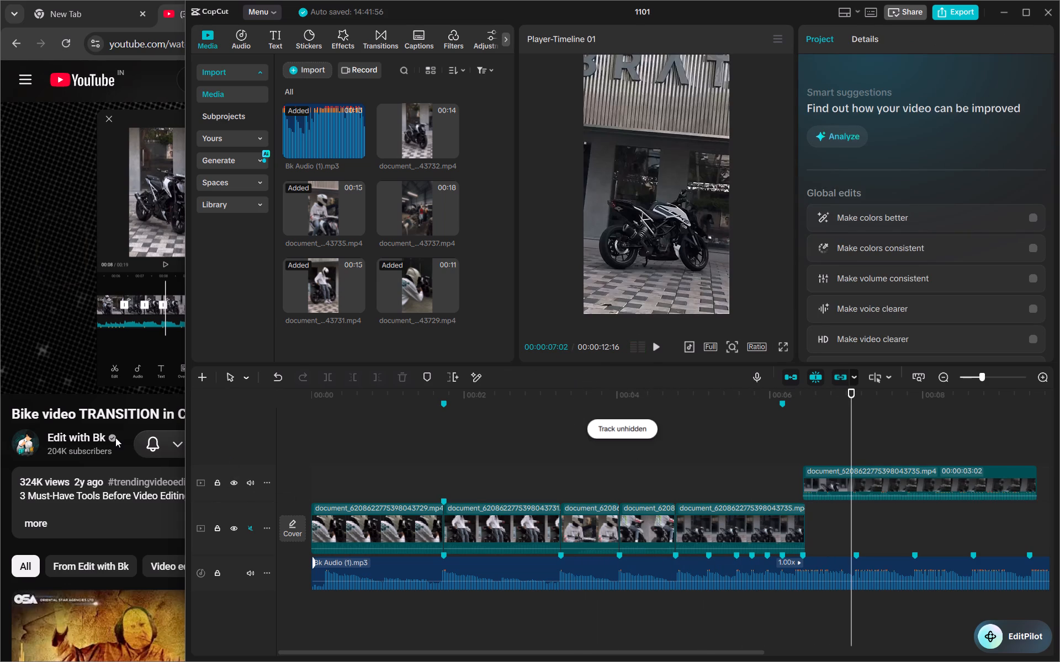
Switch to the tutorial in Chrome, play it from 2:01 and pause it at 2:12.
left_click(122, 433)
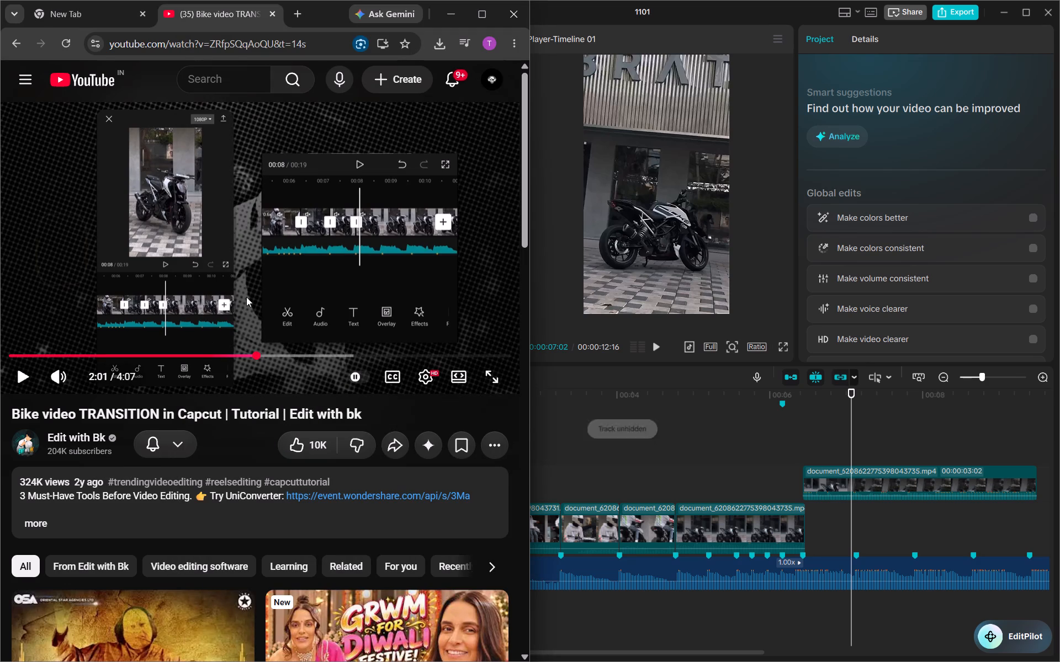
left_click(246, 297)
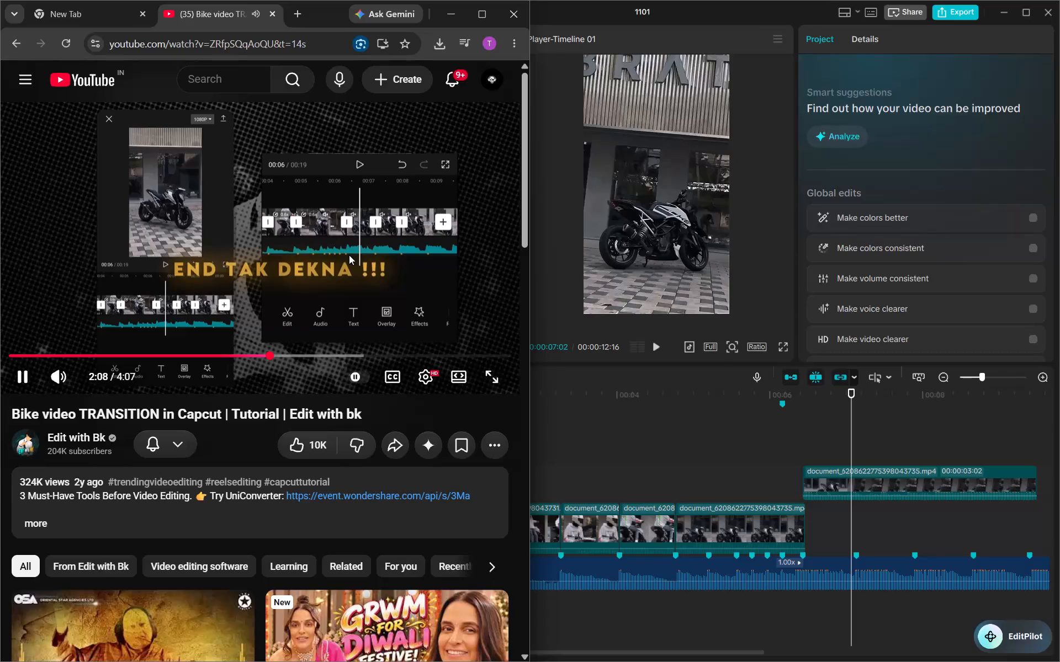
left_click(333, 211)
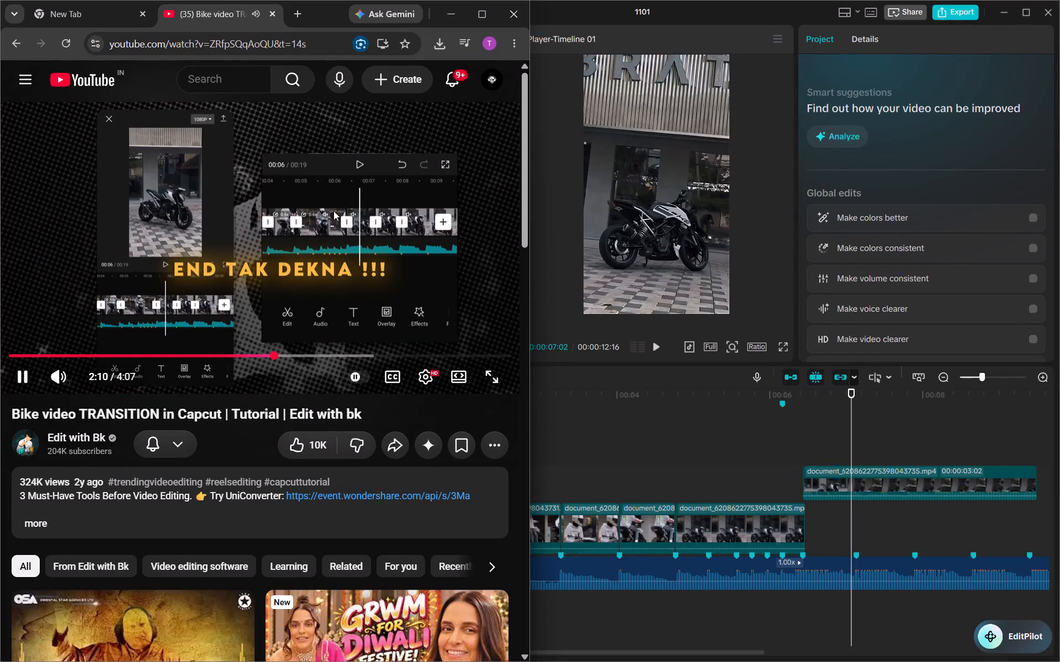
left_click(333, 211)
left_click(333, 211)
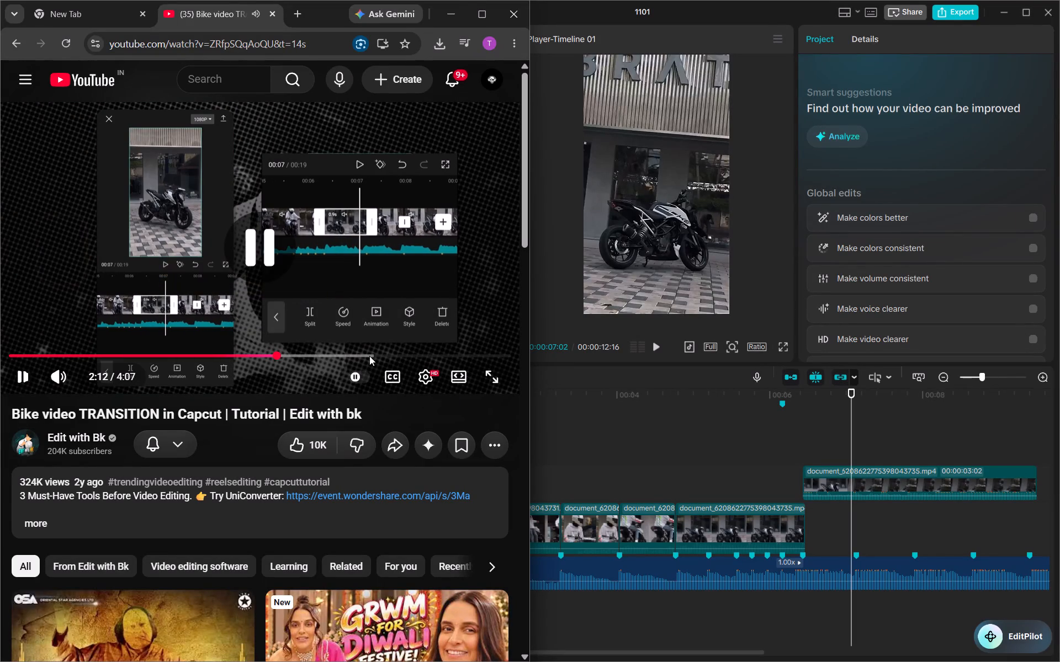
Back in CapCut, put the playhead at 00:00:05:06 and return the upper-track parked-bike clip to the end of the main track.
left_click(707, 392)
left_click(707, 392)
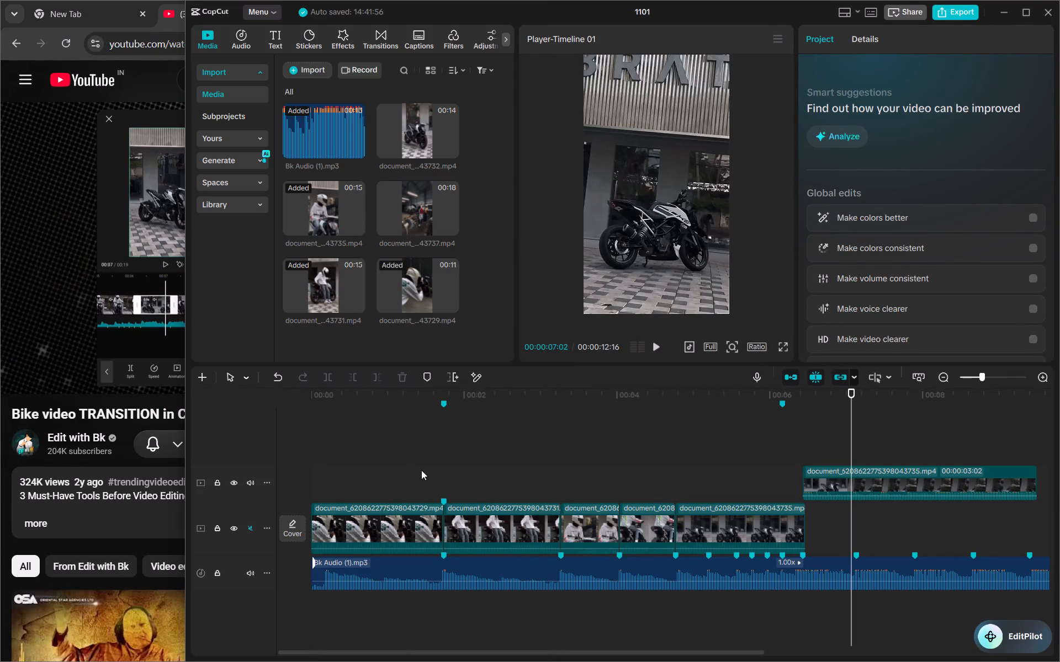
left_click_drag(860, 473, 876, 547)
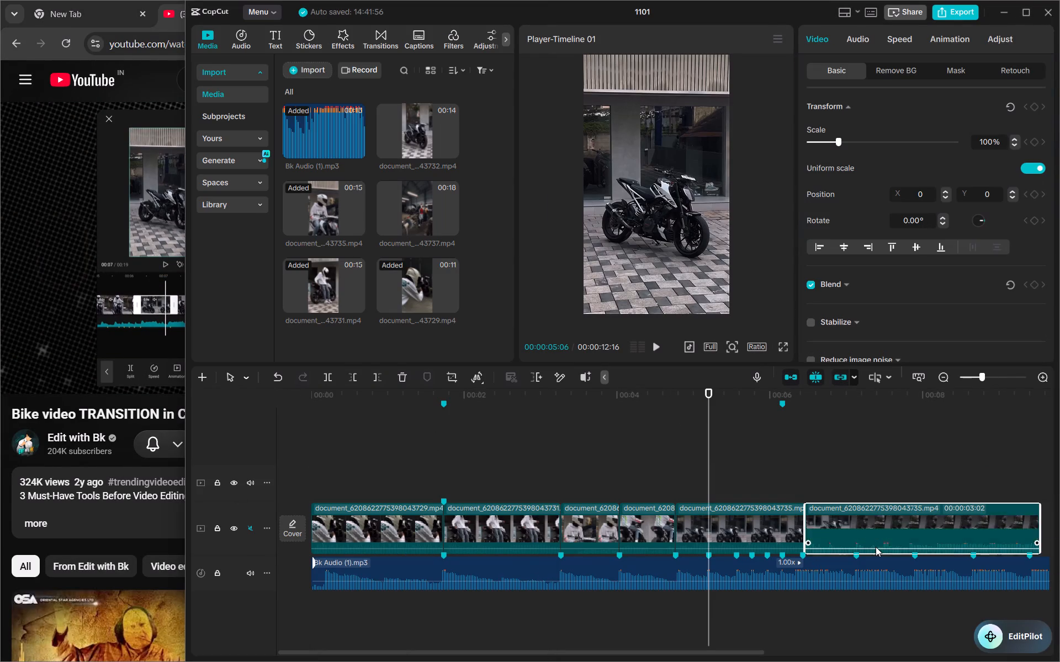
Play on to 00:00:06:23 and trim the start of the last parked-bike clip in two passes, down to 00:00:02:12 long.
scroll(763, 474, "left", 2)
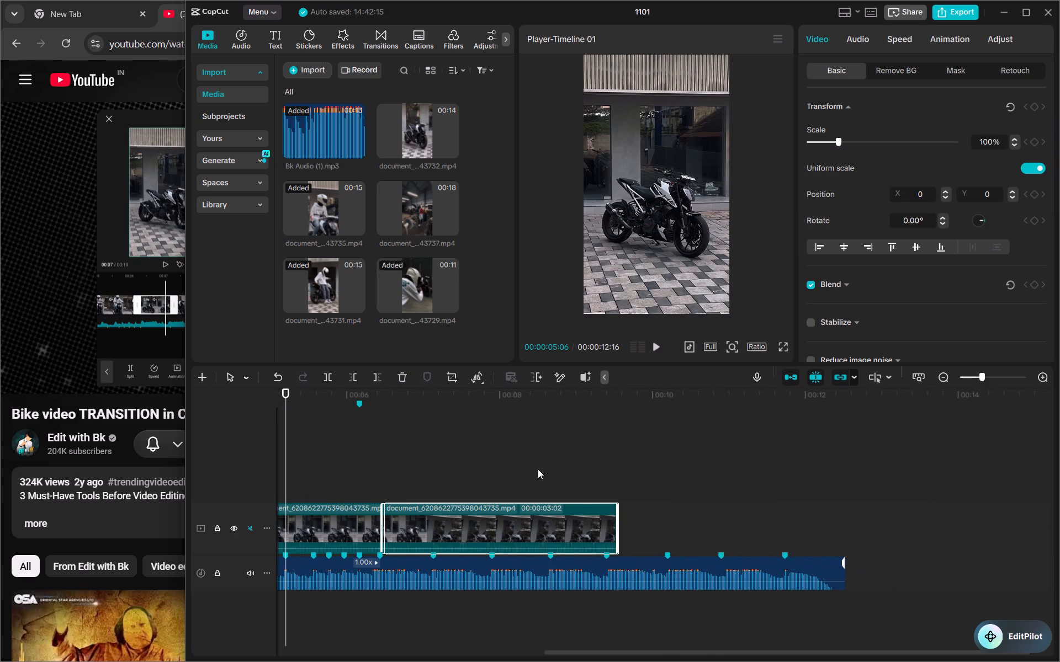
key("space")
key("space")
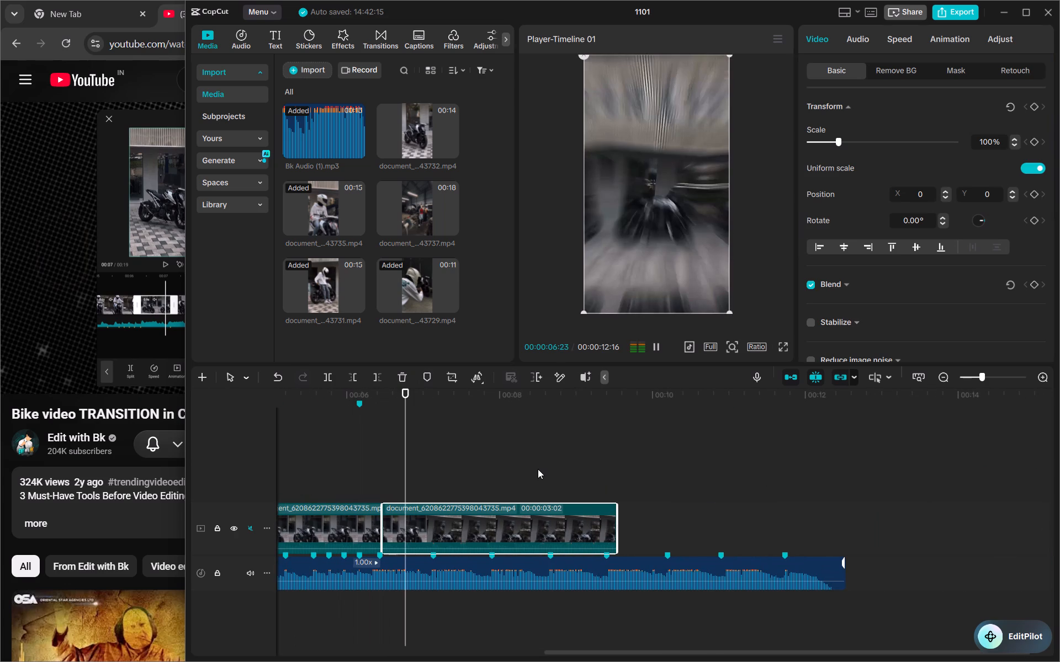
left_click_drag(379, 532, 395, 533)
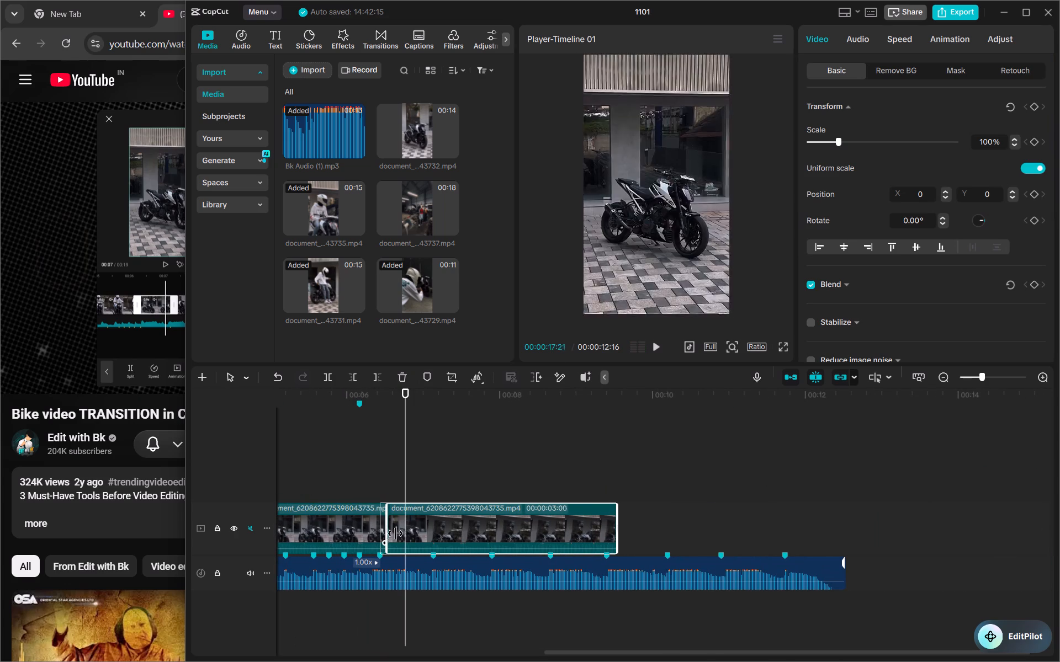
left_click_drag(395, 533, 403, 535)
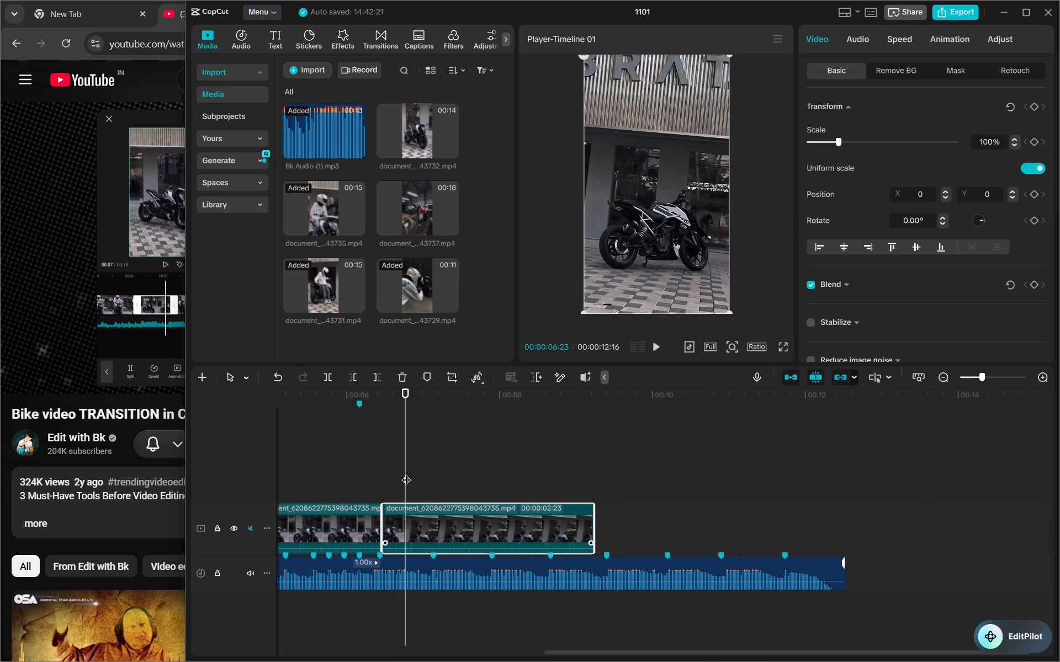
left_click_drag(406, 473, 410, 478)
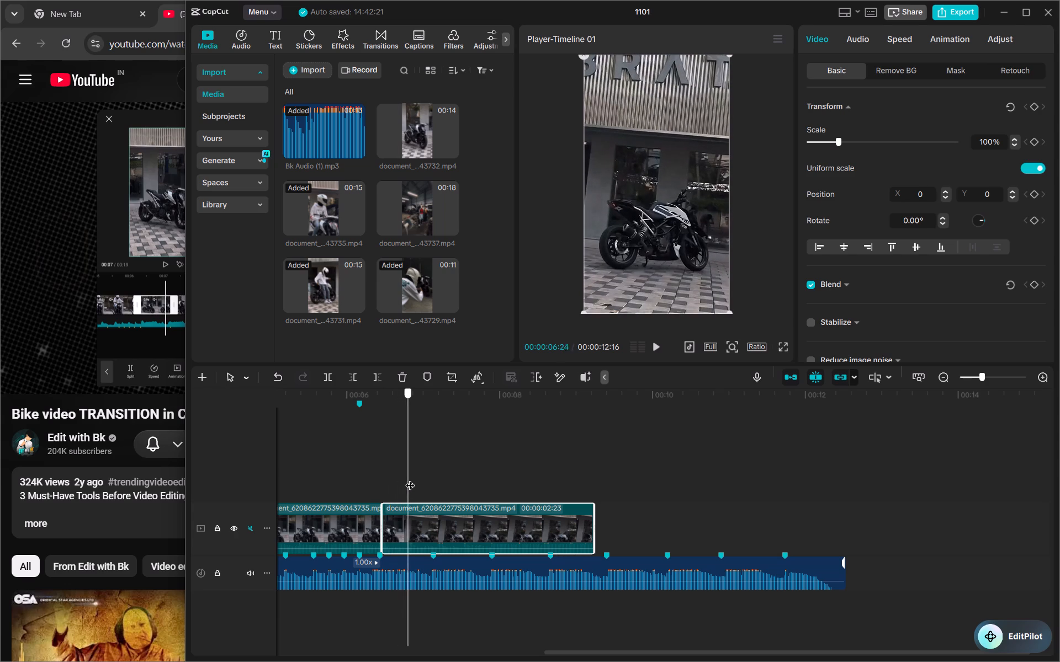
left_click_drag(410, 478, 410, 478)
left_click_drag(380, 537, 399, 542)
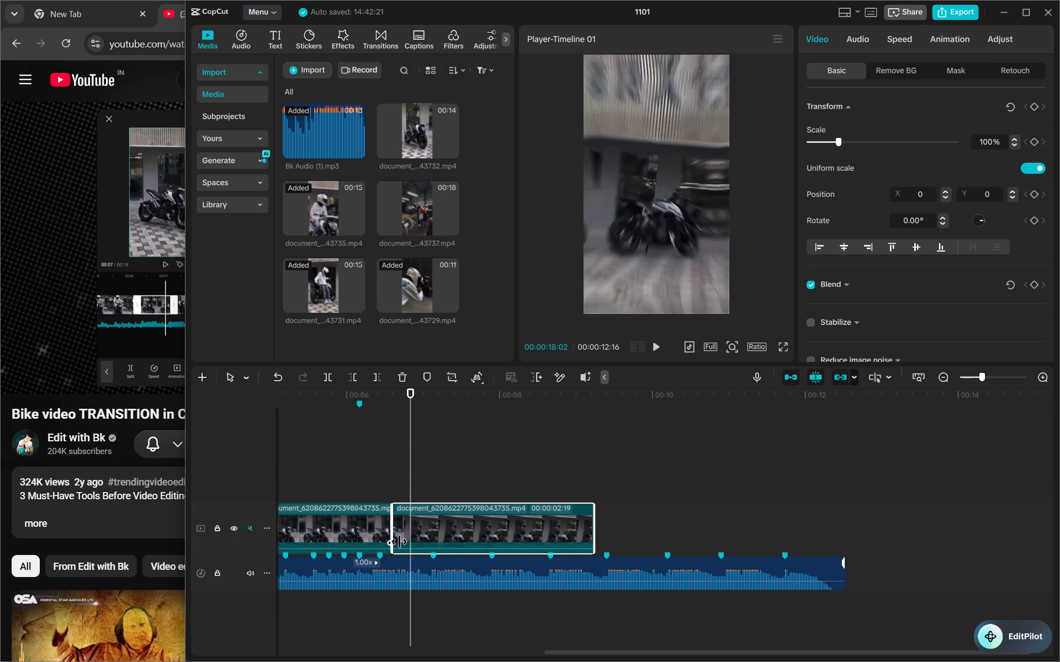
left_click_drag(399, 542, 409, 546)
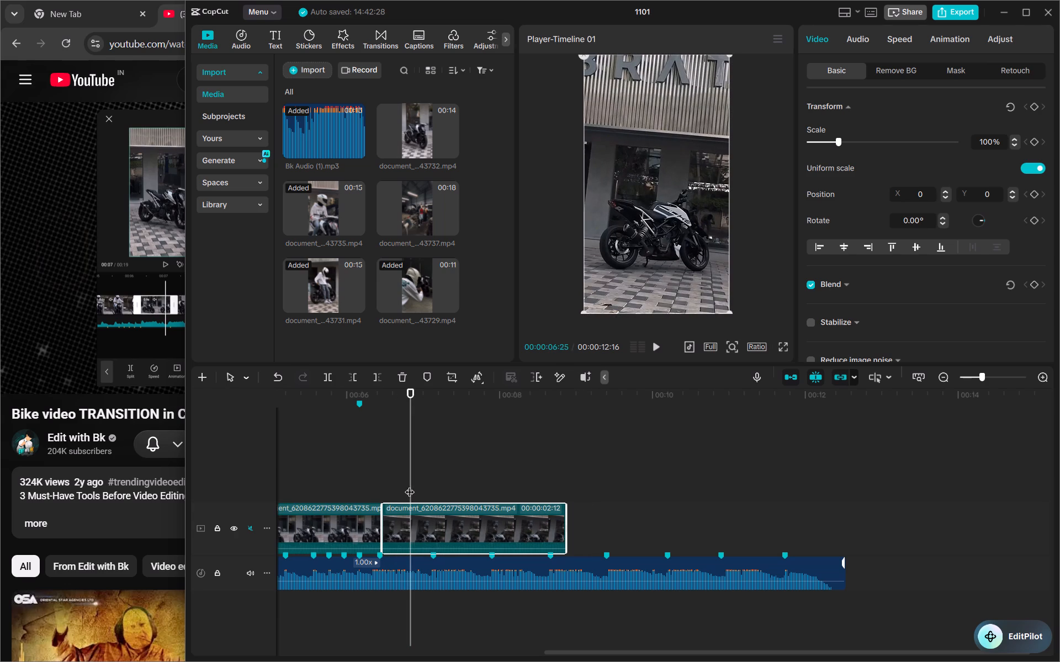
Split the last parked-bike clip at the 00:00:07:04 beat marker and delete the section after it.
left_click_drag(410, 485, 433, 489)
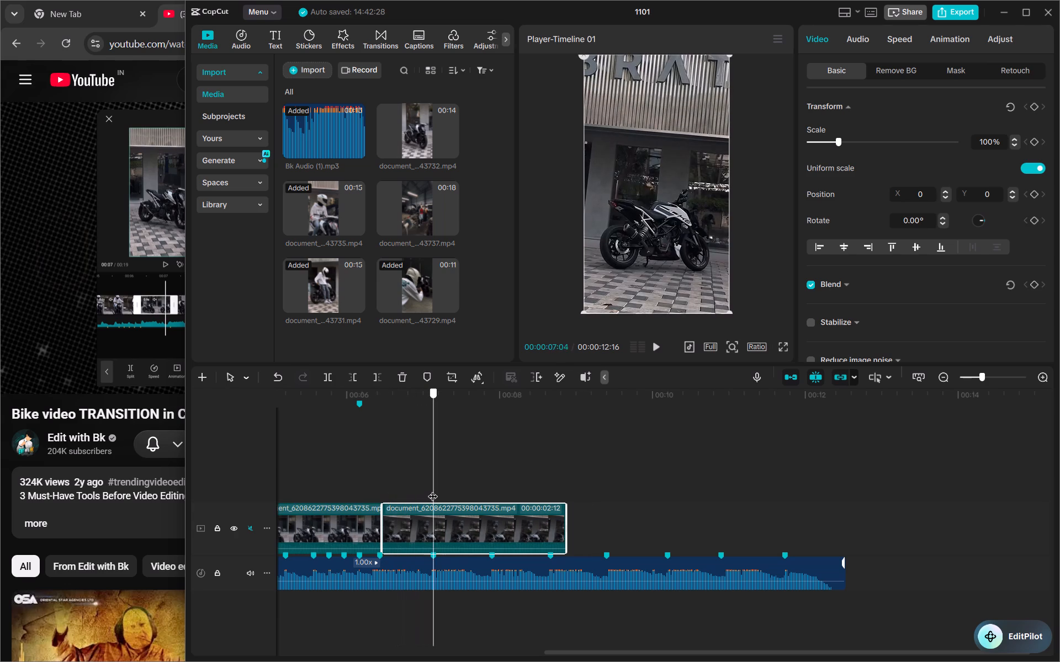
left_click_drag(433, 489, 414, 492)
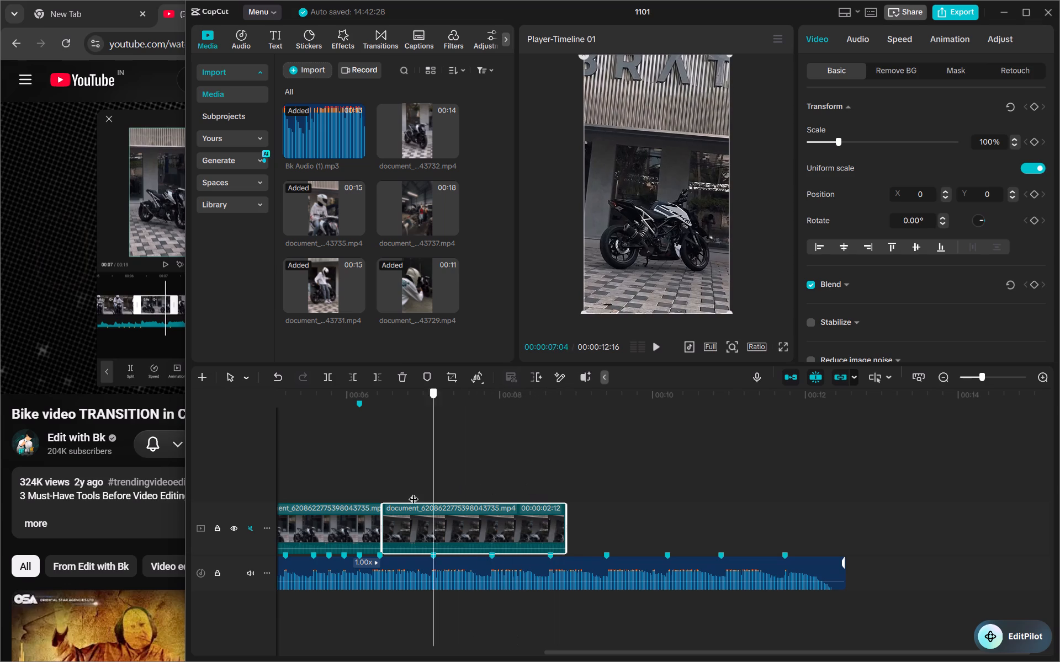
left_click_drag(414, 492, 436, 487)
key("g")
left_click(479, 526)
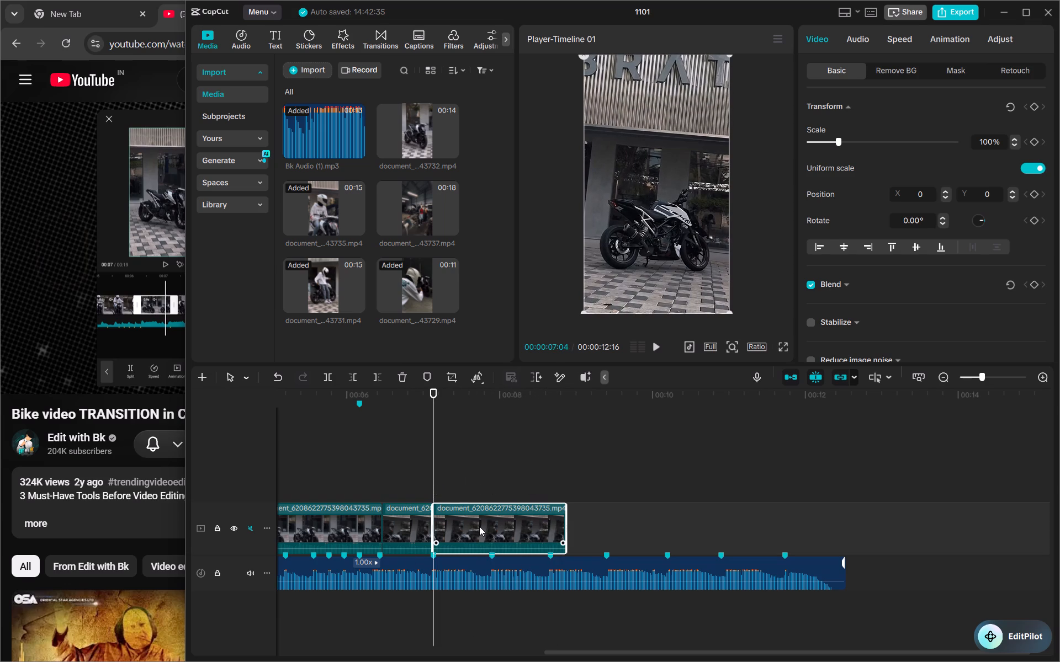
key("BackSpace")
scroll(479, 526, "down", 1)
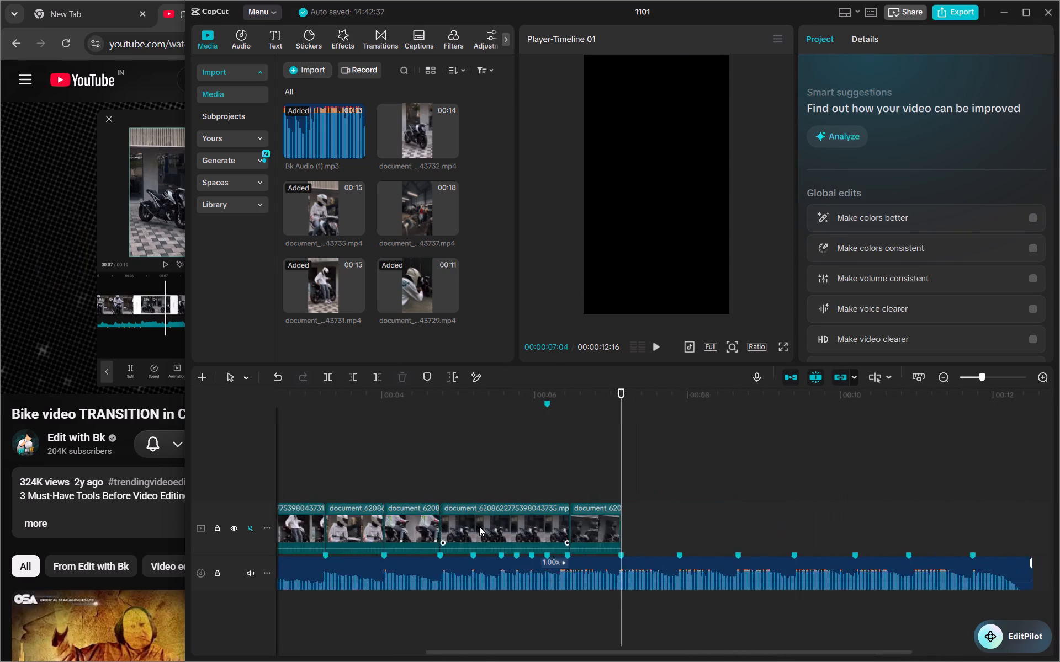
scroll(479, 526, "down", 1)
scroll(479, 526, "left", 1)
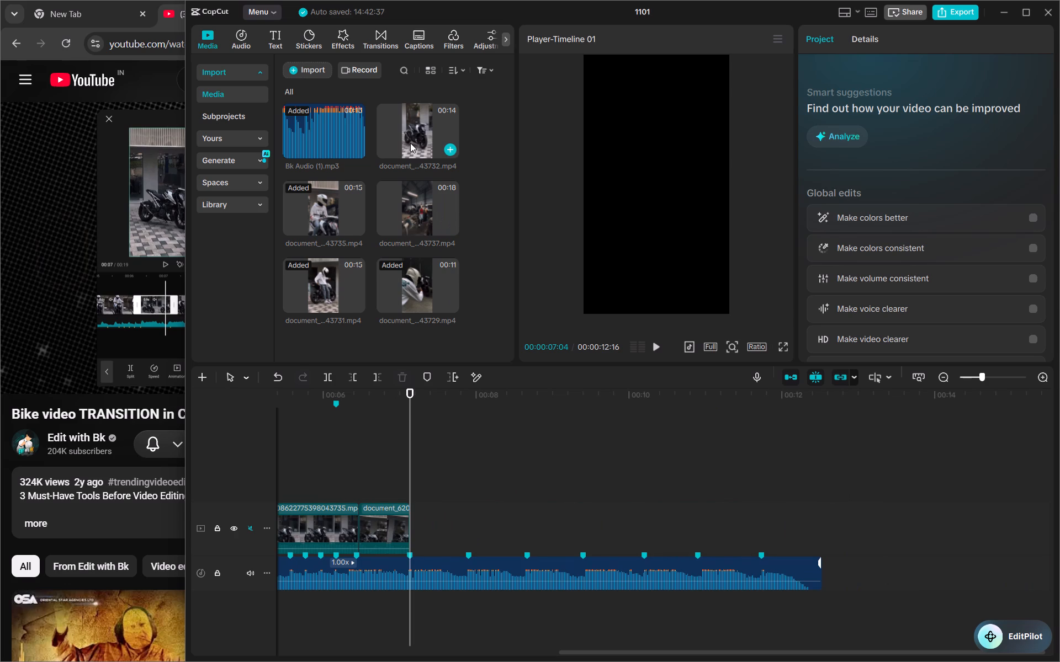
Add the parked-bike clip document_...43732.mp4 at 00:00:07:04, and move it onto a new upper track above the last two parked-bike clips.
left_click_drag(410, 143, 427, 509)
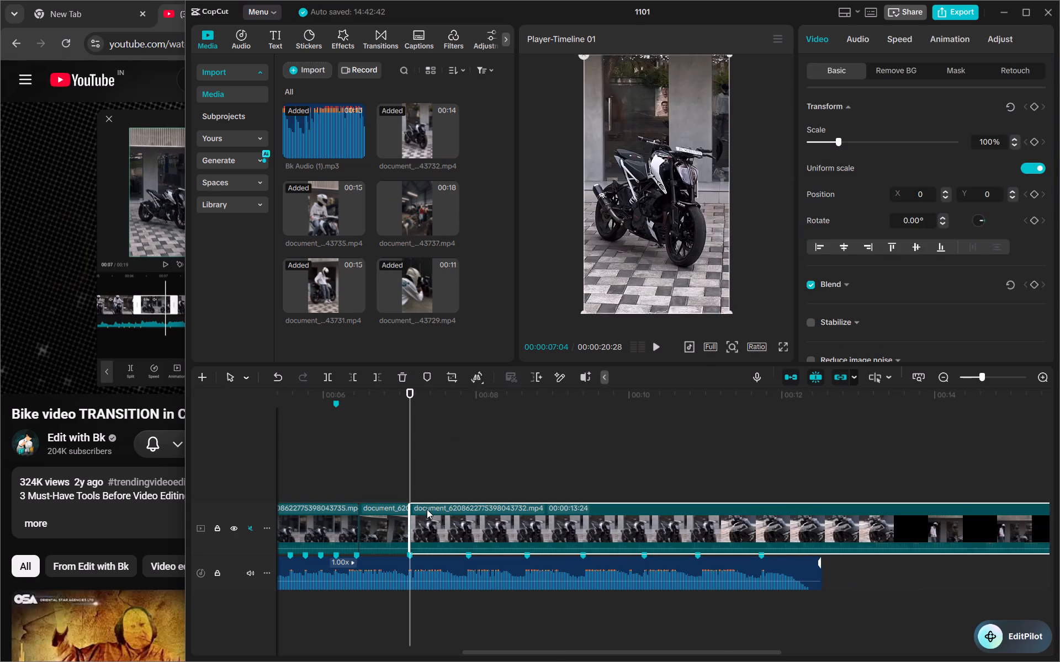
scroll(402, 469, "right", 1)
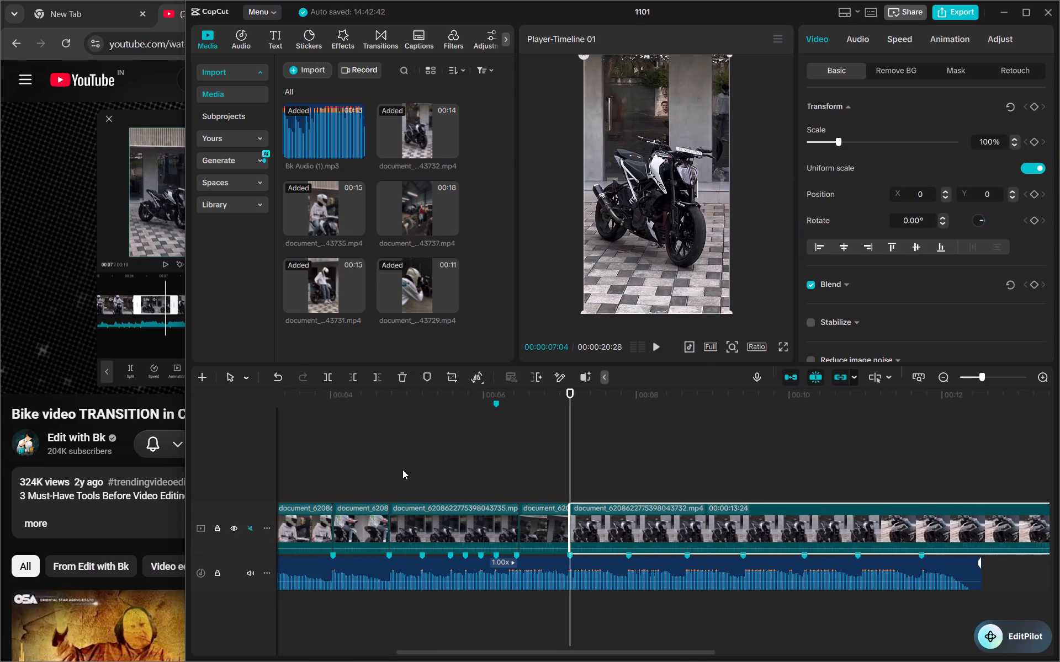
scroll(402, 469, "right", 1)
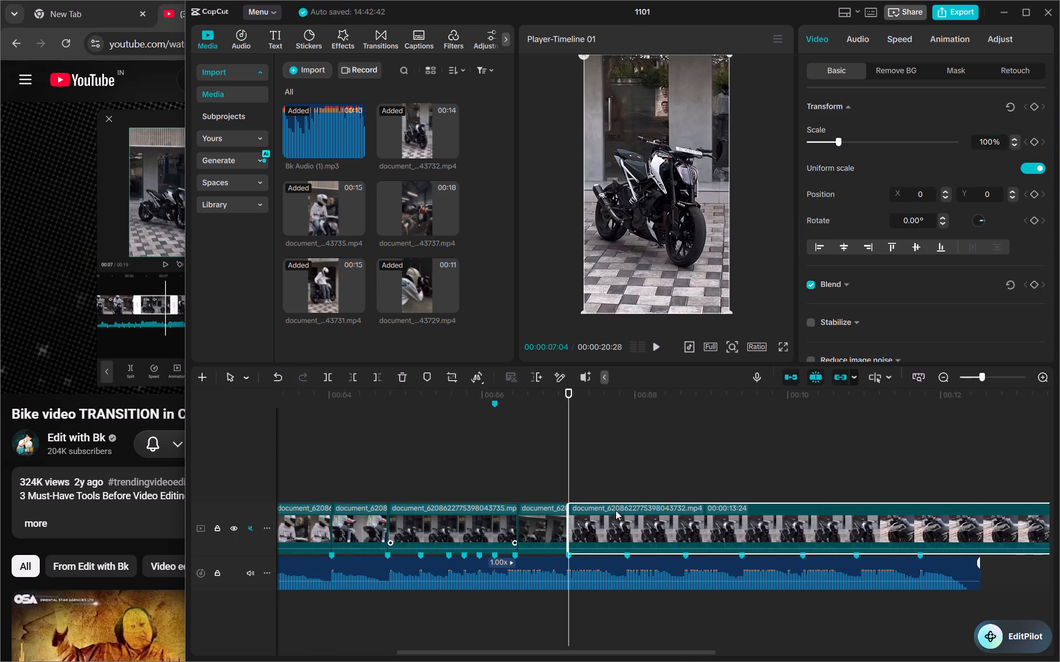
left_click_drag(623, 516, 442, 455)
At 00:00:05:17, toggle the upper track's visibility to compare the shots, and shift the upper clip slightly earlier.
left_click(447, 392)
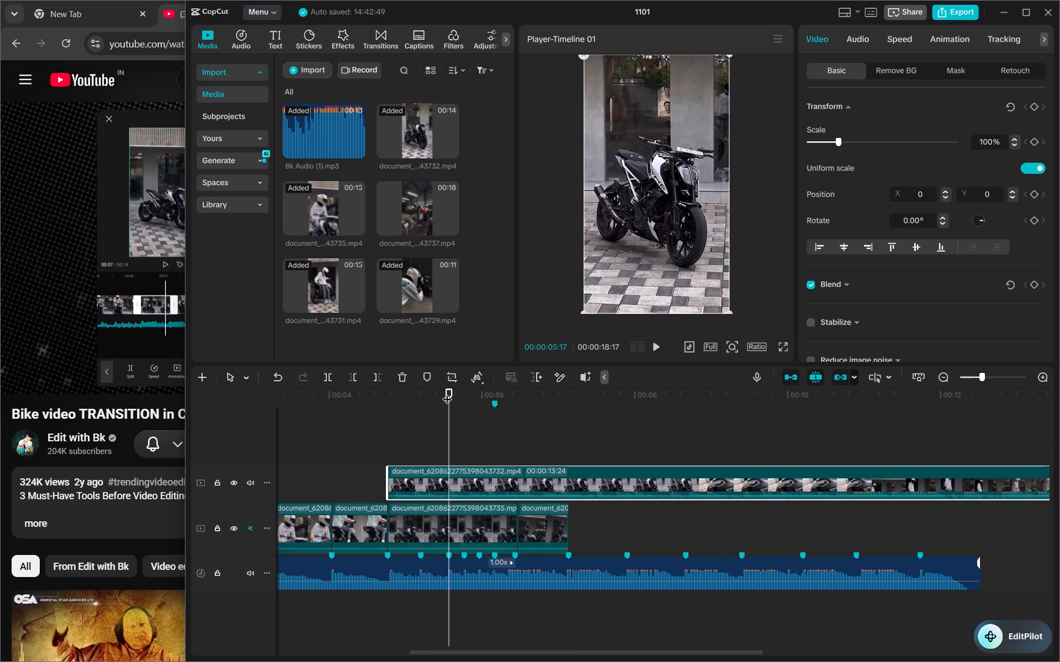
left_click(232, 483)
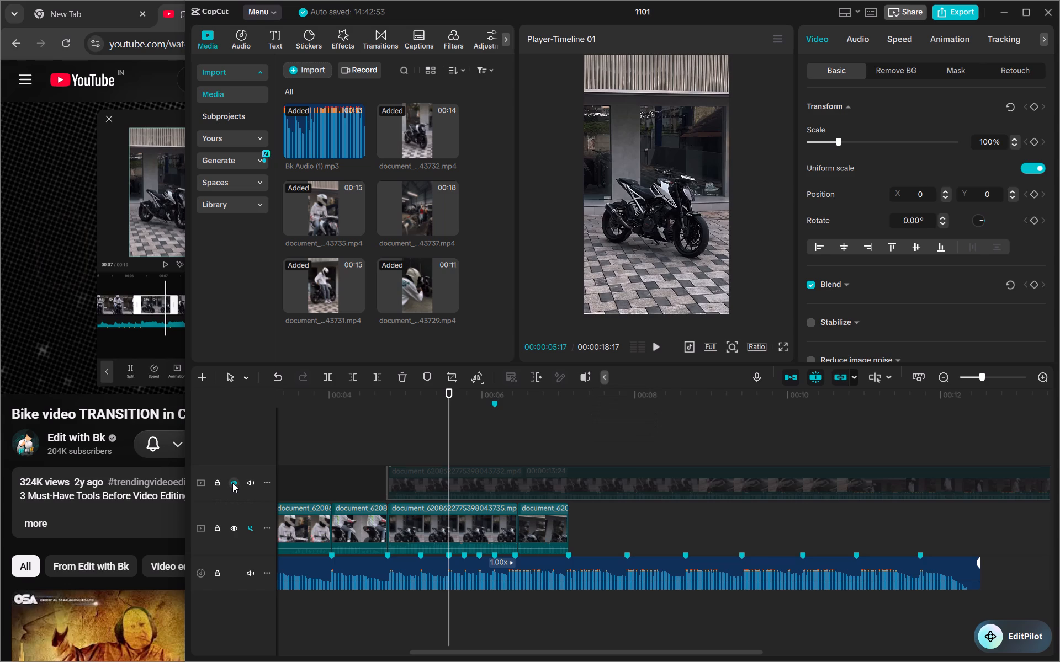
left_click(232, 483)
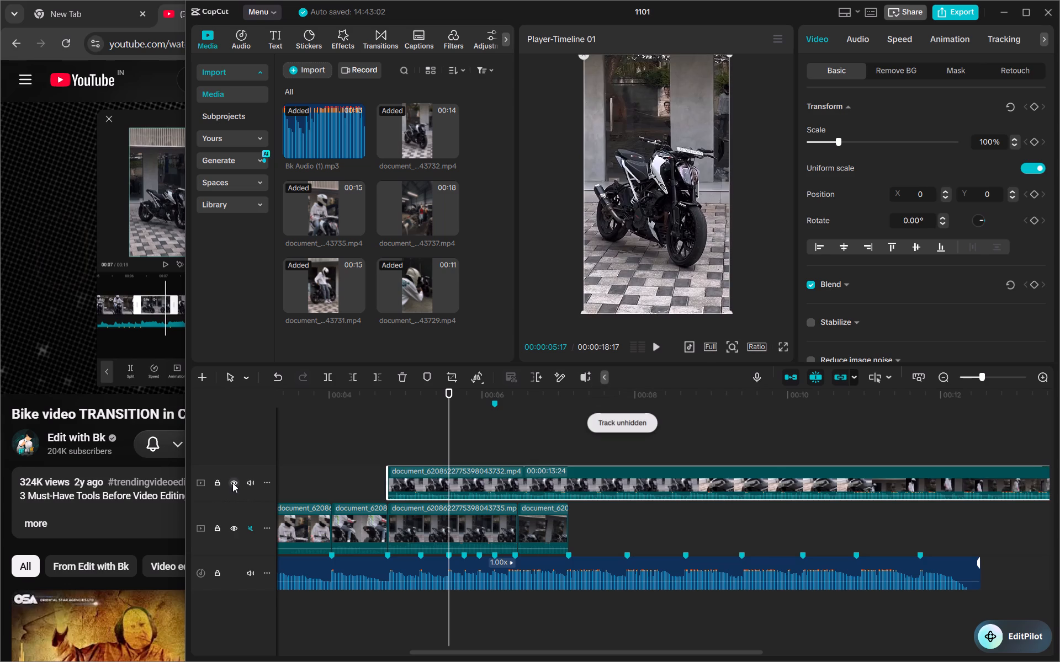
left_click_drag(512, 475, 550, 473)
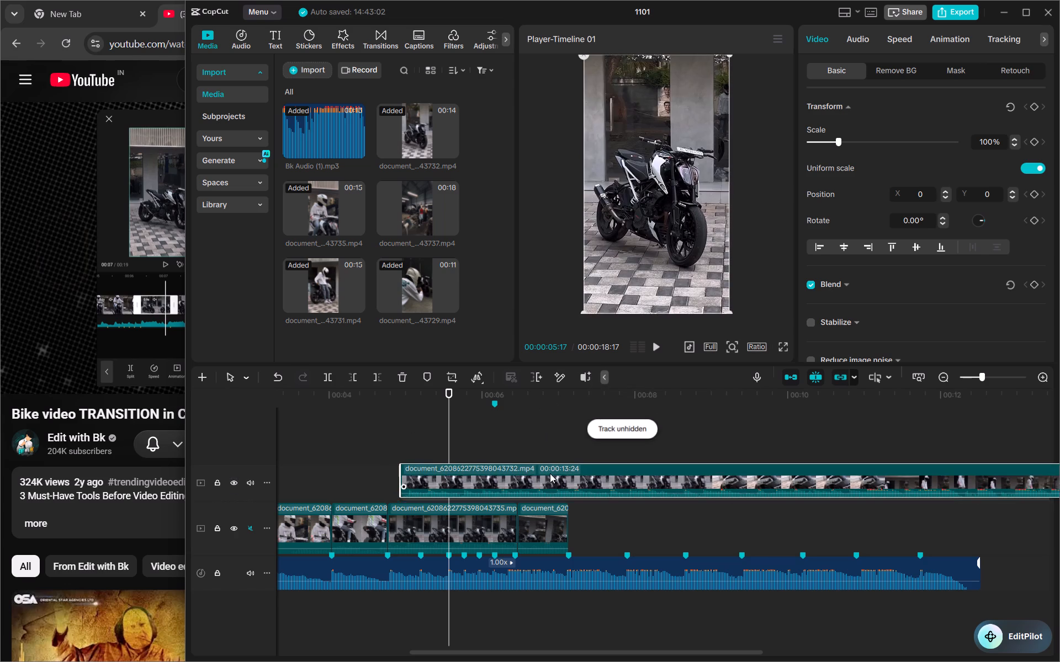
left_click_drag(550, 473, 501, 469)
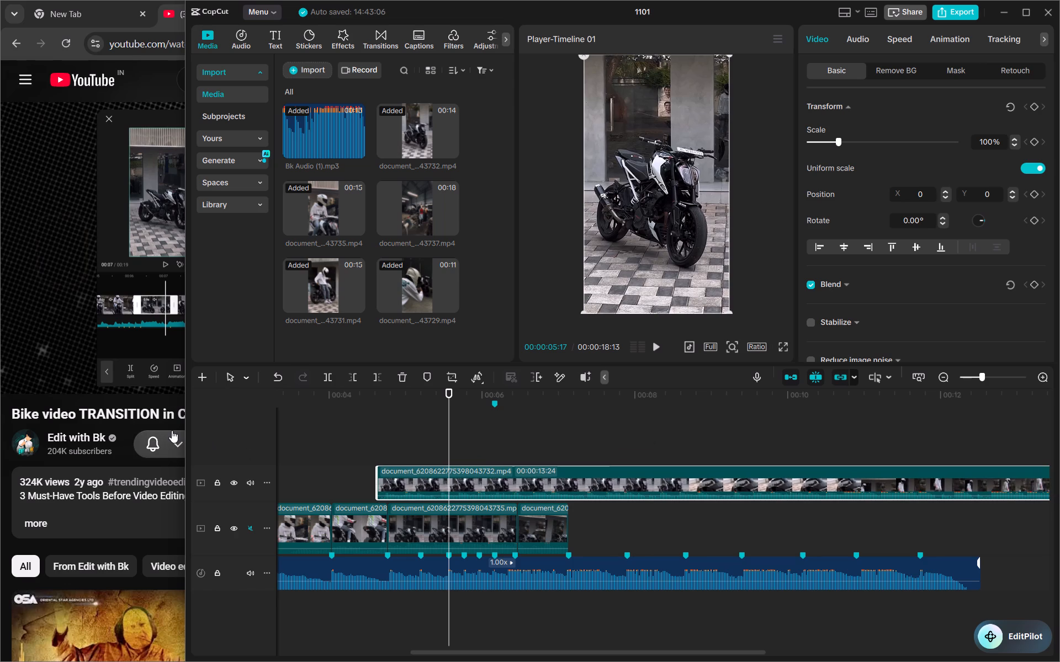
Switch to the tutorial in Chrome, play a short stretch and pause it.
left_click(114, 454)
left_click(230, 278)
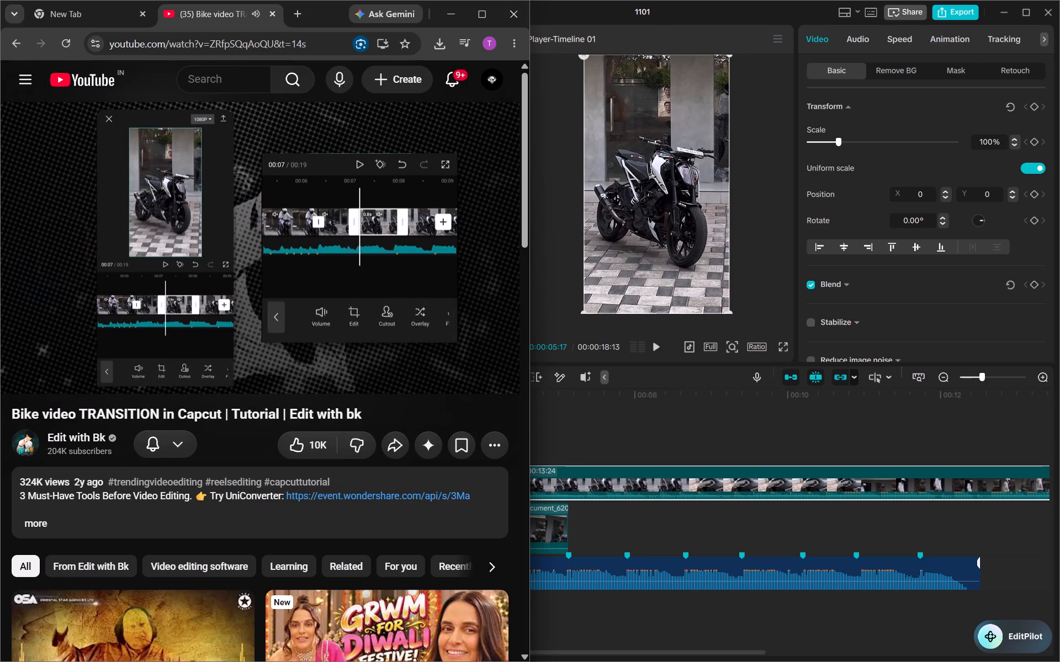
left_click(230, 278)
Back in CapCut, put the playhead at 00:00:06:22 and hide the upper track.
left_click(586, 394)
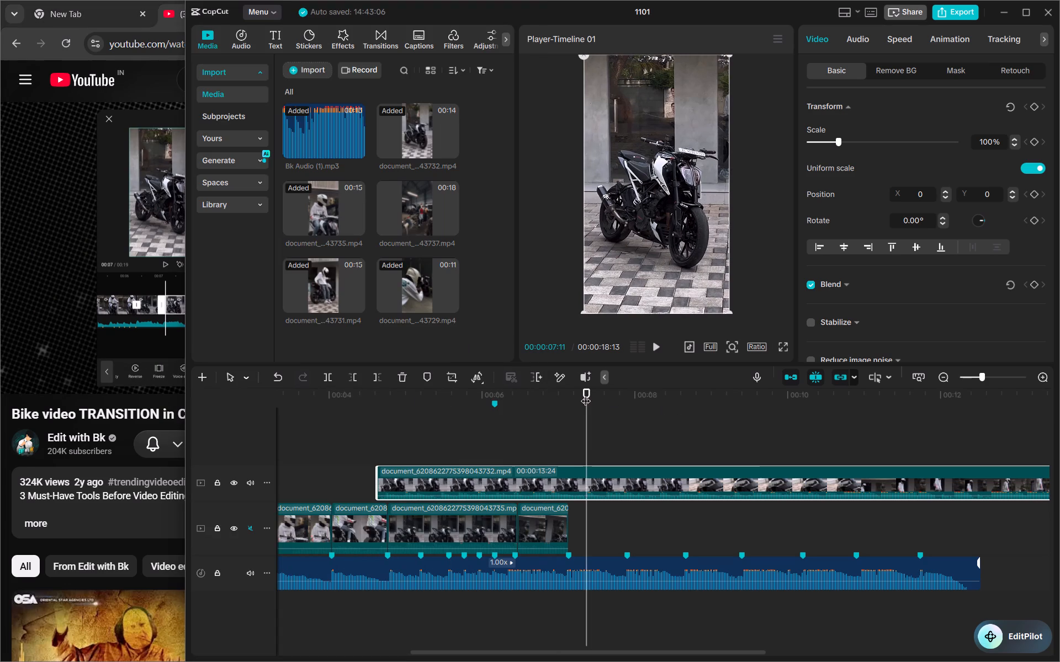
left_click_drag(586, 394, 539, 423)
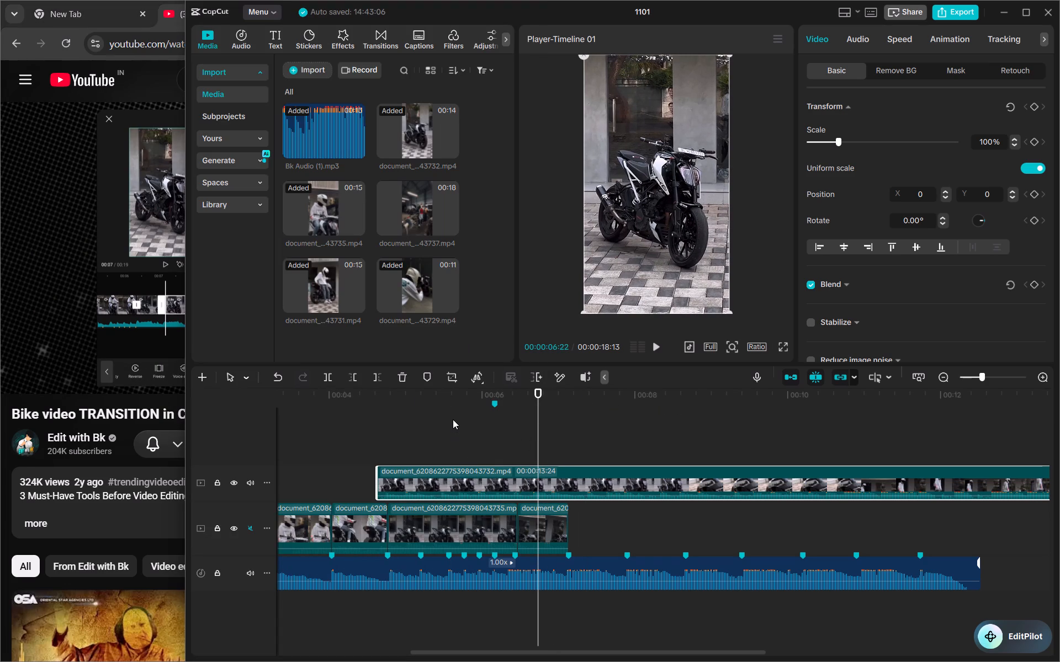
left_click(251, 481)
left_click(251, 481)
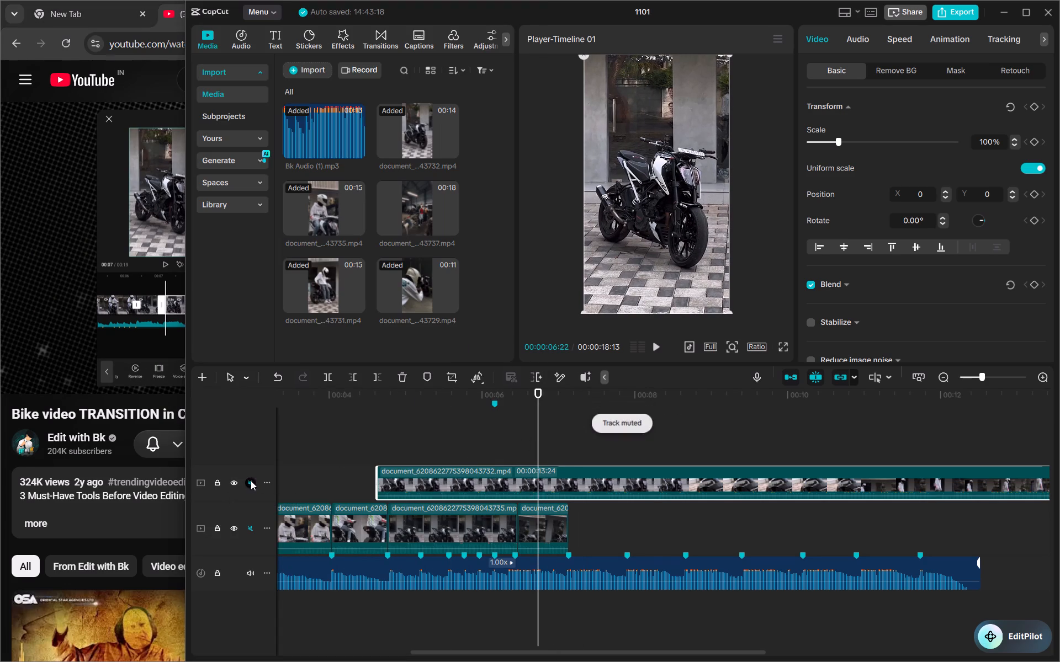
left_click(230, 485)
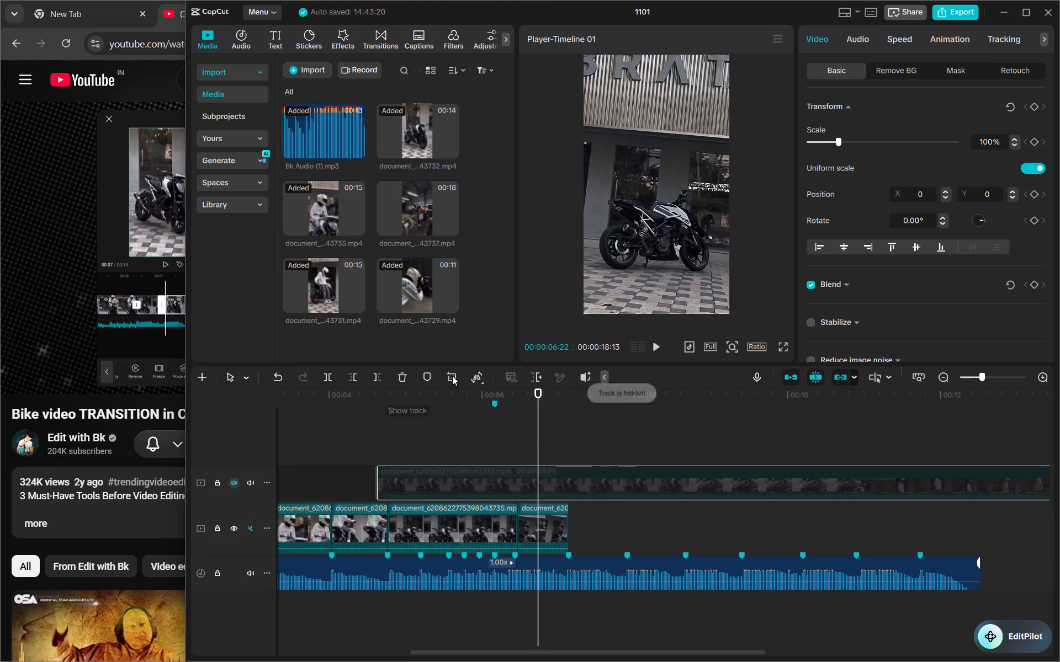
Move the playhead to 00:00:06:21 and delete the last short parked-bike clip from the main track.
left_click(537, 424)
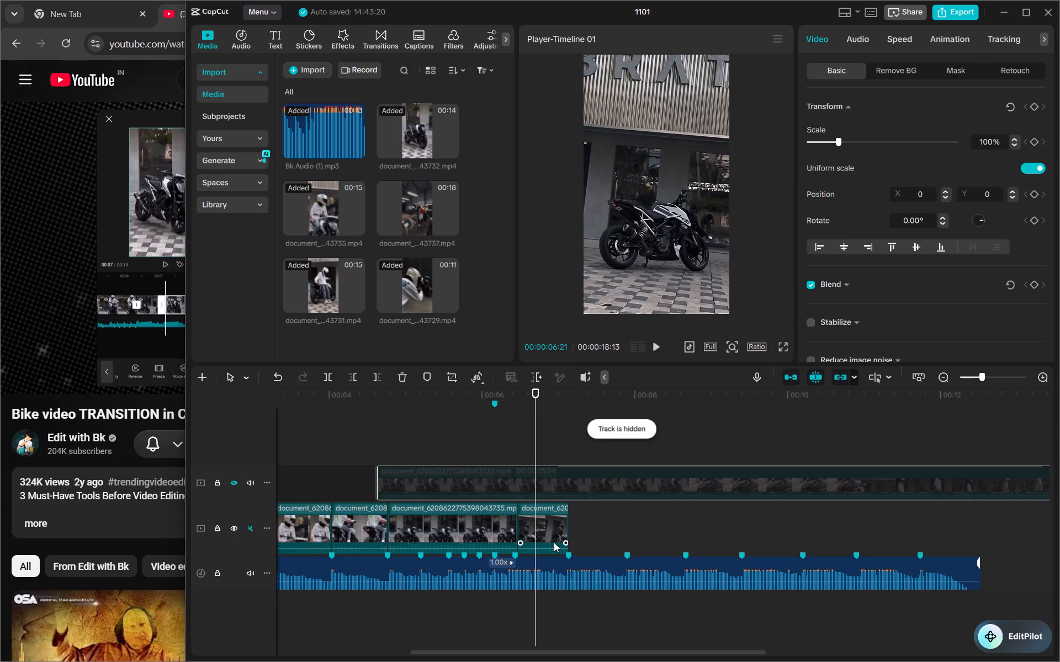
left_click(554, 542)
key("BackSpace")
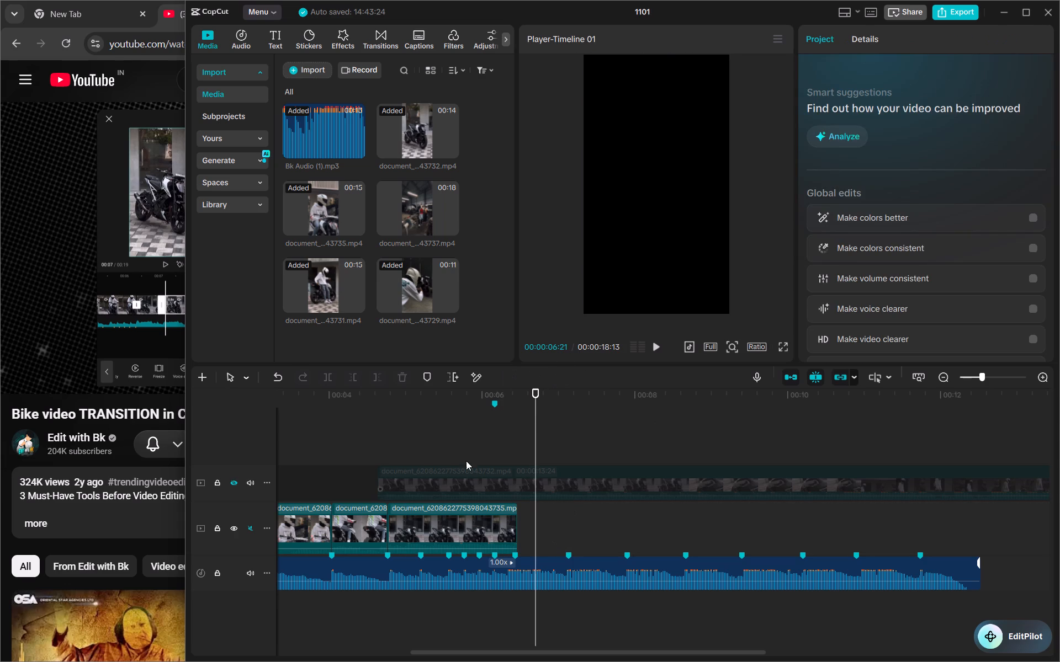
Minimize CapCut and look through the recommended videos below the tutorial in Chrome, showing more of the list.
left_click(1009, 11)
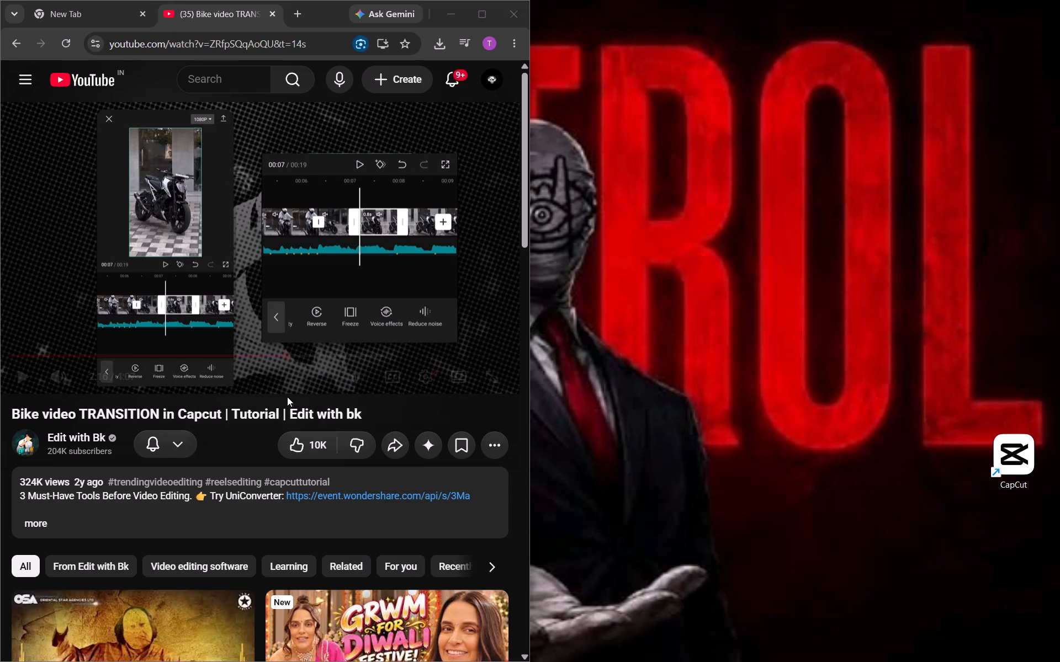
scroll(287, 397, "down", 6)
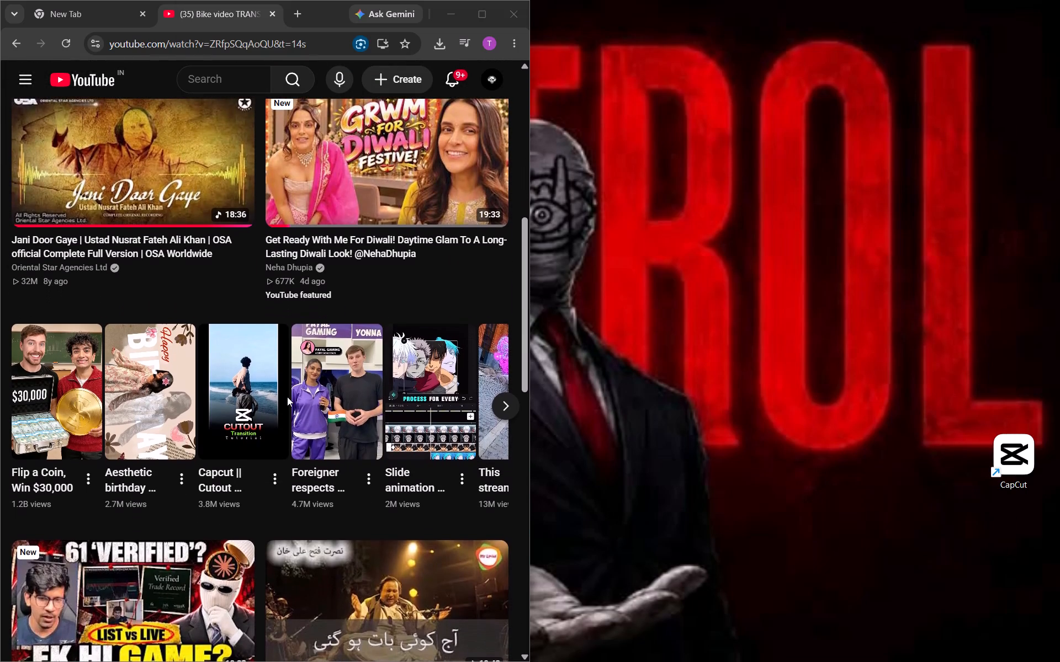
scroll(287, 397, "down", 5)
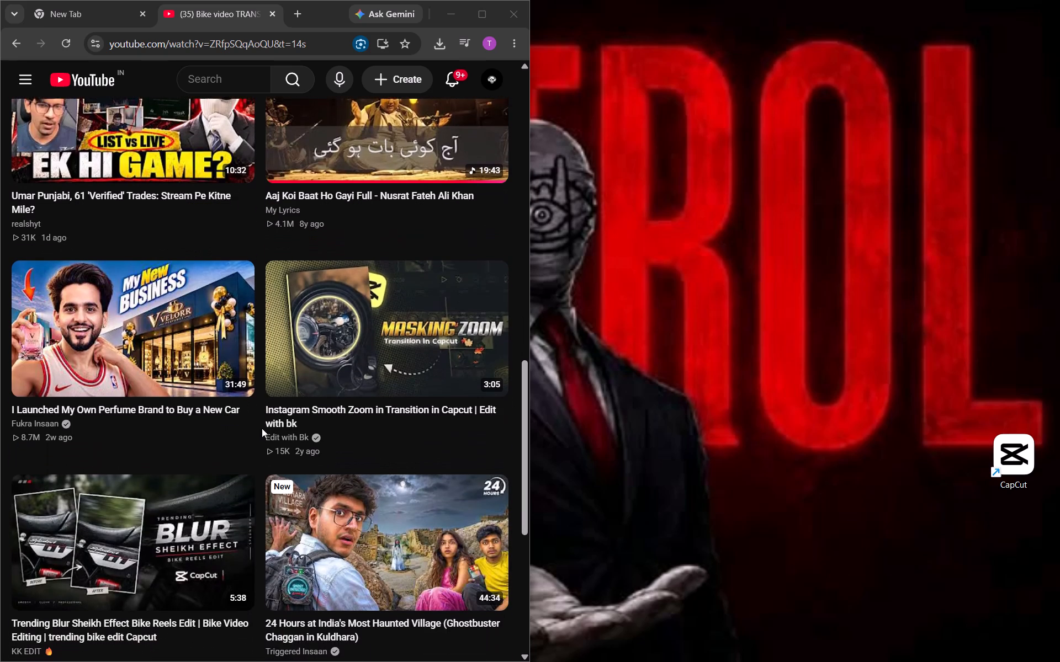
scroll(262, 428, "down", 2)
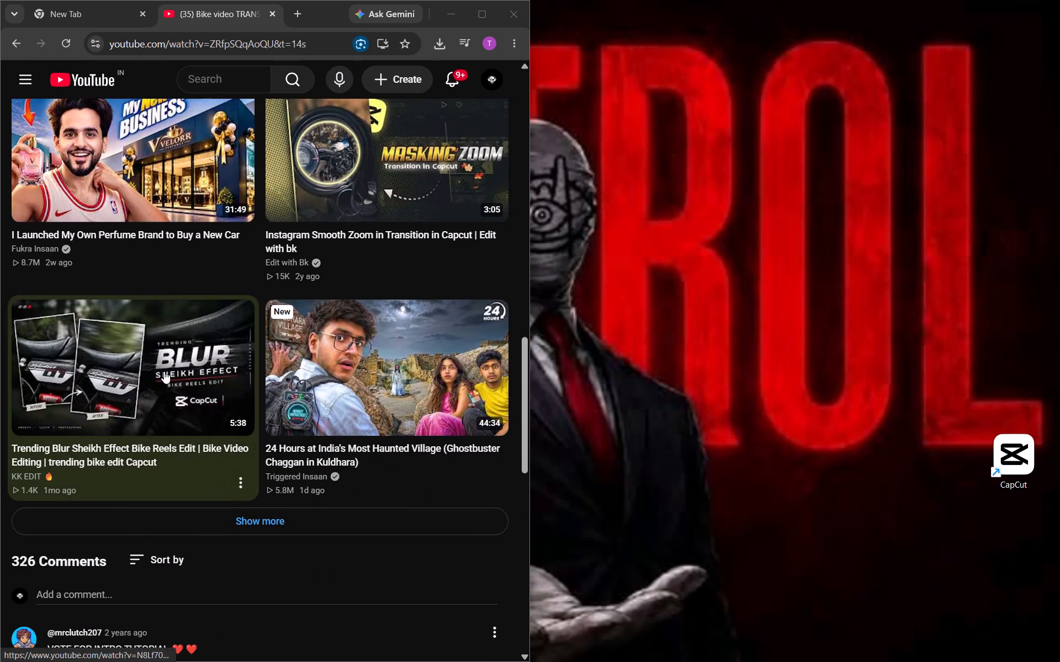
scroll(164, 371, "down", 1)
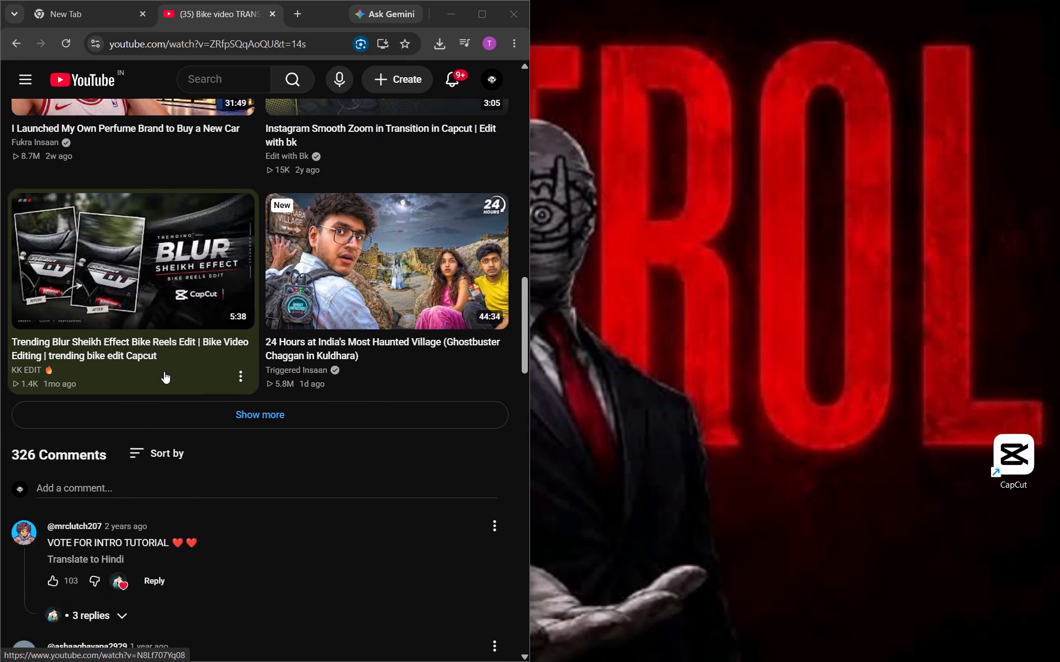
left_click(237, 419)
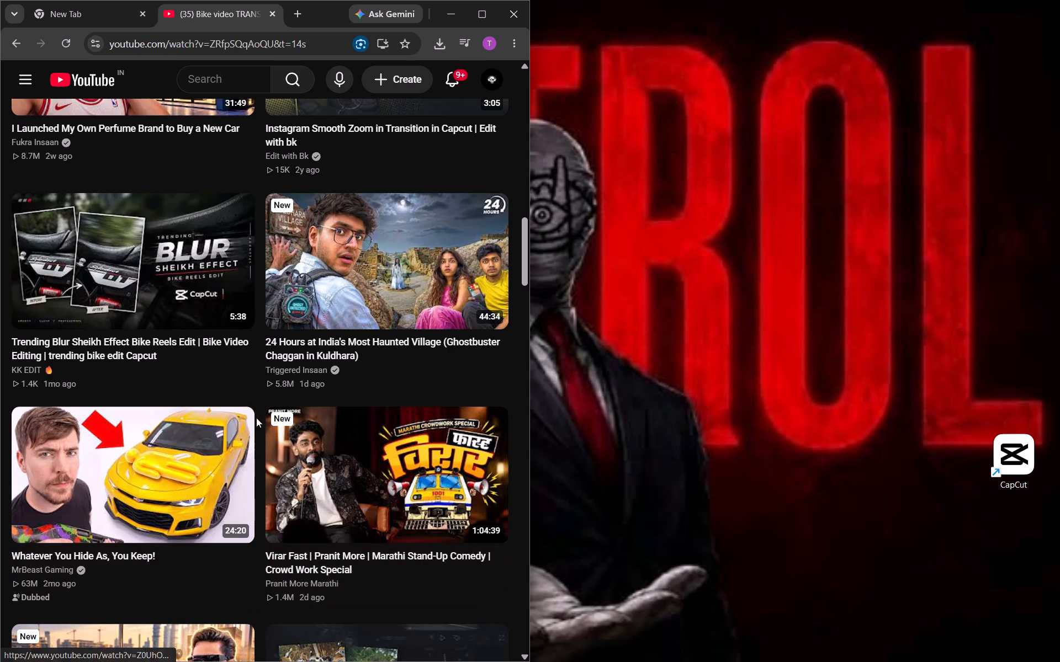
scroll(256, 418, "down", 3)
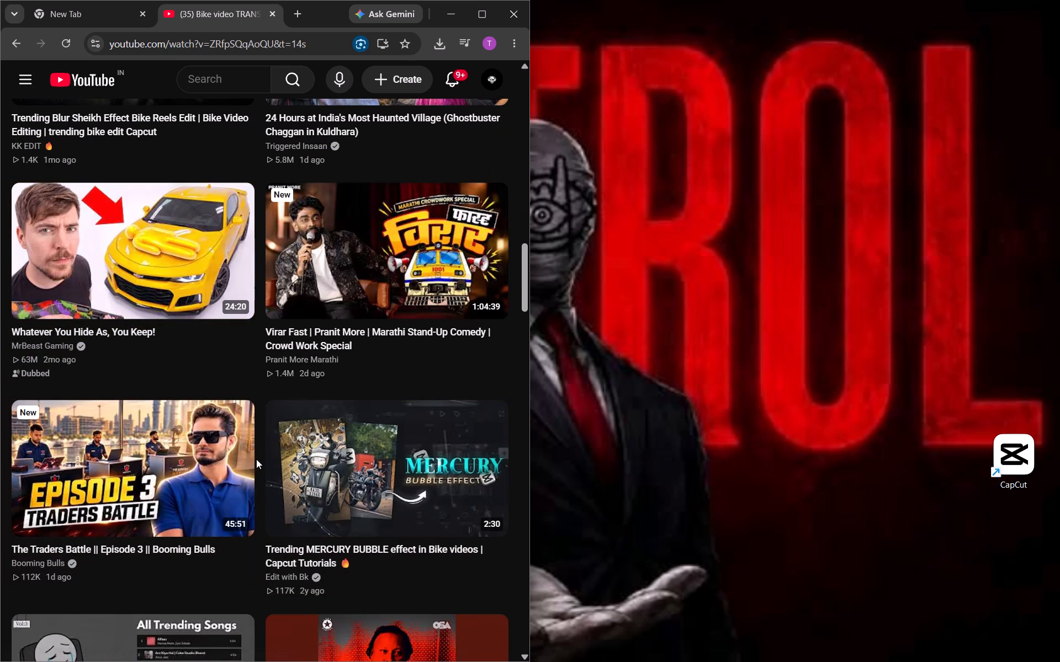
scroll(256, 459, "down", 3)
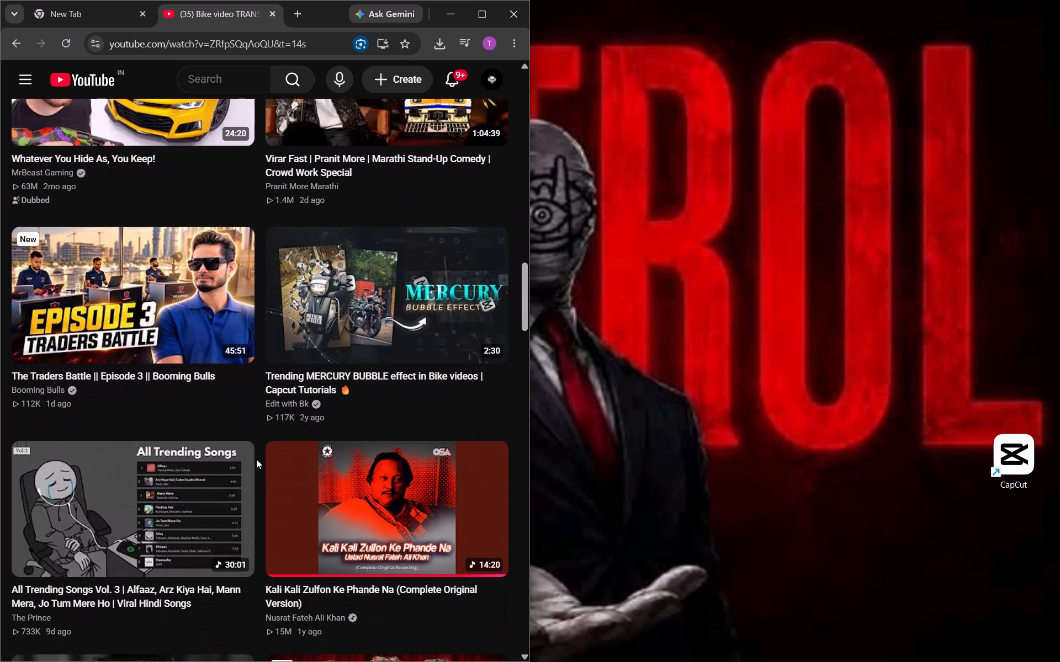
scroll(256, 459, "down", 4)
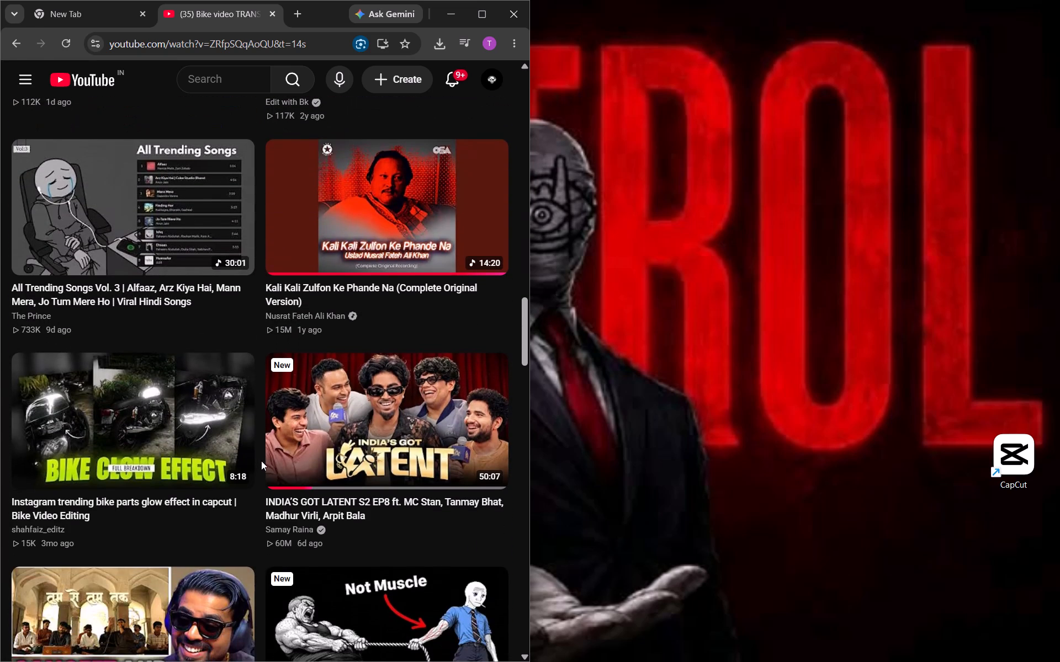
scroll(261, 459, "down", 4)
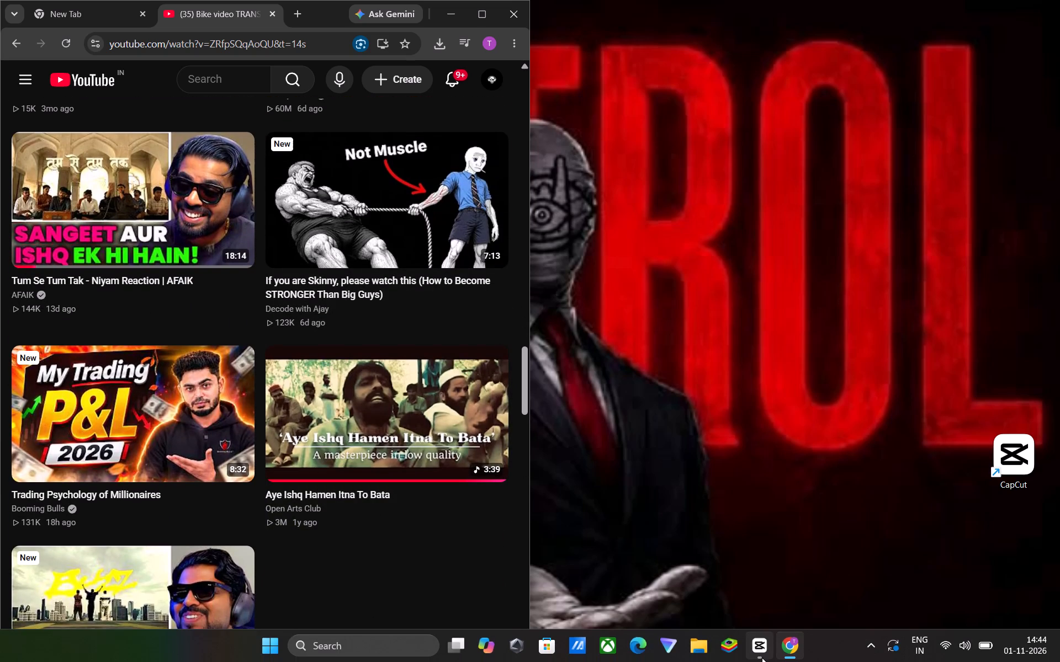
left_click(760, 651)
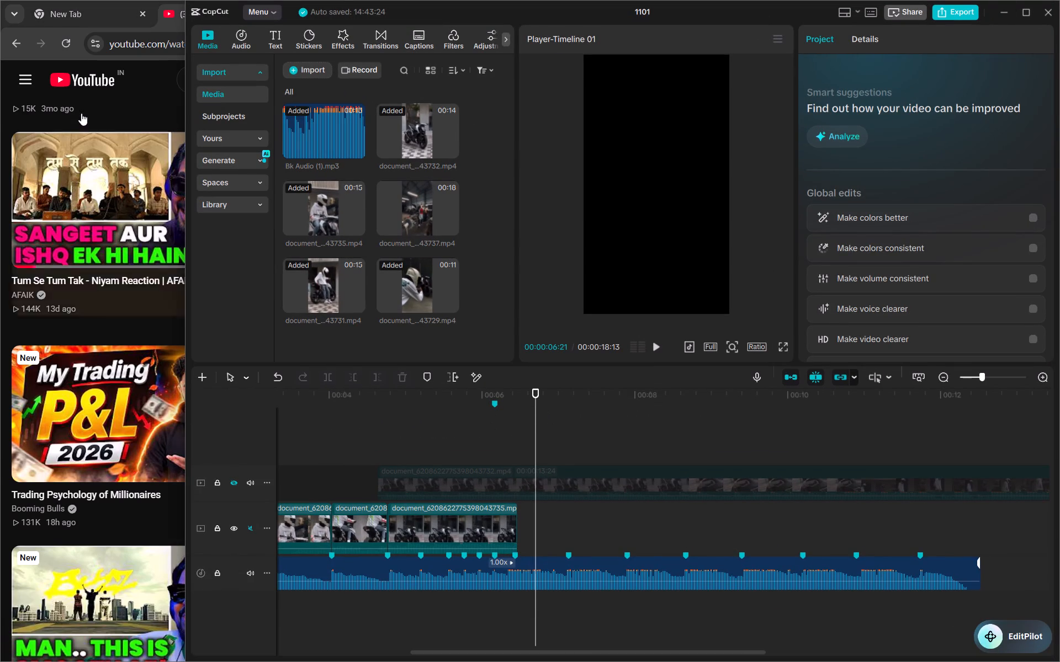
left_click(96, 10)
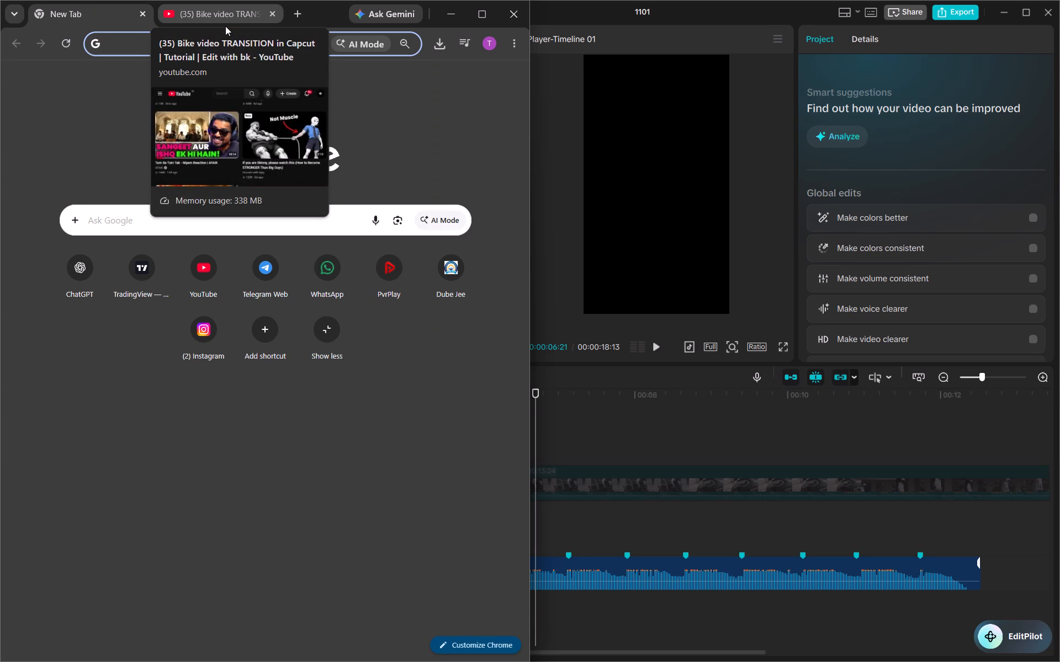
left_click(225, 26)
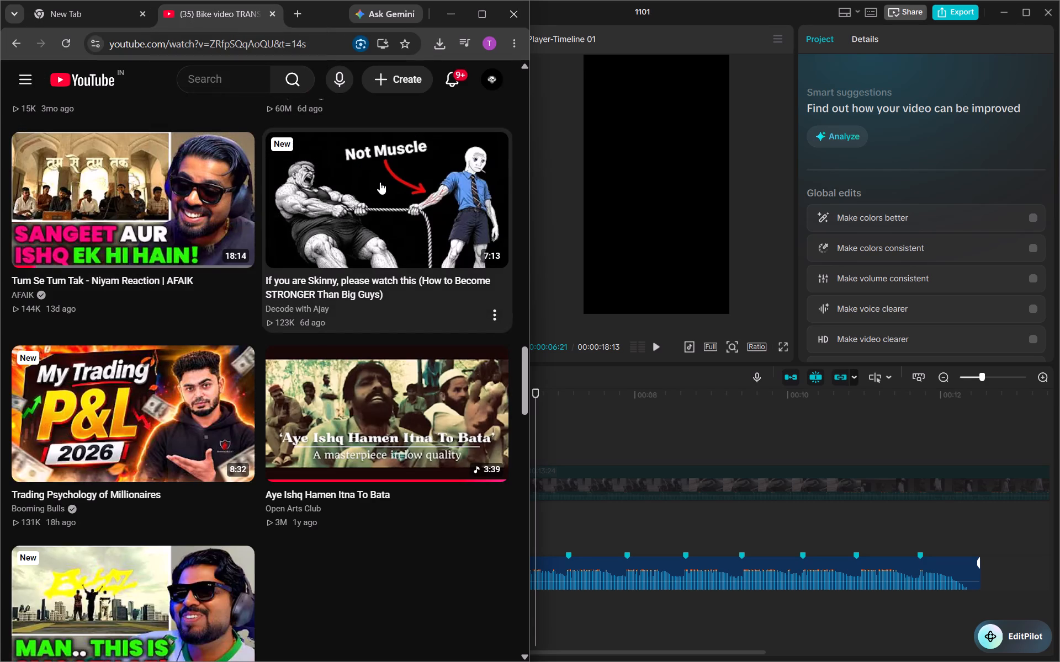
Open the recommended video "If you are Skinny, please watch this" and look through the recommendations below it.
left_click(380, 182)
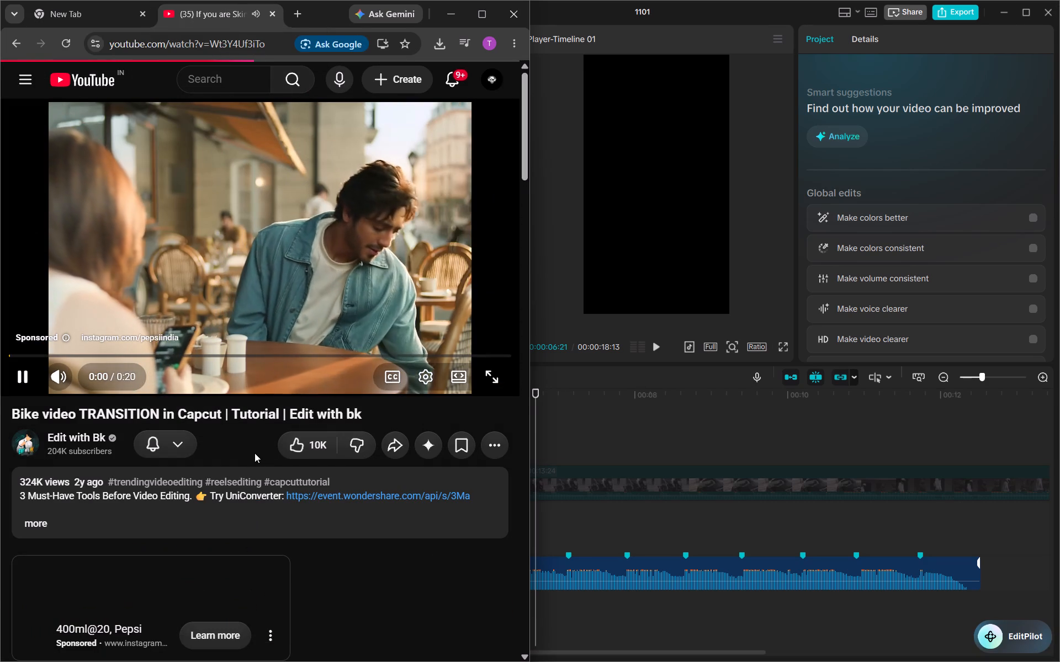
left_click(255, 453)
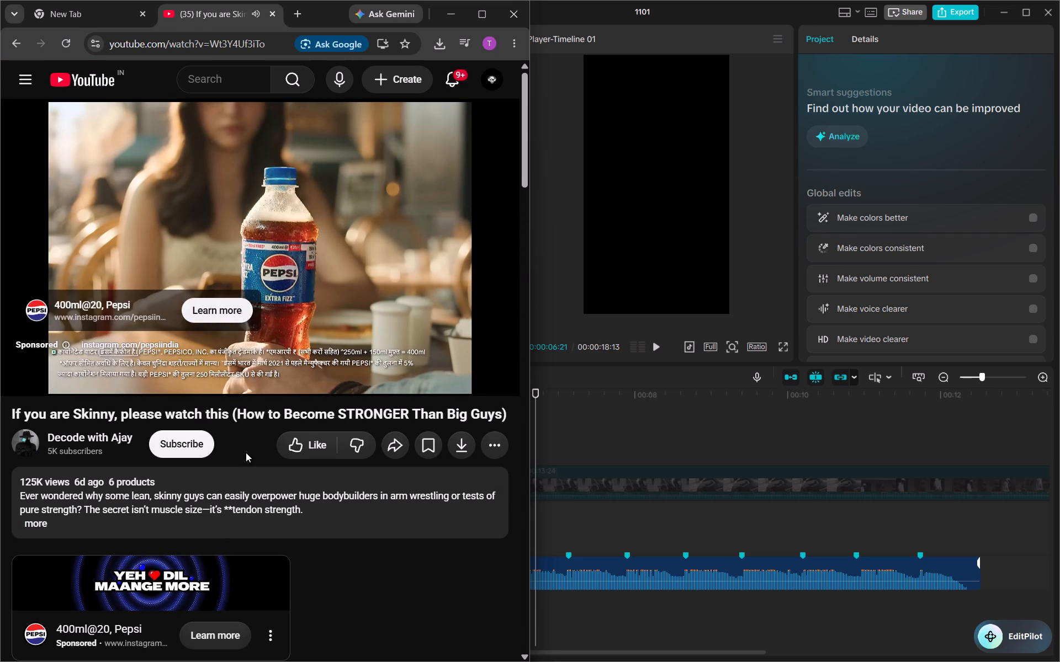
scroll(246, 451, "down", 3)
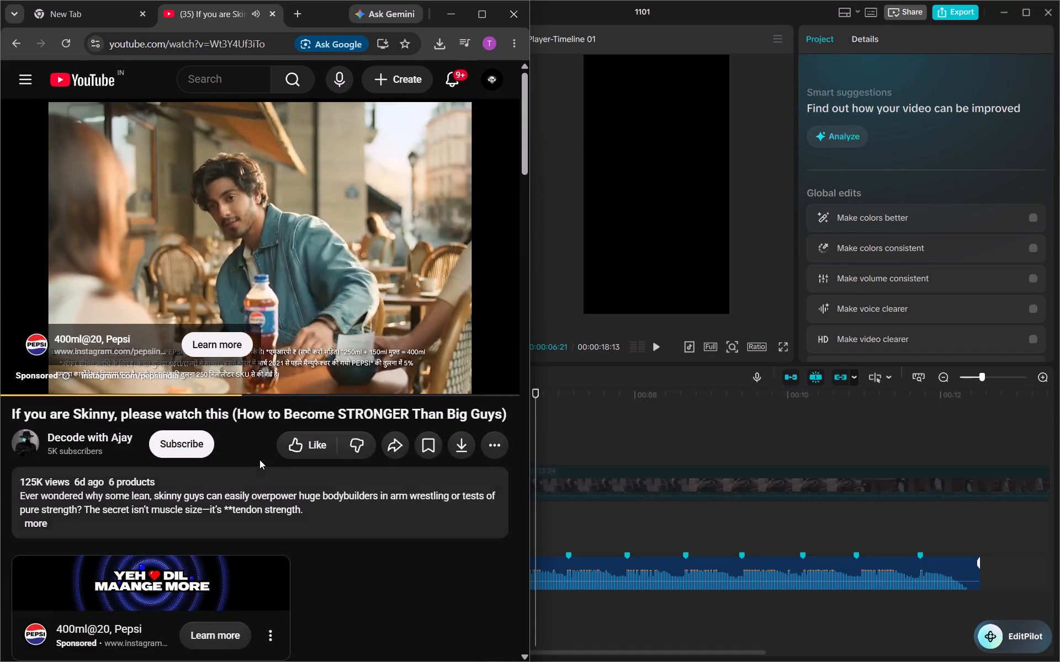
scroll(259, 460, "down", 6)
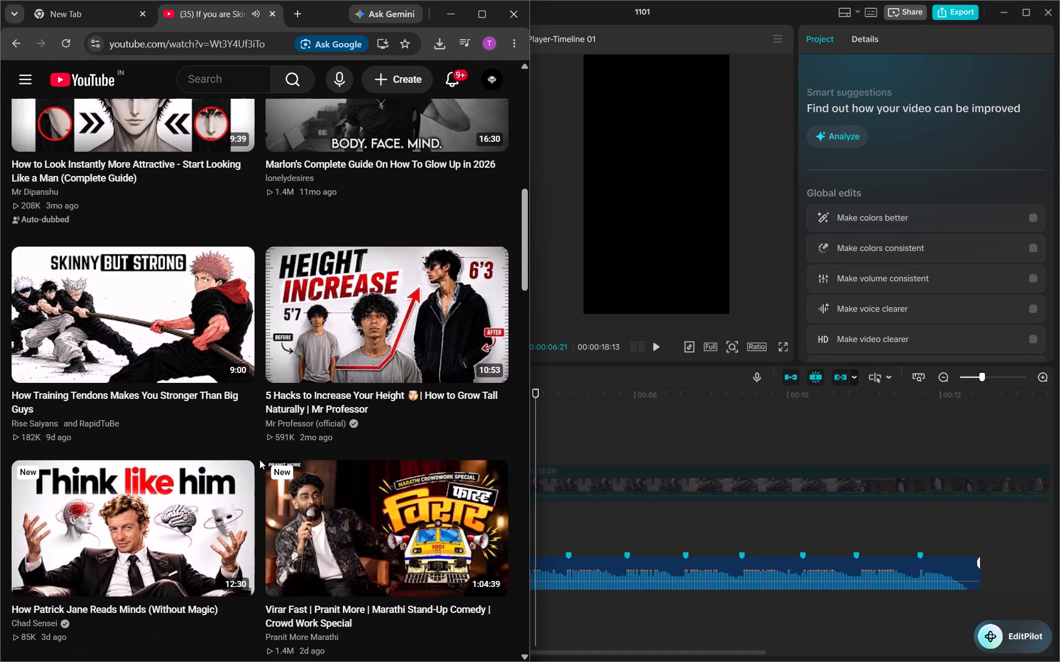
scroll(259, 460, "down", 2)
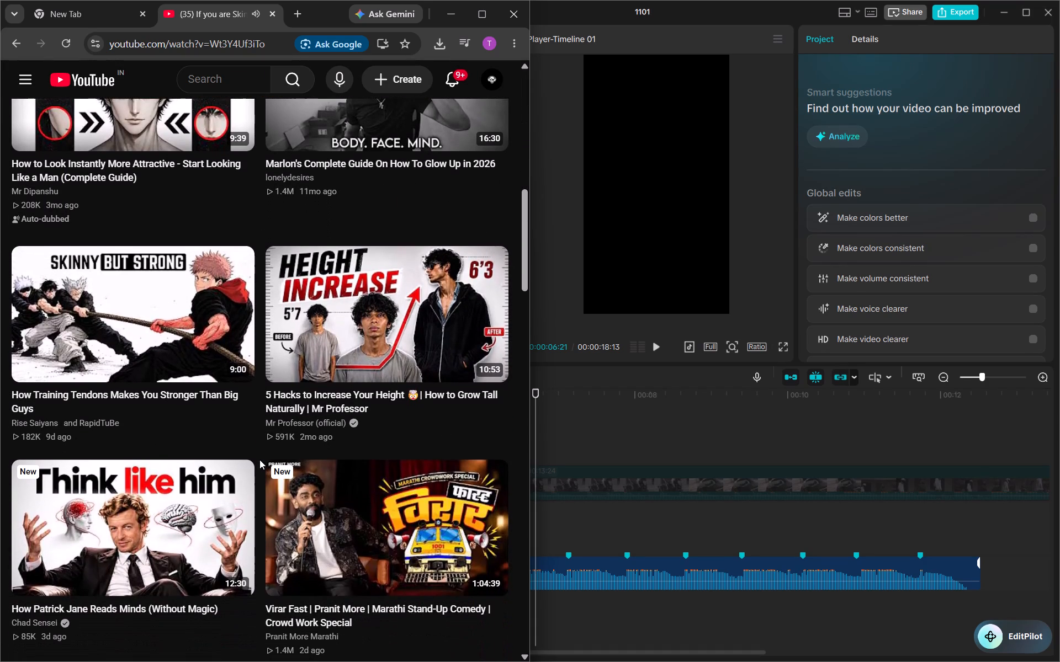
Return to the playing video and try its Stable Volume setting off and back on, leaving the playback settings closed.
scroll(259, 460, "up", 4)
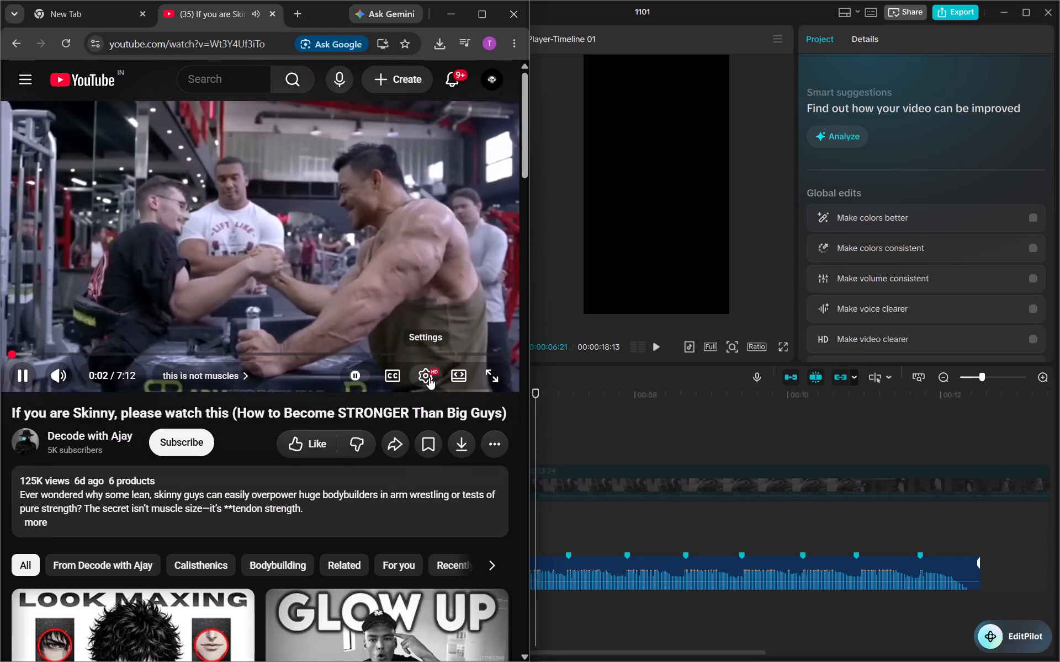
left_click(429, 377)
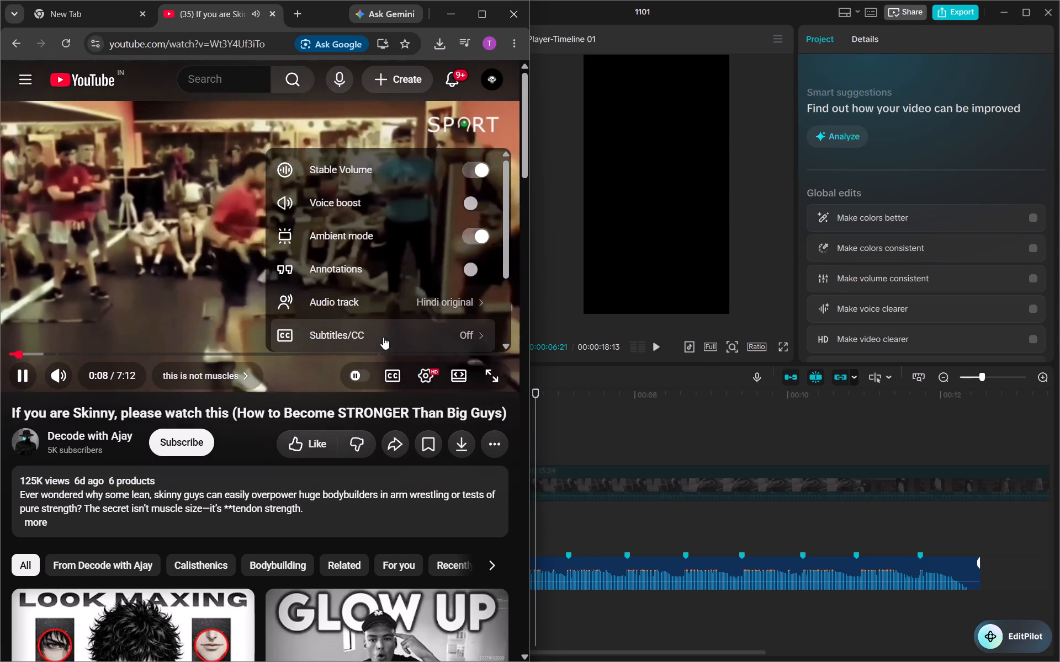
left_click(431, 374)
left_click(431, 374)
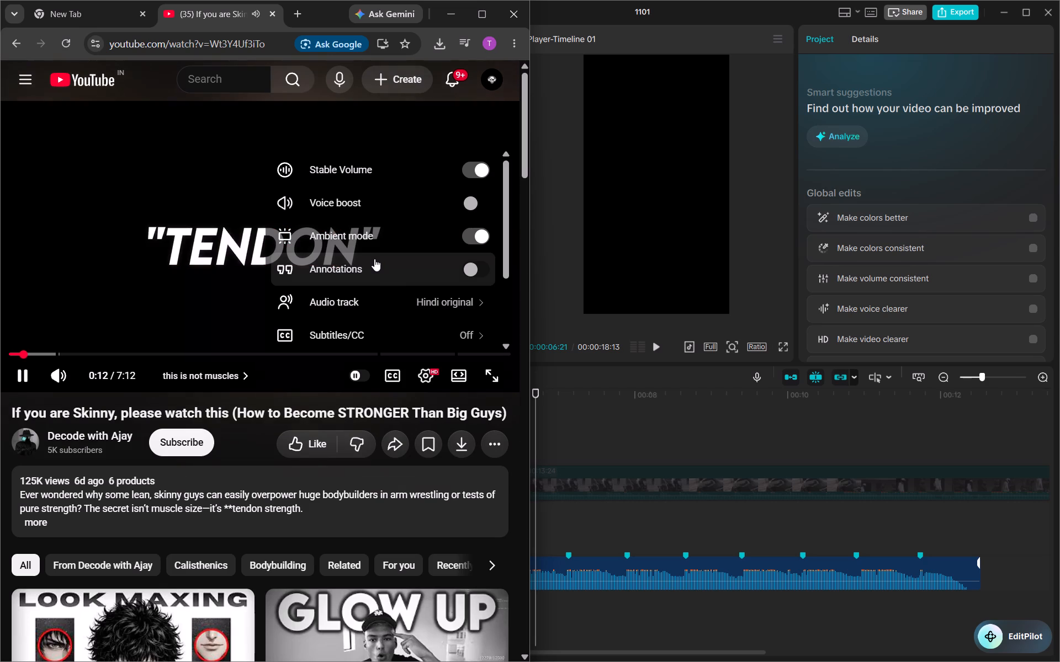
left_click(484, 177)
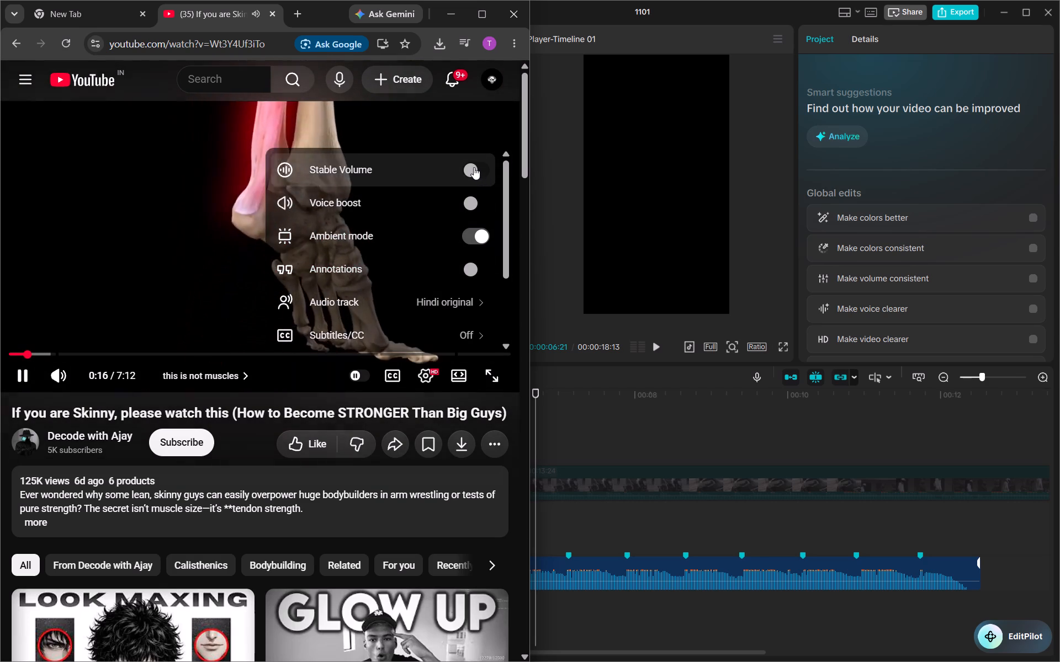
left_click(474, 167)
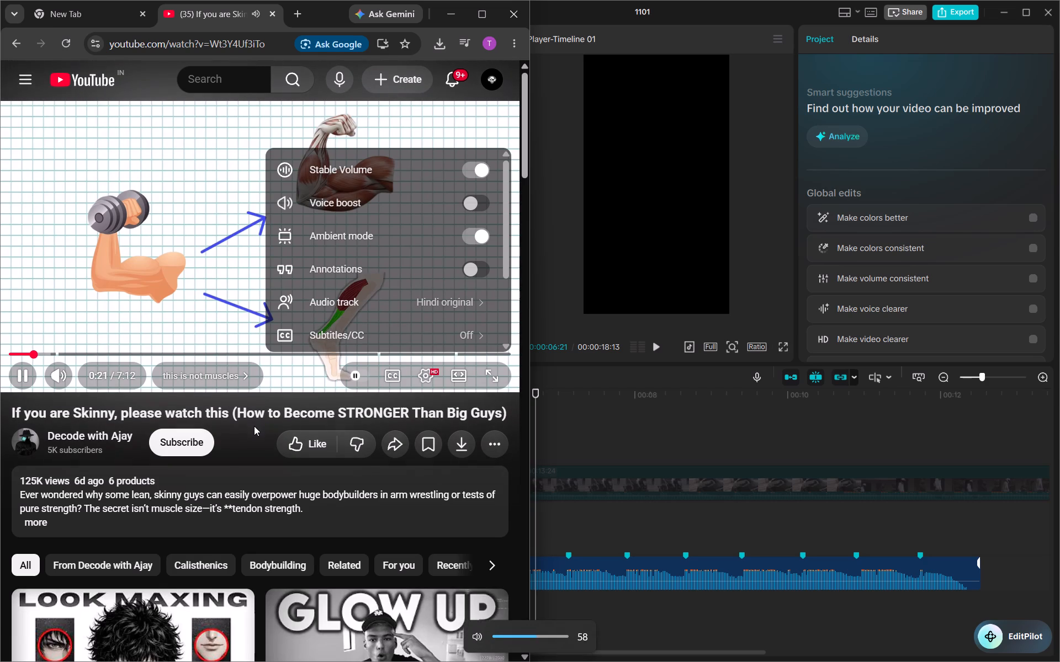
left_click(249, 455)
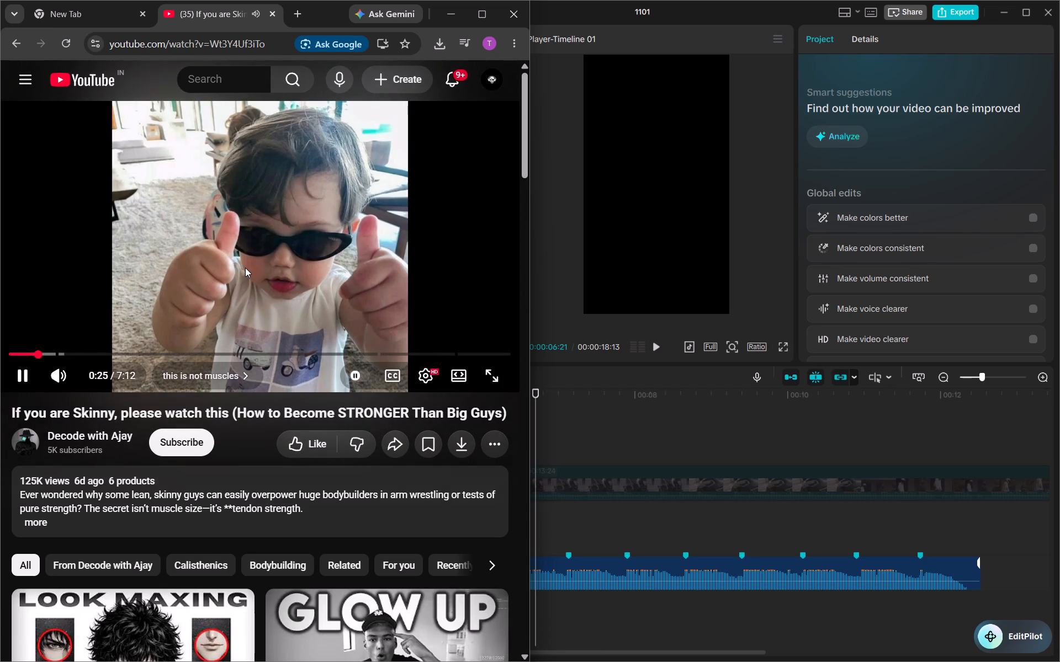
Skip the video ahead 5 seconds and move it into the miniplayer over the YouTube home feed.
key("Right")
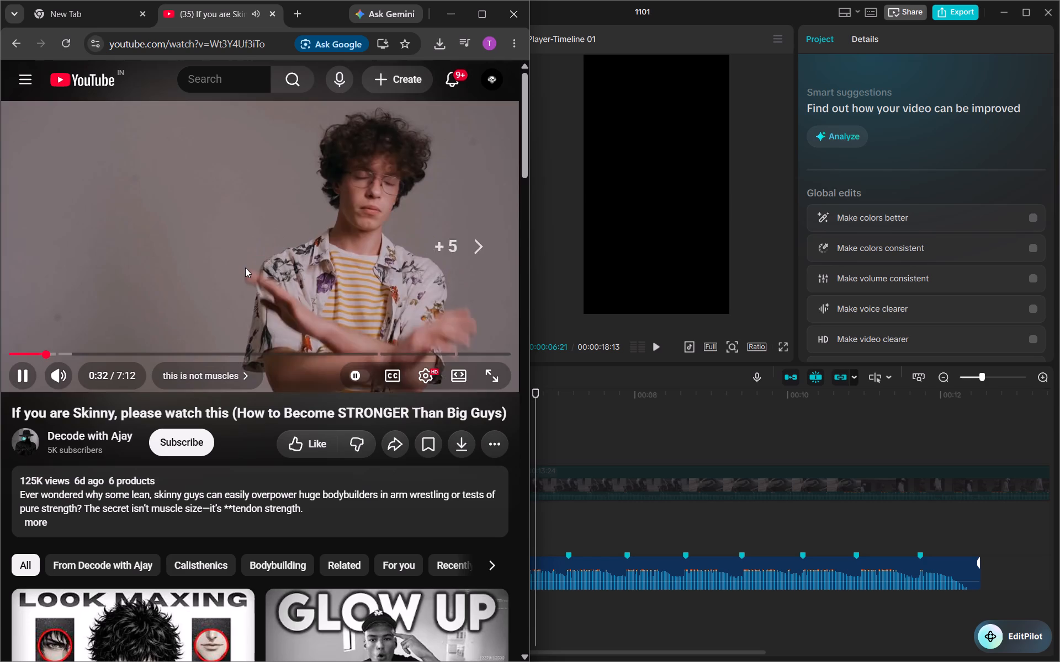
key("i")
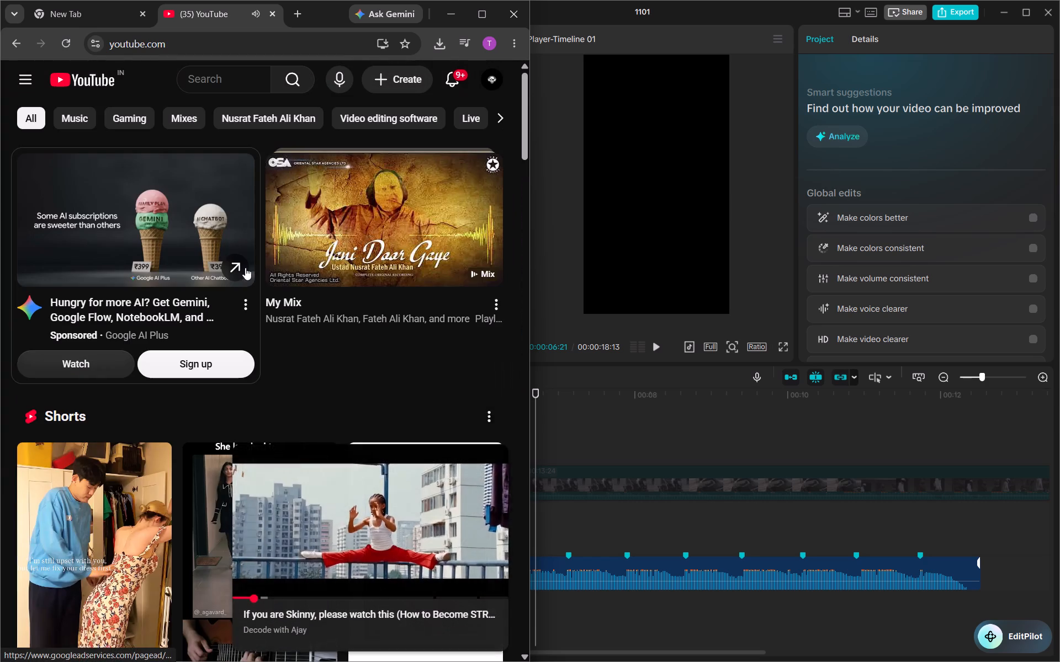
Look through the recommended videos, mixes and Shorts in the YouTube home feed while the video plays in the miniplayer.
scroll(245, 268, "down", 3)
scroll(261, 313, "down", 3)
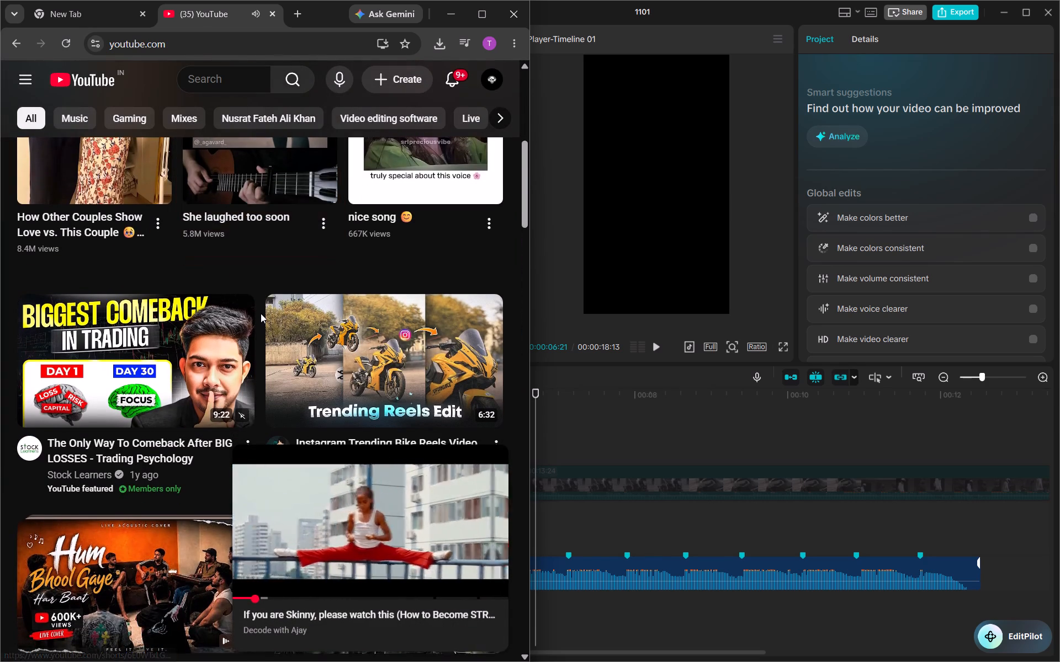
scroll(261, 313, "down", 6)
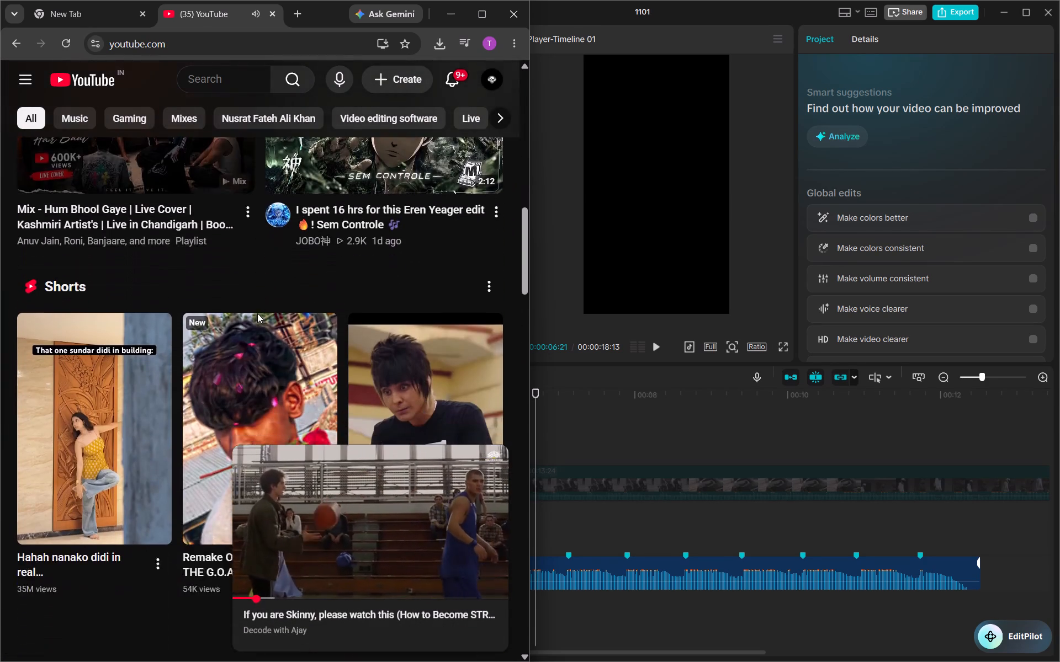
scroll(257, 313, "down", 6)
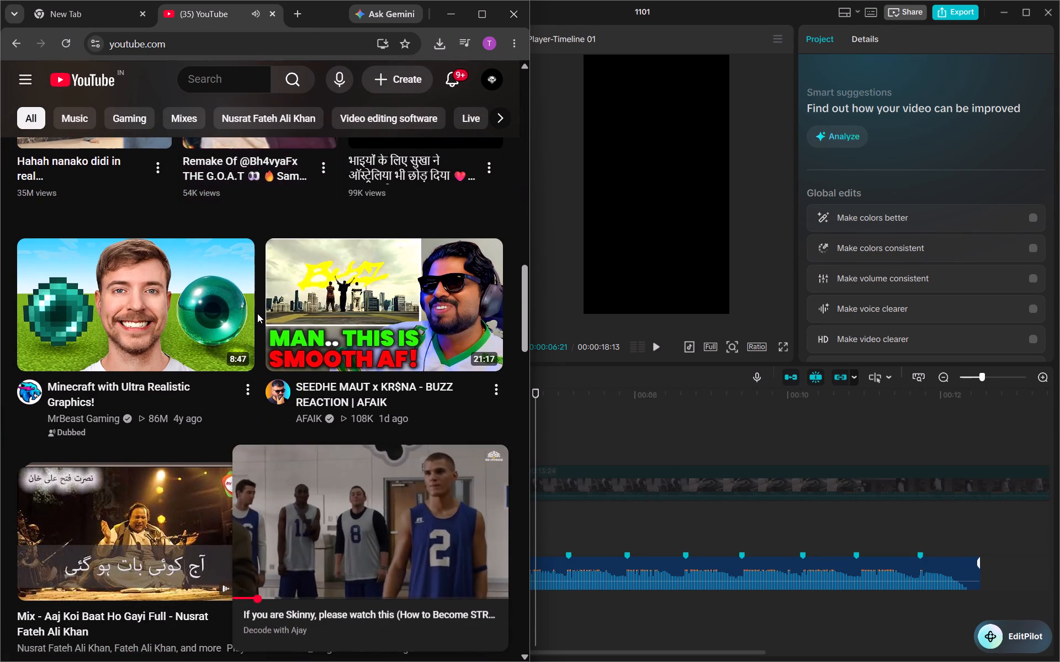
scroll(258, 315, "down", 3)
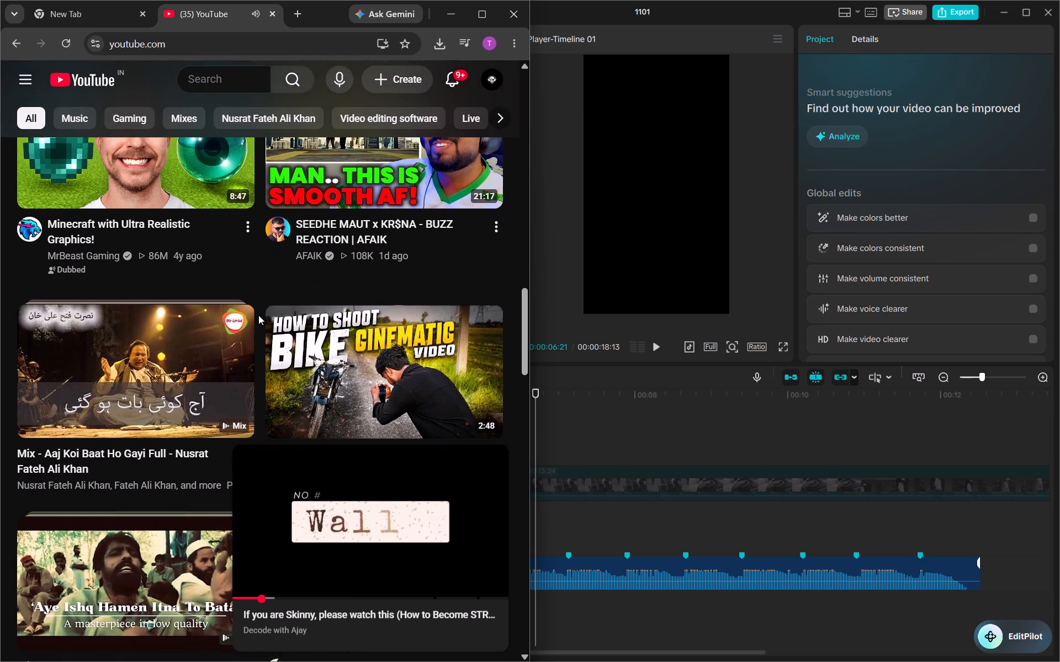
scroll(258, 315, "down", 4)
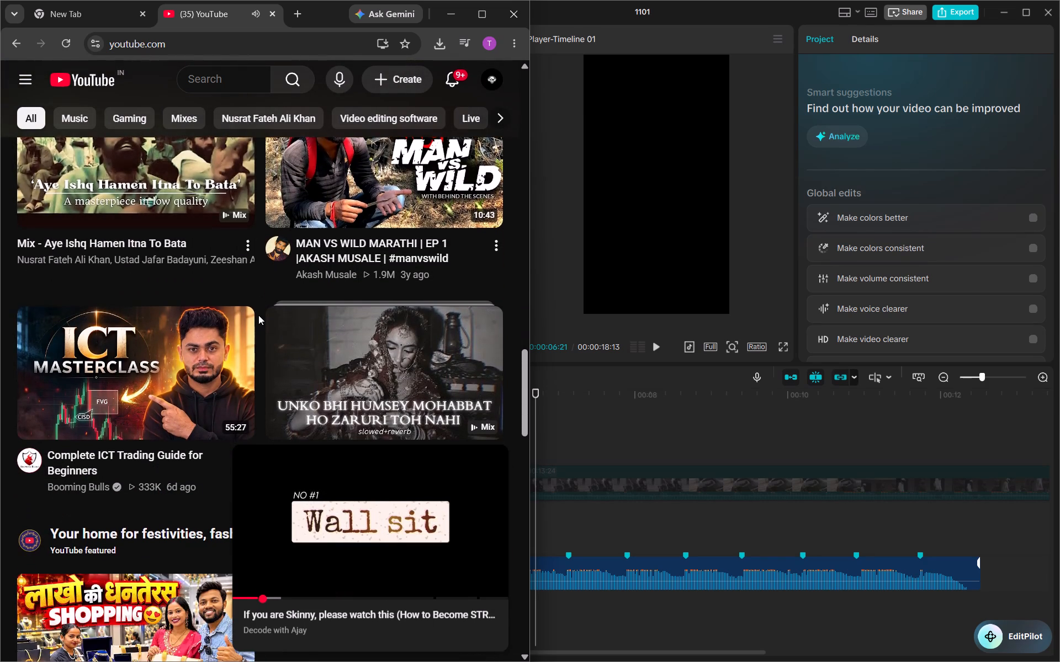
scroll(258, 315, "down", 2)
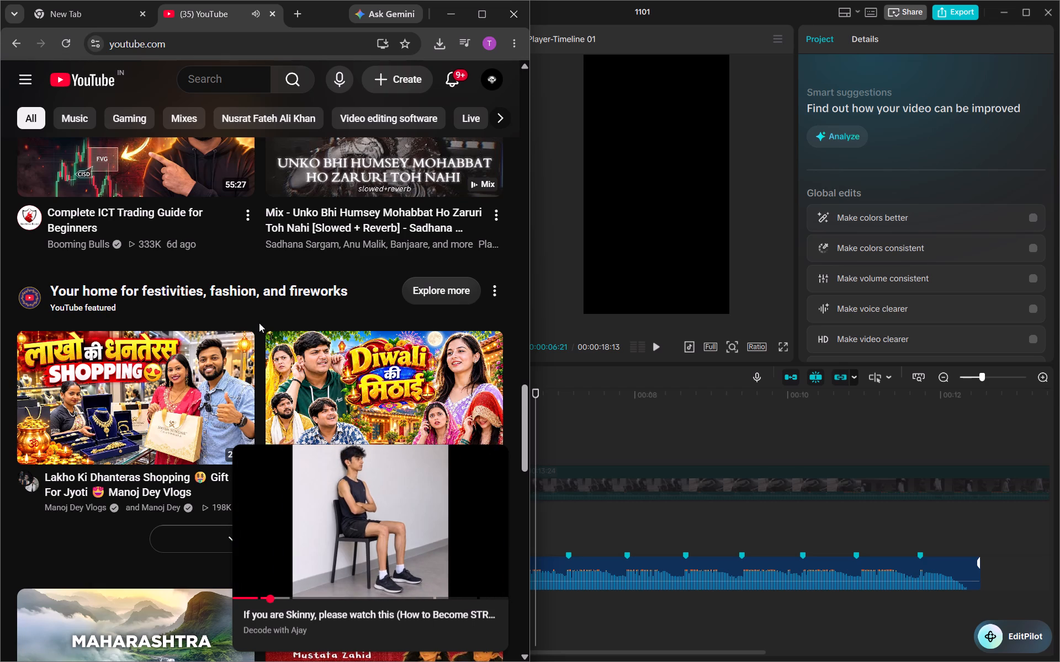
scroll(259, 323, "down", 4)
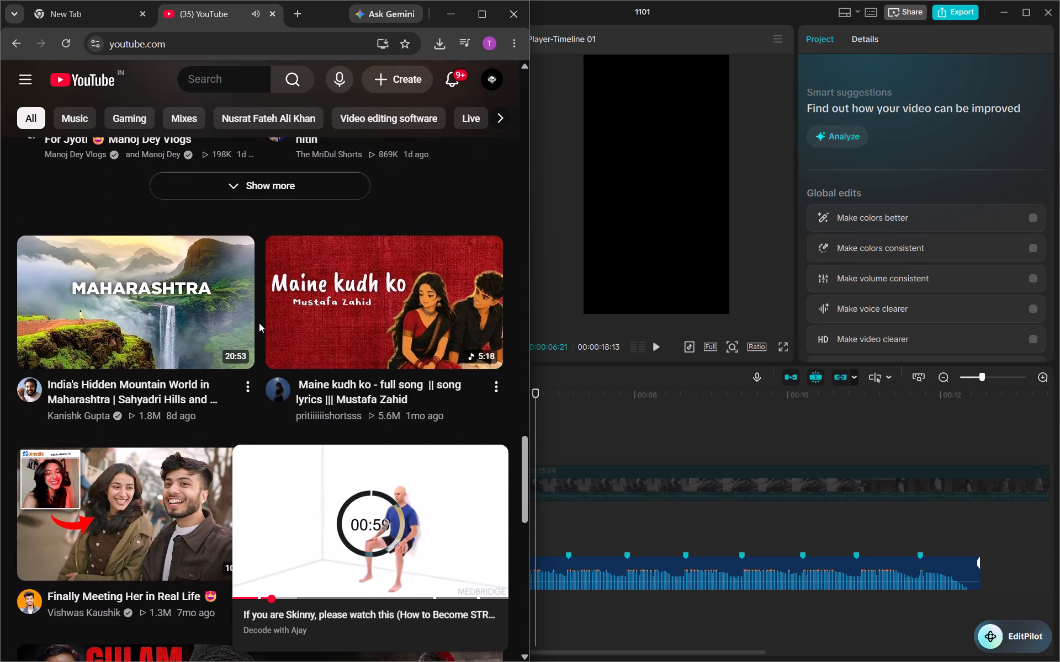
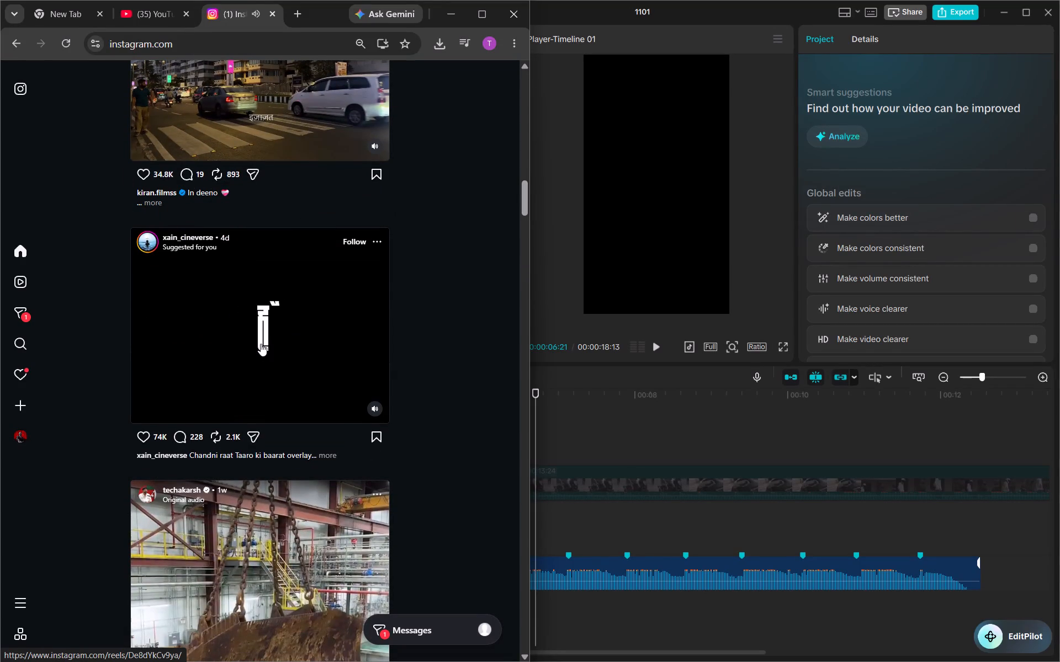
Look through the Instagram feed reels from the Chandni raat lyric overlay through the bulldozer blade and tabla clips to the KTM Duke edit.
scroll(261, 344, "down", 3)
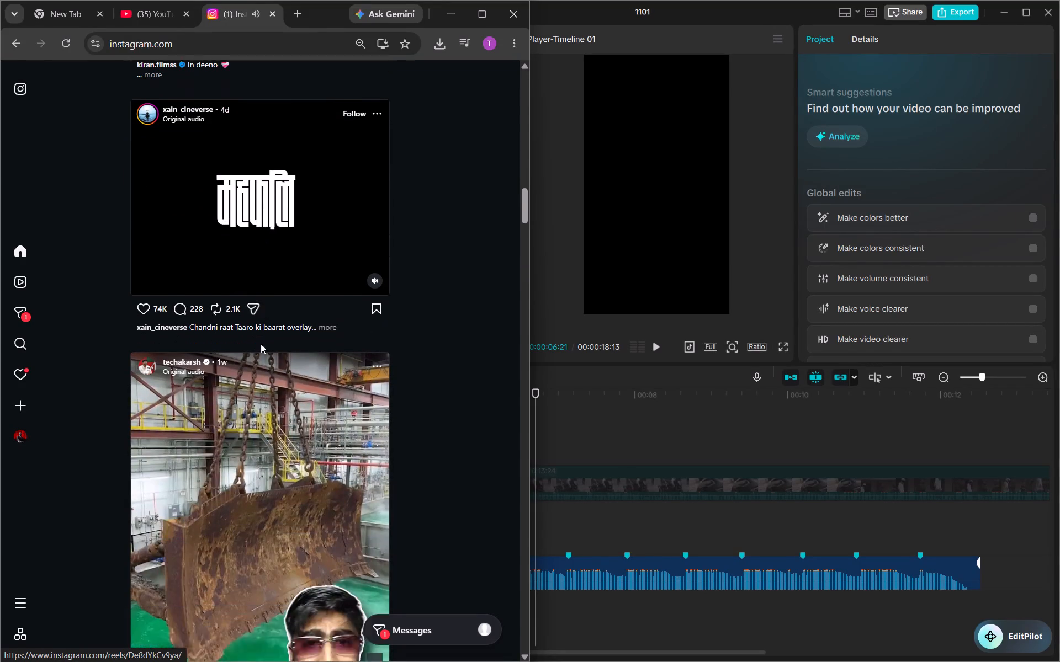
scroll(261, 344, "down", 3)
scroll(261, 344, "up", 2)
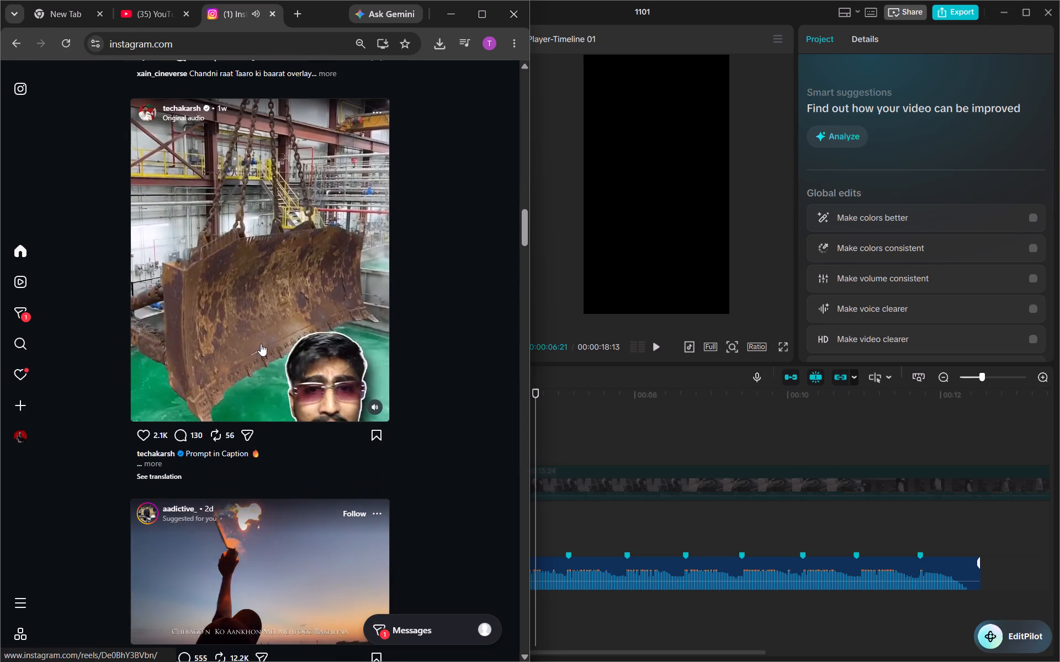
scroll(261, 344, "up", 1)
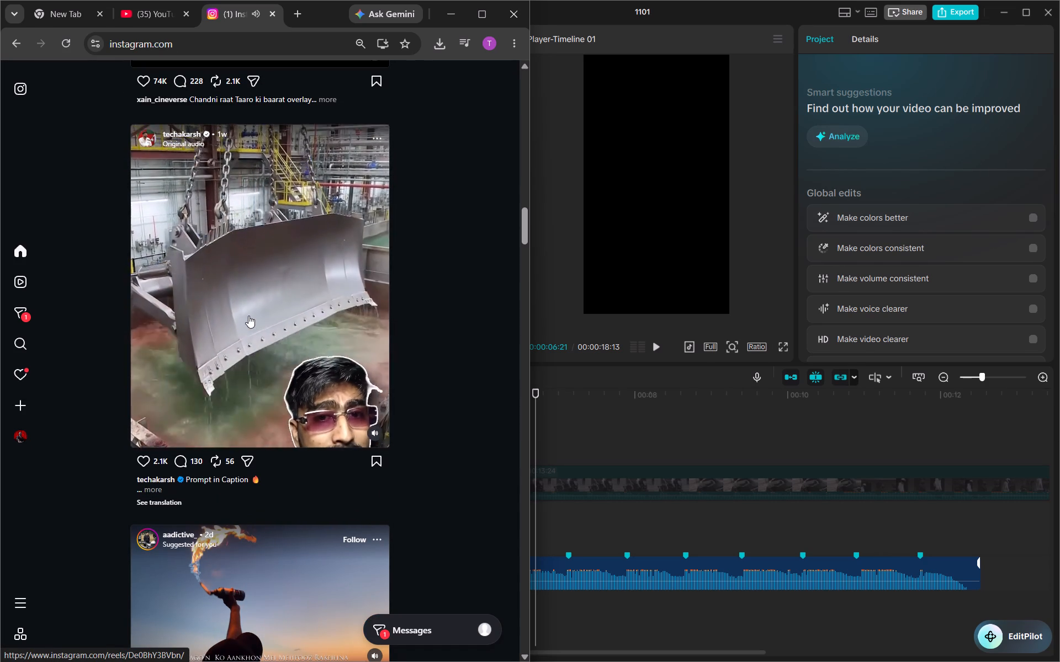
scroll(248, 316, "down", 4)
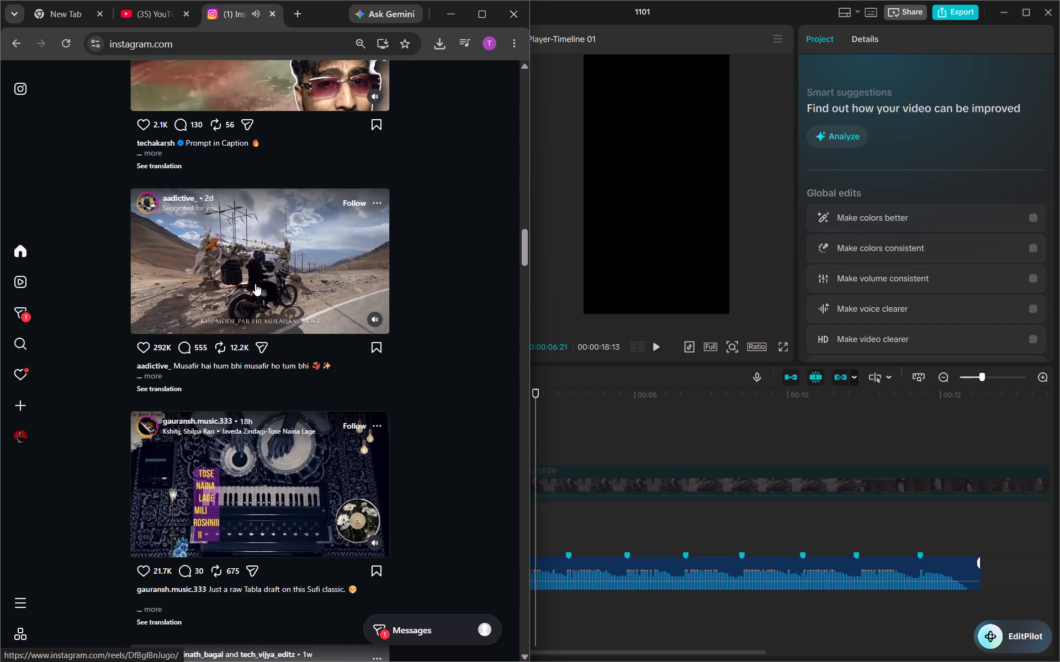
scroll(255, 284, "down", 4)
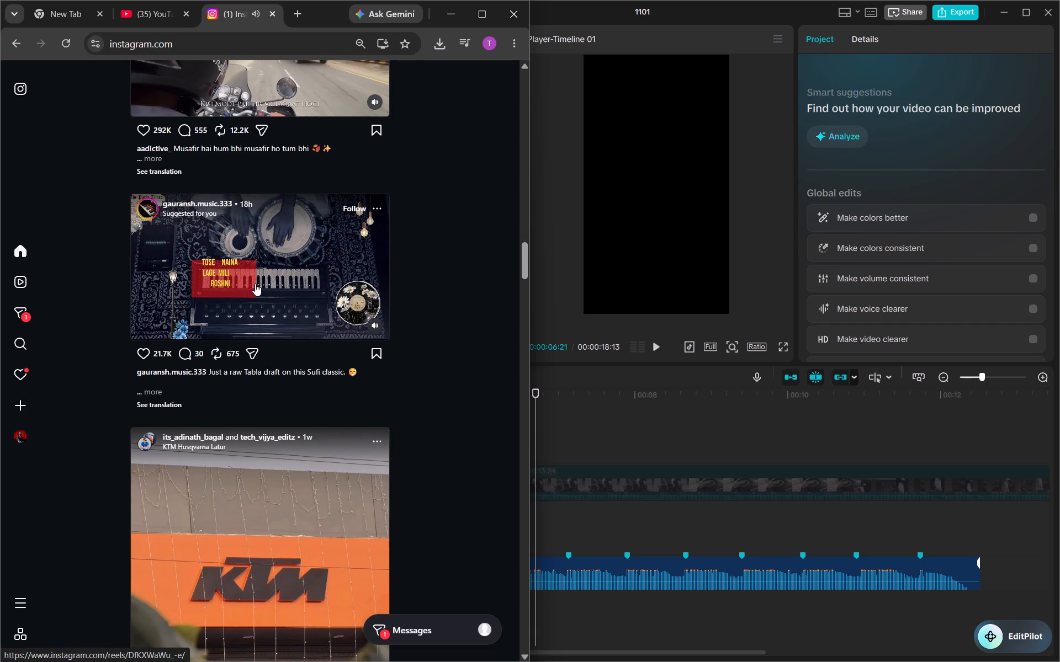
scroll(255, 284, "down", 1)
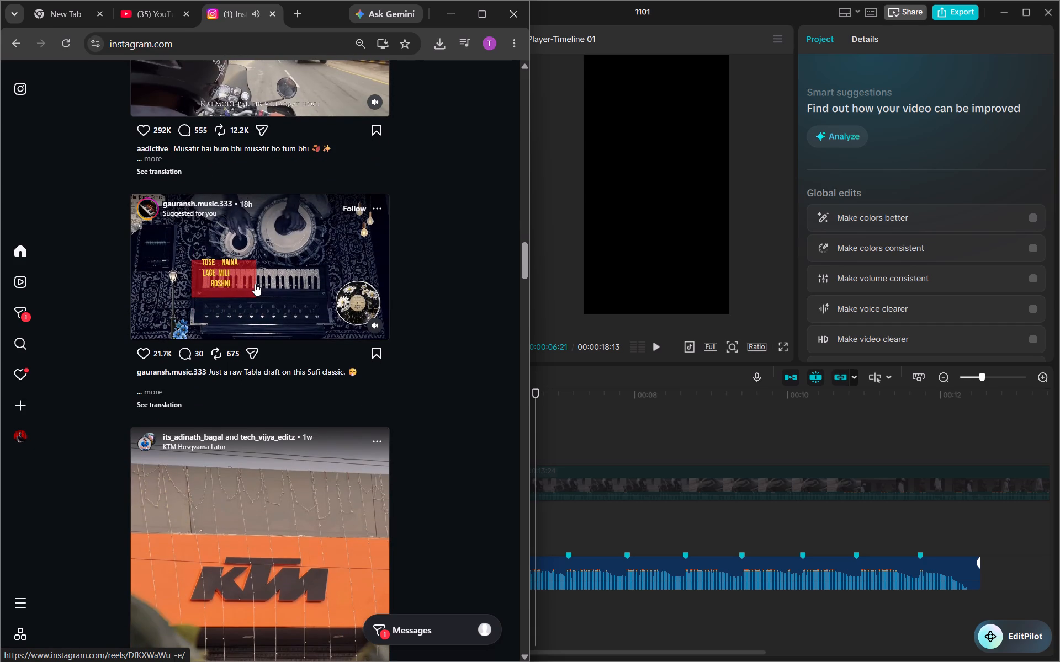
scroll(255, 284, "down", 3)
scroll(255, 284, "up", 1)
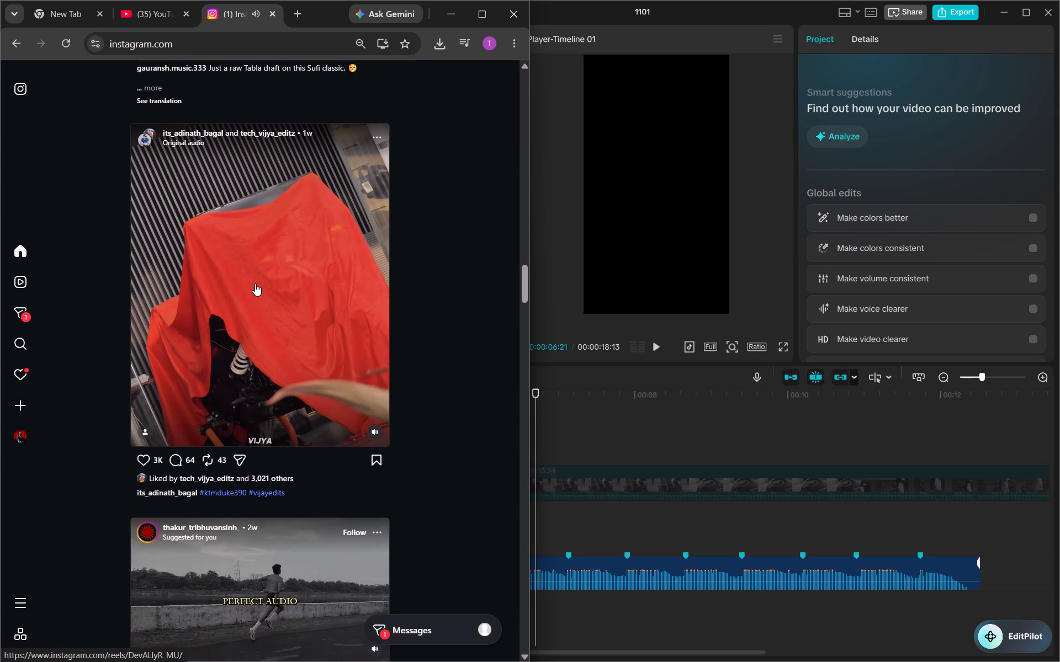
scroll(255, 284, "up", 2)
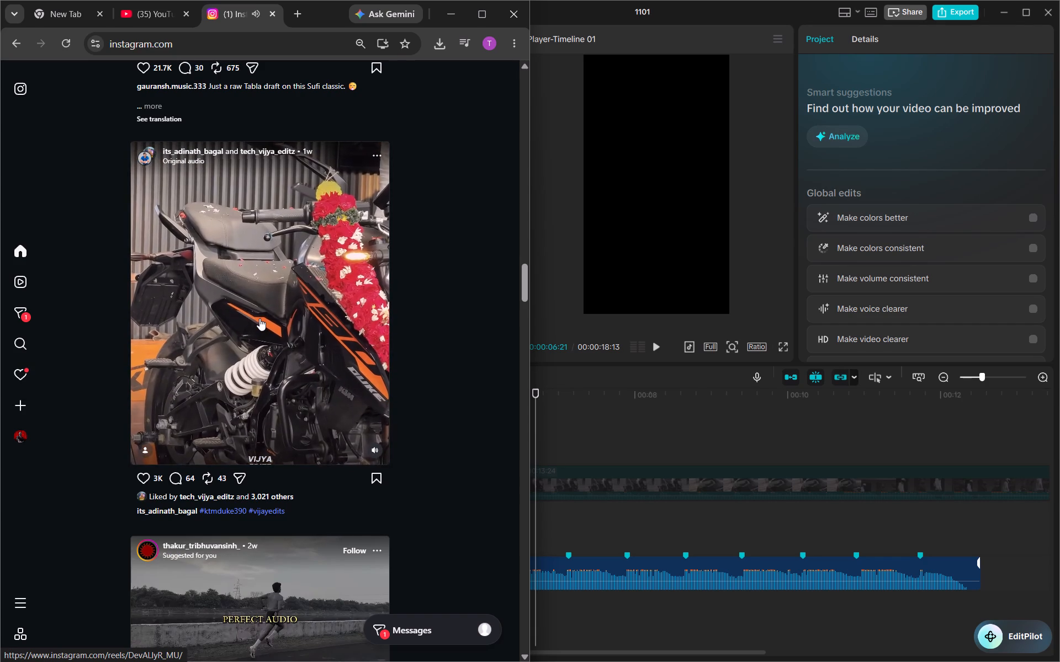
Look through the following Instagram reels: the running clip, the "Kahi na milu toh" lyric video, the "You don't devote" reel and the Bullet motorcycle.
scroll(259, 318, "down", 4)
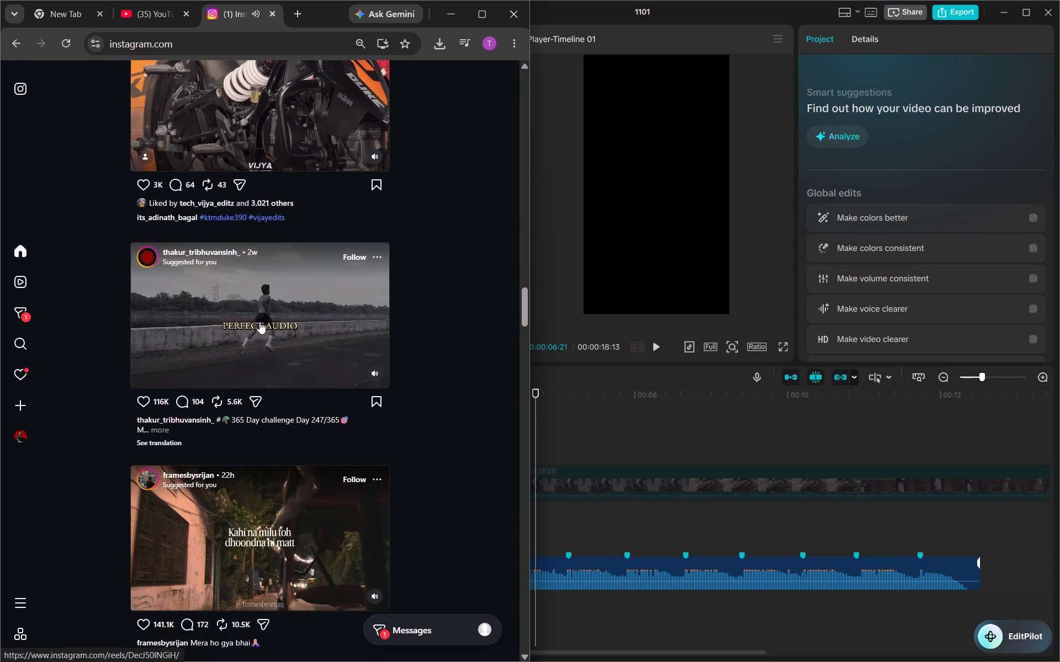
scroll(259, 322, "down", 3)
scroll(259, 322, "up", 1)
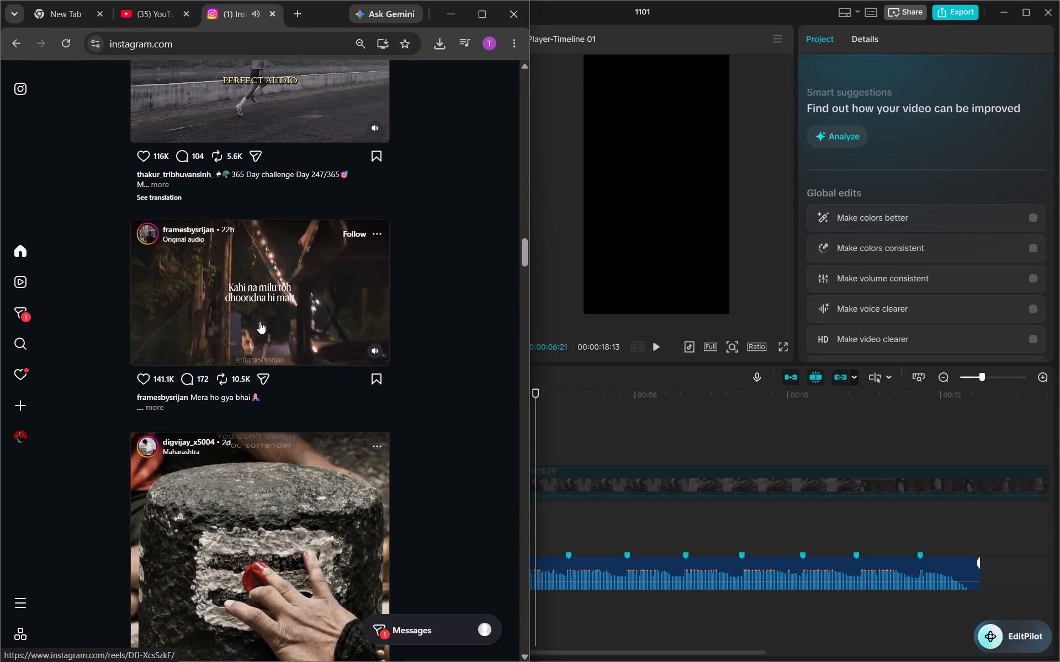
scroll(259, 322, "up", 2)
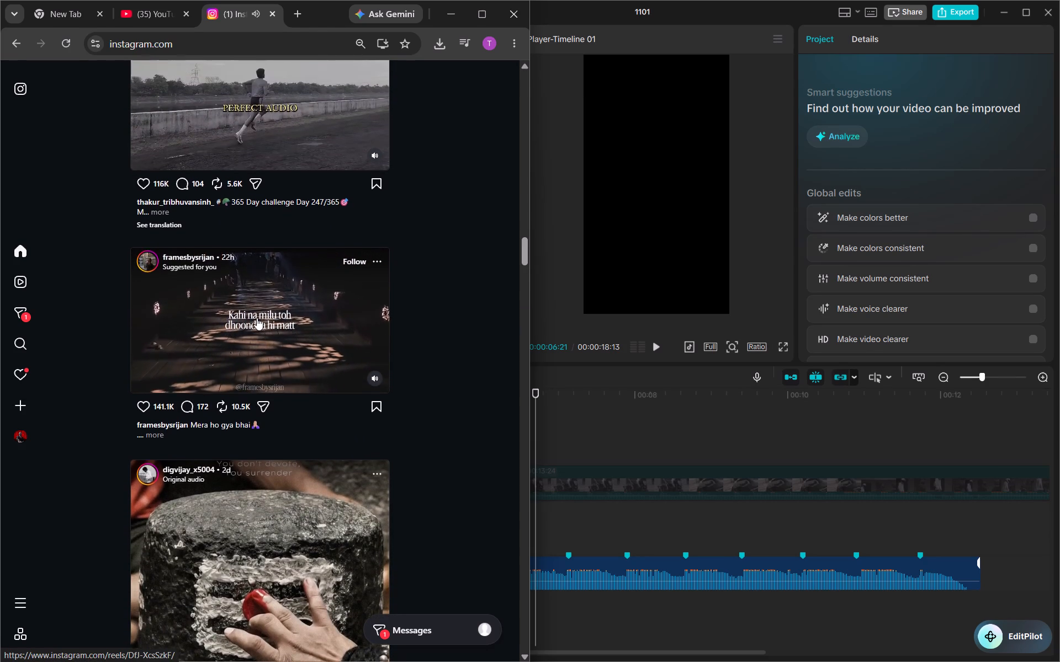
scroll(257, 318, "up", 1)
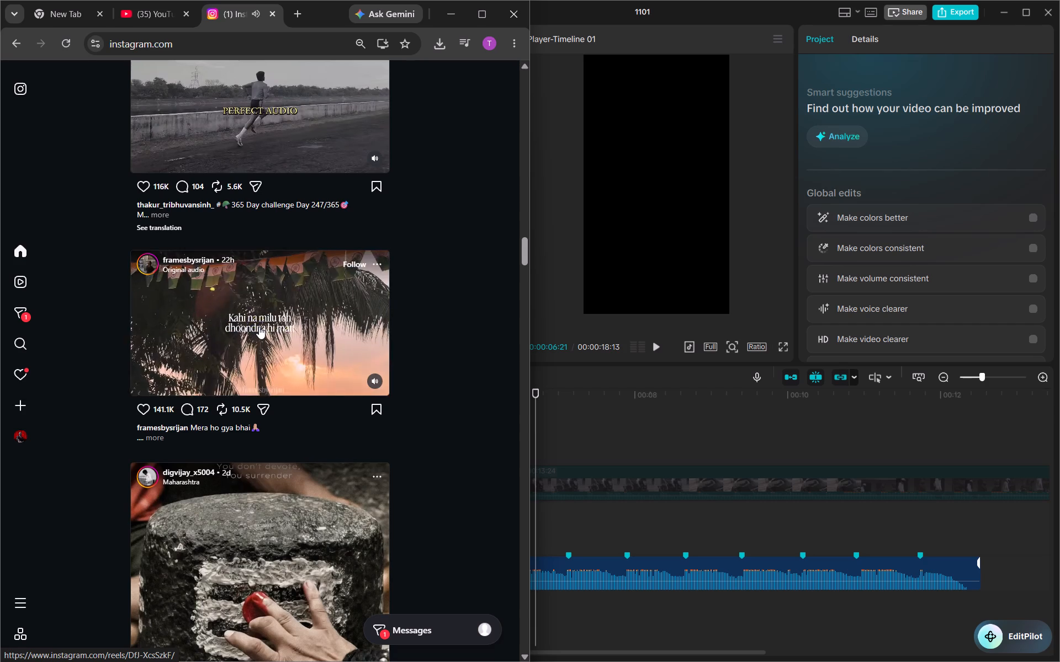
scroll(259, 327, "down", 4)
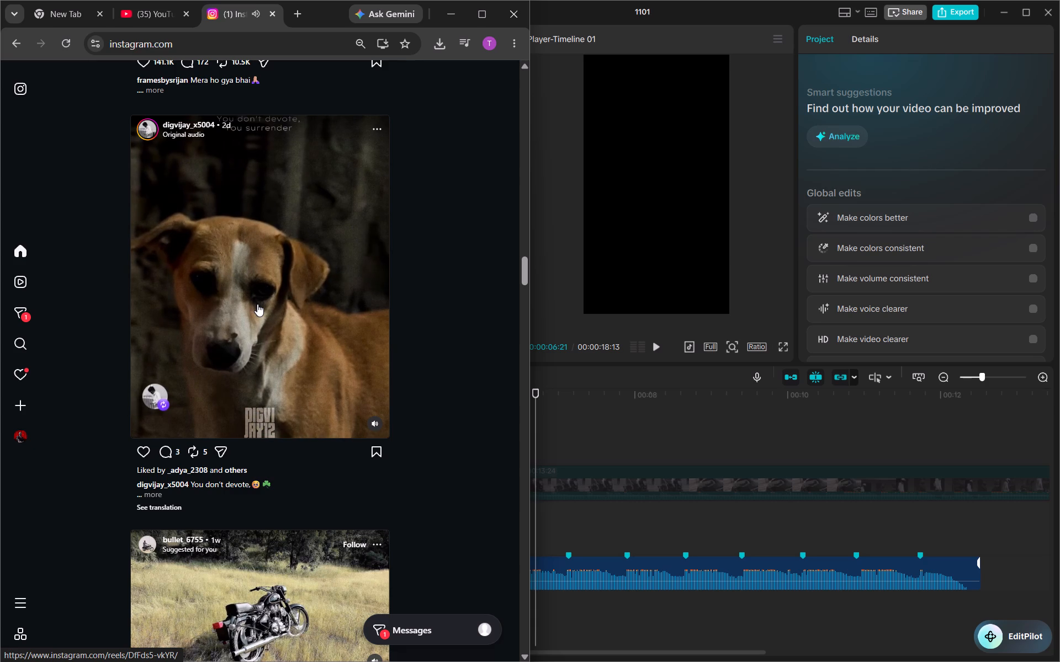
scroll(257, 304, "up", 1)
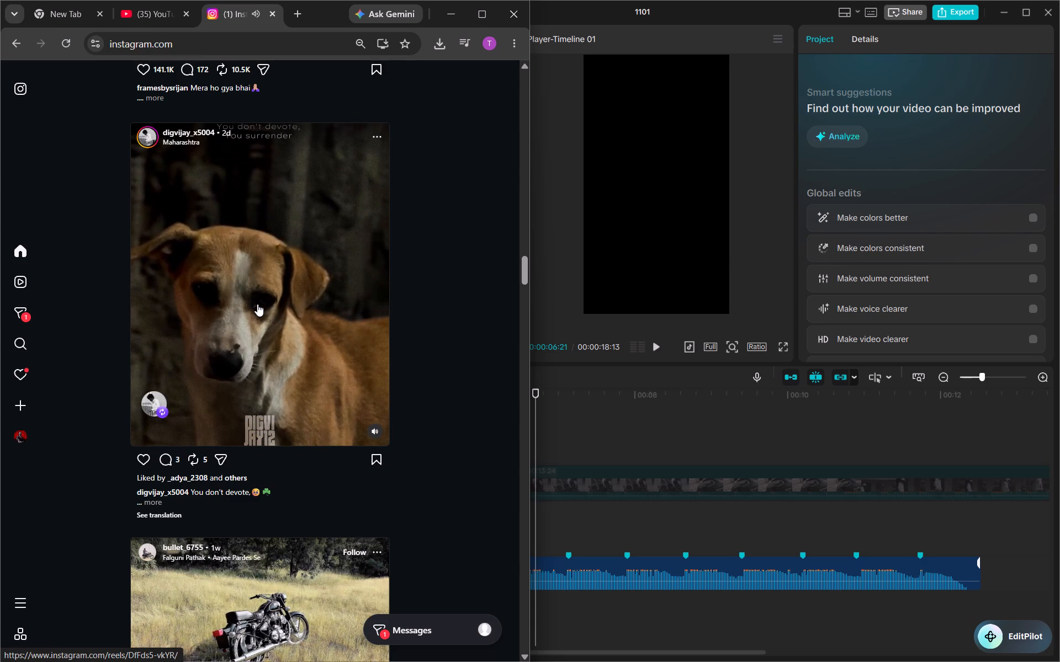
scroll(257, 304, "up", 1)
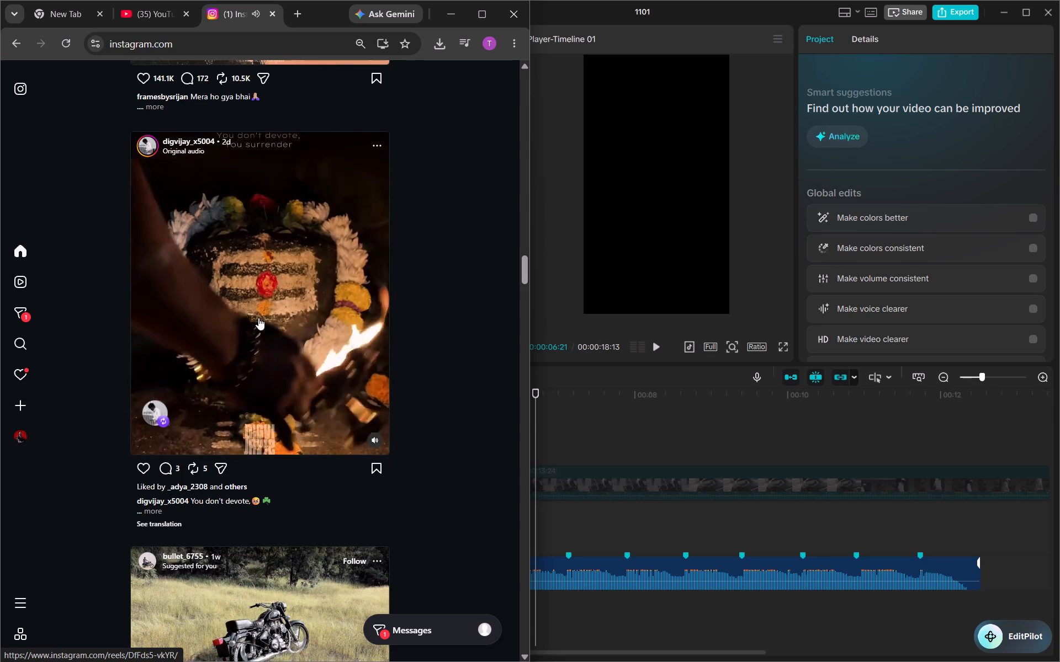
scroll(258, 318, "up", 1)
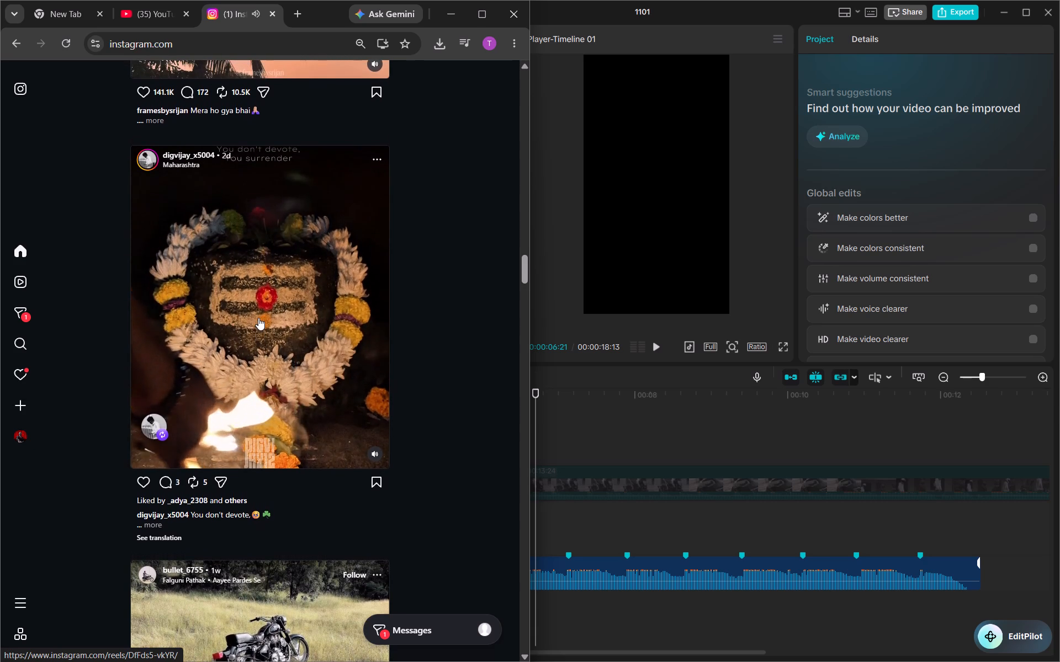
scroll(258, 318, "up", 1)
scroll(258, 318, "down", 4)
scroll(258, 318, "up", 1)
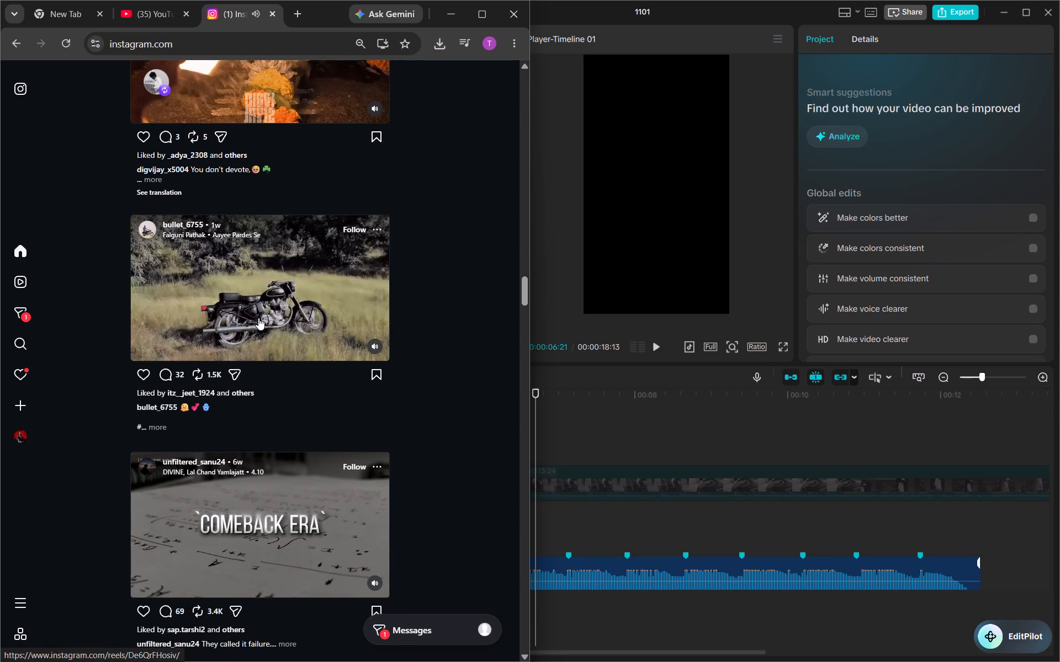
scroll(258, 318, "up", 1)
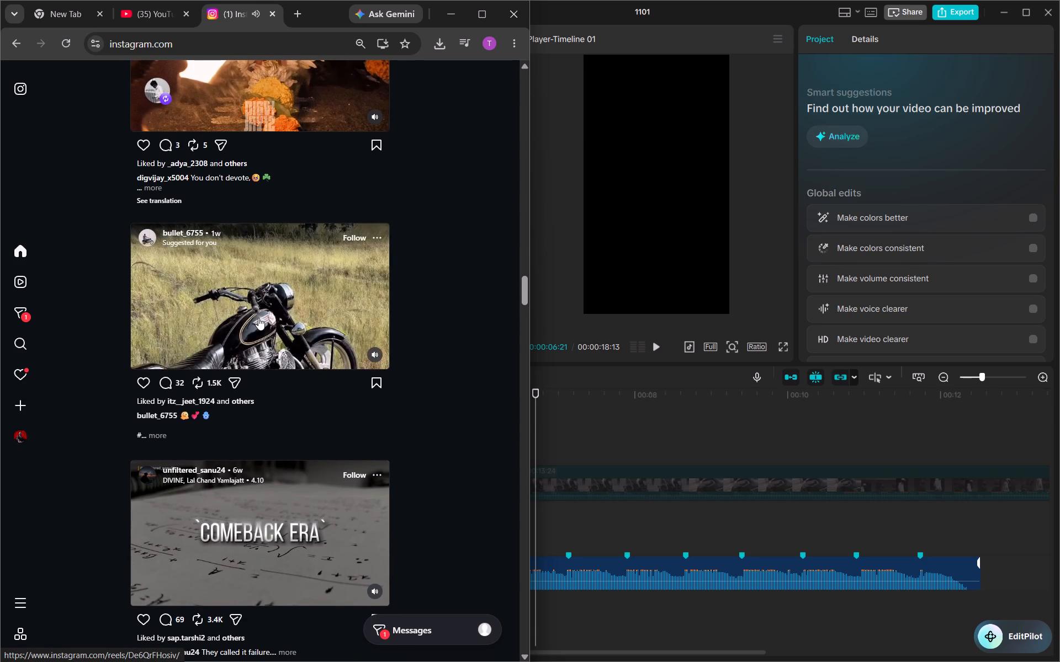
scroll(258, 318, "up", 1)
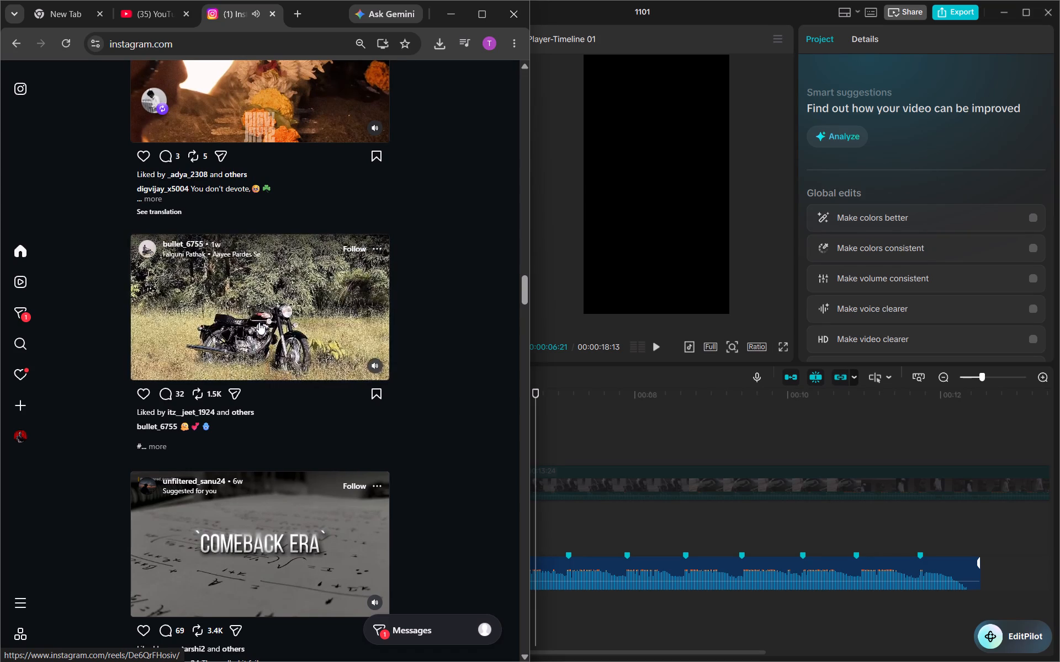
Examine the "Comeback Era" text edit, the Annaji Men's Wear promotional reel and the garlanded Fortuner edit in the Instagram feed.
scroll(259, 322, "down", 5)
scroll(259, 322, "up", 3)
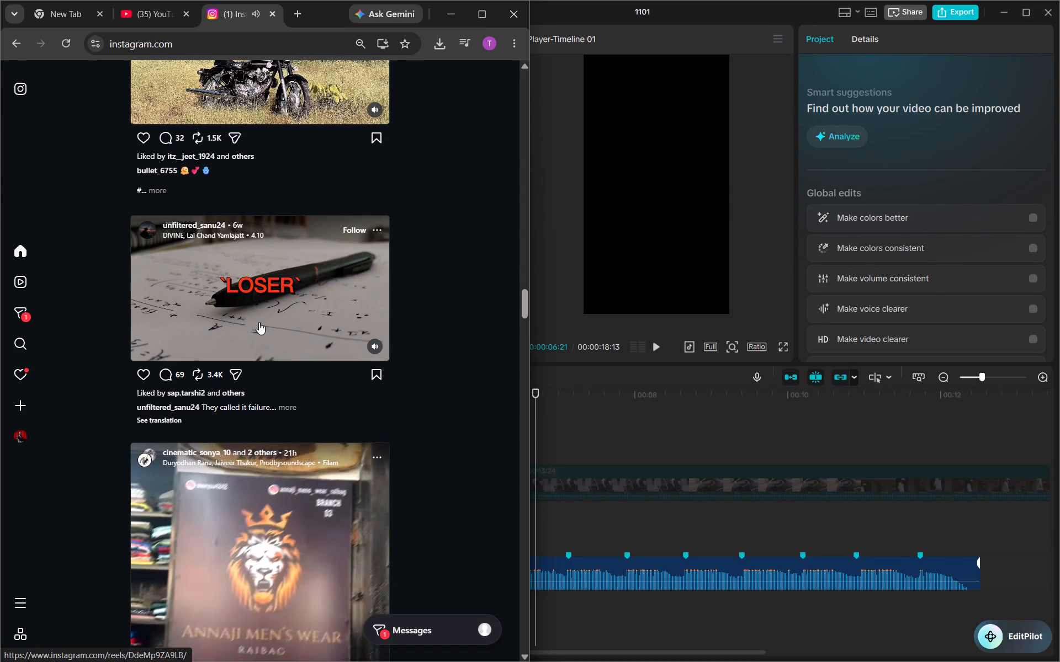
scroll(259, 322, "up", 1)
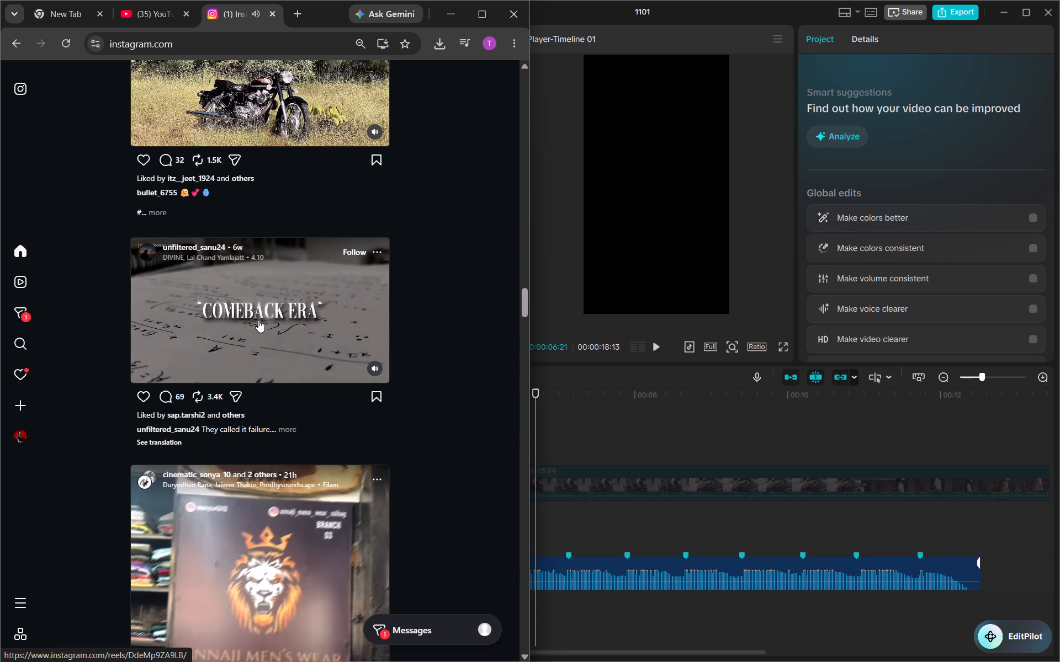
scroll(258, 320, "down", 4)
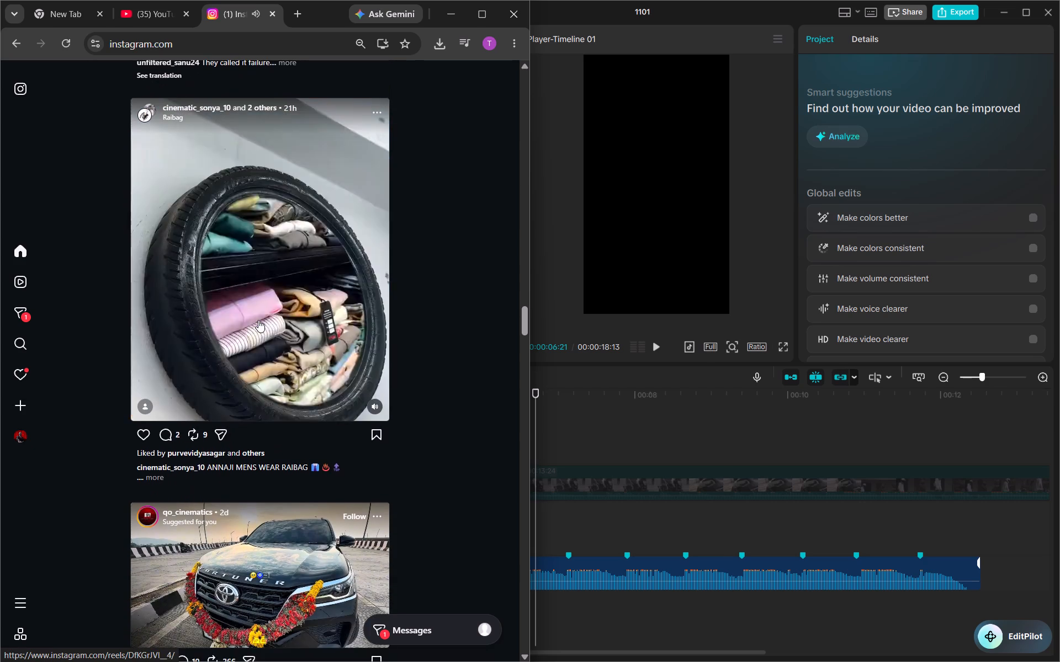
scroll(258, 320, "down", 1)
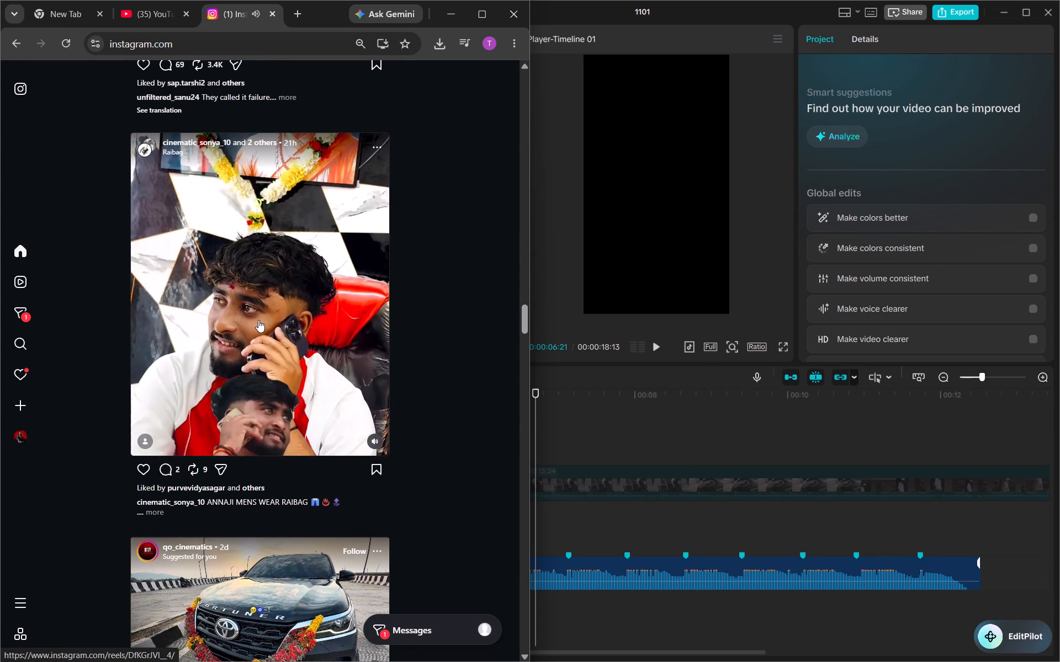
scroll(258, 312, "up", 1)
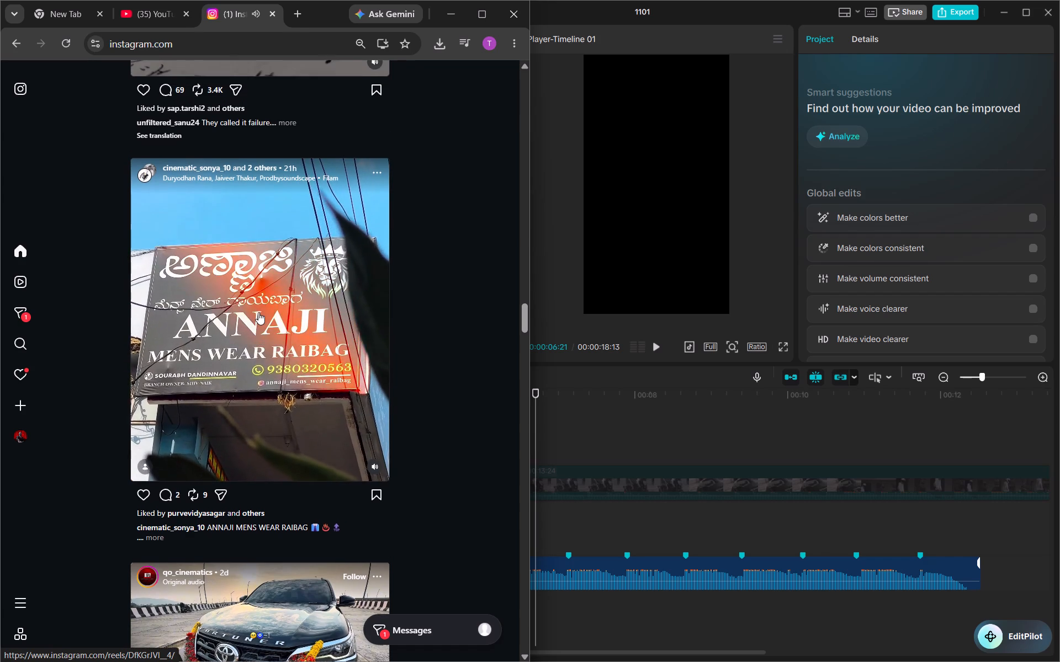
scroll(258, 312, "up", 1)
scroll(258, 312, "down", 1)
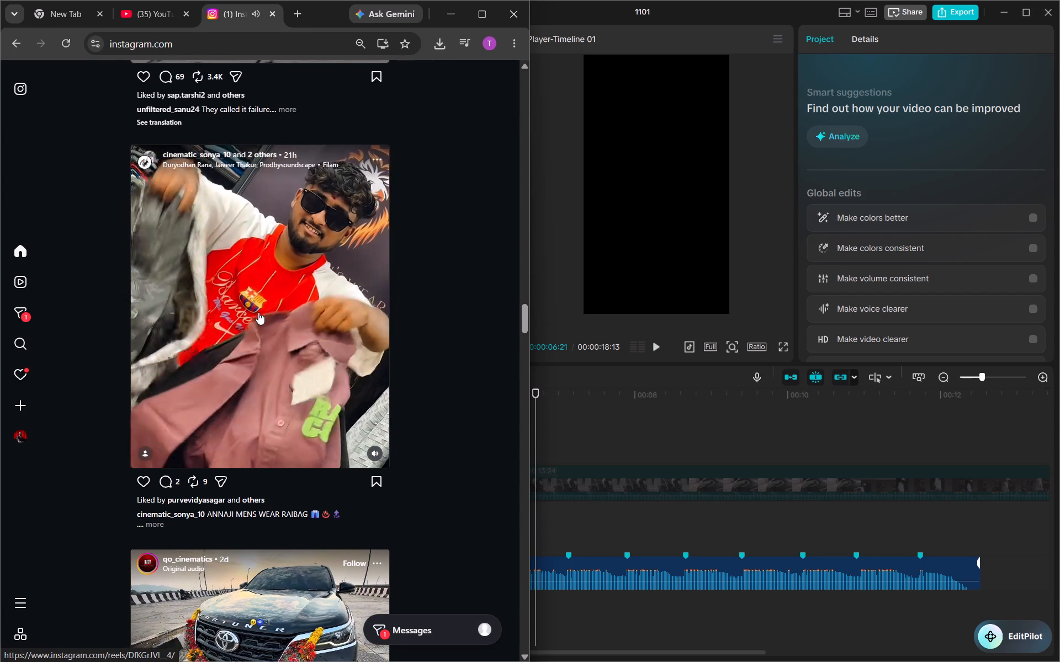
scroll(258, 312, "down", 1)
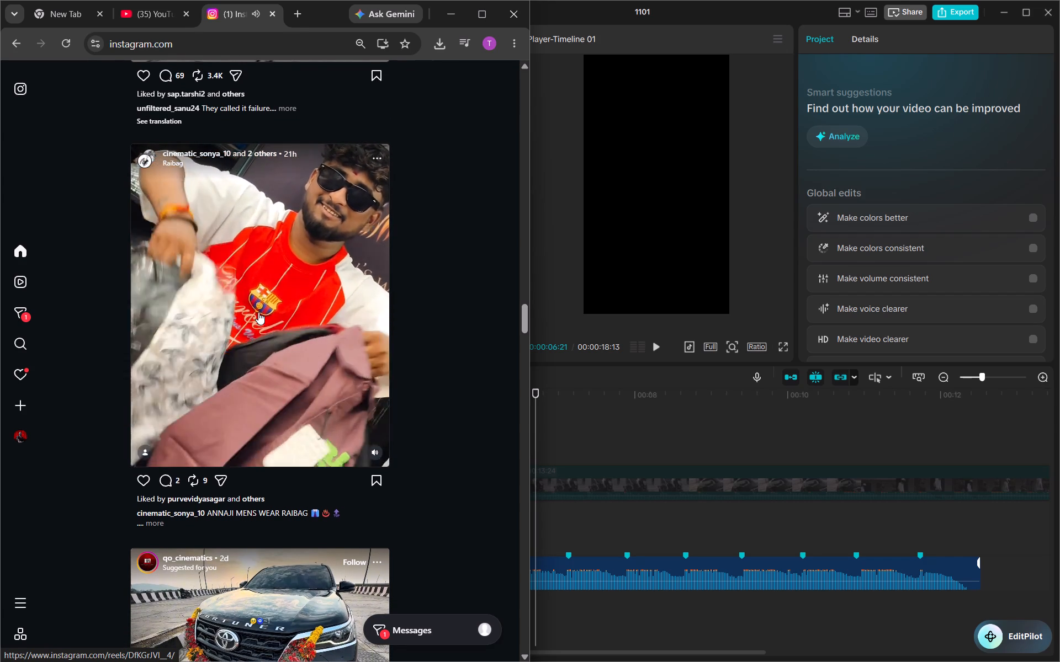
scroll(259, 308, "down", 4)
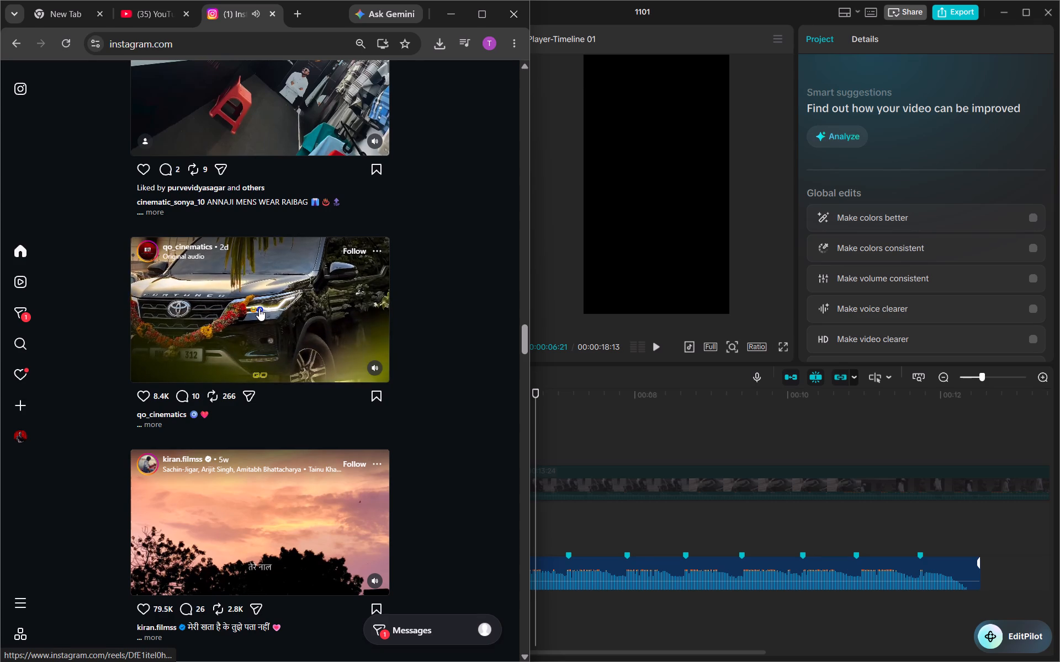
Look through the sunset lyric, gym, green-screen lyric overlay, dark Bullet motorcycle and gimbal cameraman reels further down the Instagram feed.
scroll(259, 308, "down", 3)
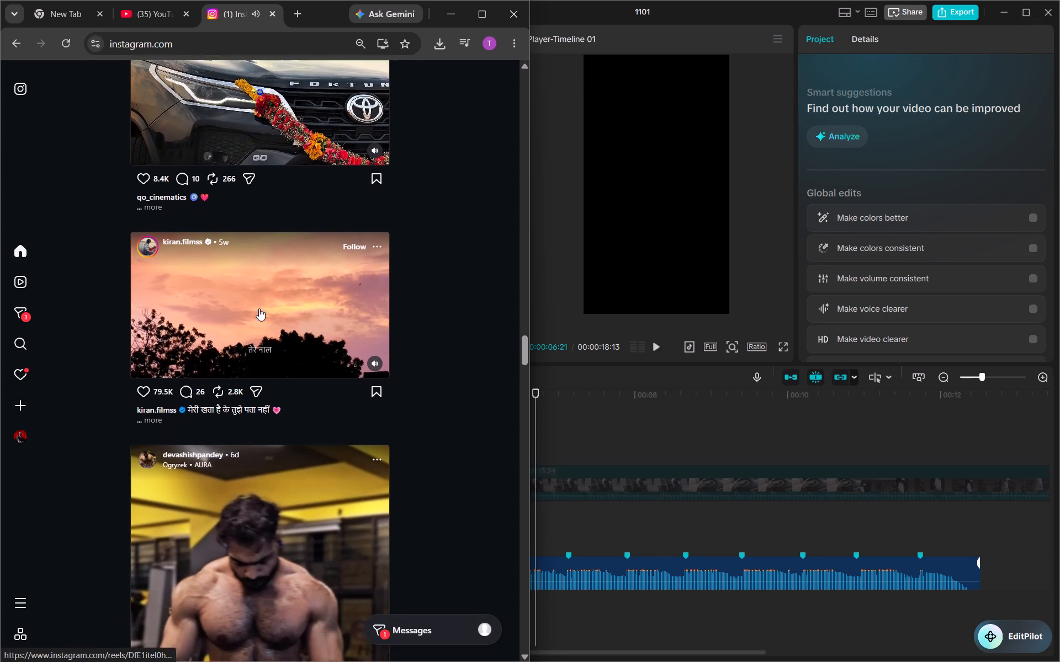
scroll(259, 308, "up", 1)
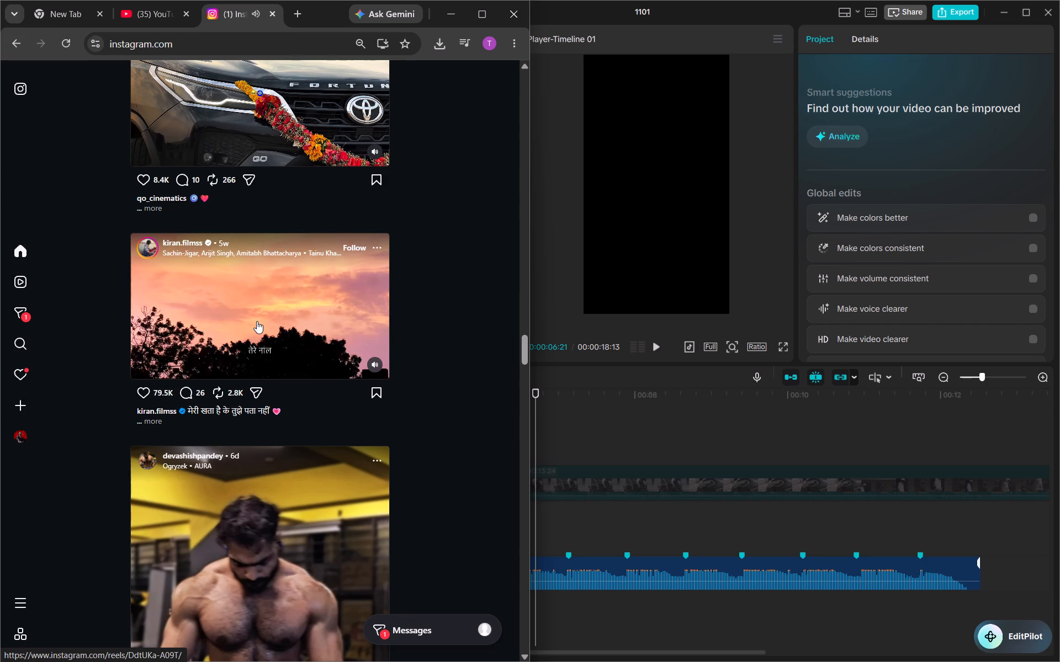
scroll(257, 321, "down", 4)
scroll(257, 321, "up", 2)
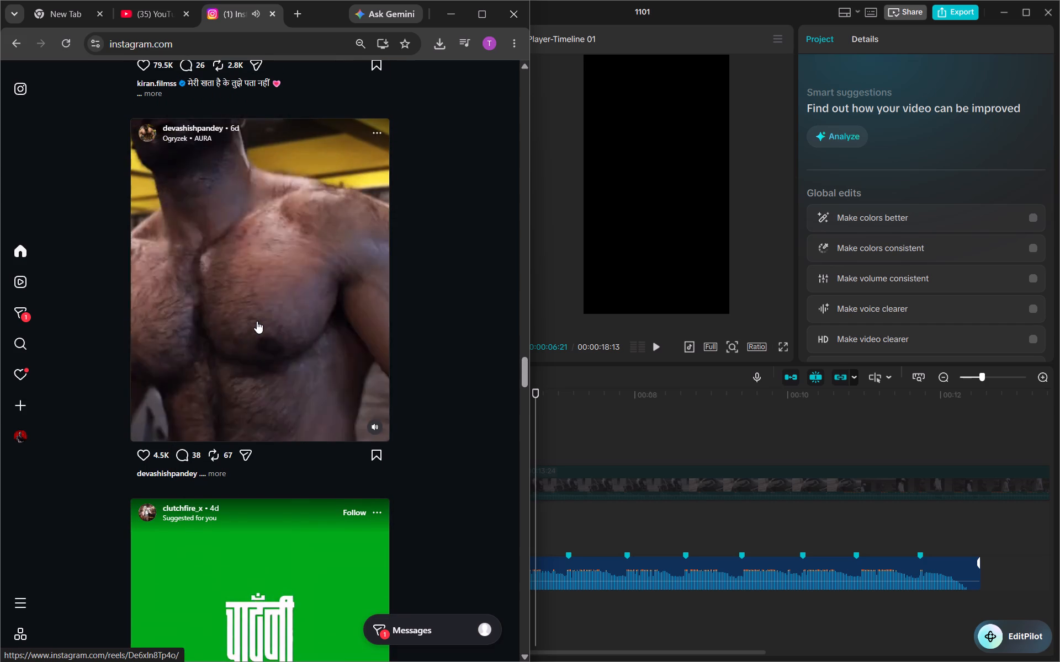
scroll(257, 321, "up", 1)
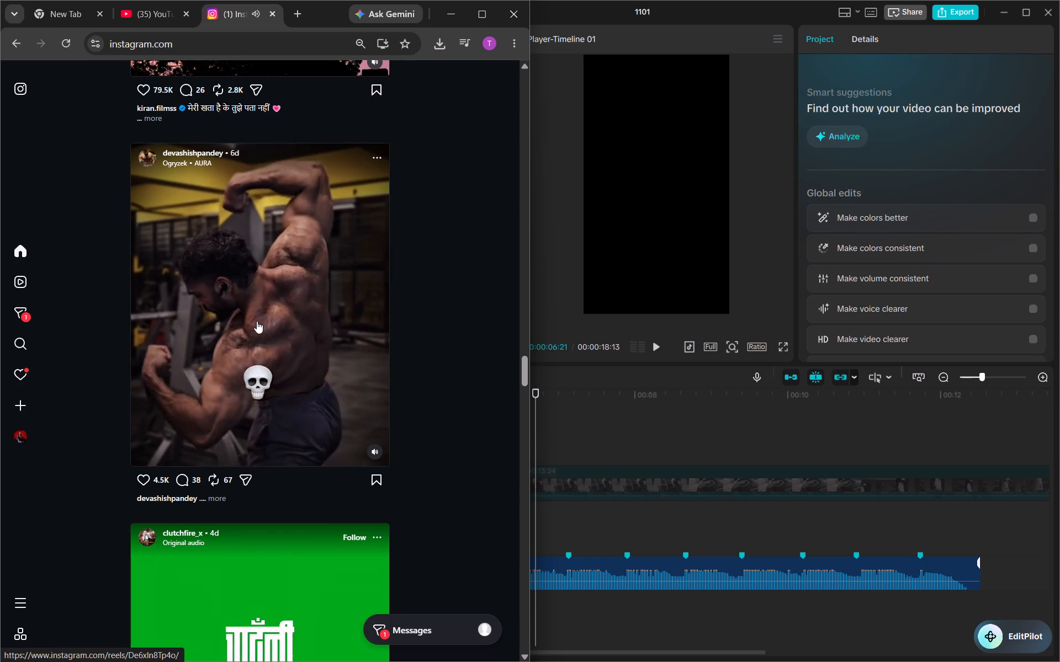
scroll(258, 318, "down", 6)
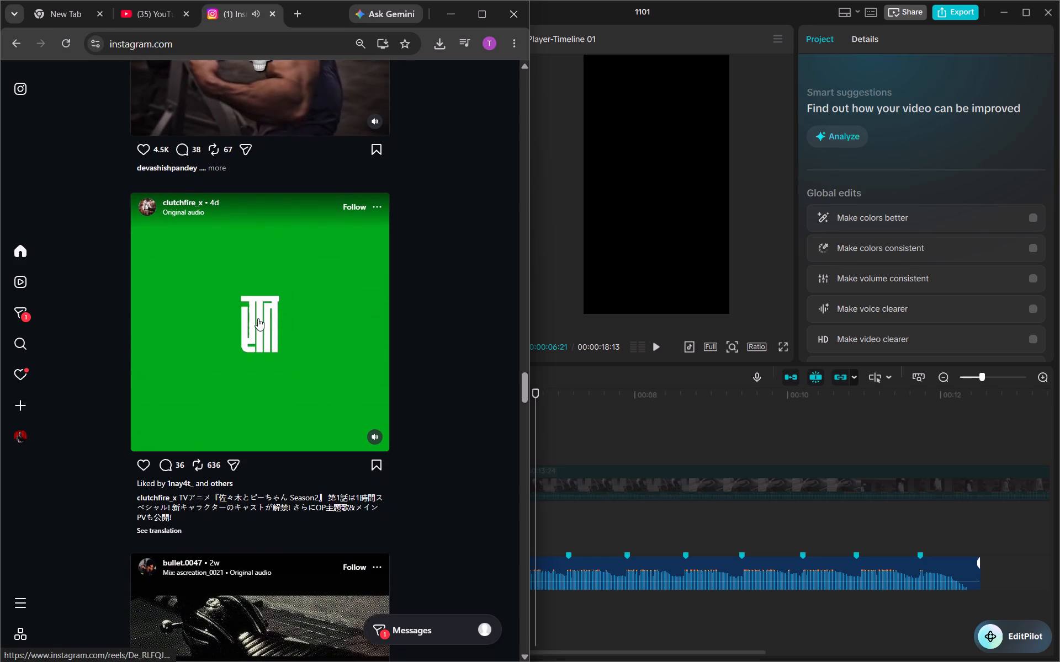
scroll(258, 318, "down", 5)
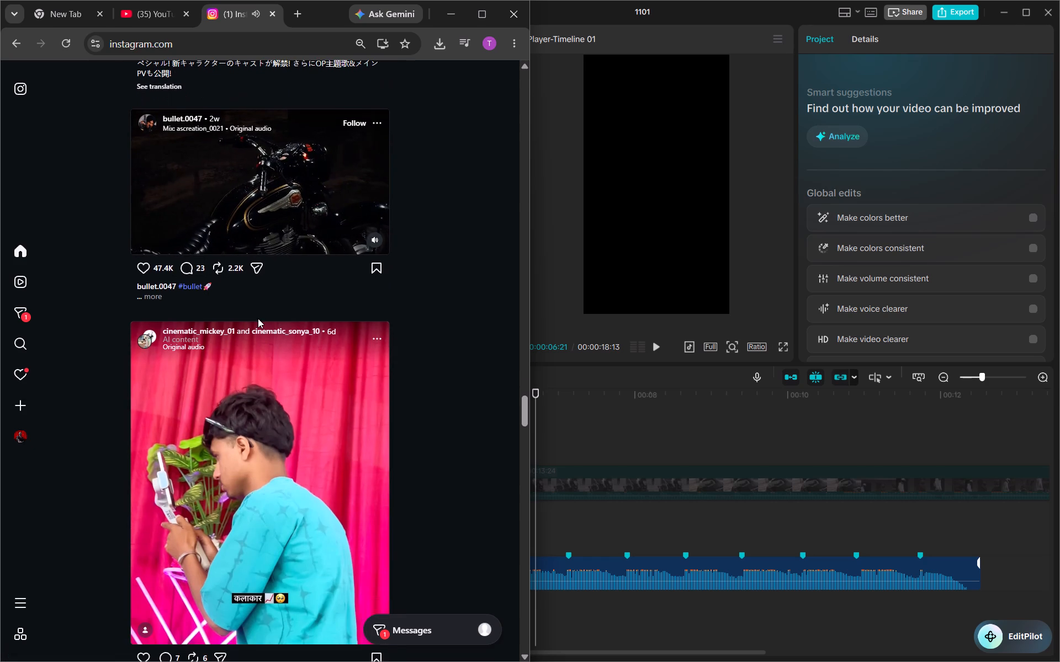
scroll(258, 318, "up", 1)
scroll(256, 235, "down", 4)
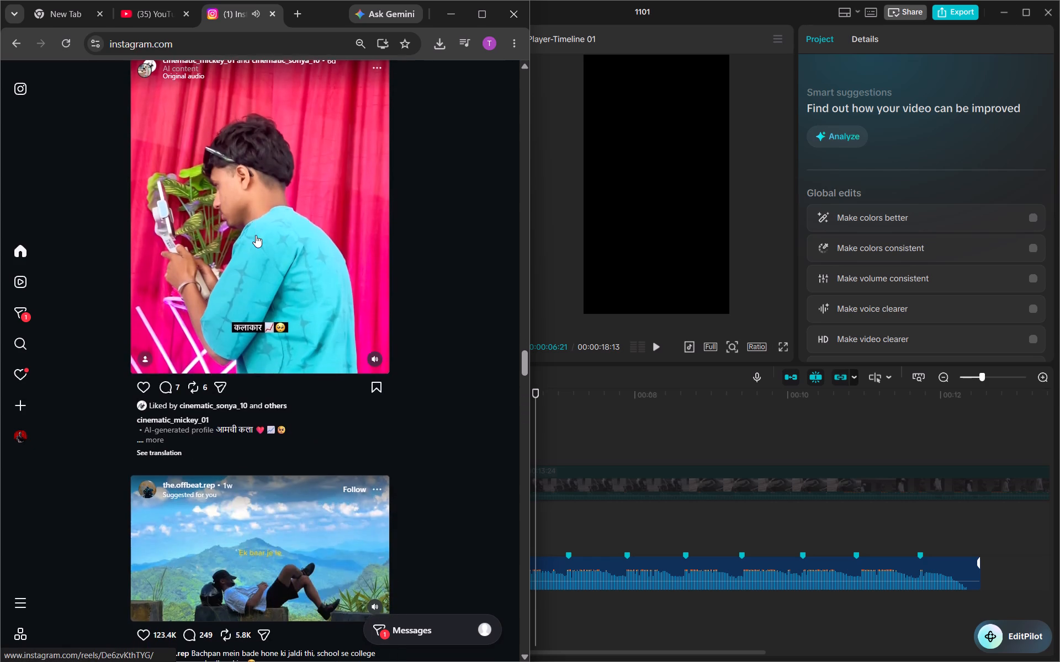
scroll(256, 235, "up", 1)
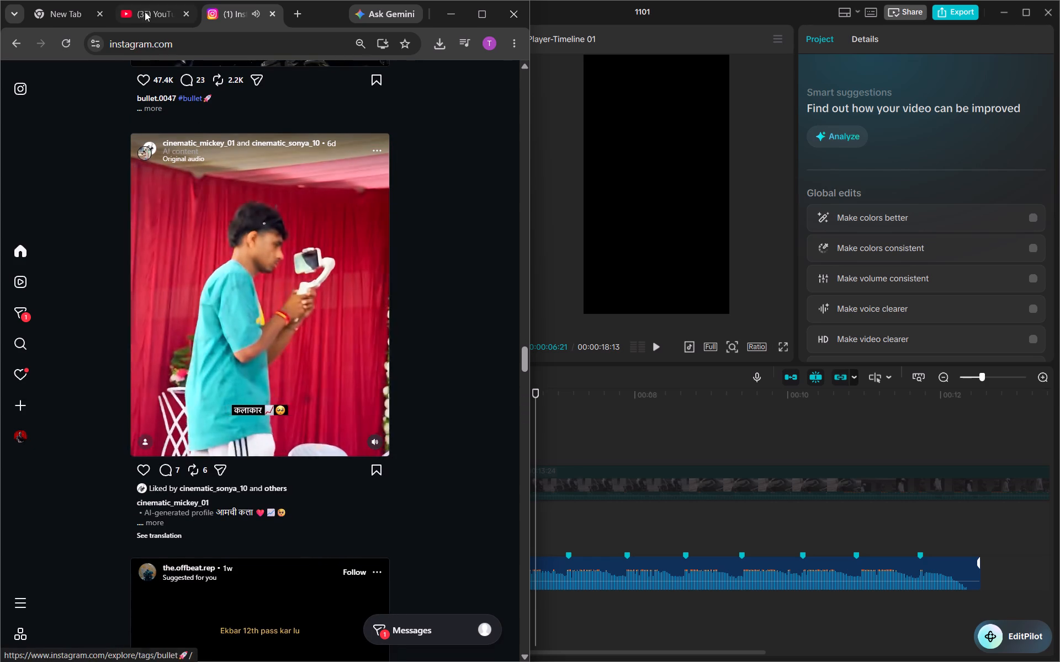
Switch to the YouTube home page and open the watch history.
left_click(145, 12)
scroll(184, 302, "up", 6)
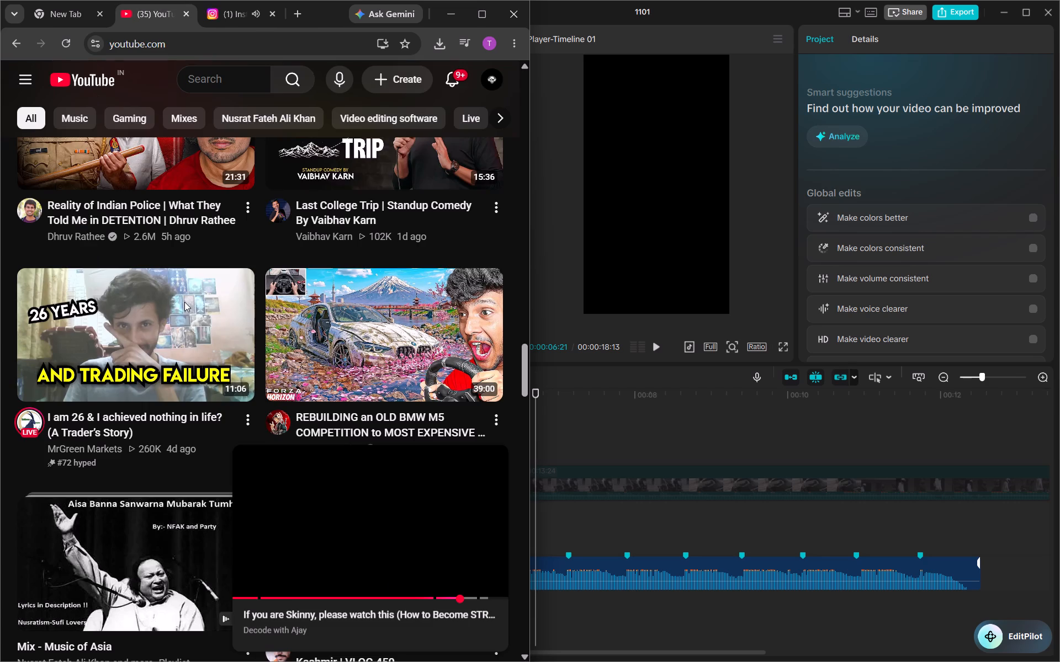
scroll(184, 302, "up", 1)
scroll(167, 258, "up", 5)
scroll(167, 258, "down", 3)
scroll(167, 258, "up", 5)
scroll(112, 5, "down", 3)
scroll(125, 396, "right", 1)
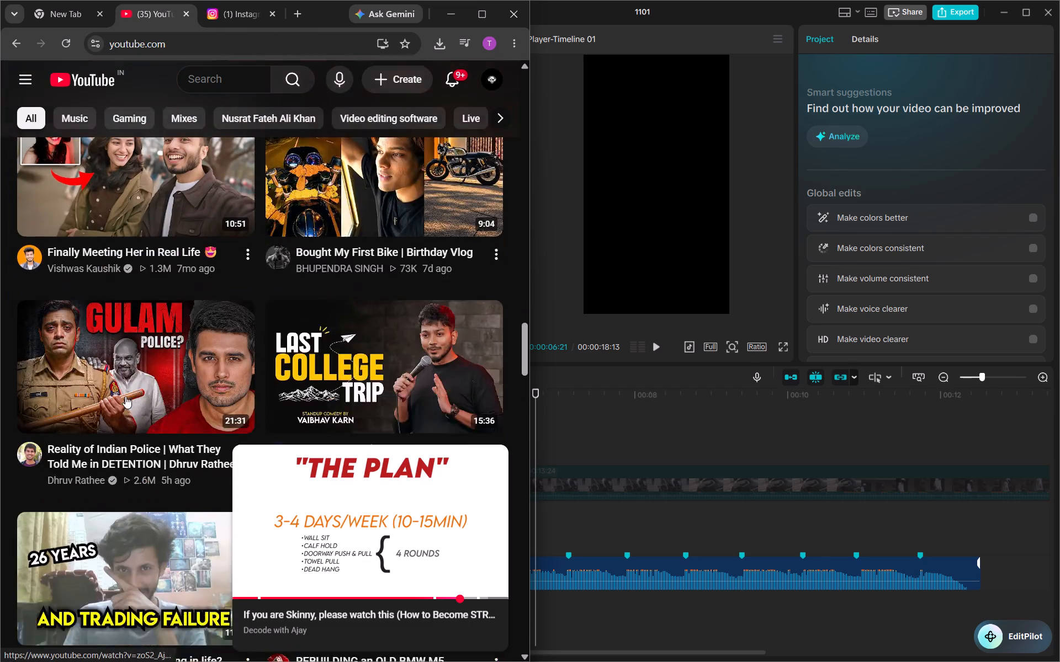
scroll(125, 396, "right", 1)
scroll(125, 396, "up", 7)
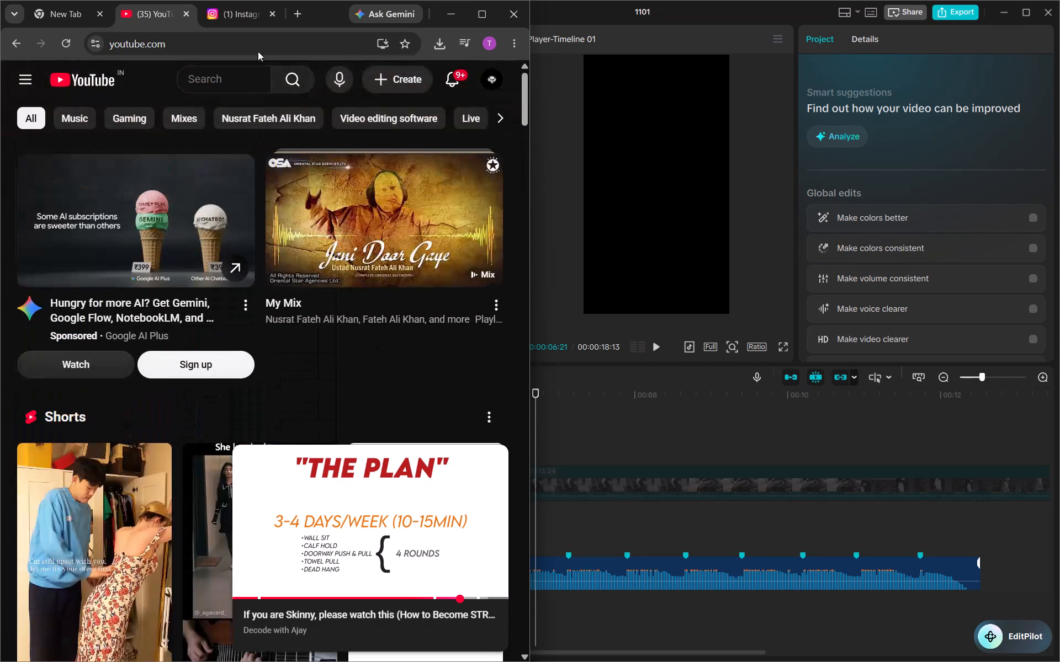
left_click(29, 79)
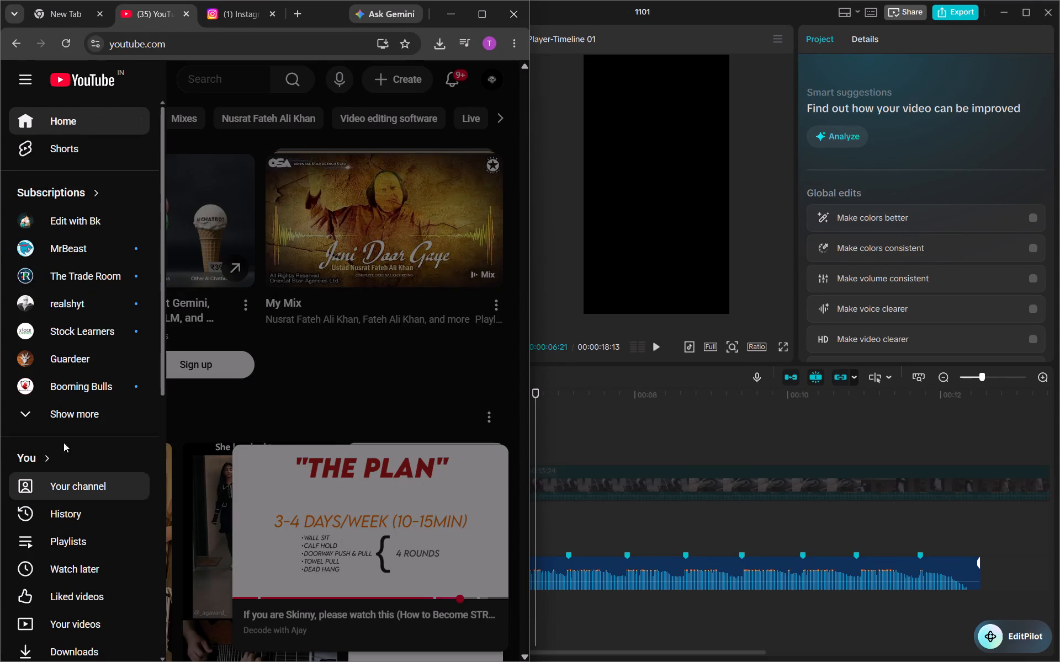
left_click(56, 507)
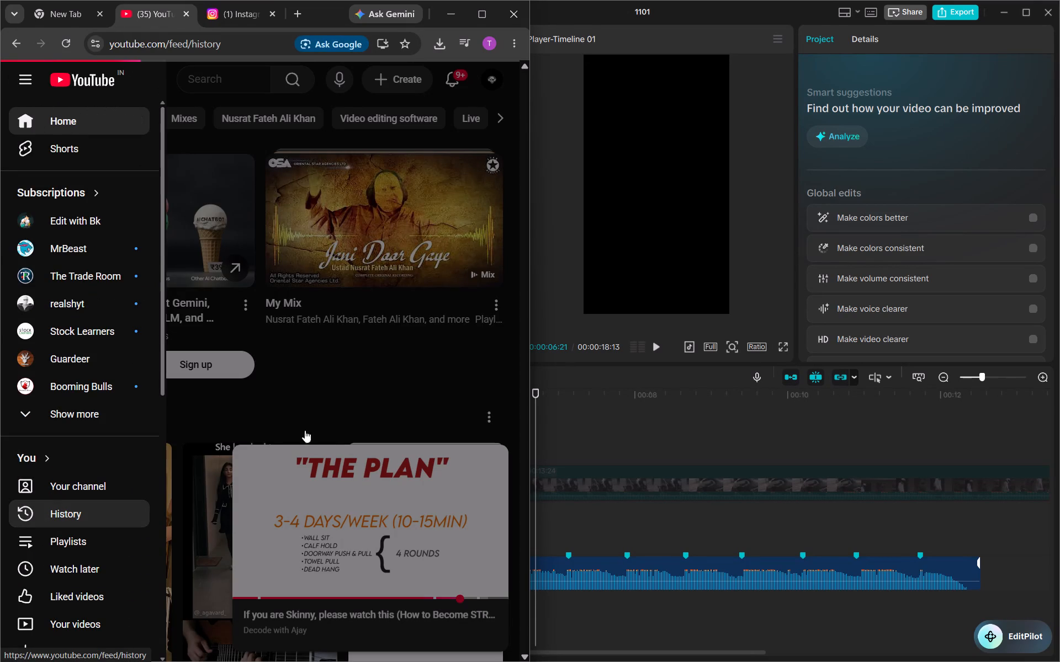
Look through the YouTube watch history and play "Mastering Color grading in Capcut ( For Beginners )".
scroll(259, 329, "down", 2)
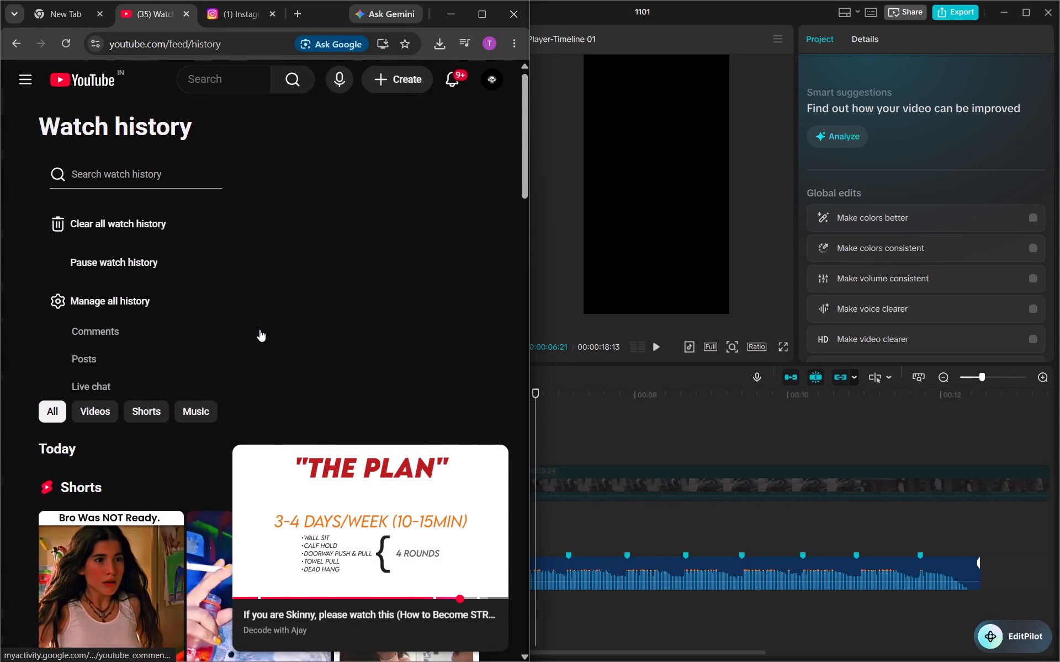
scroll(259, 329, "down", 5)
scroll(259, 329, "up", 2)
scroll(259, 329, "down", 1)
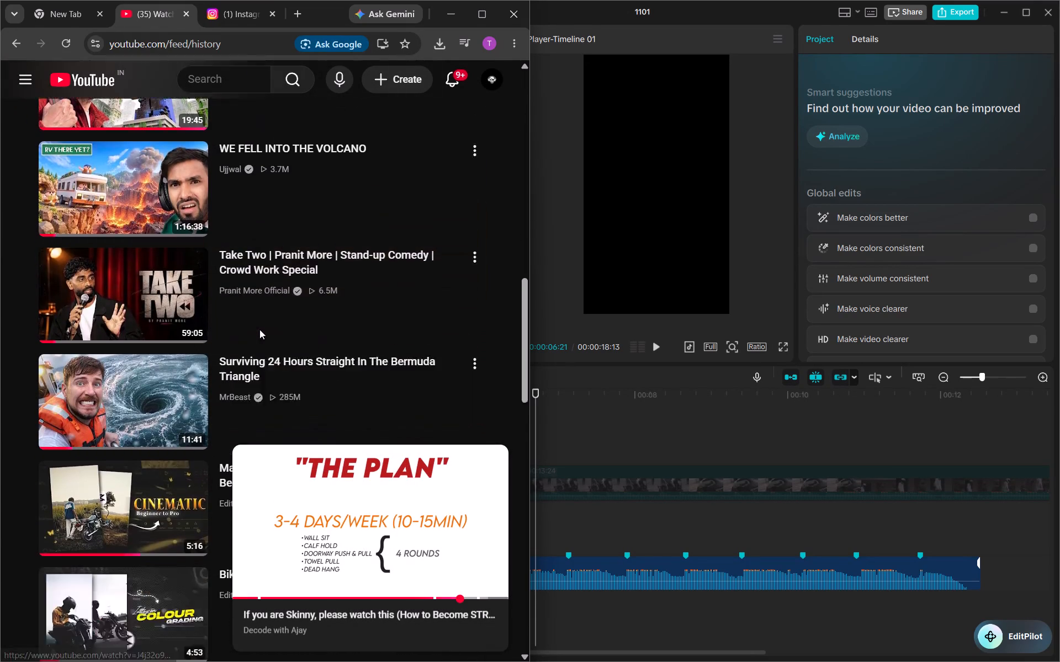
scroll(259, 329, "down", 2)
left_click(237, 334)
Find "Bike video TRANSITION in Capcut | Tutorial | Edit with bk" in the watch history and play it.
scroll(237, 334, "up", 2)
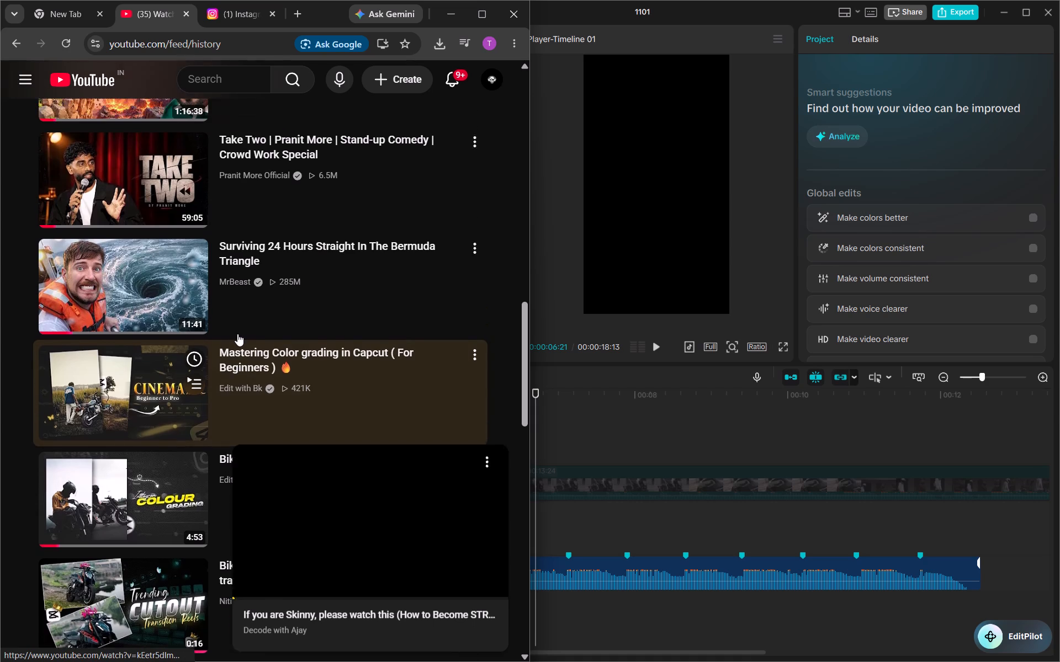
scroll(237, 334, "up", 3)
scroll(186, 457, "up", 3)
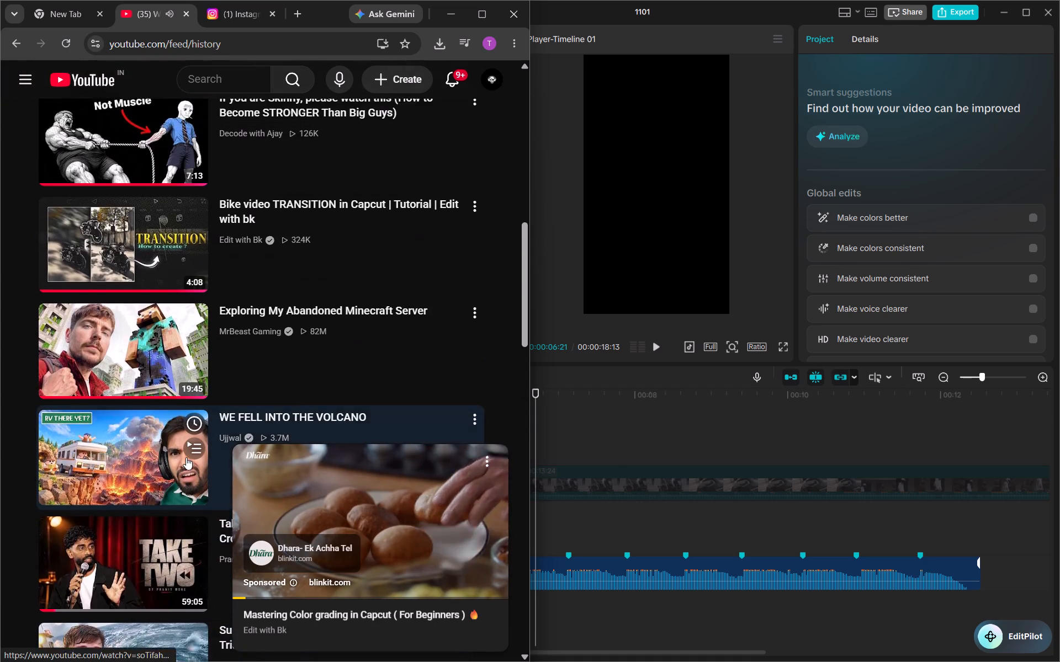
scroll(186, 457, "down", 3)
scroll(158, 502, "up", 2)
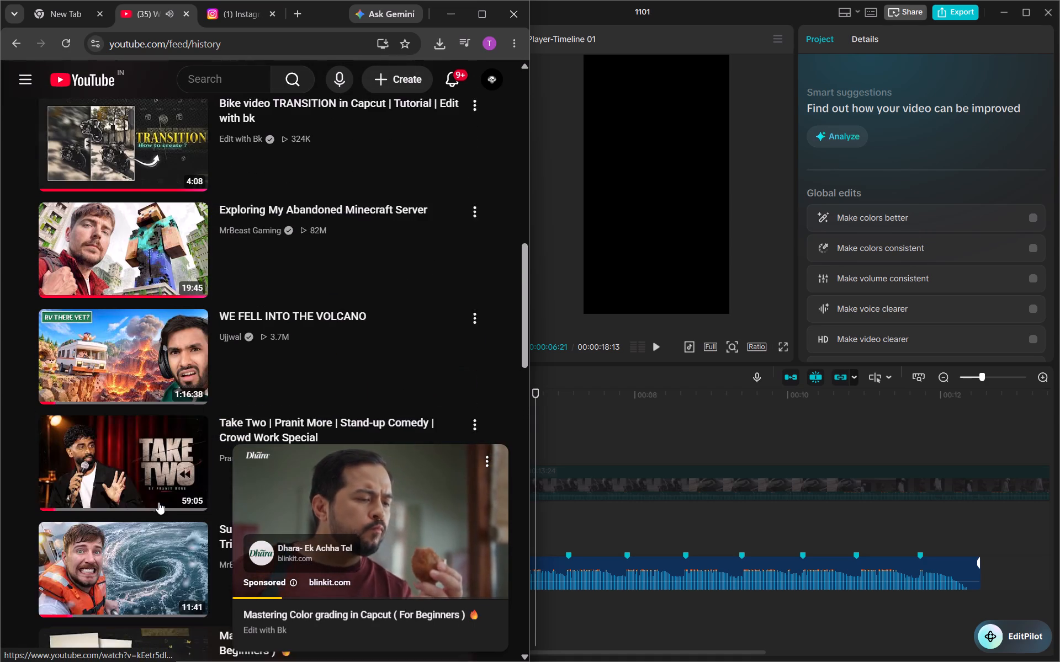
scroll(158, 502, "up", 1)
left_click(182, 239)
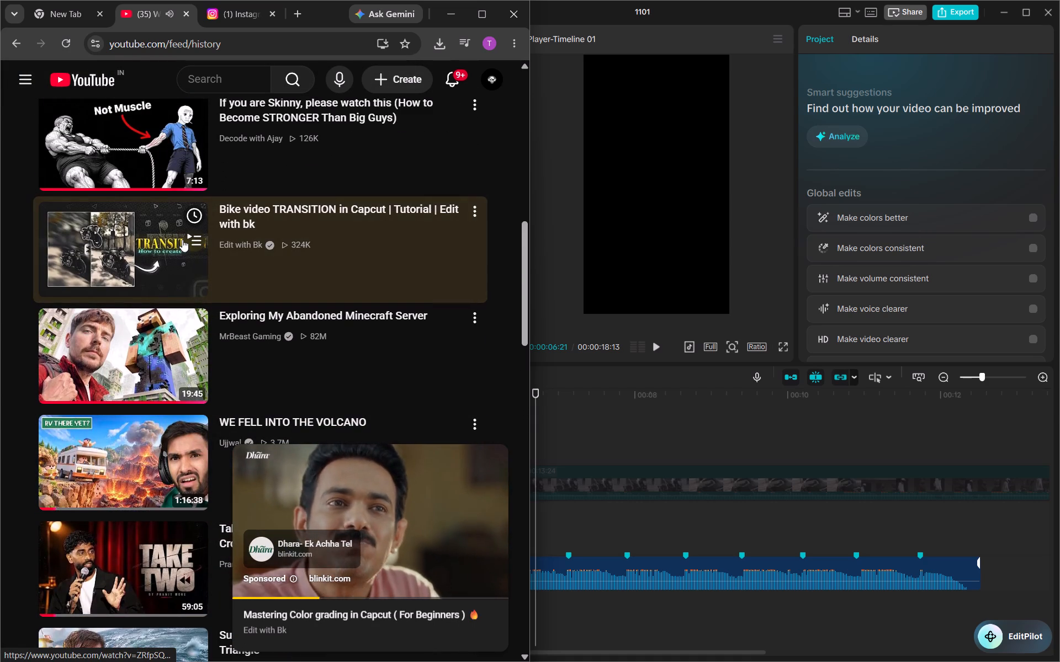
Enlarge the miniplayer showing the bike transition tutorial over the watch history.
scroll(182, 239, "up", 7)
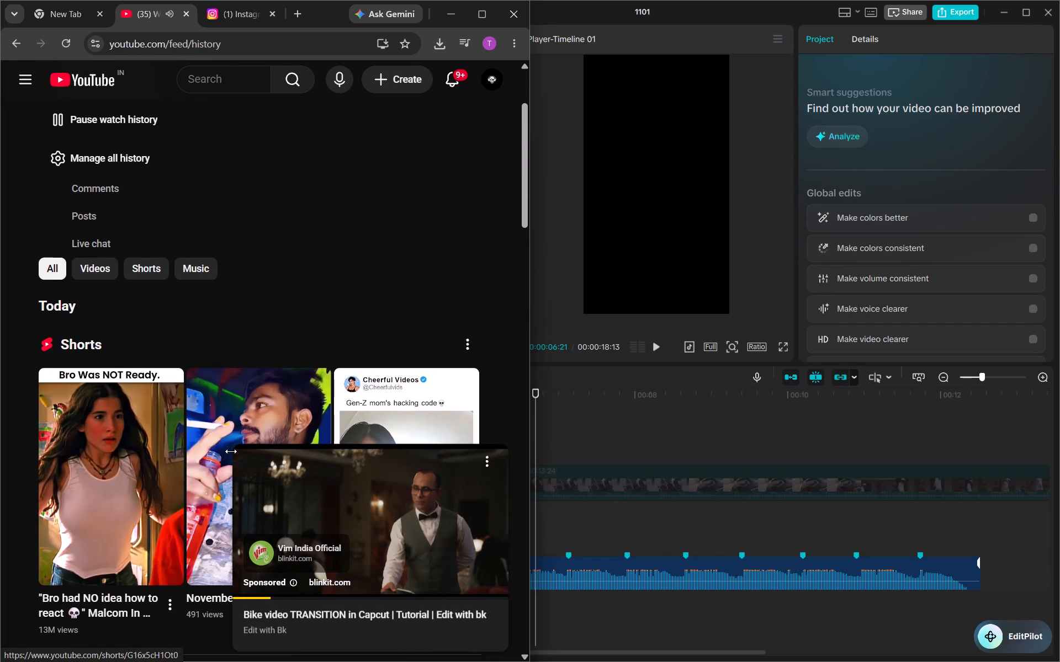
left_click_drag(231, 451, 113, 423)
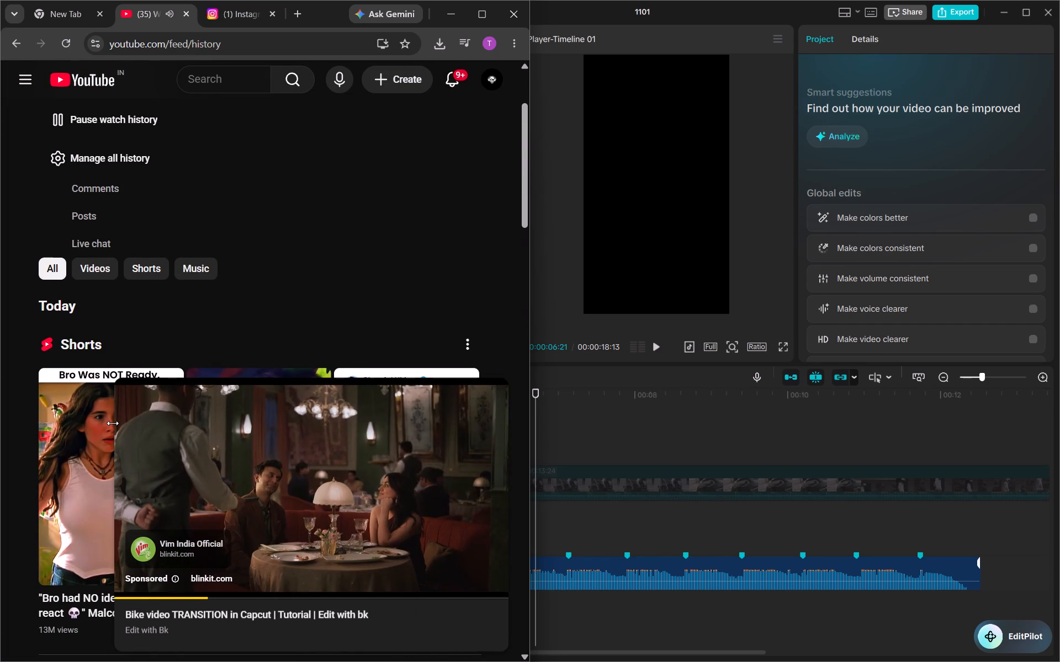
In CapCut, unhide the upper video track and move its 43732.mp4 clip onto the main track, directly after the 43735.mp4 clip.
left_click(626, 388)
left_click_drag(626, 388, 386, 448)
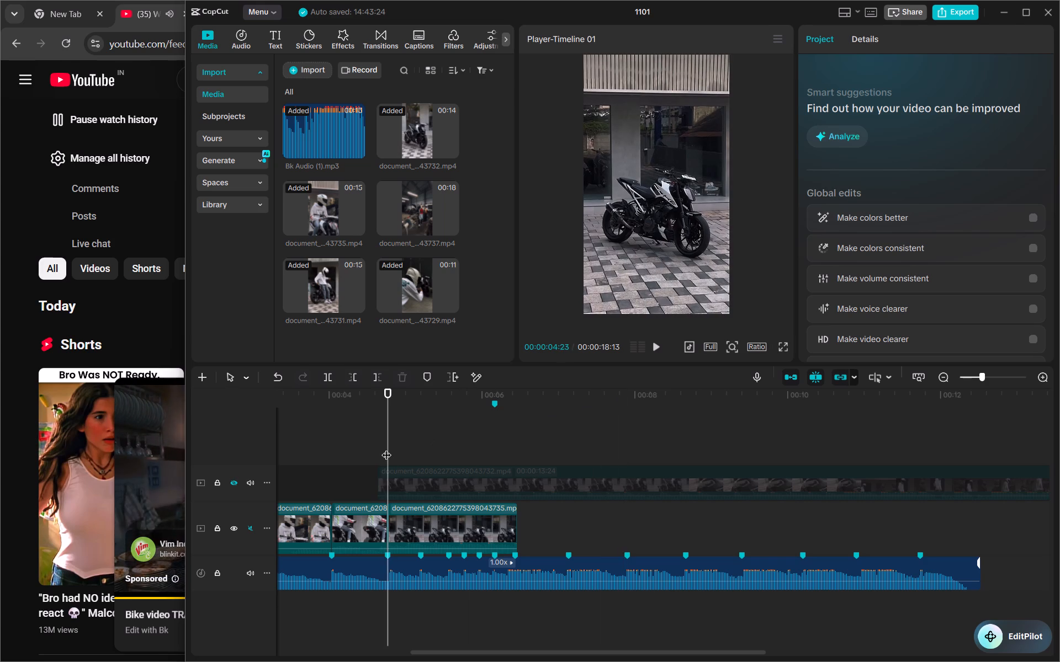
left_click(233, 484)
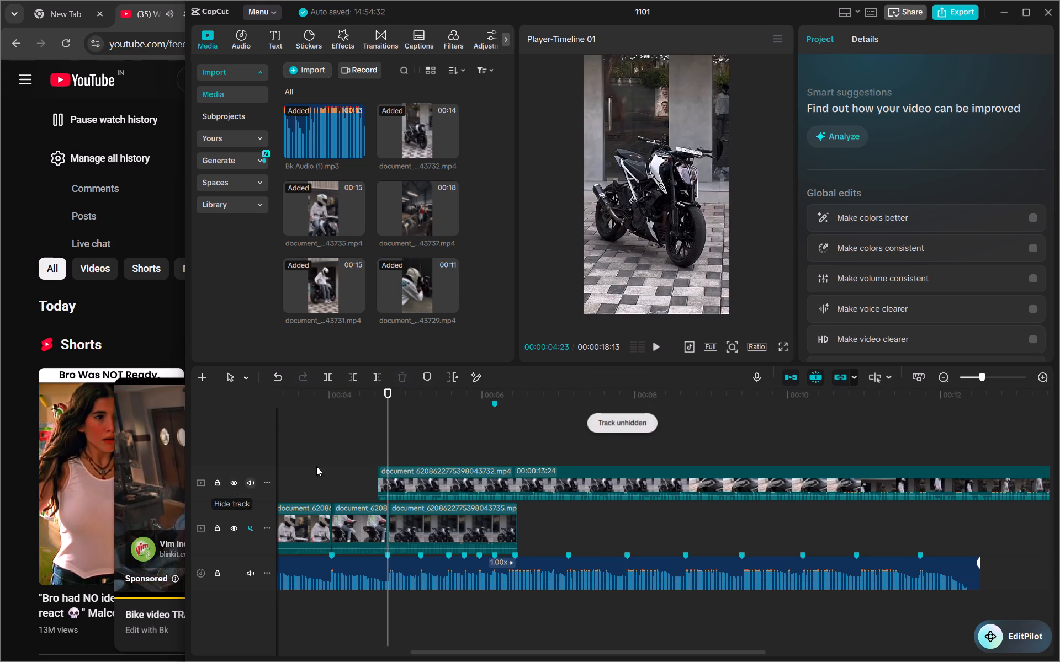
left_click_drag(502, 480, 628, 519)
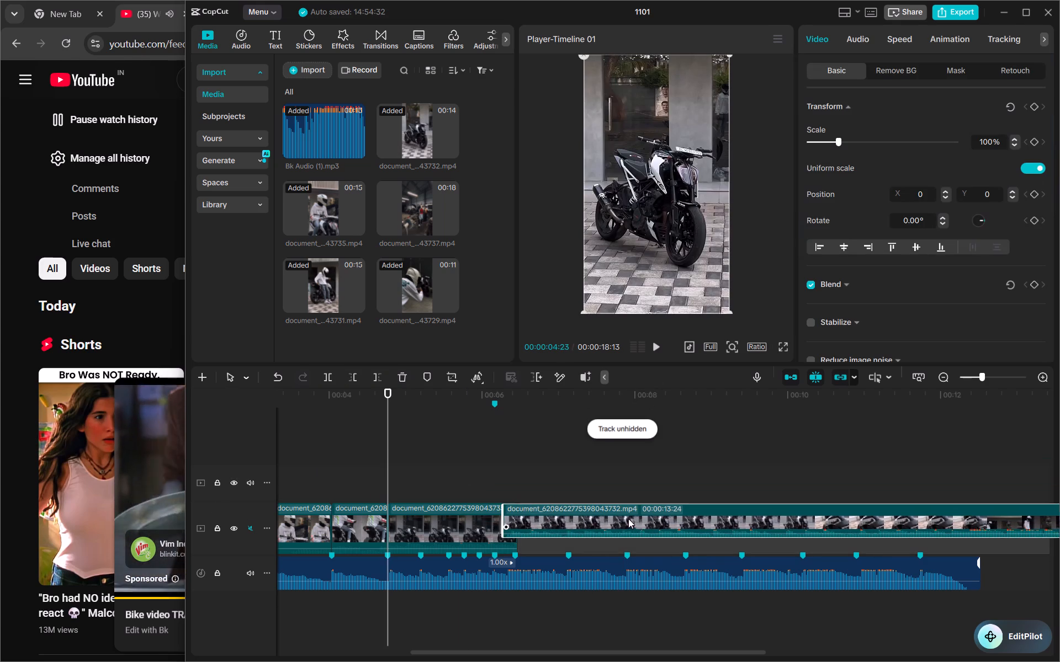
left_click_drag(628, 519, 642, 521)
Split the 43732.mp4 clip at the beat marker at 00:00:07:04.
left_click_drag(384, 410, 462, 394)
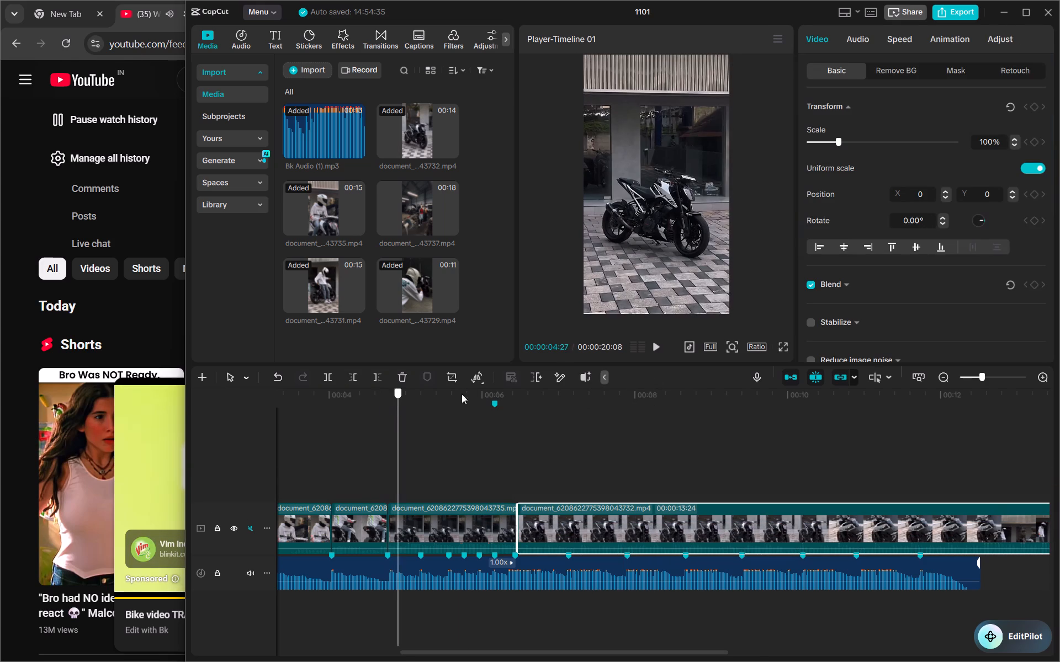
left_click_drag(462, 394, 571, 405)
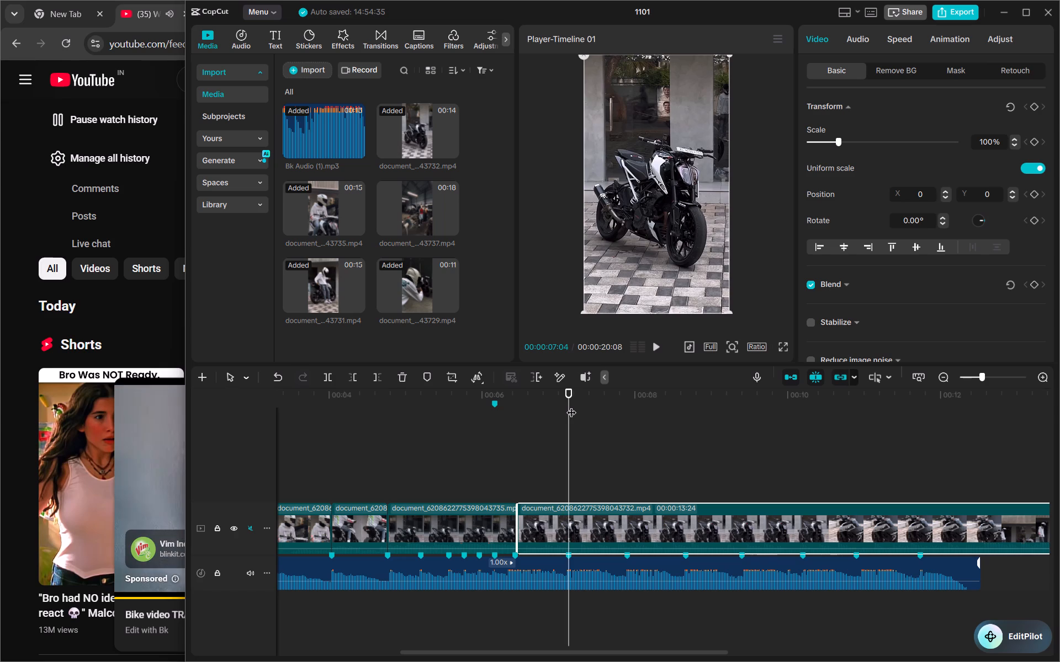
key("g")
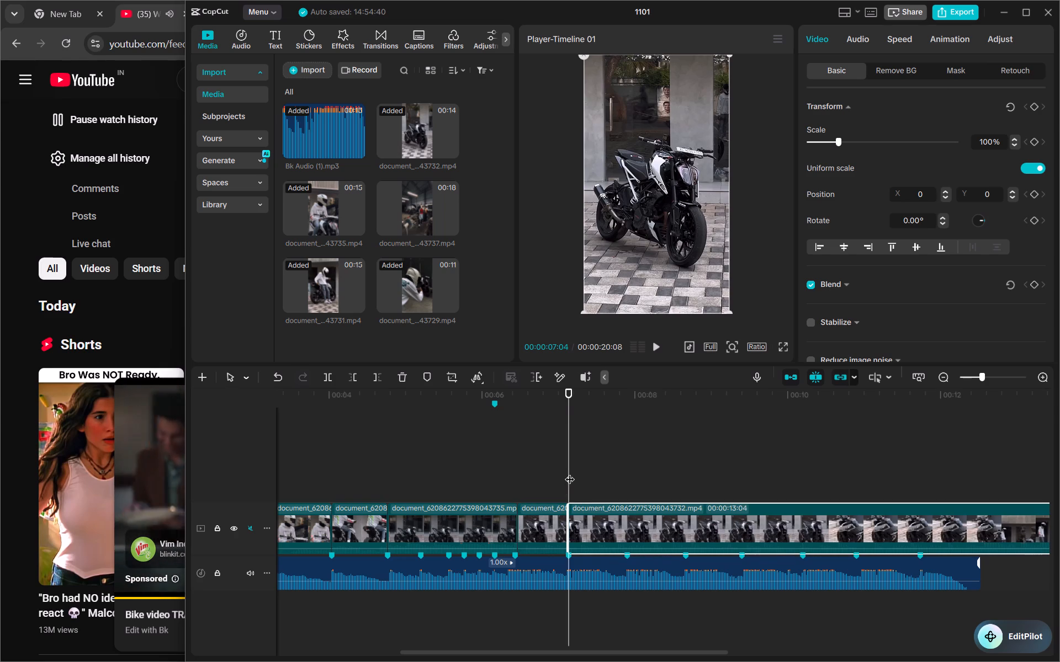
Split the rest of the 43732.mp4 clip at 00:00:10:12 and delete the section between 00:00:07:04 and that cut.
left_click_drag(571, 469, 836, 458)
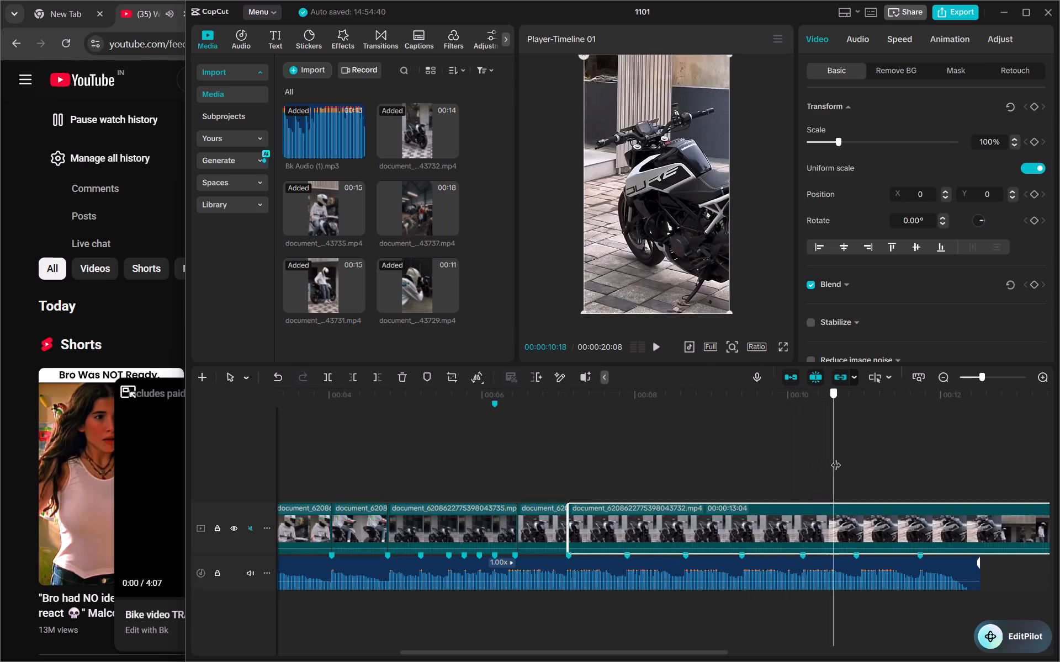
left_click_drag(836, 458, 819, 458)
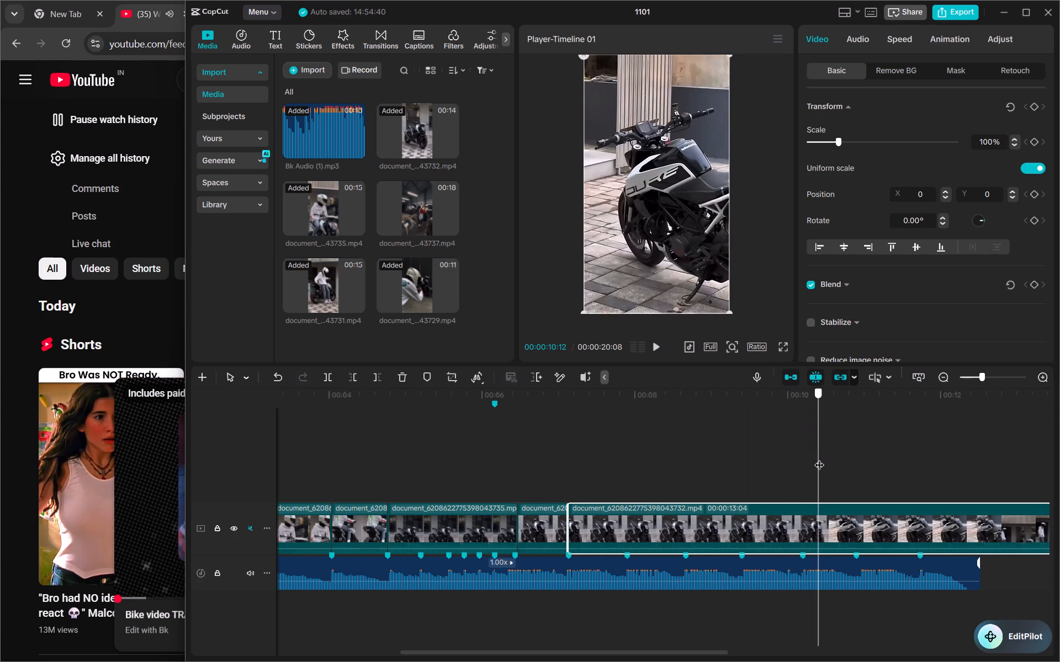
left_click_drag(819, 458, 819, 457)
key("g")
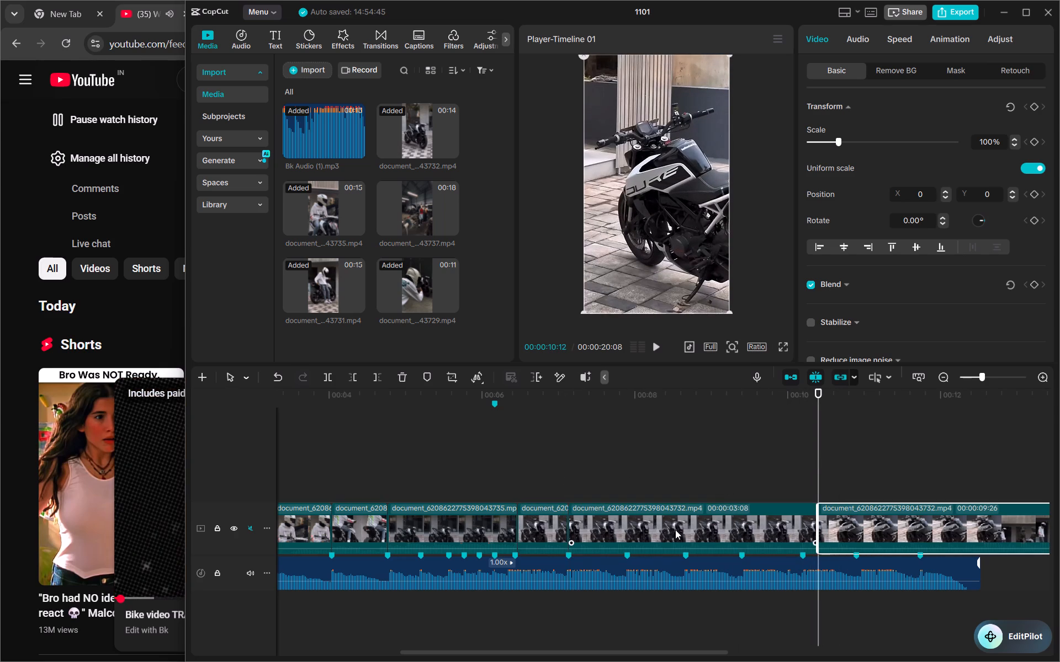
left_click(675, 530)
key("BackSpace")
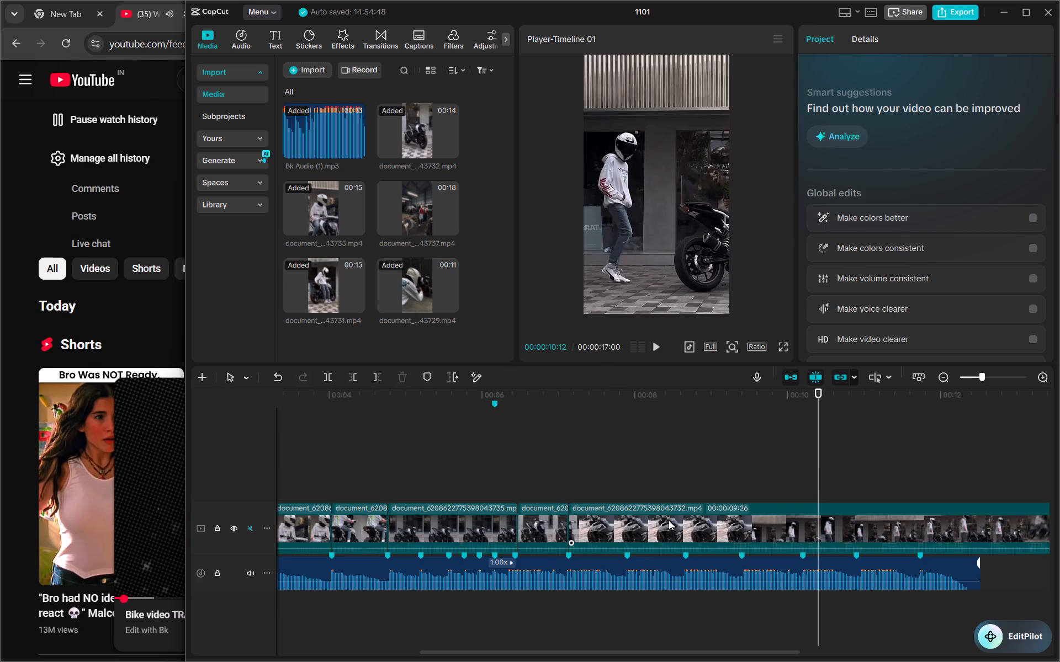
Expand the bike transition tutorial to its watch page, and split the last 43732.mp4 clip in CapCut at the 00:00:07:27 beat marker.
left_click_drag(821, 454, 721, 461)
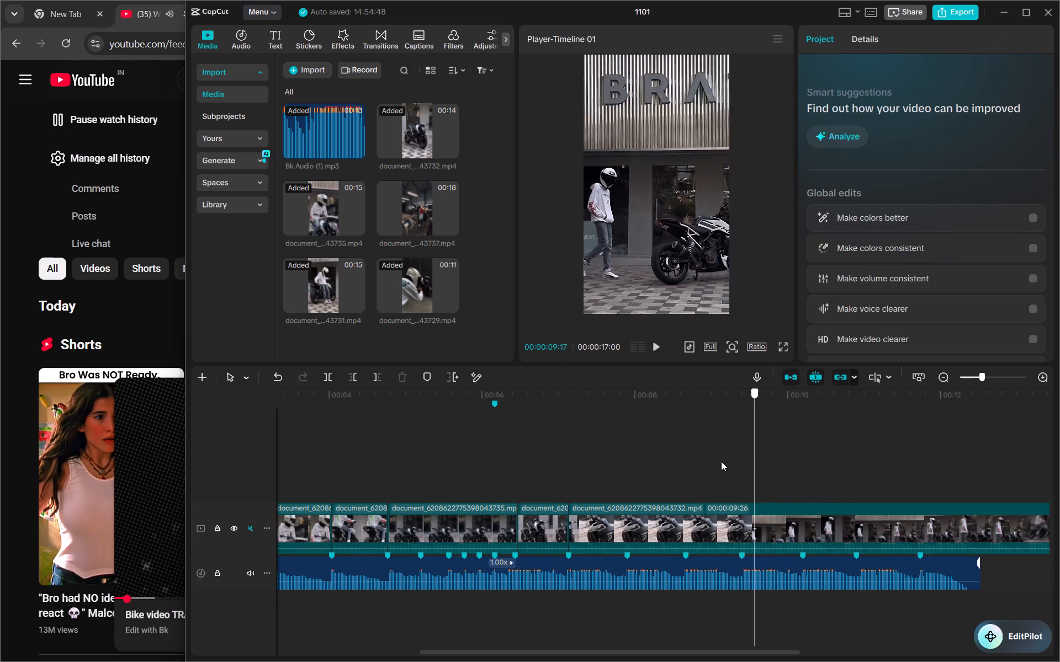
left_click_drag(721, 461, 630, 480)
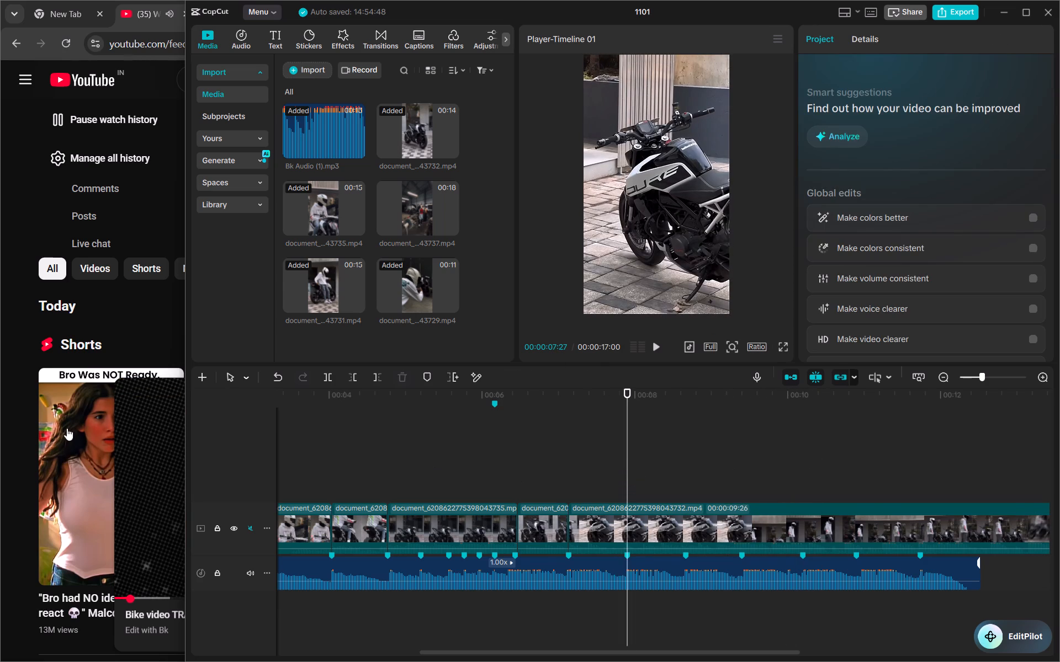
left_click(125, 401)
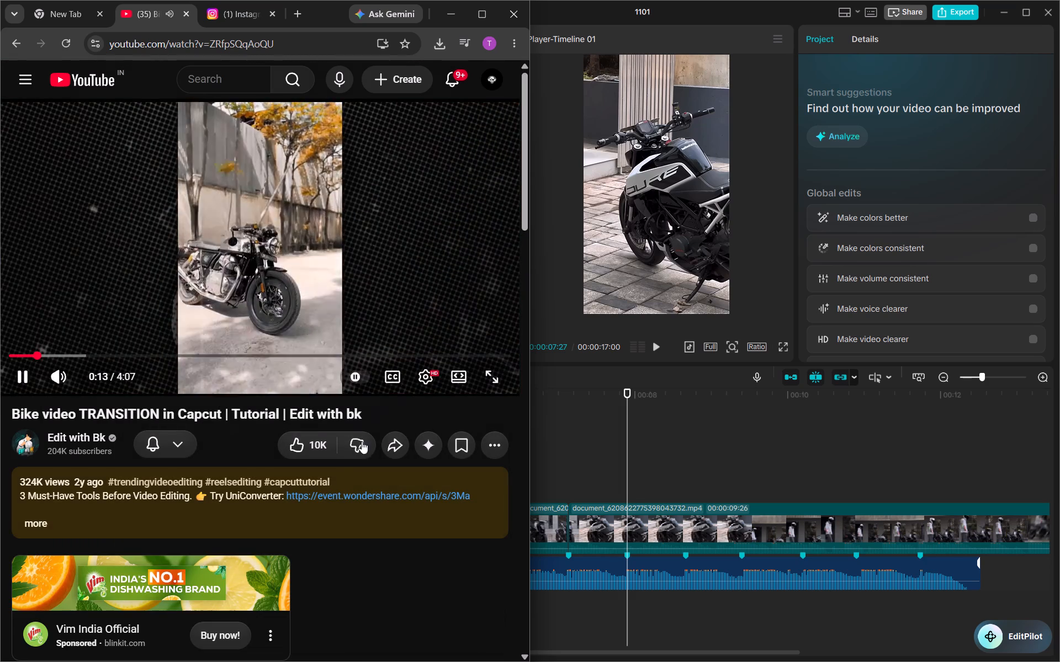
left_click(645, 465)
left_click_drag(645, 465, 663, 464)
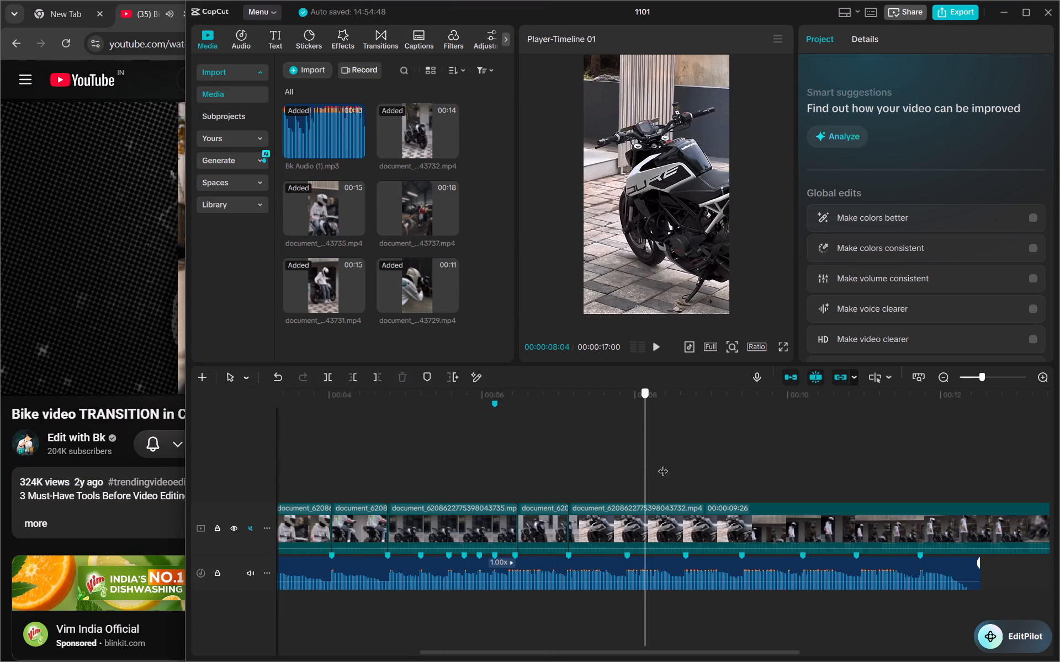
left_click_drag(663, 464, 624, 466)
key("g")
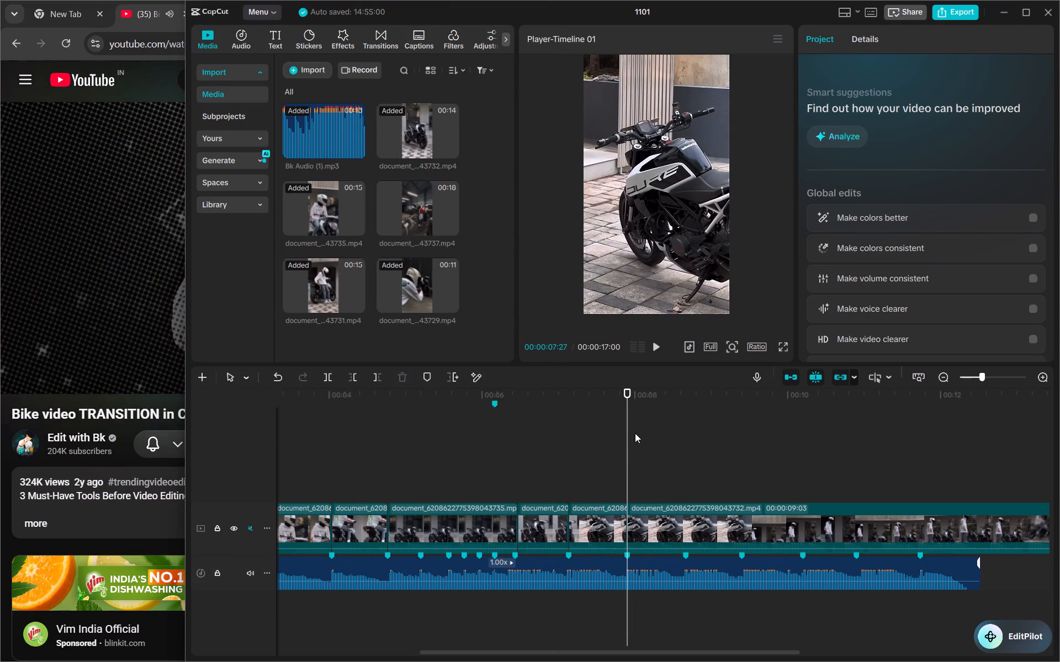
Review the remaining footage of the 43732.mp4 clip after the 00:00:07:27 cut and delete that section.
left_click_drag(626, 431, 849, 409)
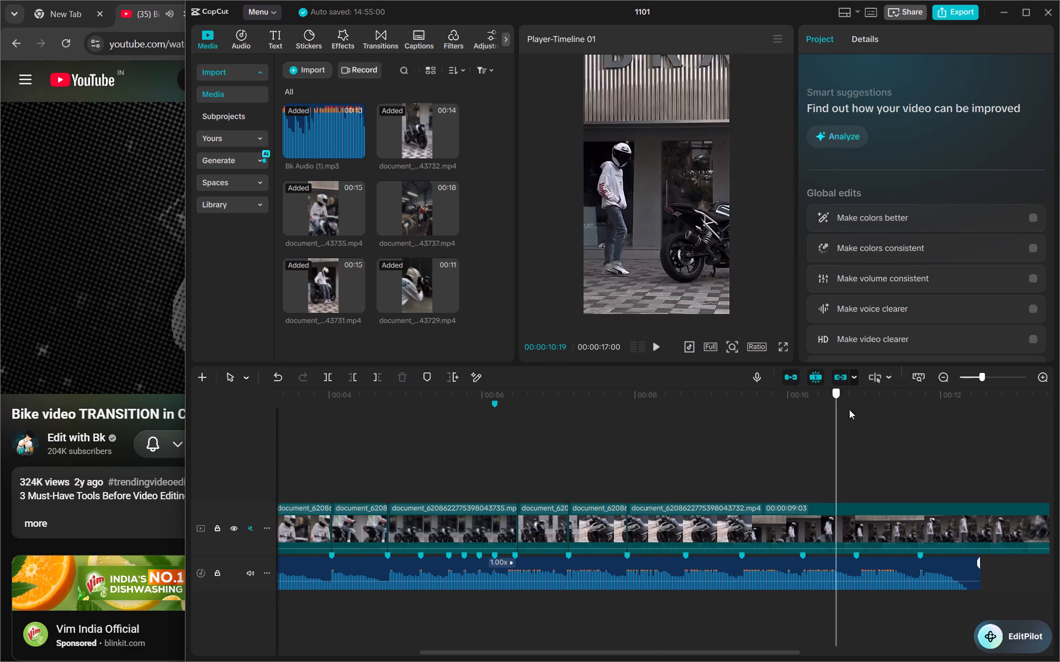
left_click_drag(849, 409, 1059, 414)
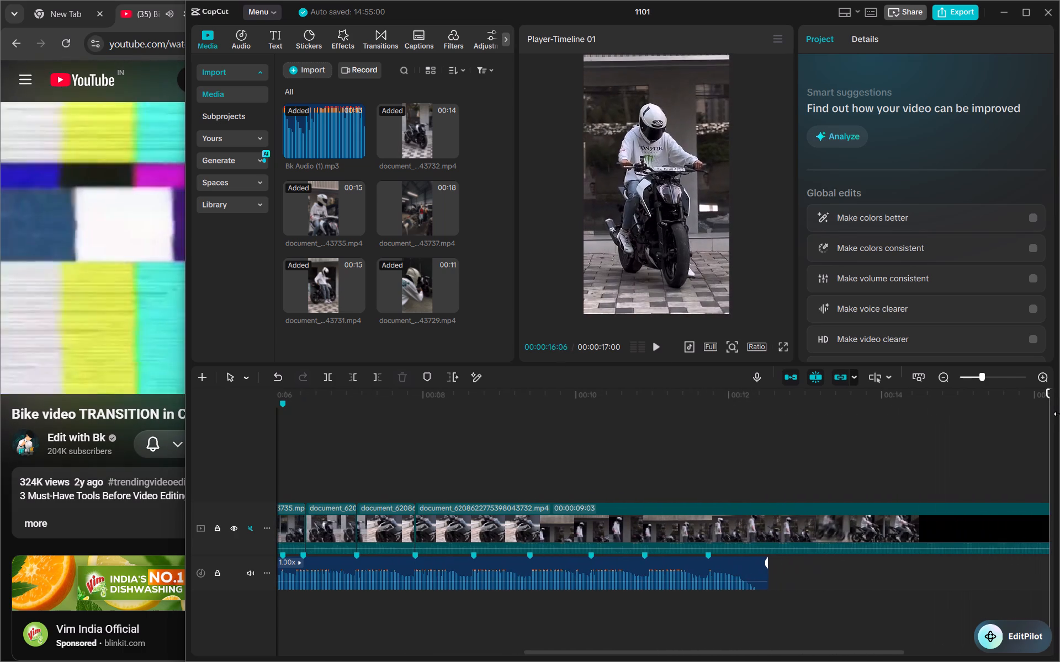
scroll(797, 407, "up", 1)
scroll(699, 472, "left", 2)
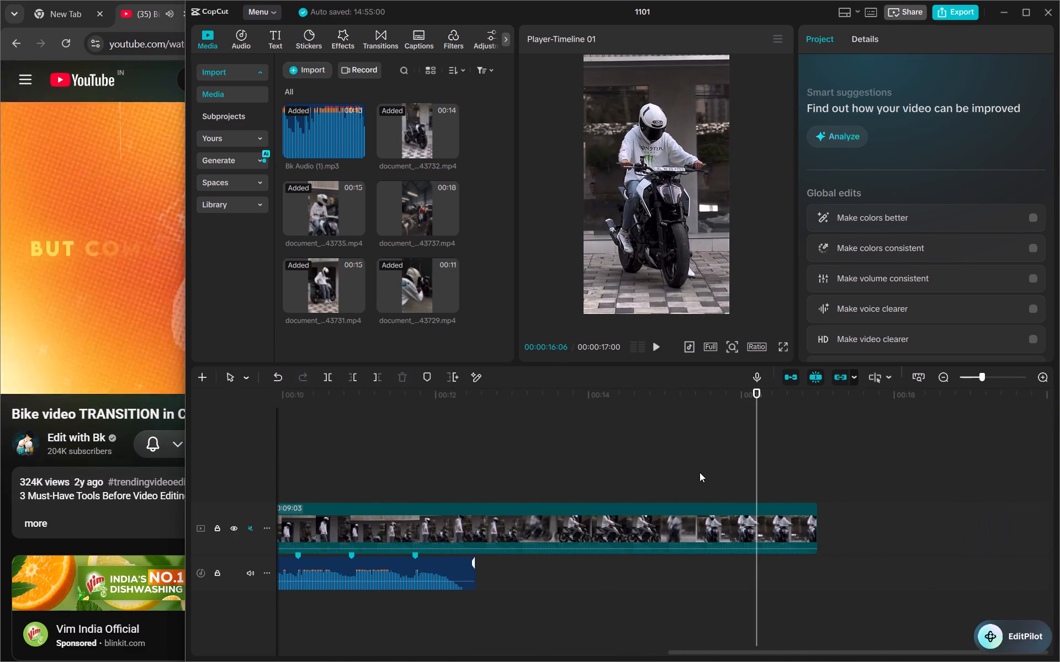
scroll(699, 472, "left", 1)
scroll(764, 460, "right", 3)
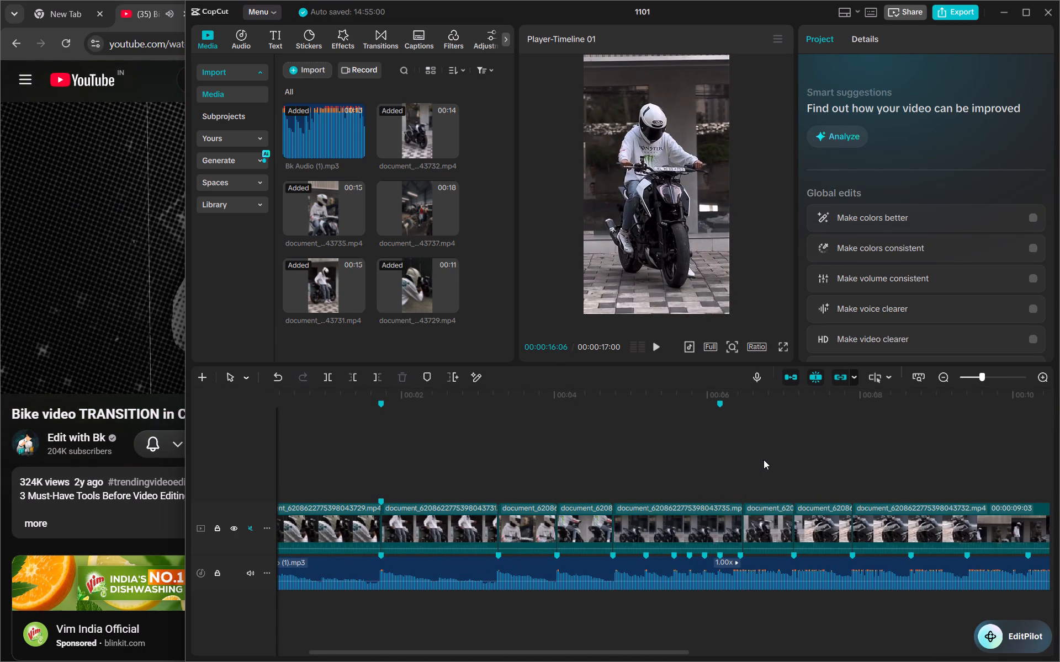
left_click(873, 517)
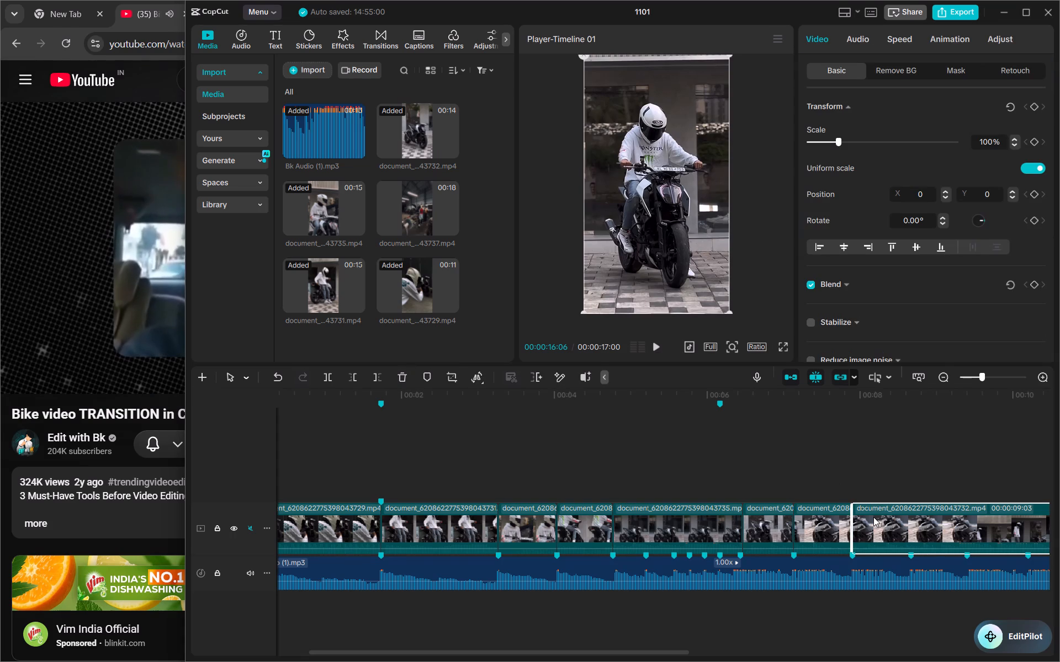
scroll(873, 517, "left", 1)
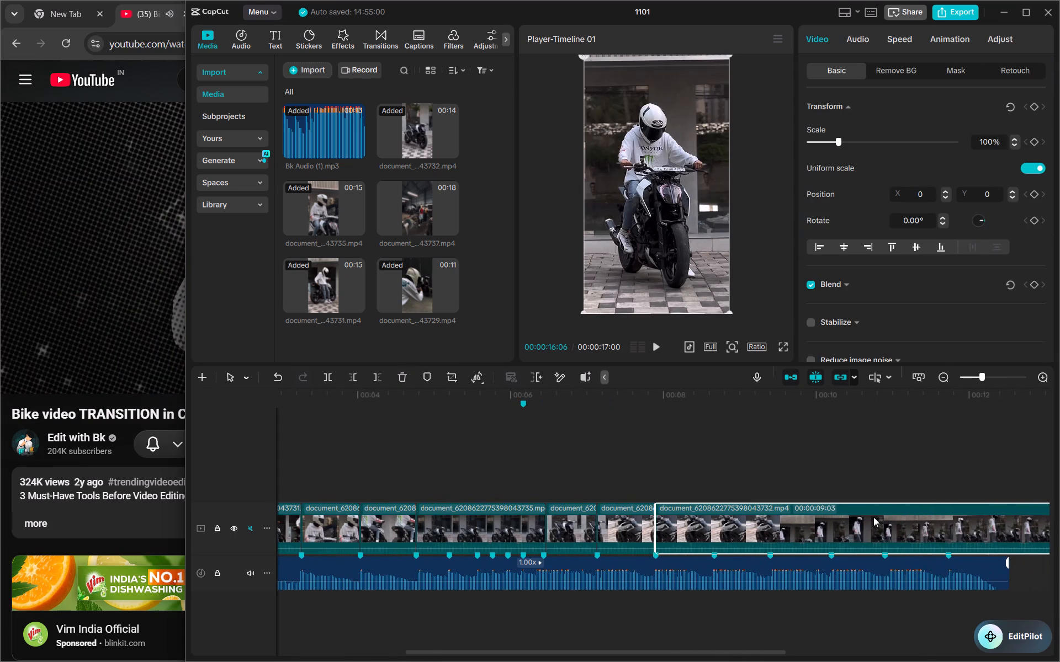
key("BackSpace")
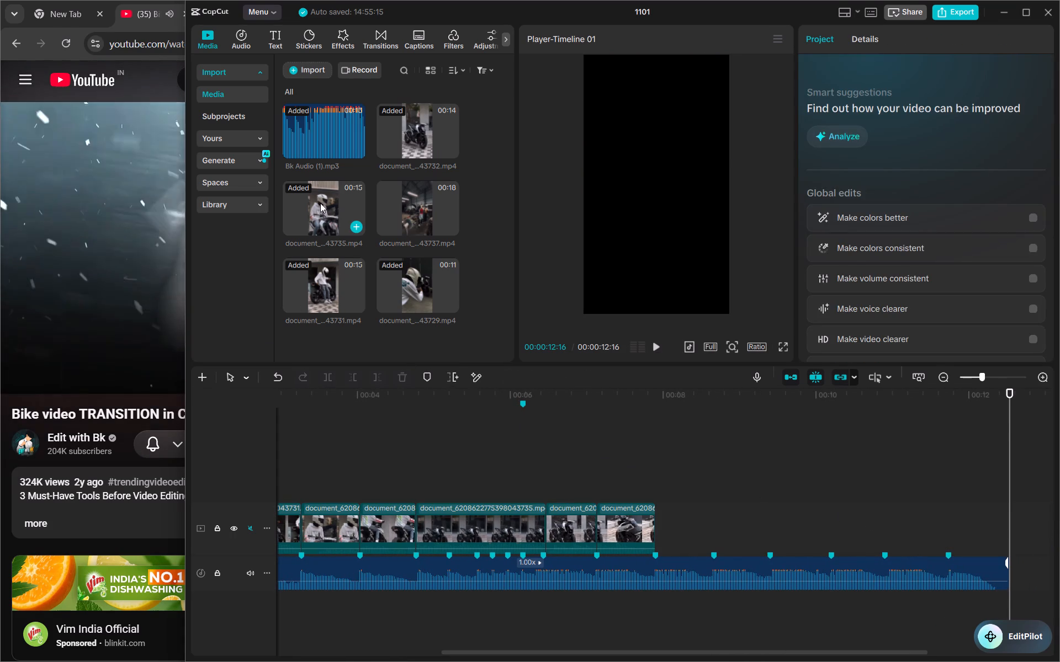
Add the 18-second 43737.mp4 media file to the end of the main video track.
left_click_drag(402, 194, 668, 512)
Split the 43737.mp4 clip at 00:00:18:25, where the parked bike is seen from behind, and delete the part before the cut.
left_click_drag(658, 415, 693, 424)
scroll(883, 444, "left", 7)
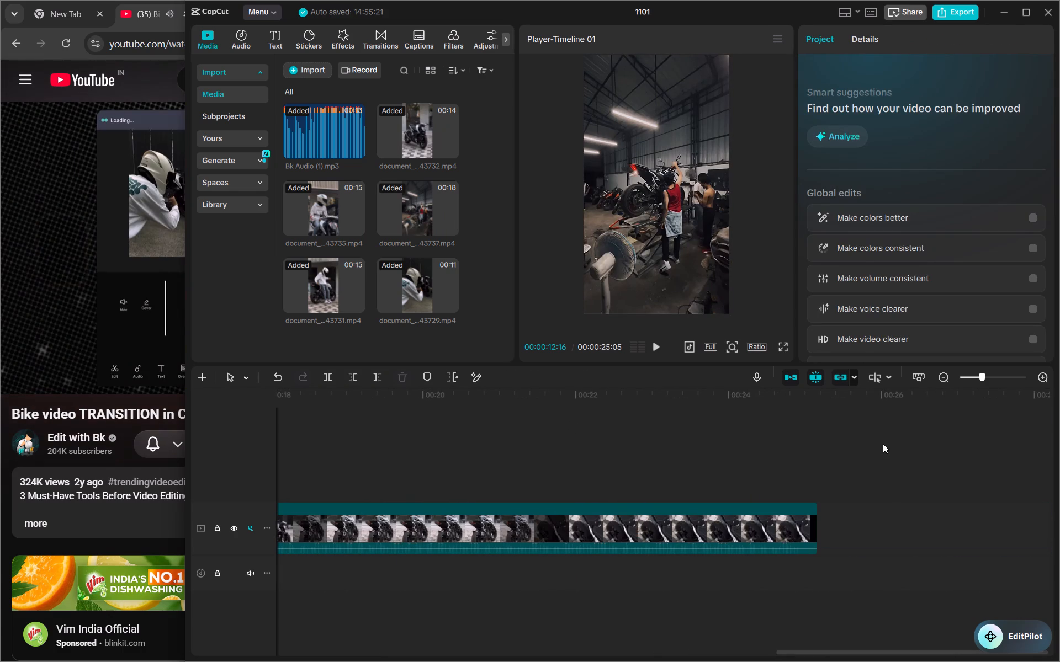
scroll(502, 429, "right", 2)
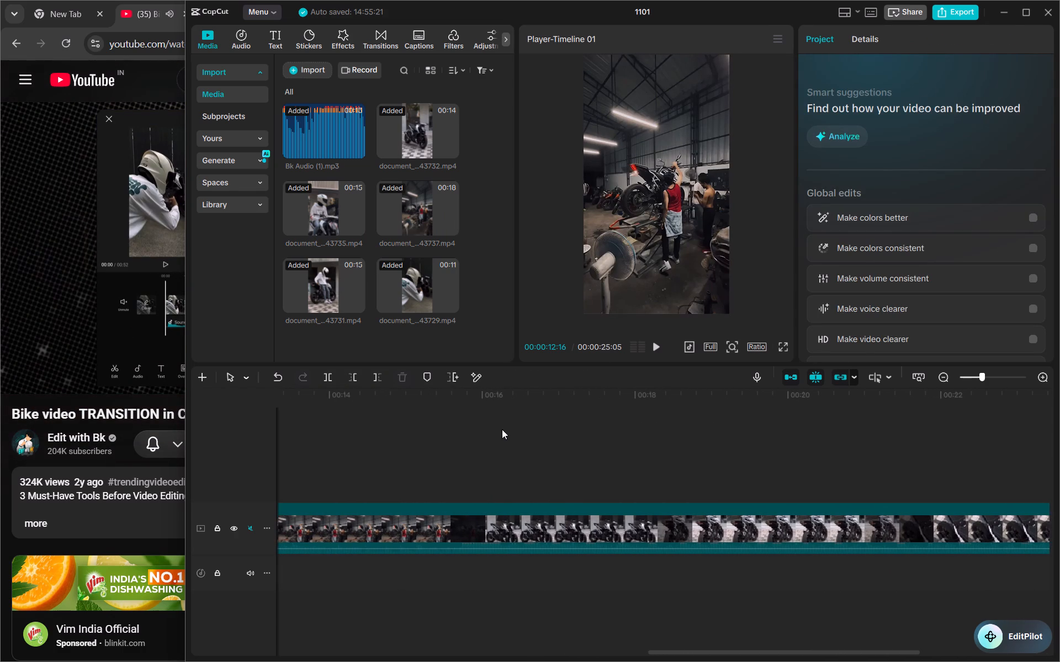
left_click(605, 408)
left_click_drag(605, 408, 649, 412)
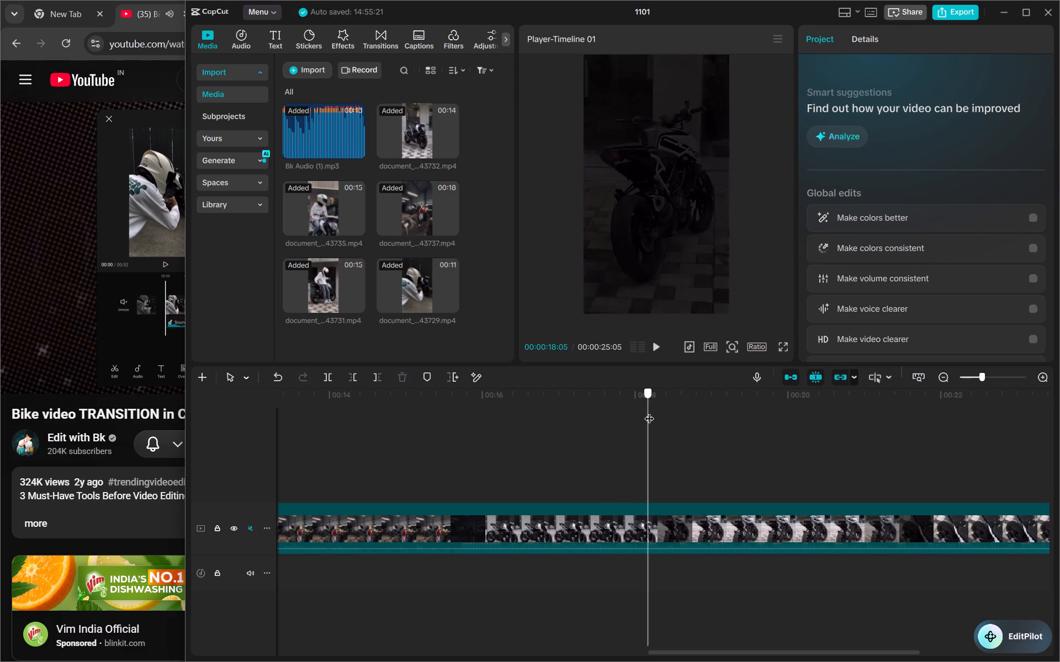
left_click_drag(649, 412, 700, 408)
key("g")
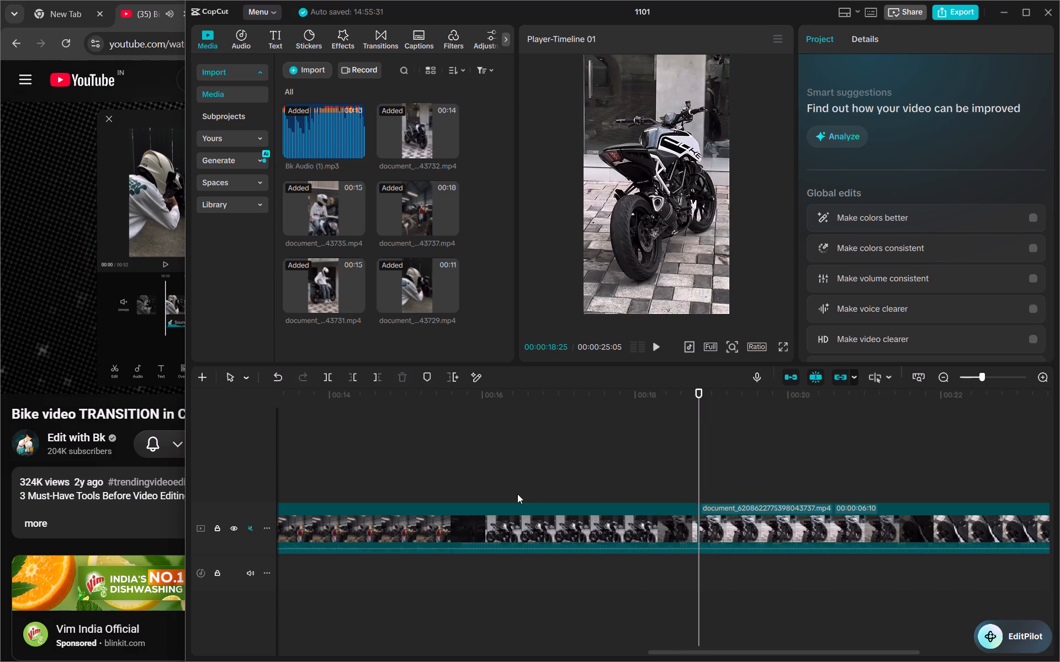
left_click(517, 494)
left_click(512, 509)
key("BackSpace")
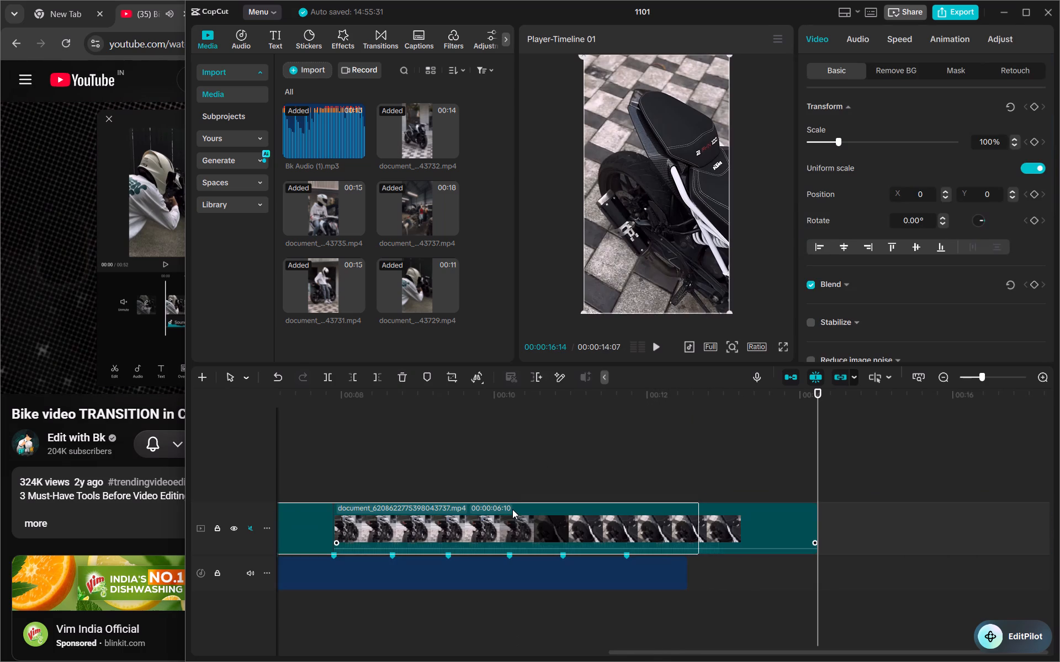
Split the 43737.mp4 clip at the 00:00:08:20 beat marker.
scroll(512, 509, "right", 1)
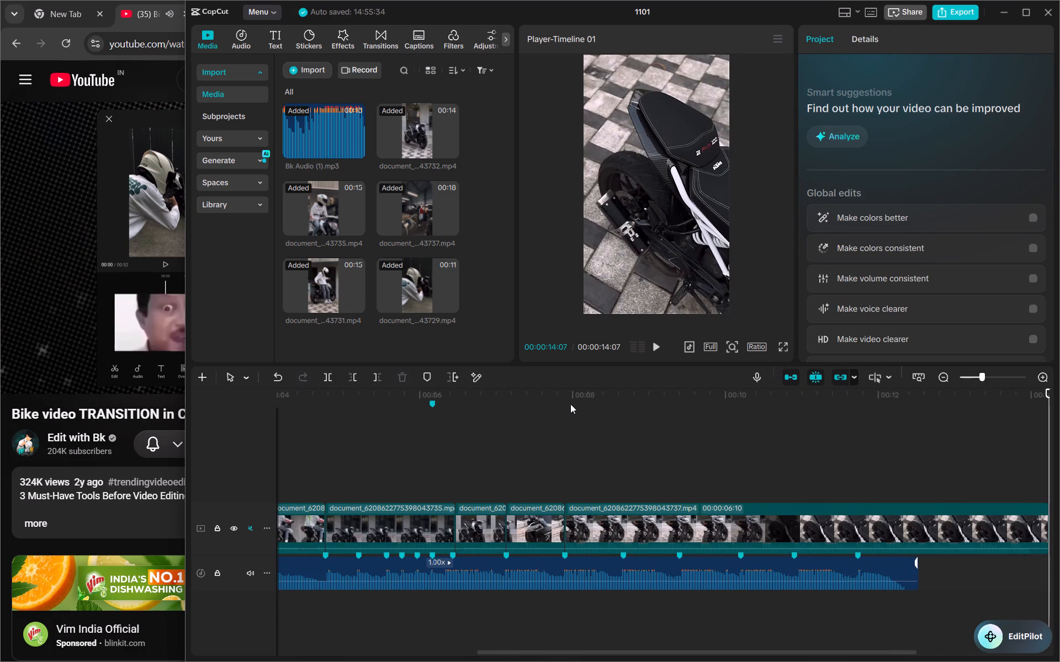
left_click(568, 397)
left_click_drag(568, 397, 613, 407)
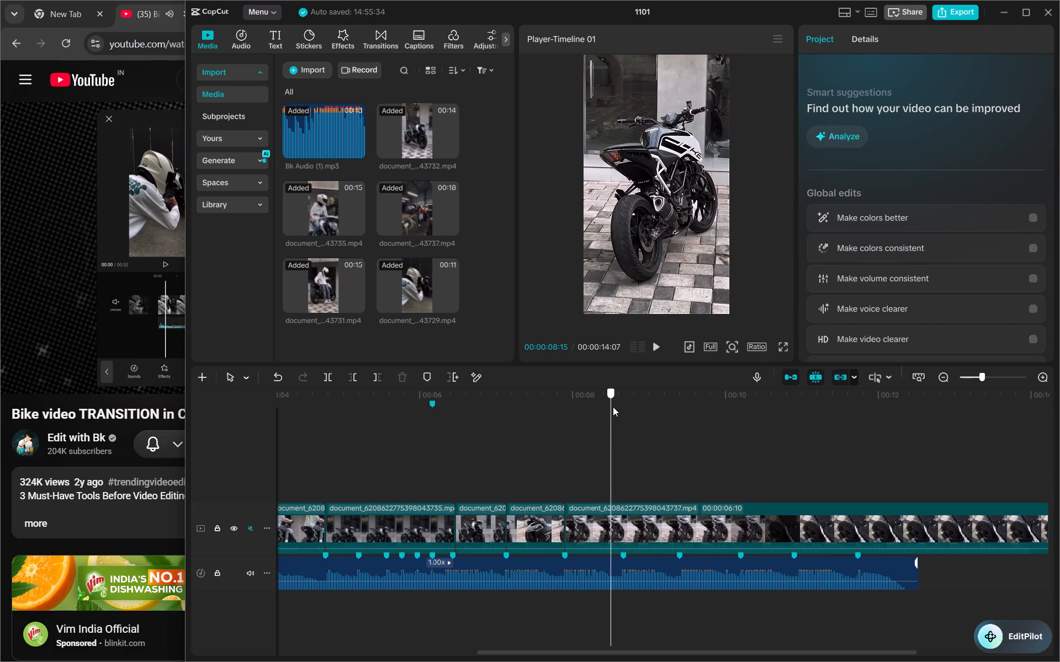
left_click_drag(613, 407, 629, 409)
left_click(629, 409)
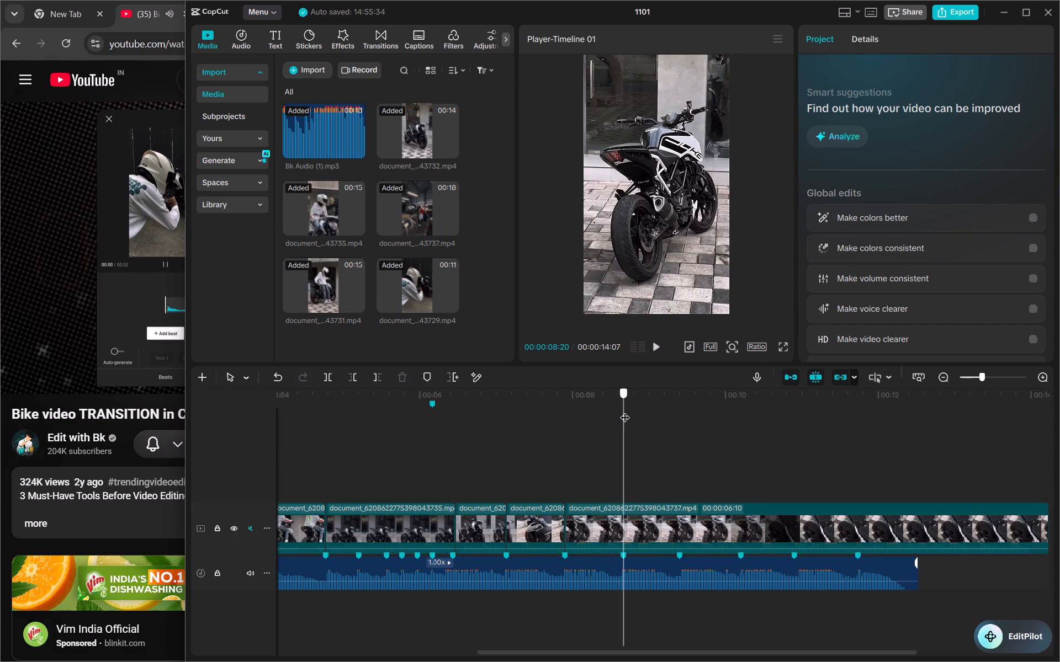
key("g")
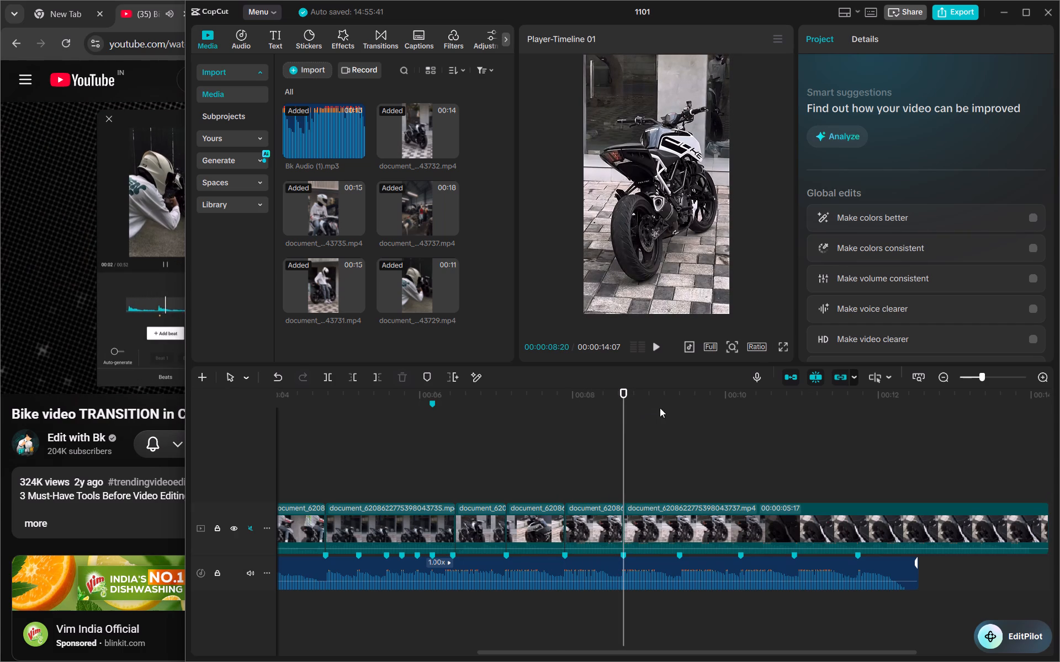
Split the remaining 43737.mp4 clip at 00:00:11:14, in the close-up of the bike's seat, and delete the section between 00:00:08:20 and that cut.
left_click(618, 418)
left_click_drag(621, 418, 651, 418)
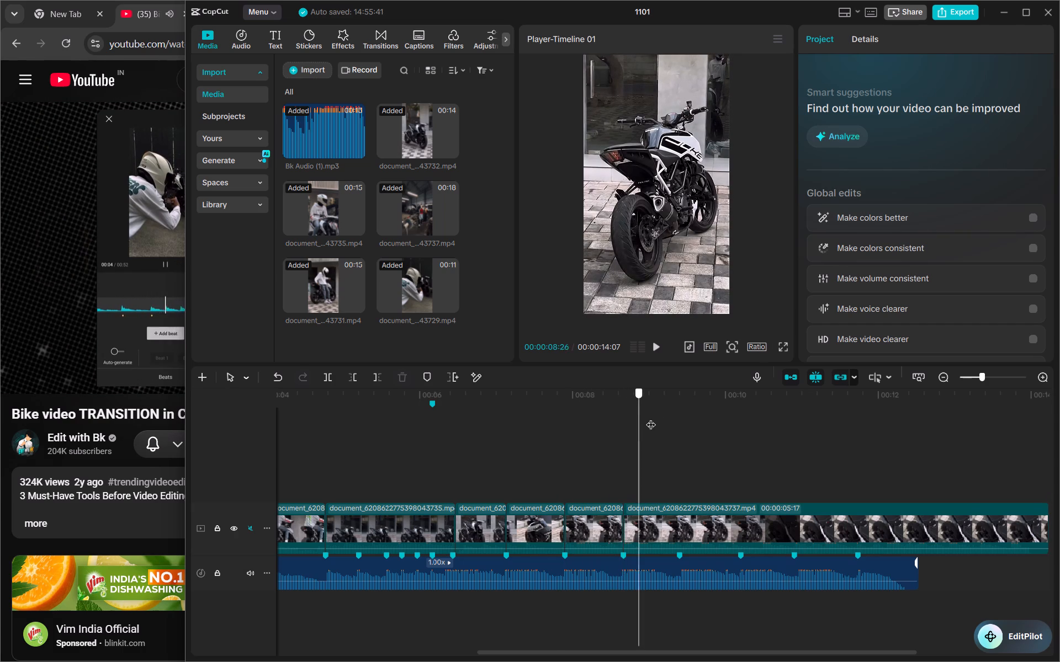
left_click_drag(651, 418, 847, 405)
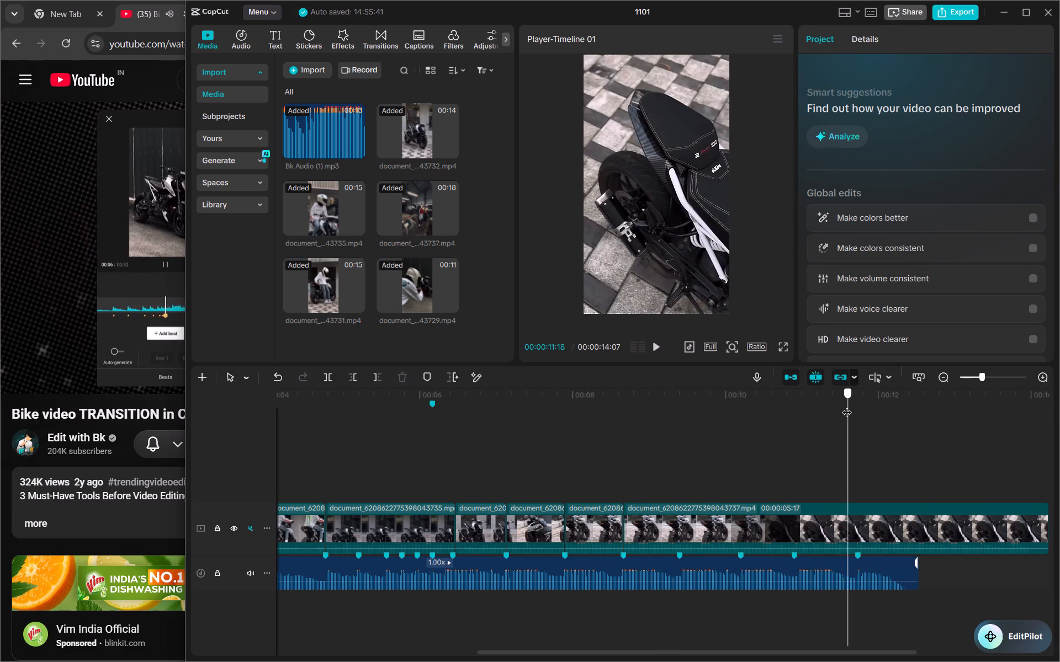
left_click_drag(847, 405, 836, 406)
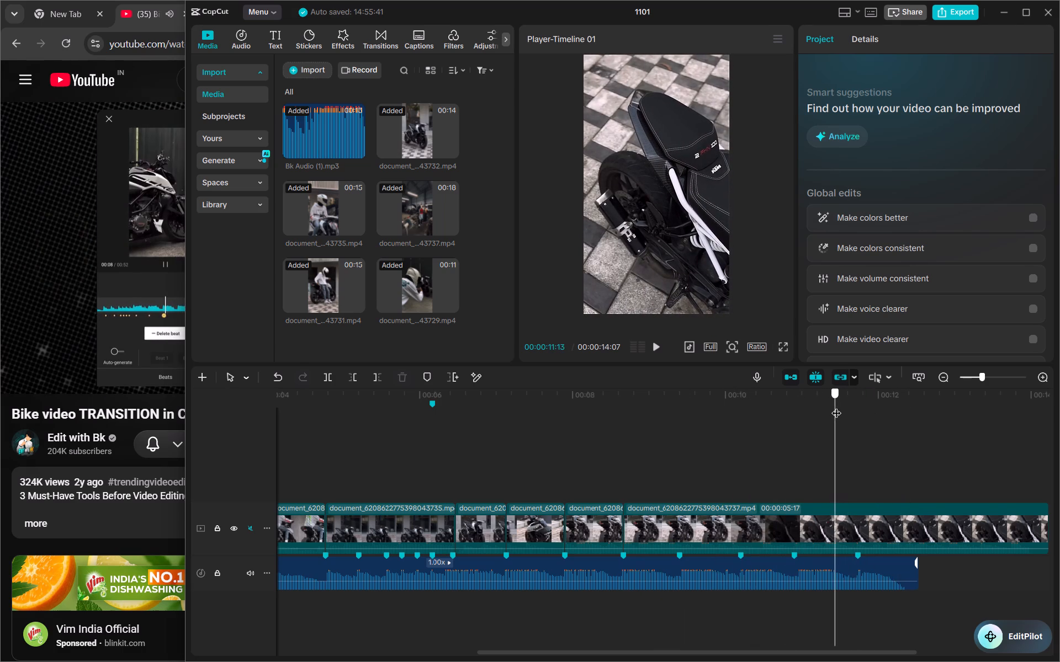
left_click_drag(836, 406, 838, 405)
key("g")
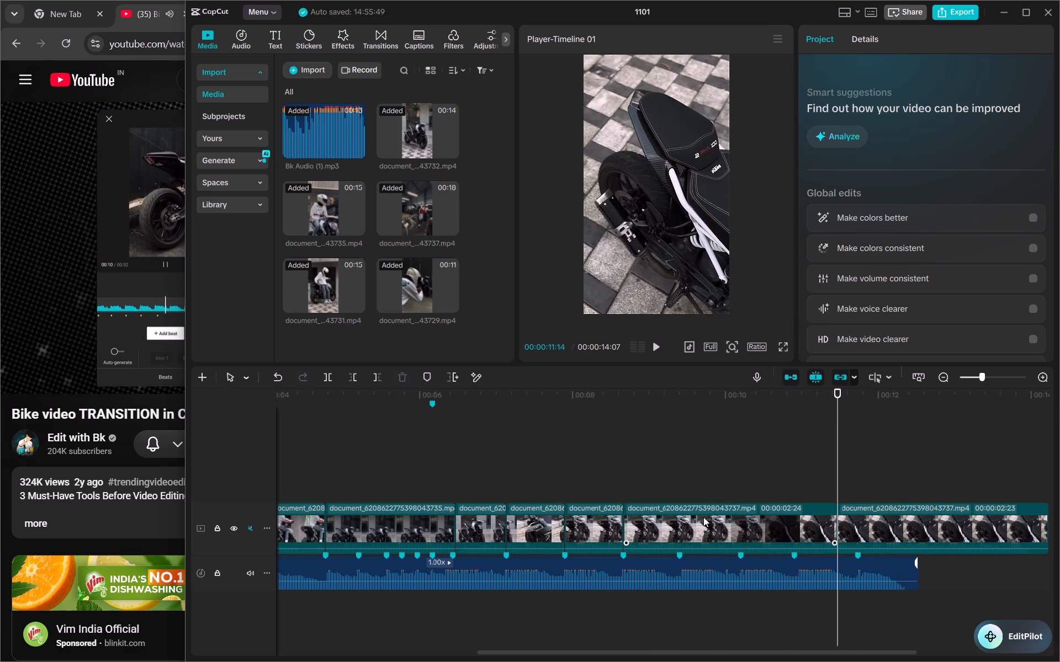
left_click(703, 517)
key("BackSpace")
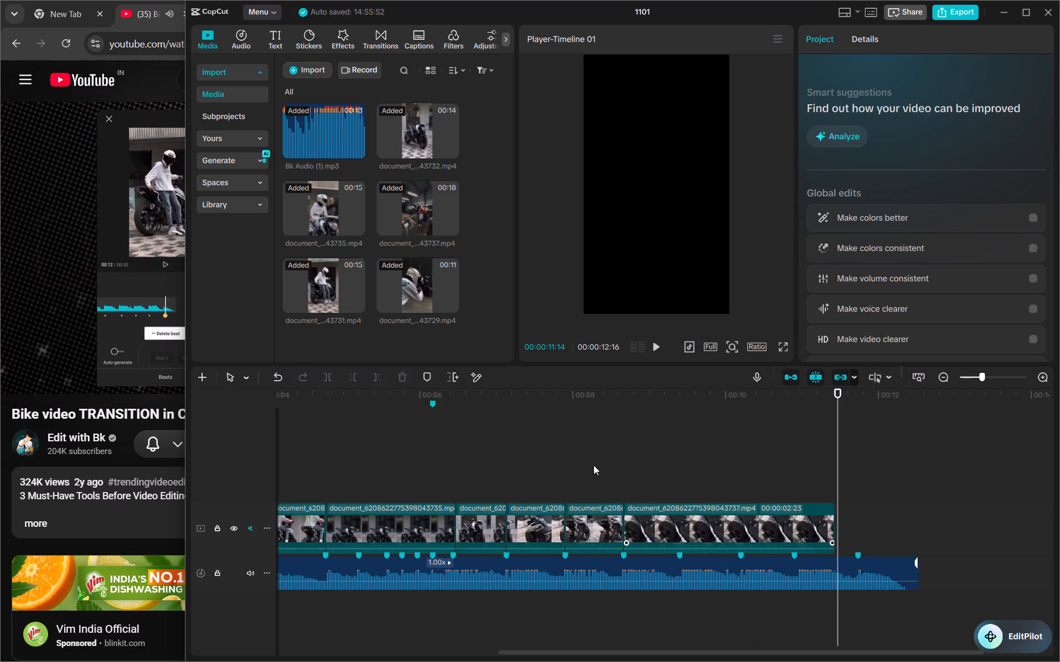
Split the last 43737.mp4 clip at the 00:00:09:12 beat marker and delete the footage after the cut.
left_click(618, 394)
left_click_drag(618, 394, 629, 396)
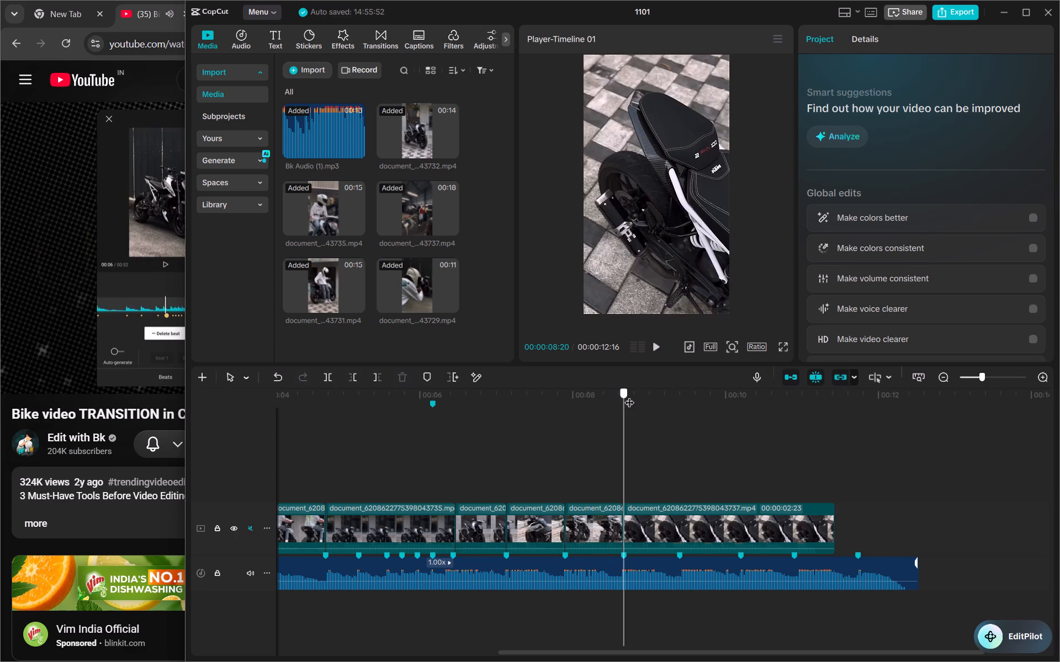
left_click_drag(629, 396, 718, 426)
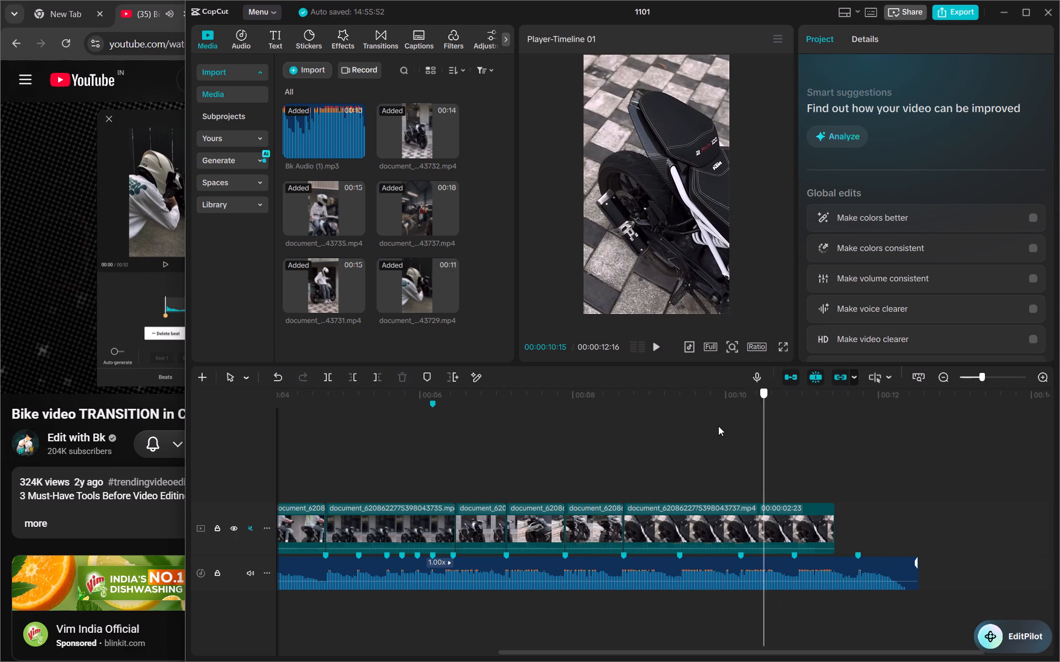
left_click_drag(718, 426, 681, 424)
key("g")
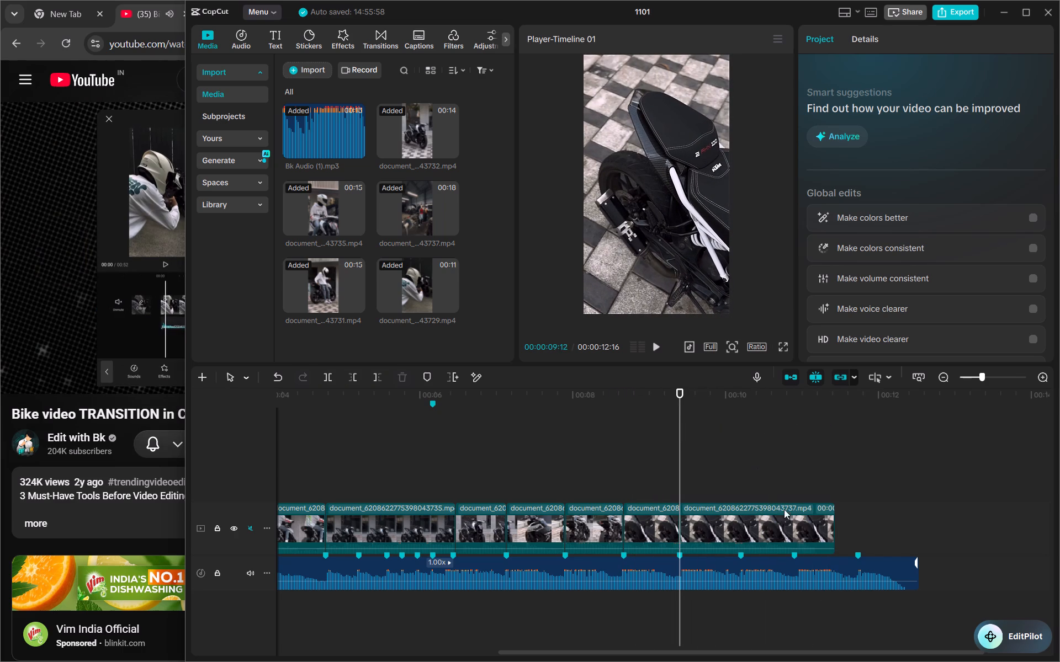
left_click(782, 519)
key("BackSpace")
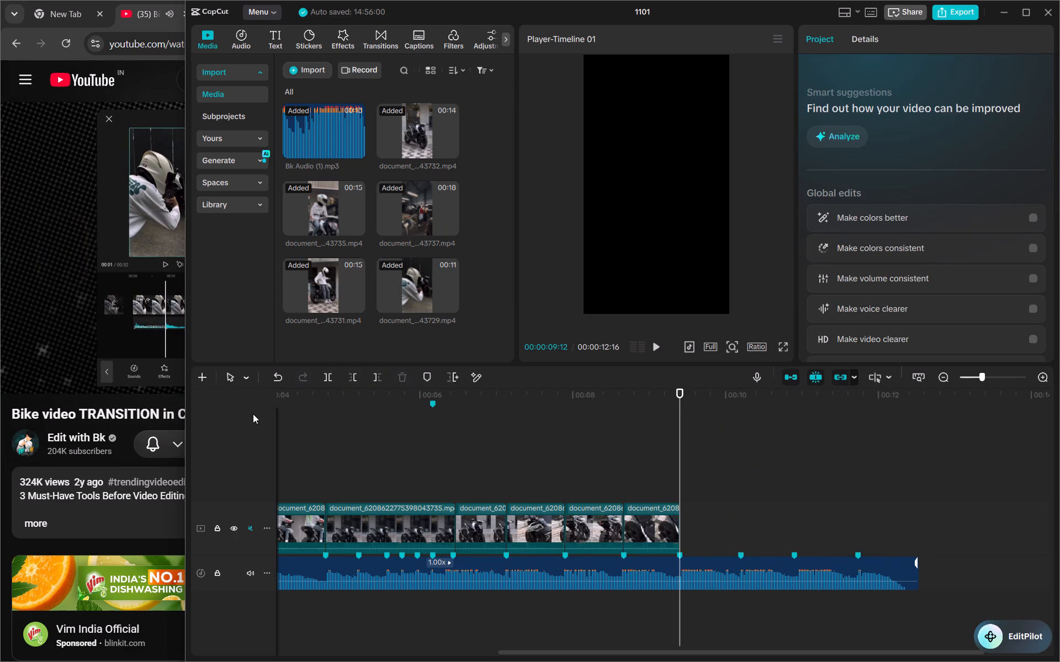
Switch to the YouTube bike video transition tutorial in the browser.
left_click(116, 460)
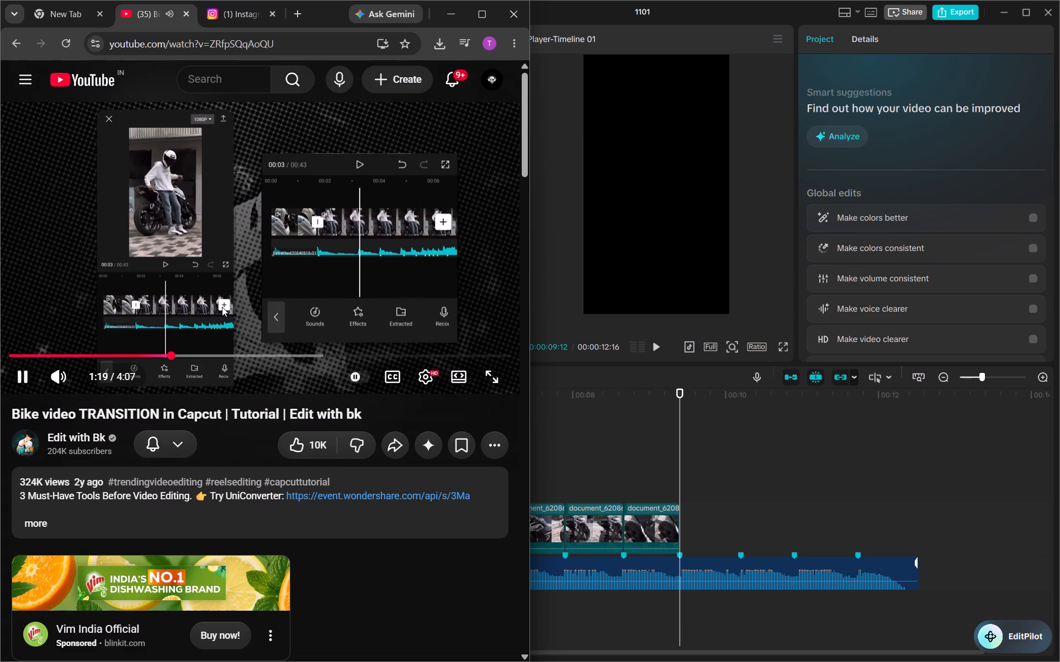
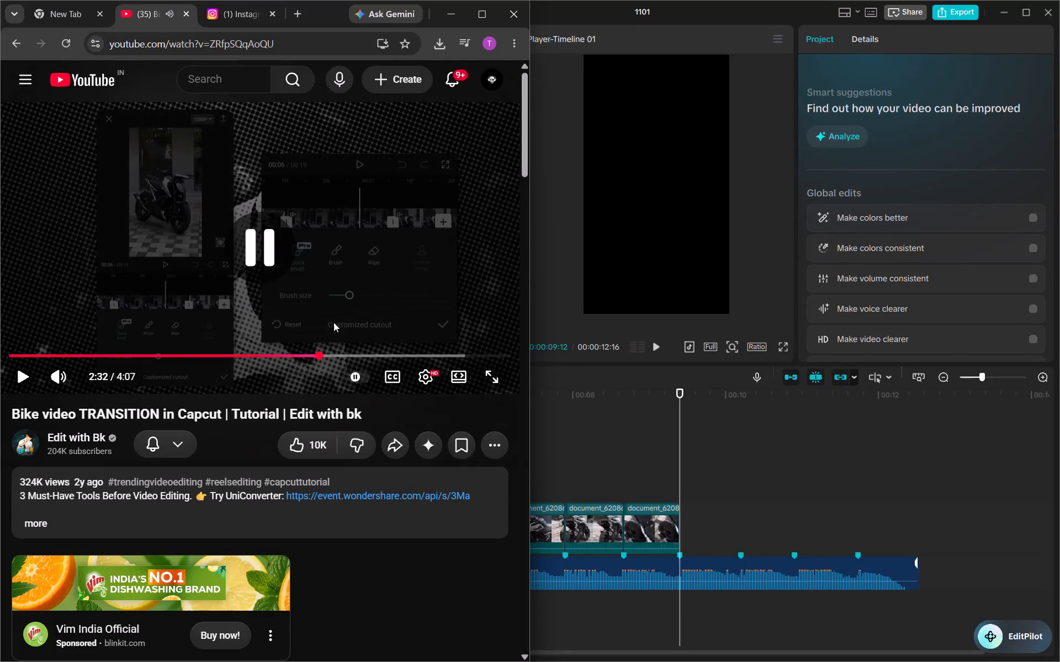
Copy the 43732.mp4 clip that starts at 00:00:06:14 and paste it as an overlay at the 00:00:05:23 beat marker in CapCut.
left_click(590, 416)
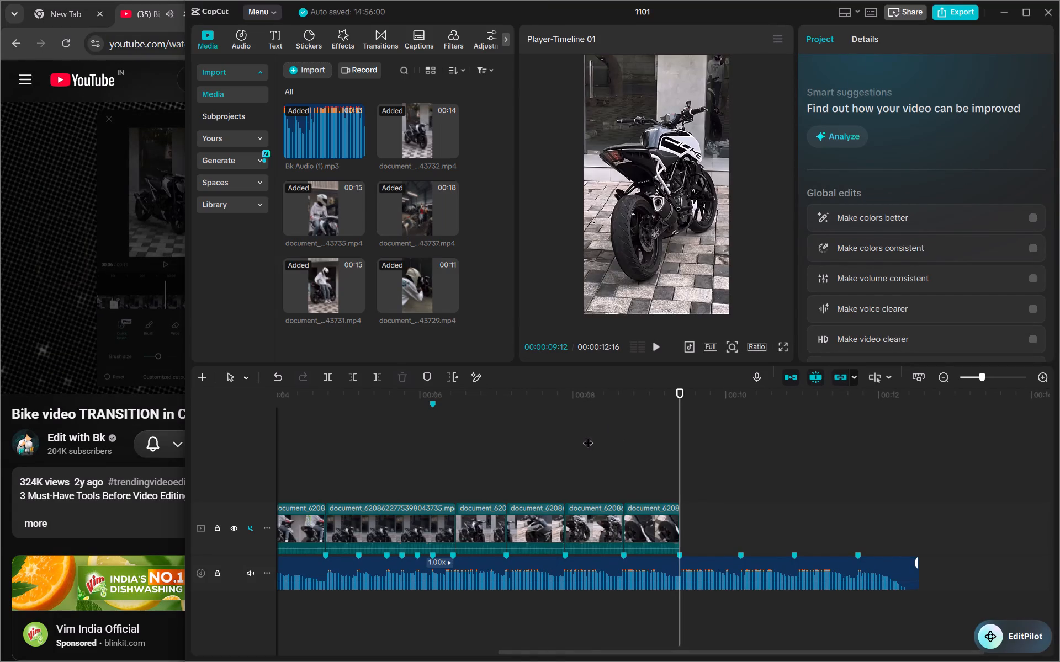
scroll(588, 436, "right", 1)
left_click(510, 412)
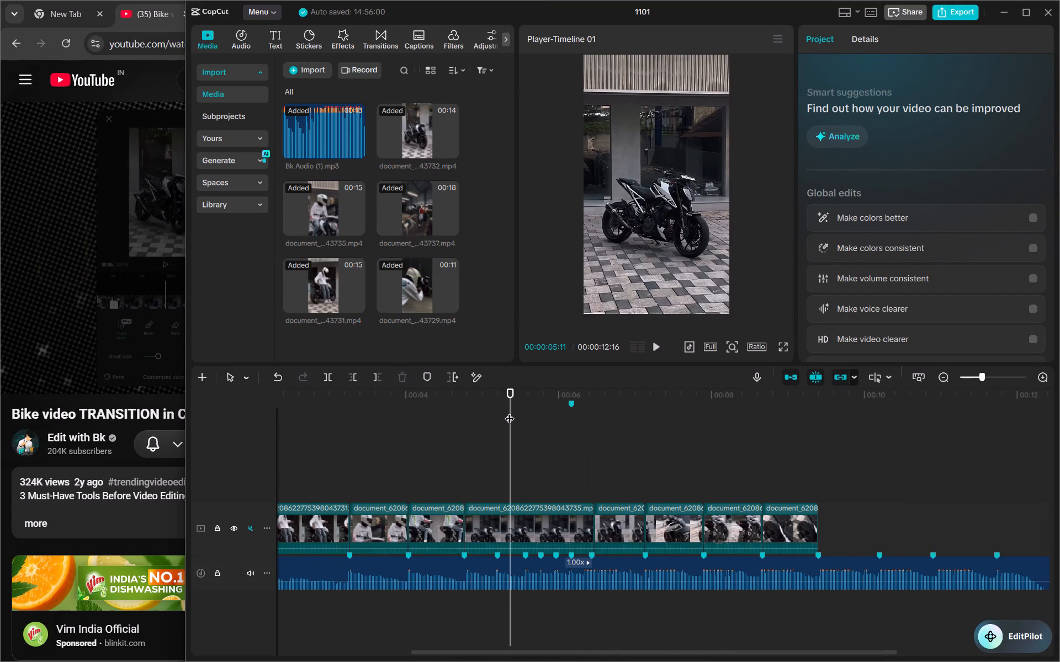
key("space")
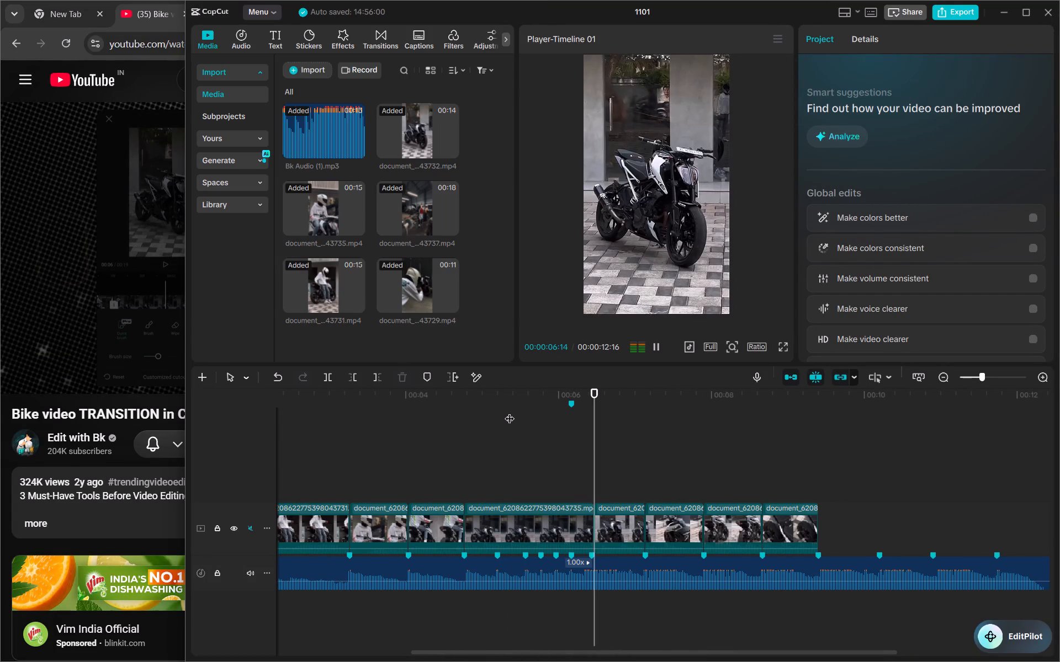
key("space")
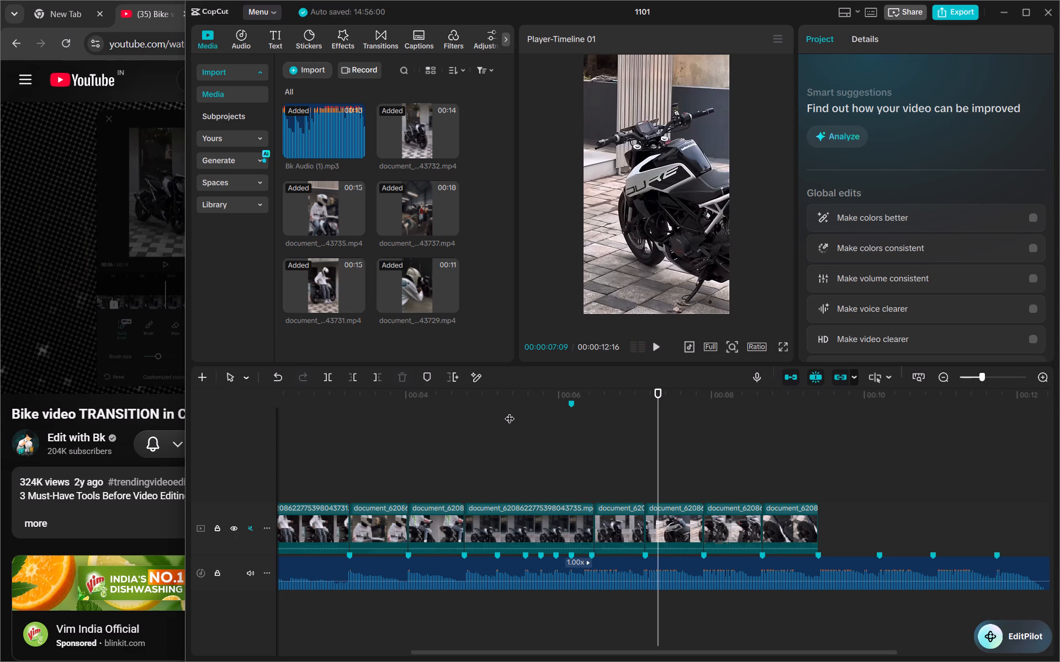
left_click(635, 527)
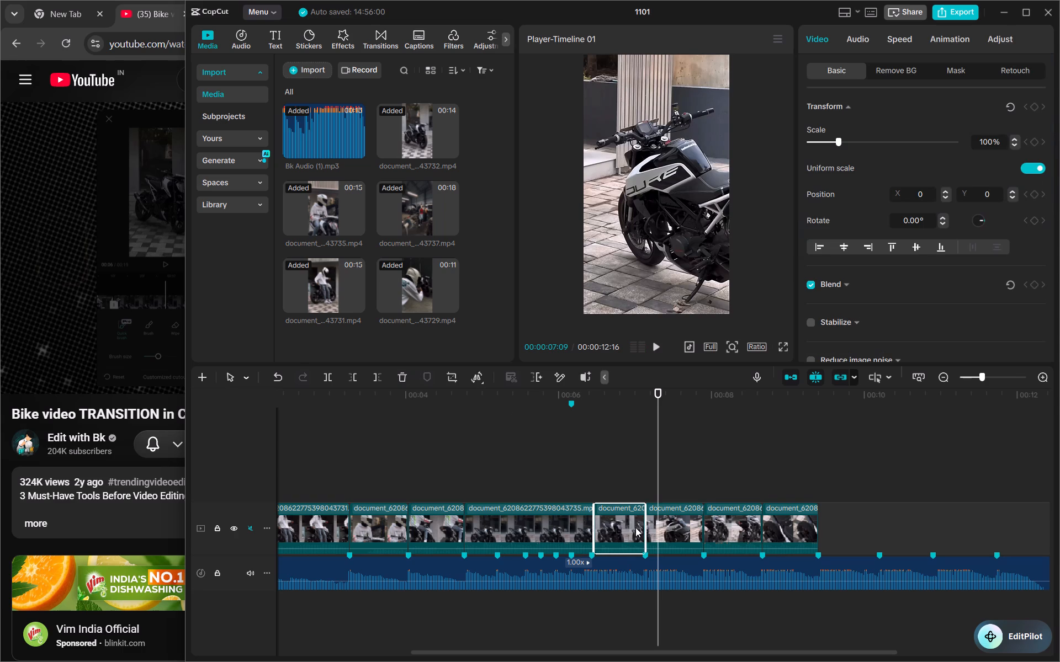
key("ctrl+c")
left_click(591, 394)
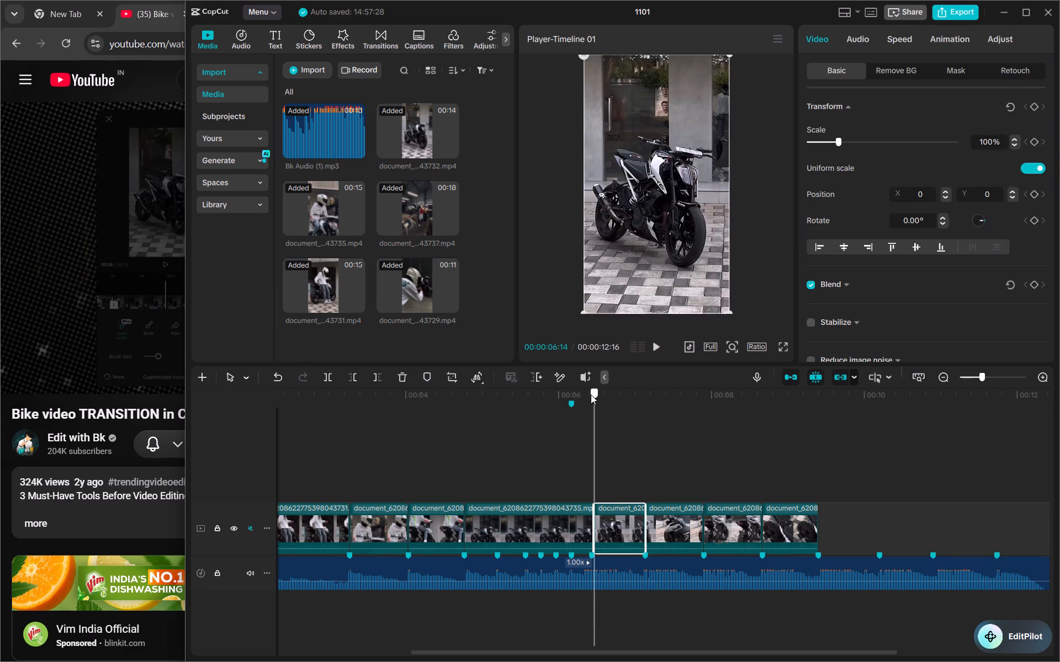
left_click_drag(591, 394, 537, 406)
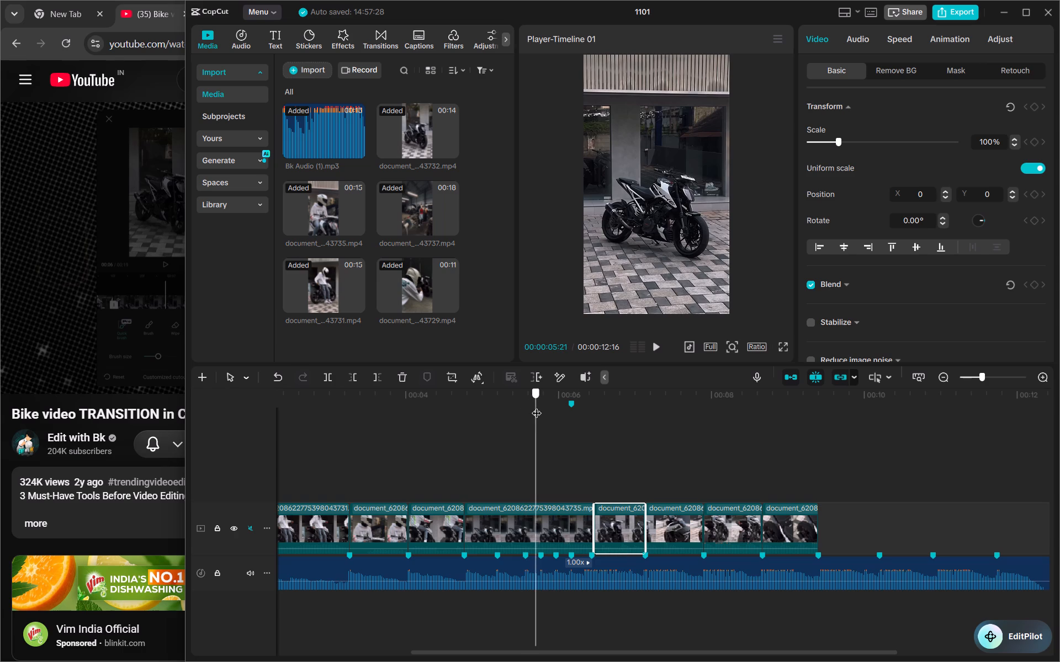
left_click_drag(537, 406, 539, 408)
key("ctrl+v")
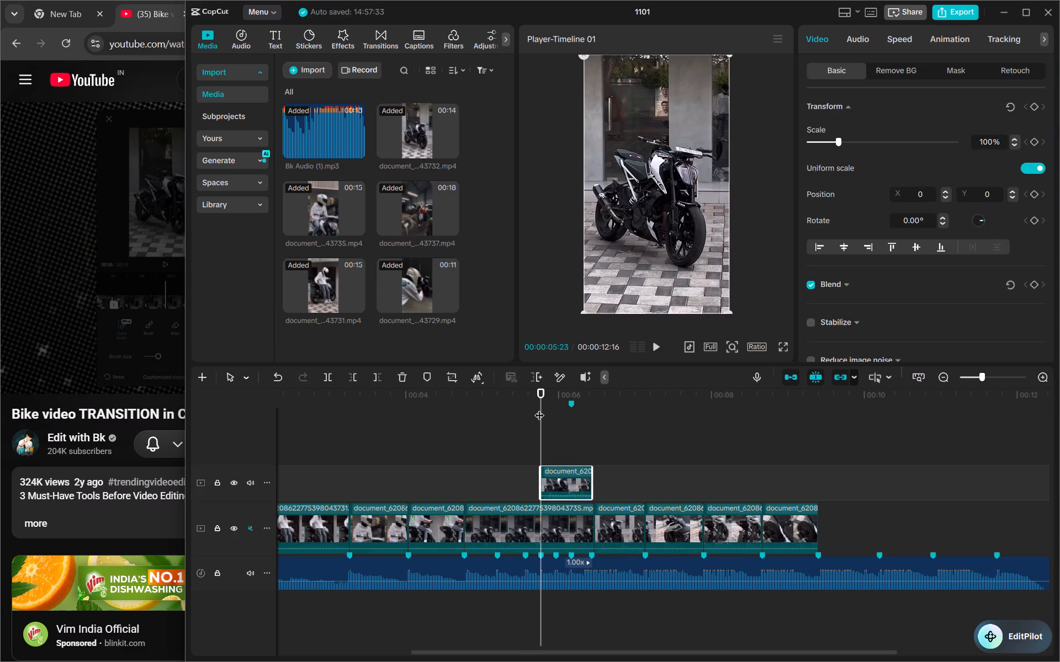
Rewatch the YouTube tutorial section around 2:24 to 2:26 to examine how the overlay clip is positioned over the main track.
left_click(550, 406)
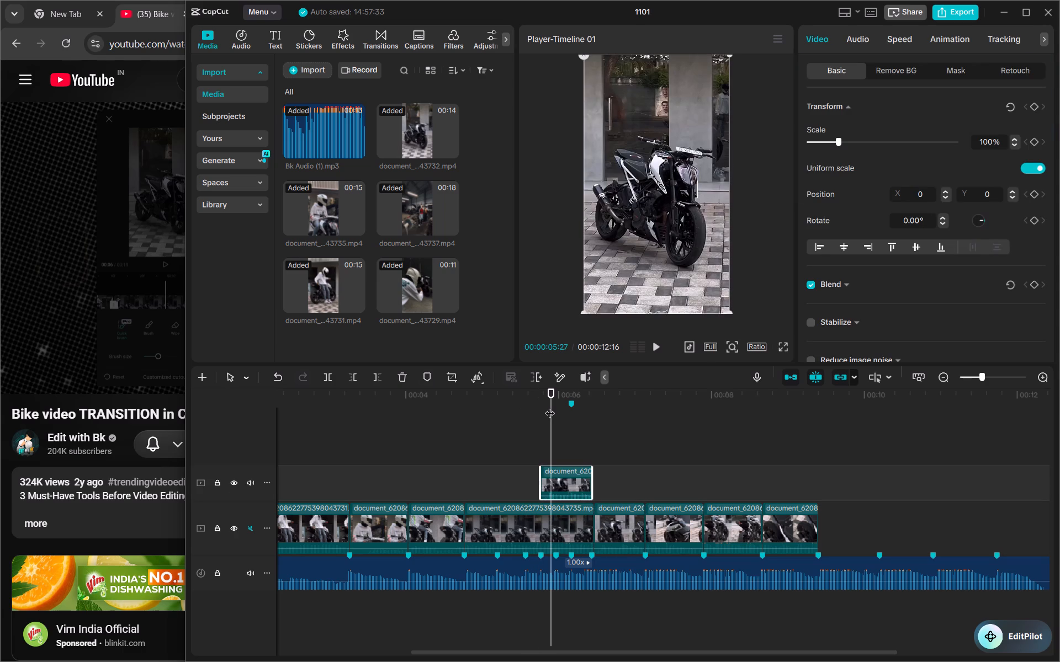
left_click(1042, 378)
left_click(1042, 378)
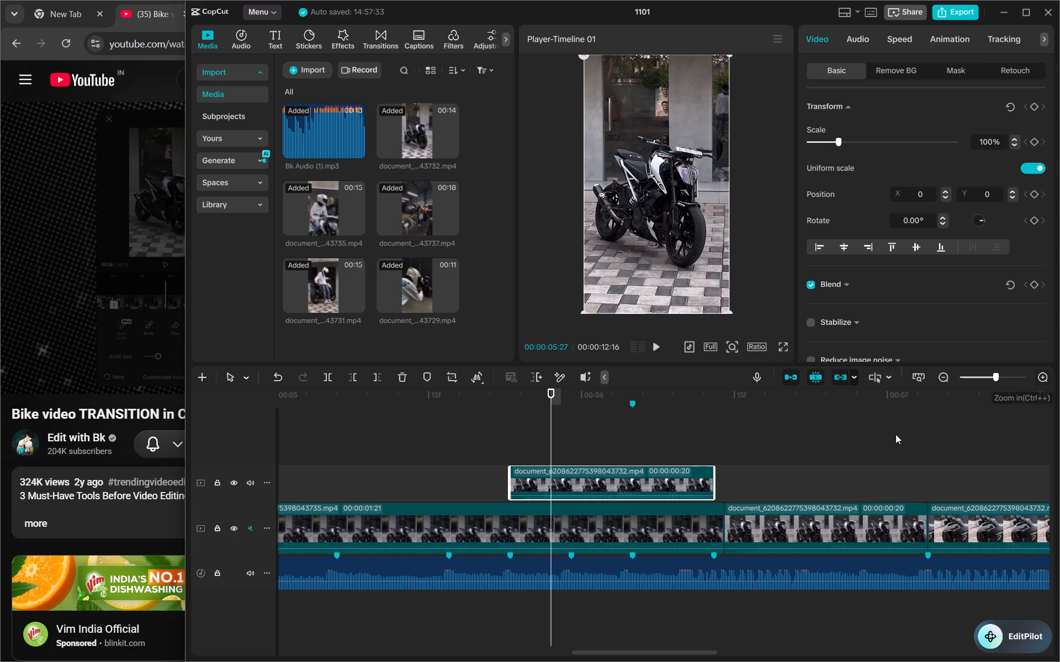
left_click(124, 425)
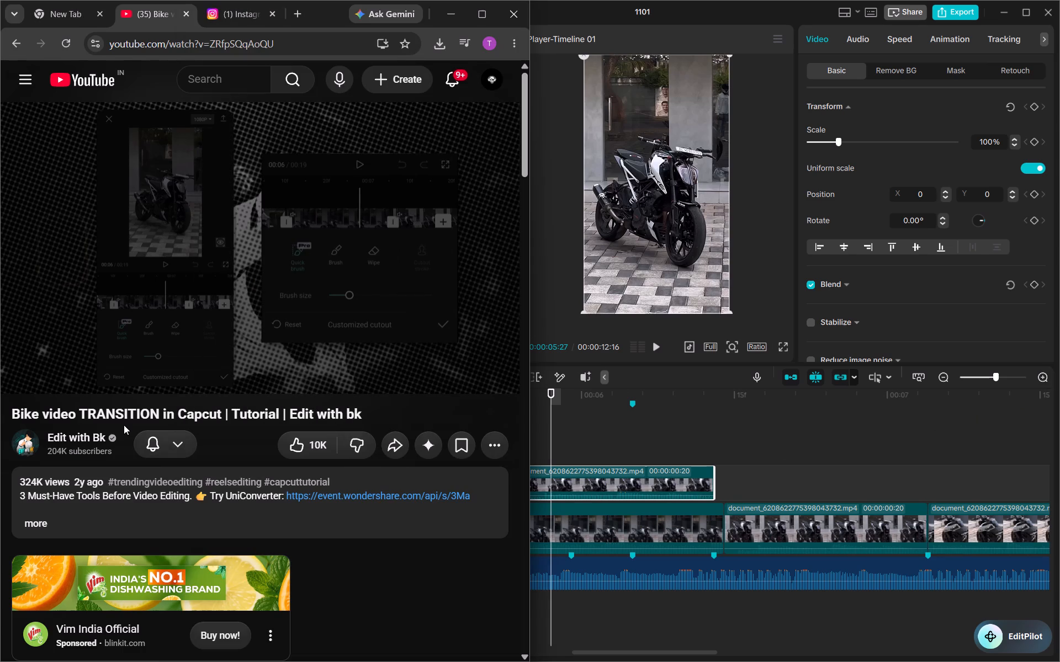
left_click(220, 260)
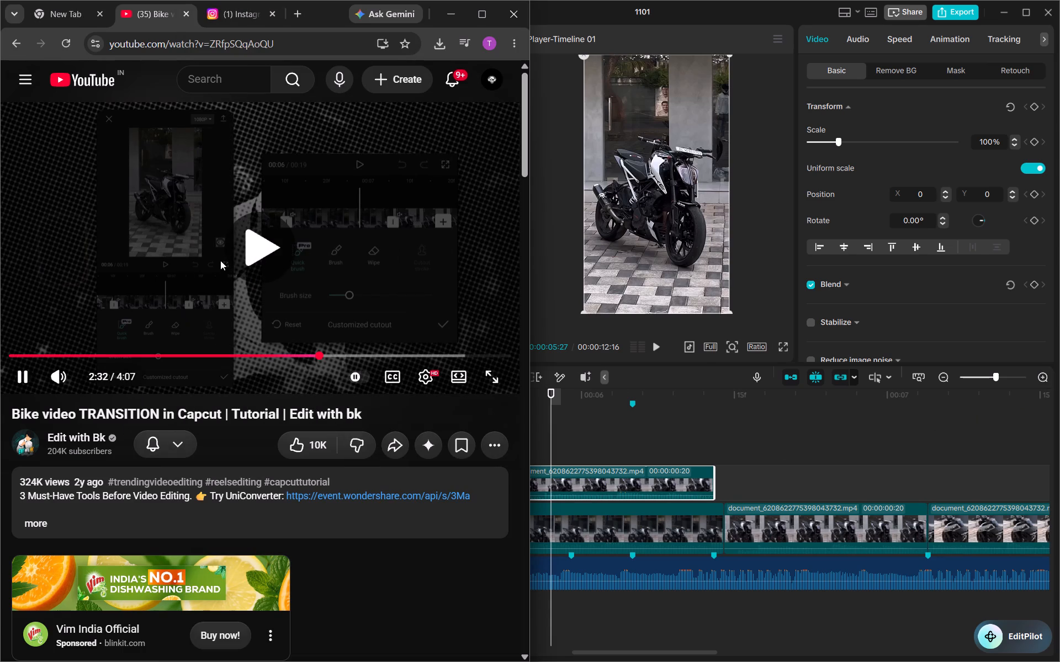
key("Left")
key("Left")
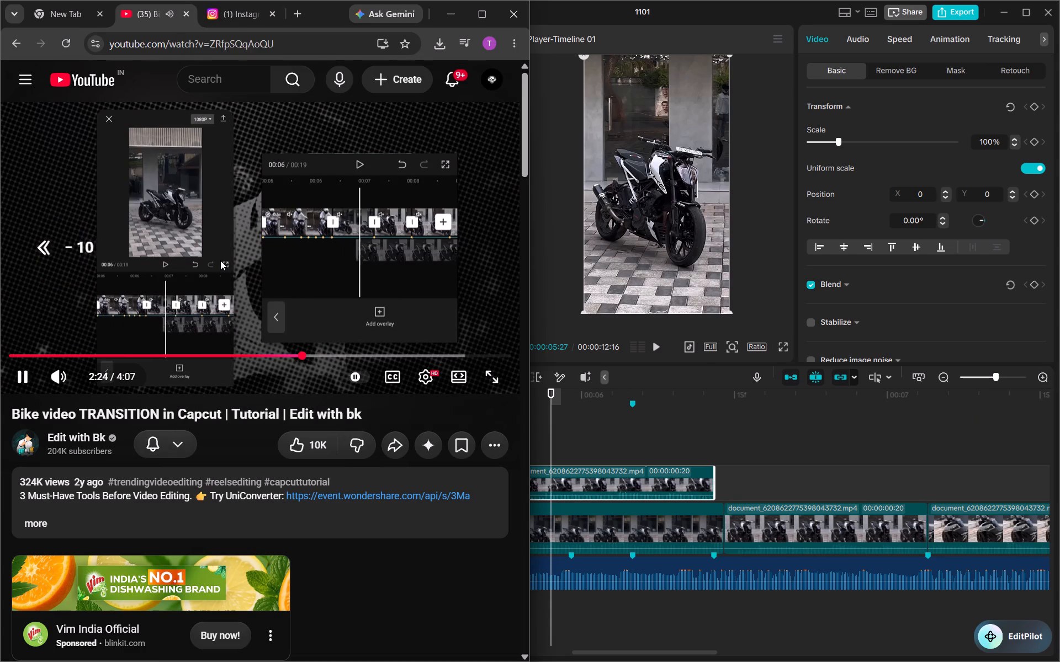
key("Left")
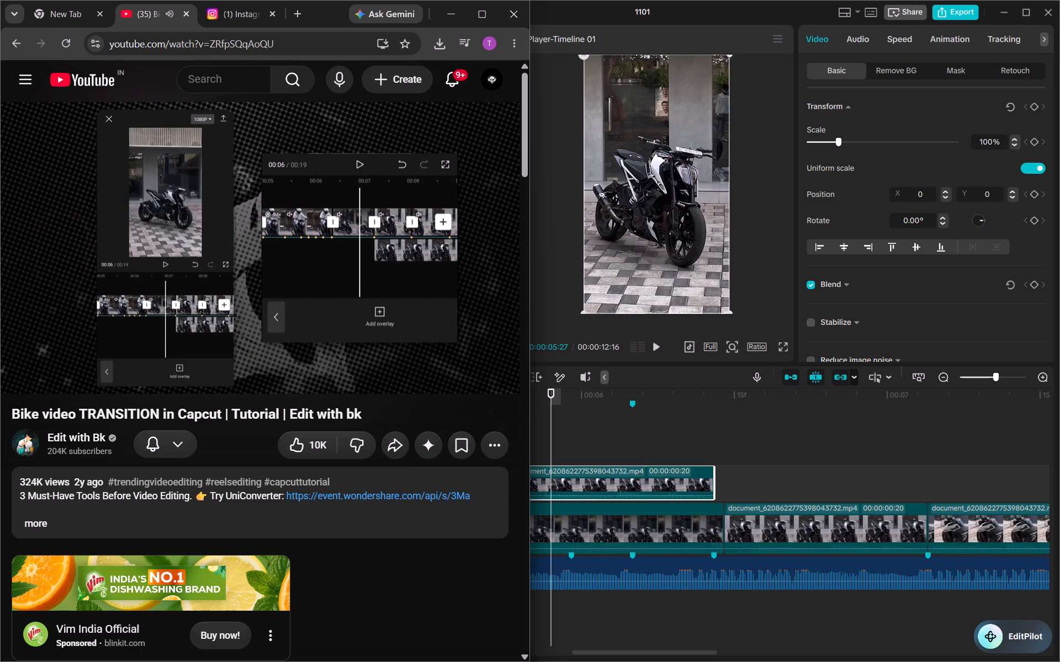
left_click(220, 260)
left_click(273, 340)
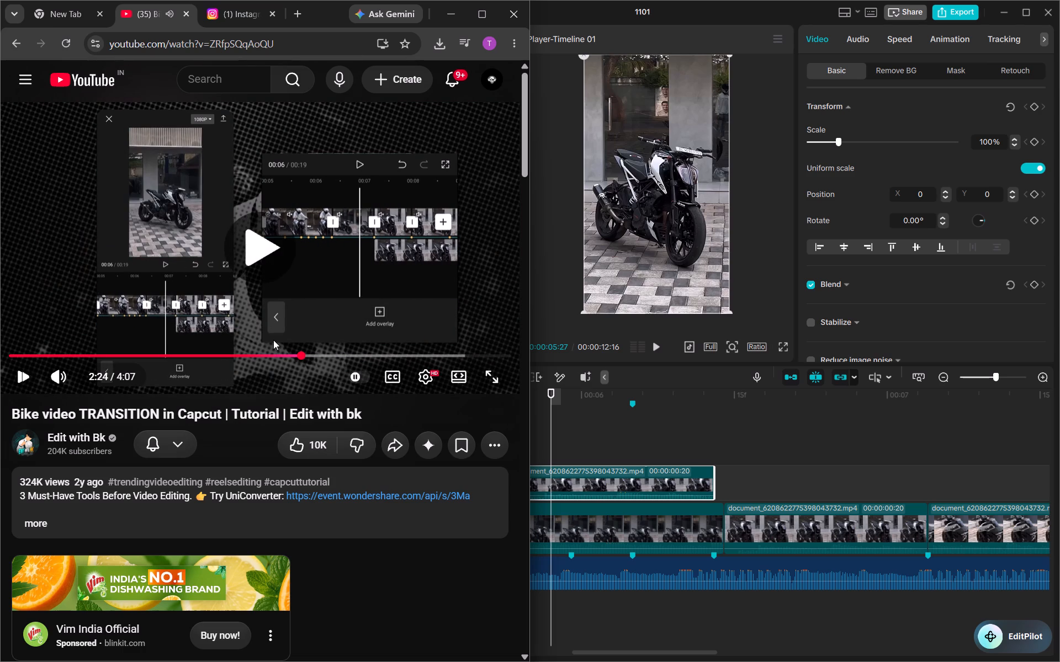
left_click(289, 266)
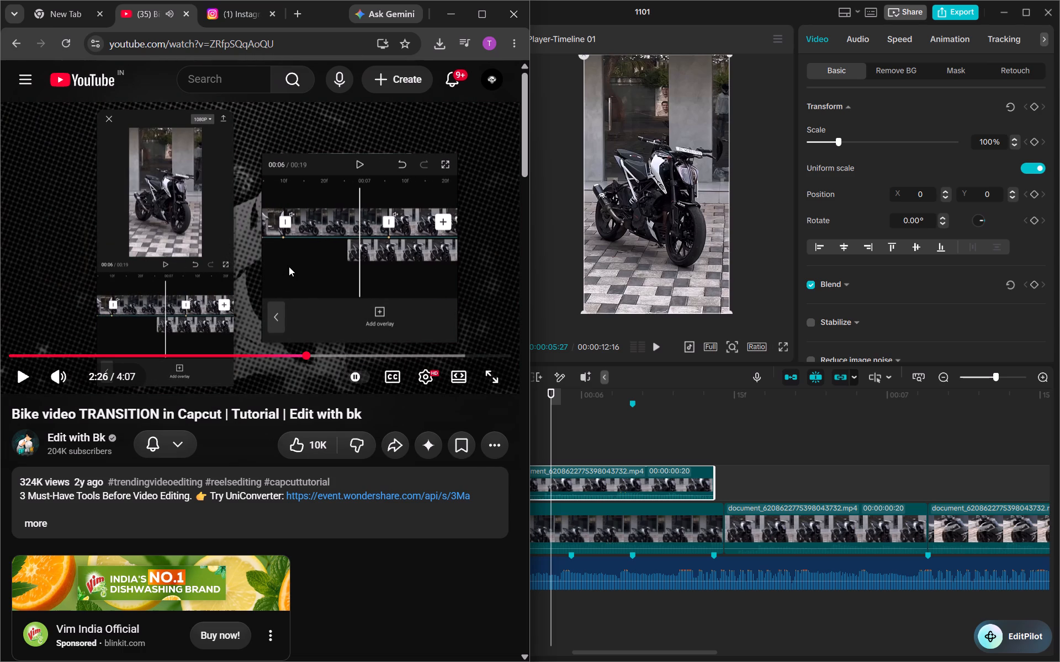
Check the overlay on the CapCut timeline against the tutorial's overlay trimming and customized cutout section from 2:26 to 2:33.
left_click(660, 404)
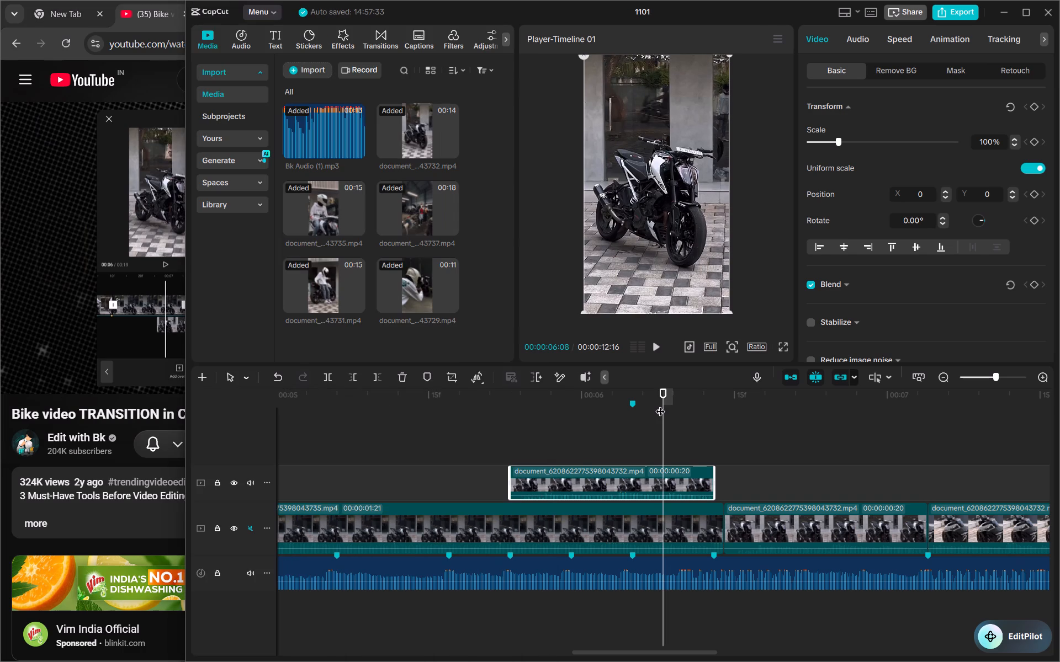
left_click_drag(660, 404, 544, 443)
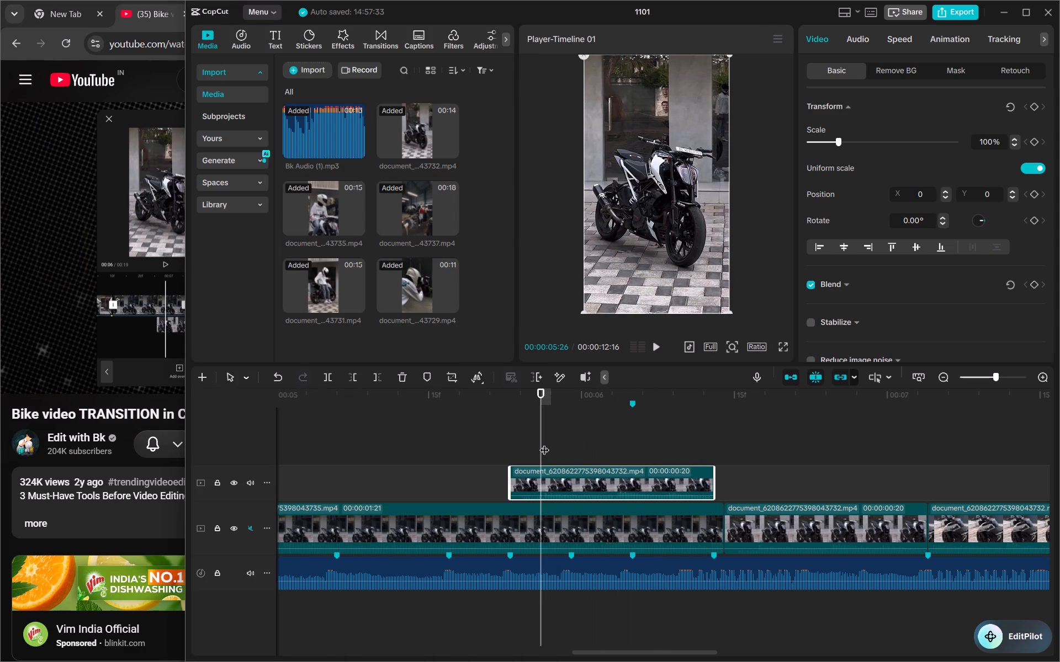
left_click(121, 438)
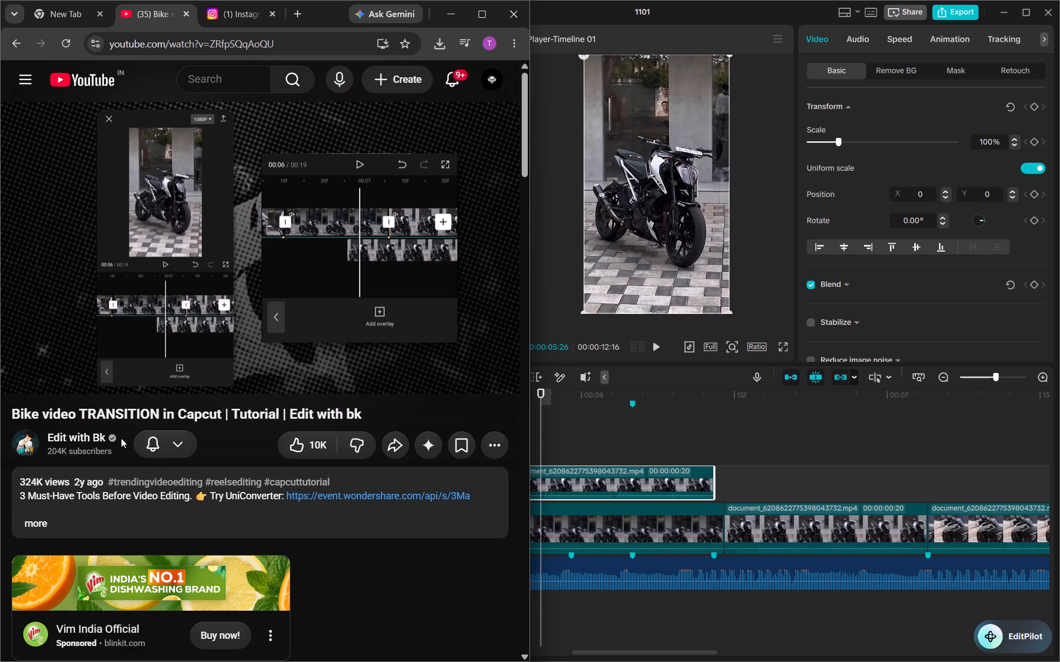
scroll(618, 555, "right", 1)
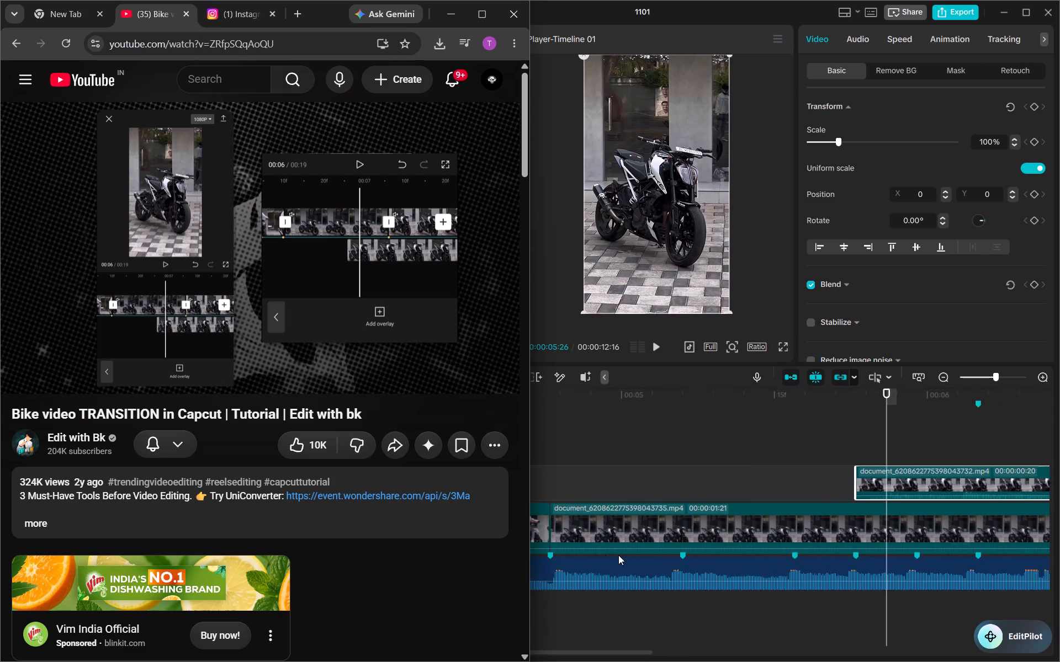
scroll(618, 555, "right", 1)
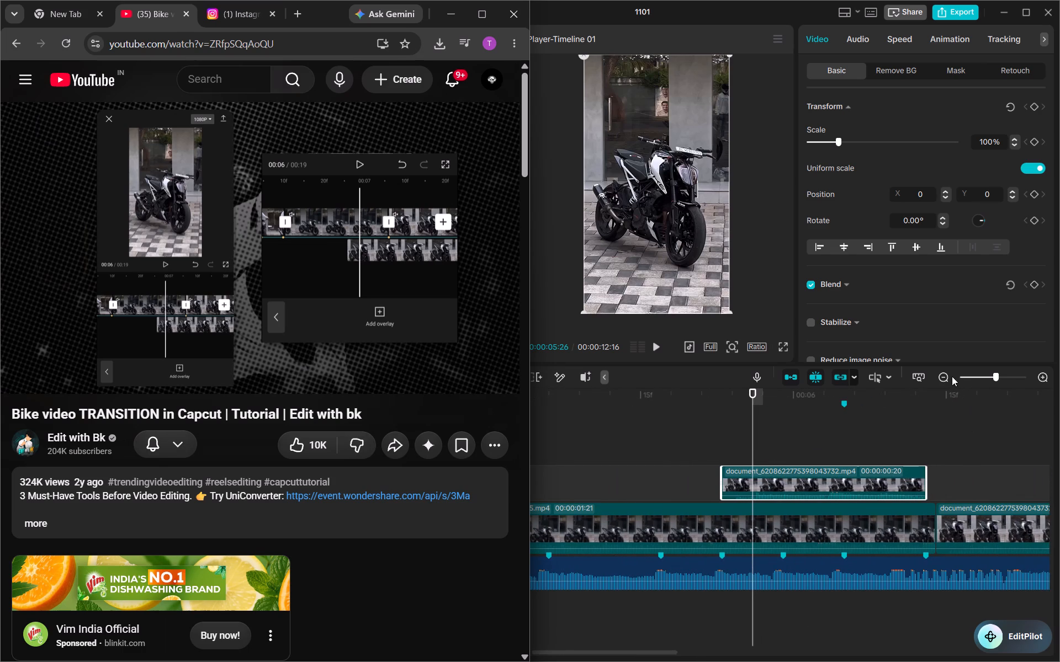
left_click(946, 377)
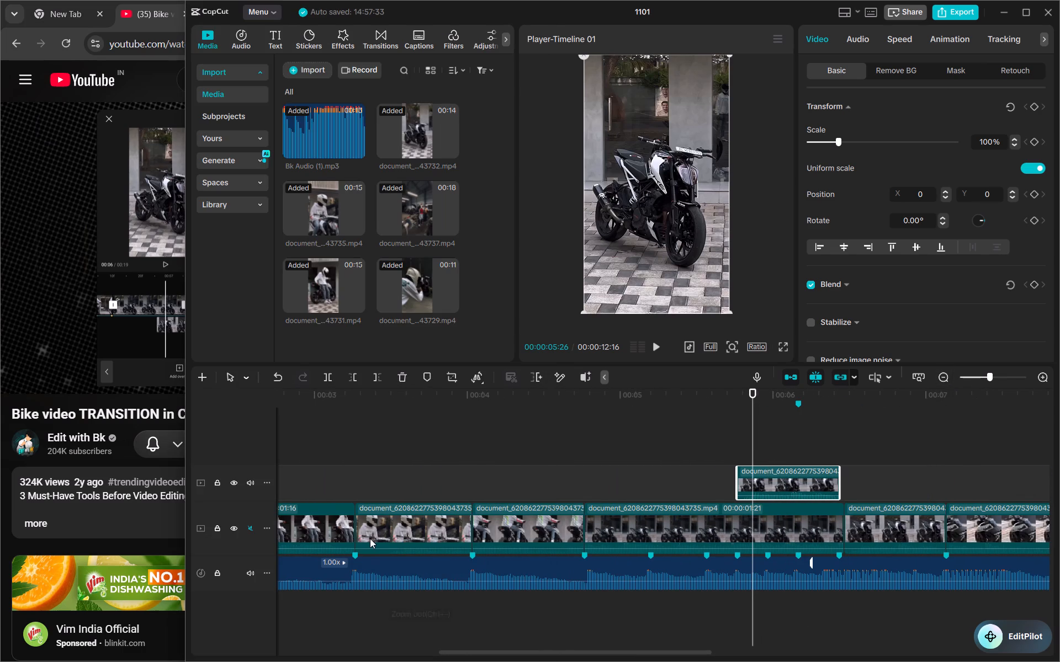
left_click(121, 423)
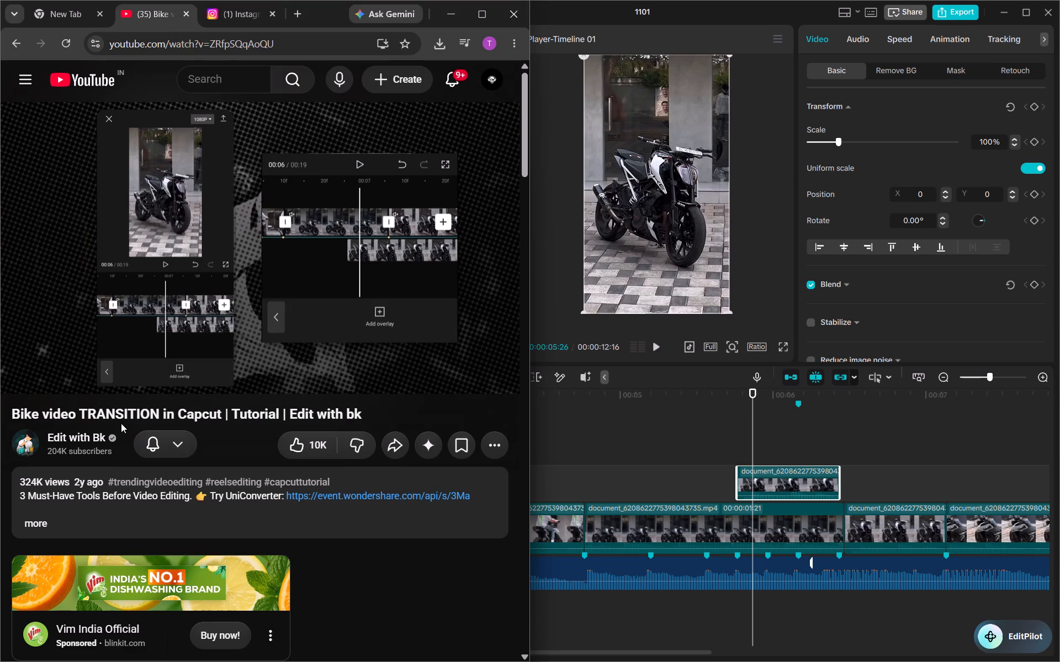
left_click(325, 328)
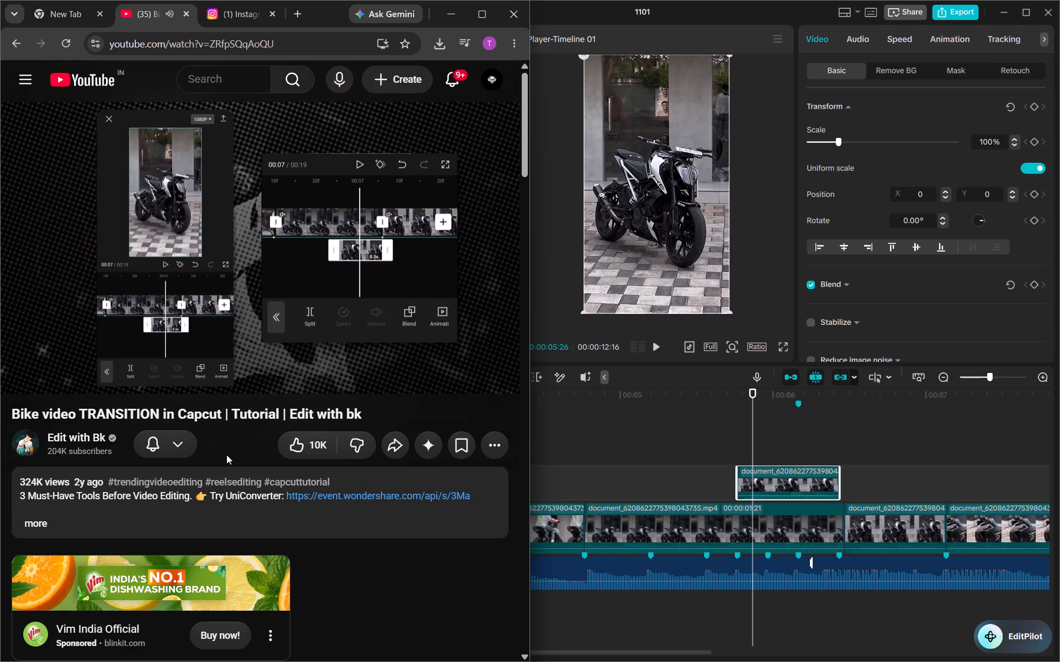
left_click(290, 270)
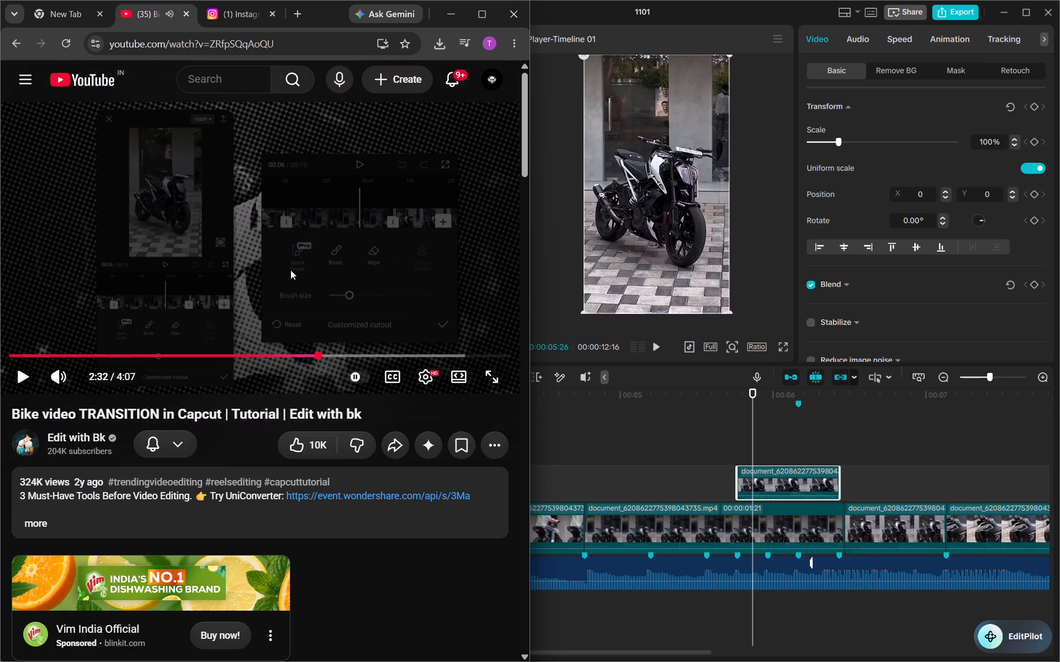
left_click(290, 270)
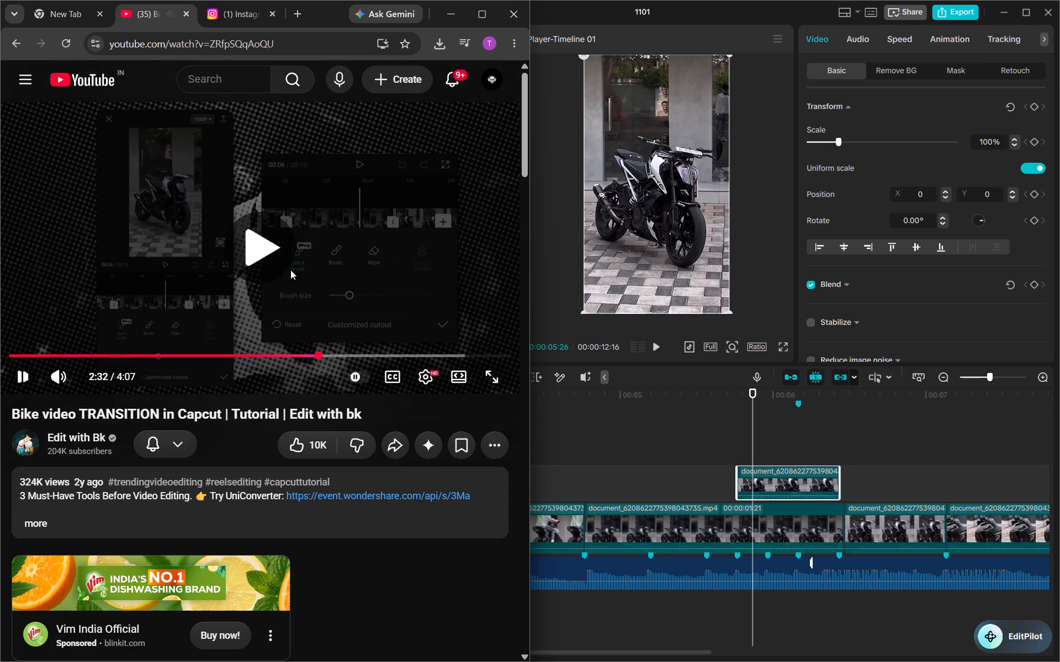
key("Left")
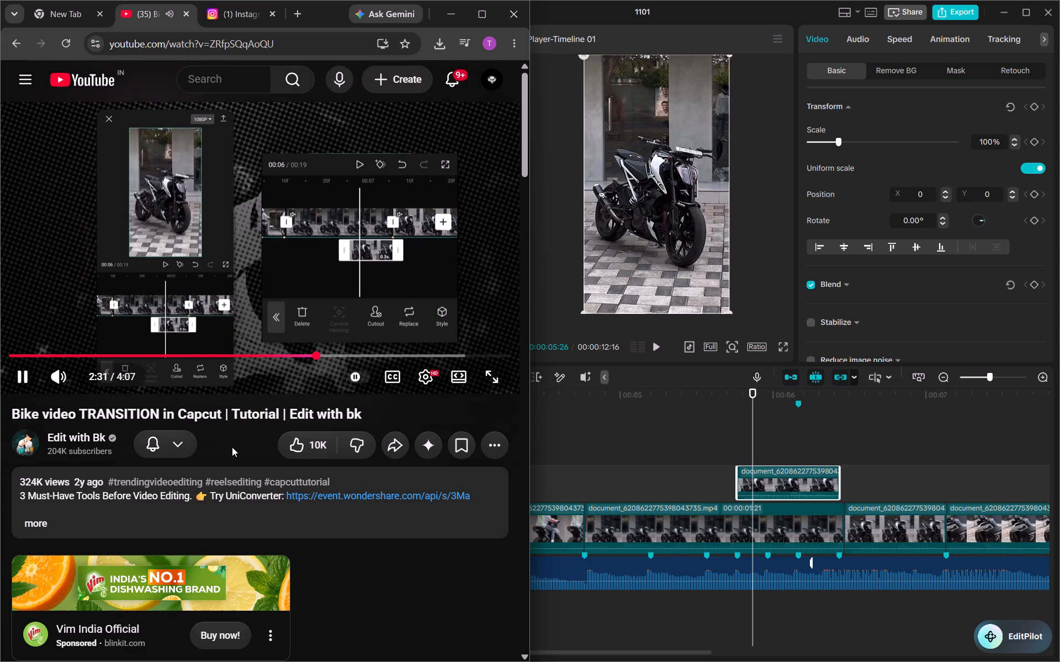
left_click(315, 245)
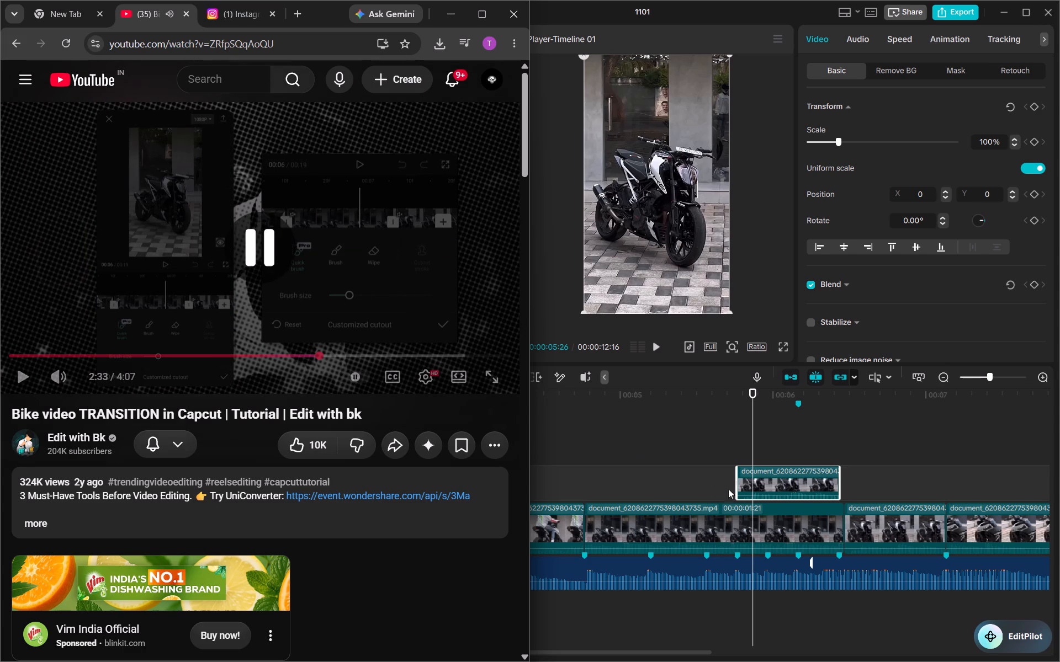
Scrub the CapCut timeline between 00:00:05:27 and 00:00:07:15 to examine the overlay and the neighbouring main-track clips.
scroll(810, 510, "left", 1)
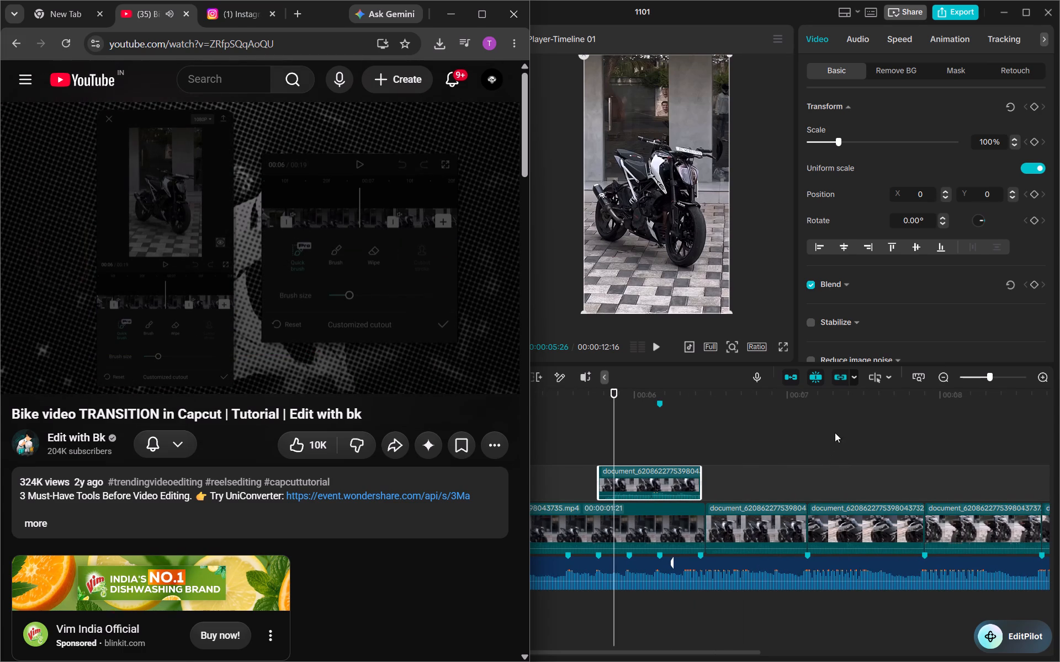
left_click(840, 422)
left_click_drag(840, 422, 858, 418)
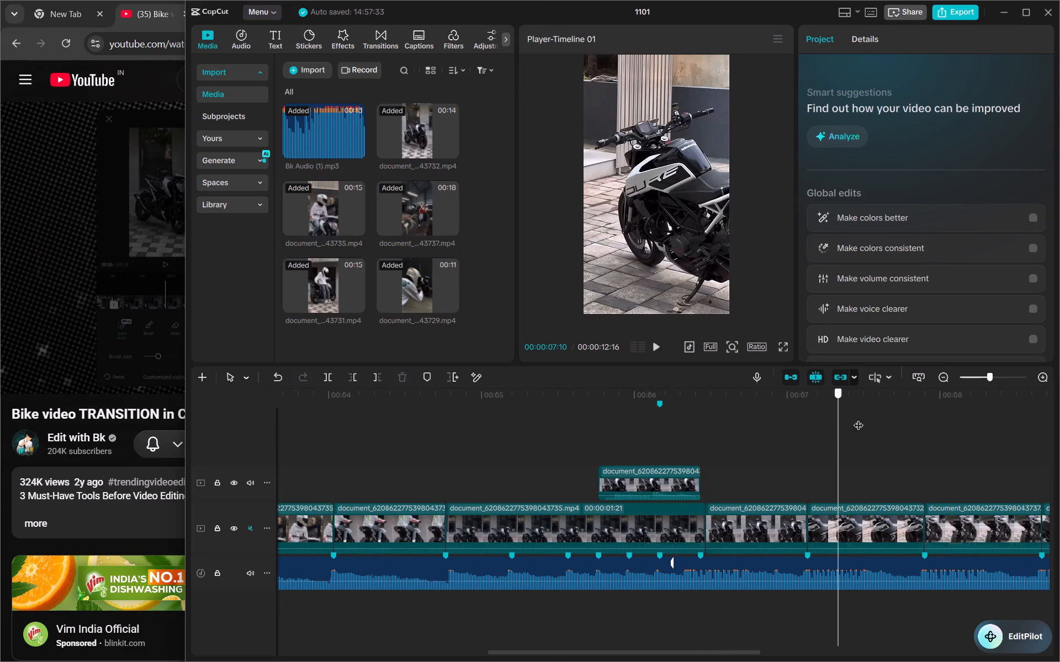
left_click_drag(858, 418, 862, 419)
scroll(862, 419, "left", 1)
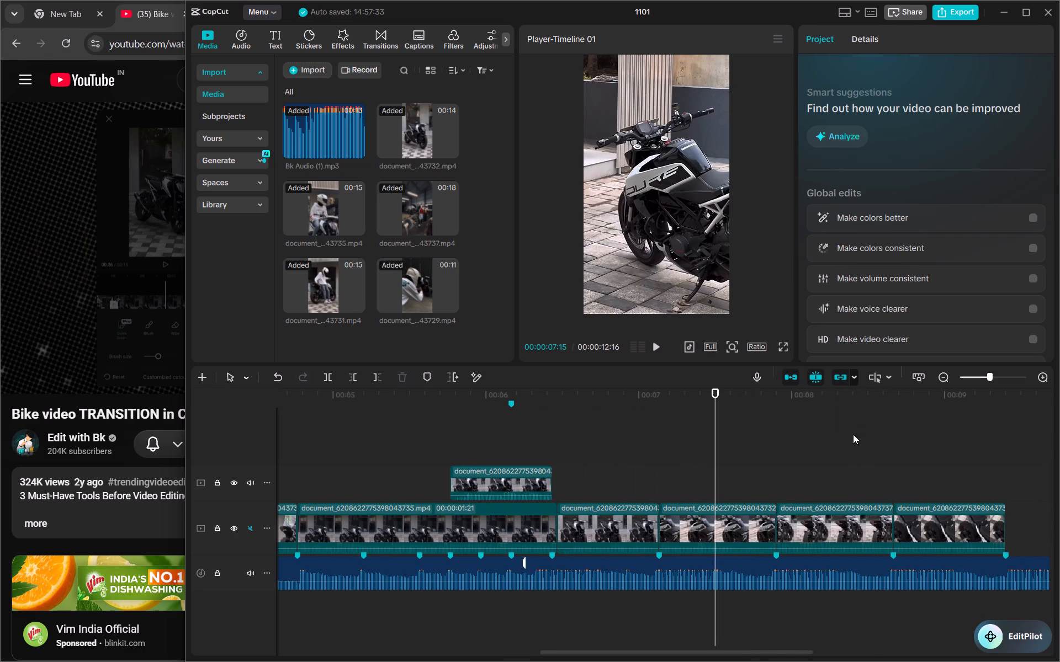
left_click(809, 414)
left_click_drag(809, 414, 702, 415)
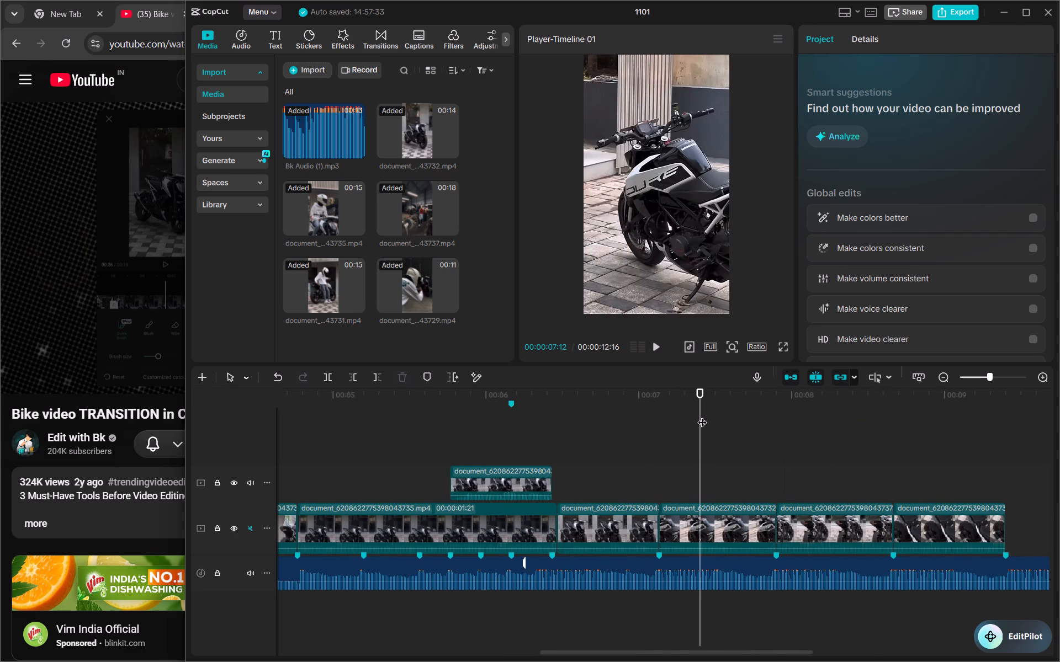
left_click_drag(702, 415, 682, 423)
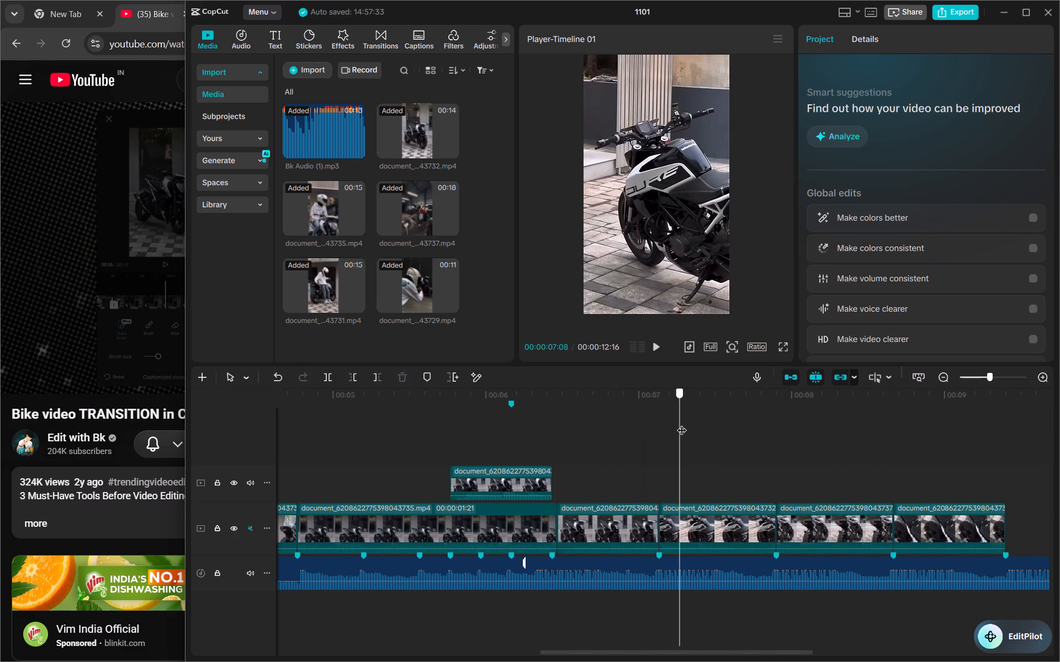
left_click_drag(682, 423, 691, 430)
left_click_drag(691, 430, 479, 476)
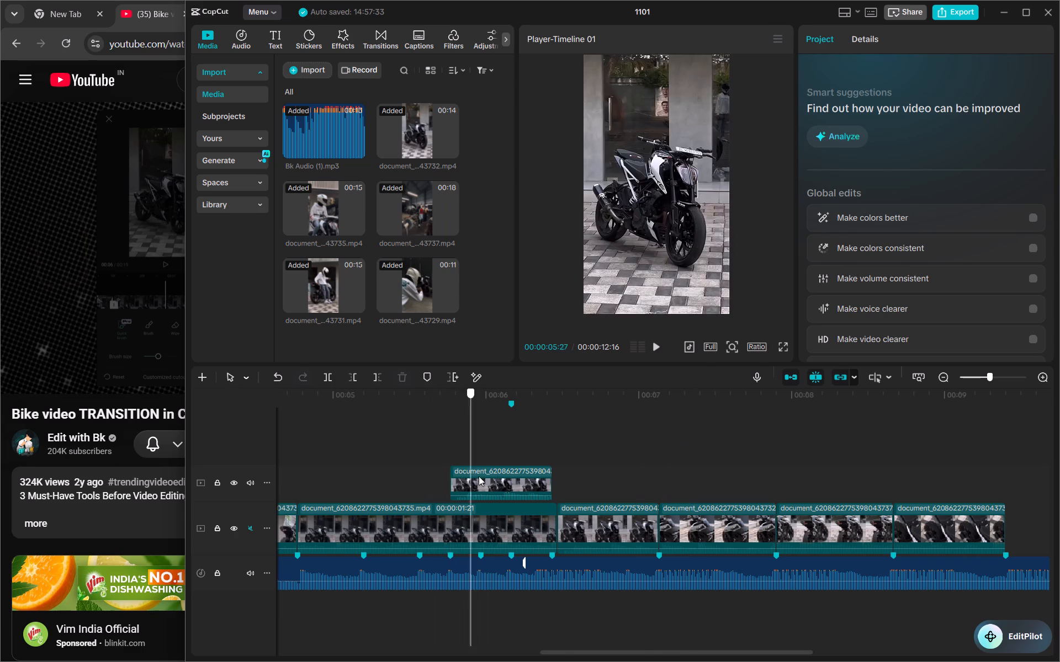
left_click_drag(479, 476, 564, 488)
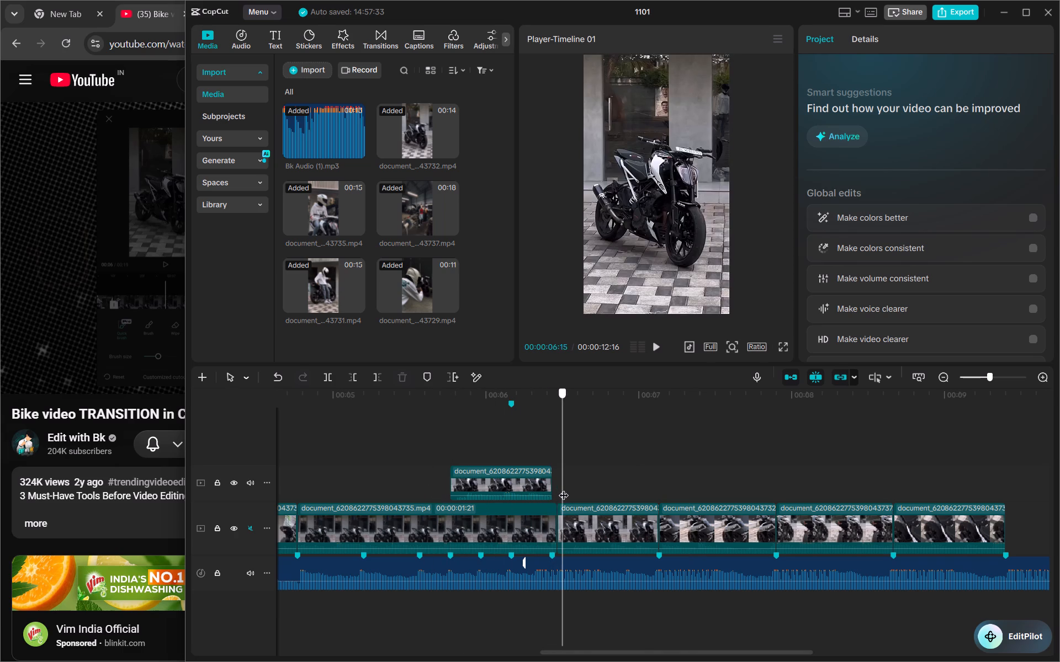
left_click_drag(564, 488, 575, 511)
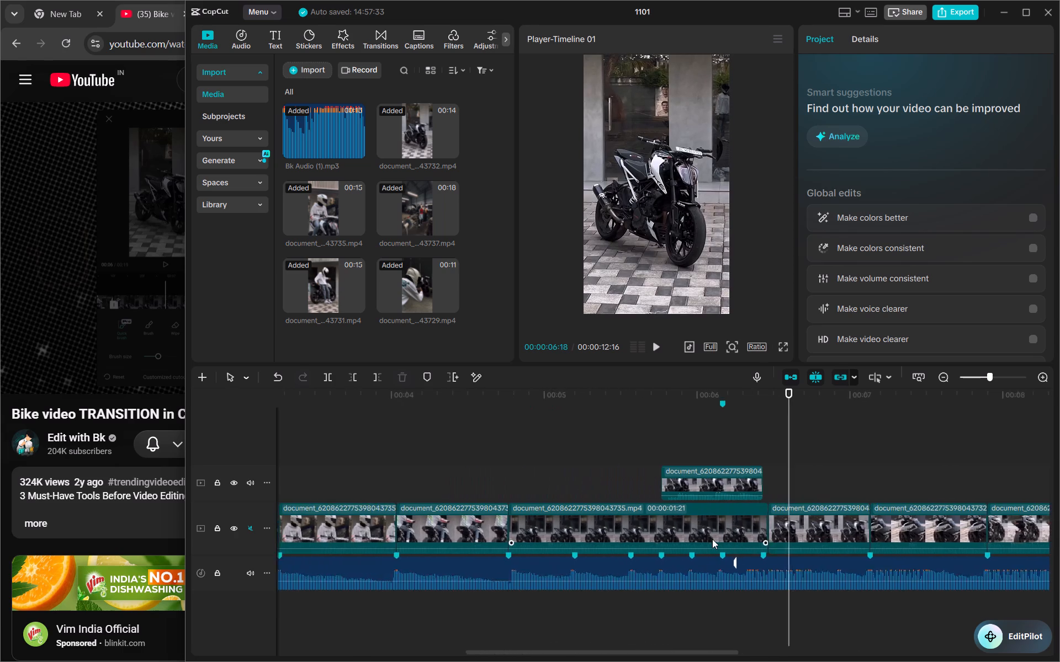
Move the close-up 43732.mp4 clip one place earlier on the main track, directly after the long 43735.mp4 clip.
left_click_drag(724, 520, 655, 527)
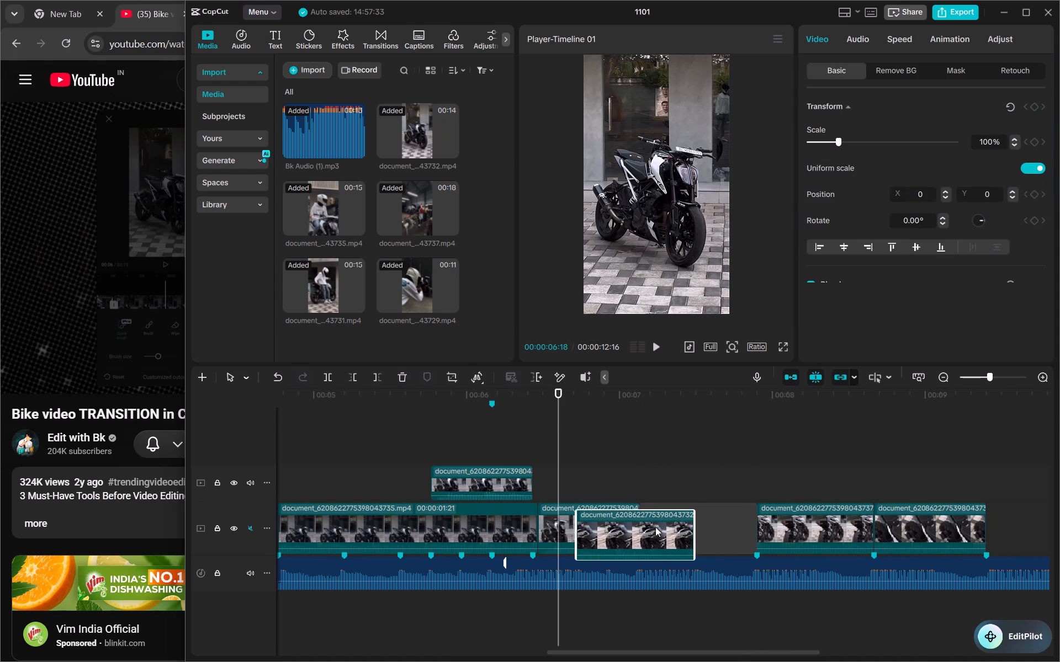
left_click_drag(655, 527, 568, 523)
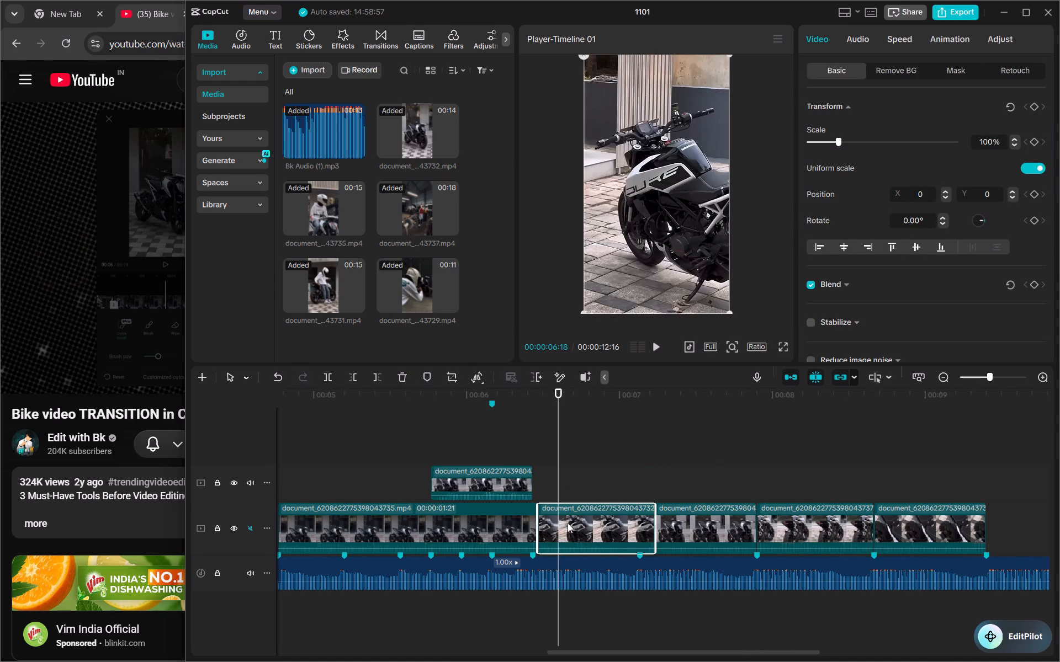
Move the overlay clip to end with the close-up 43732.mp4 clip and trim its start to about 00:00:07:00.
left_click(469, 480)
left_click_drag(469, 480, 551, 474)
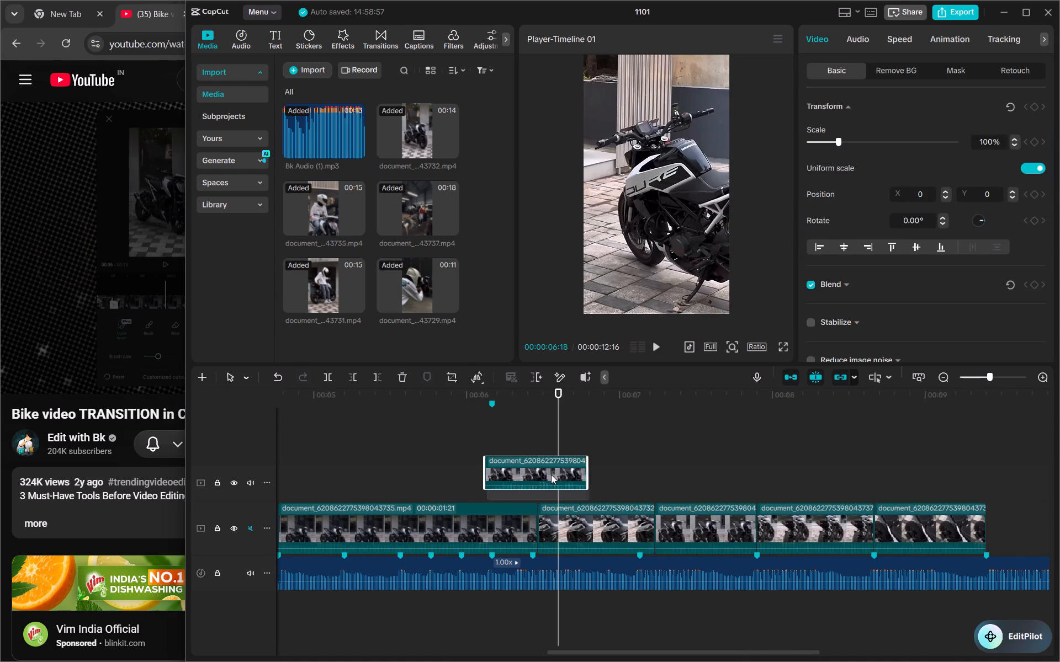
left_click_drag(551, 474, 592, 478)
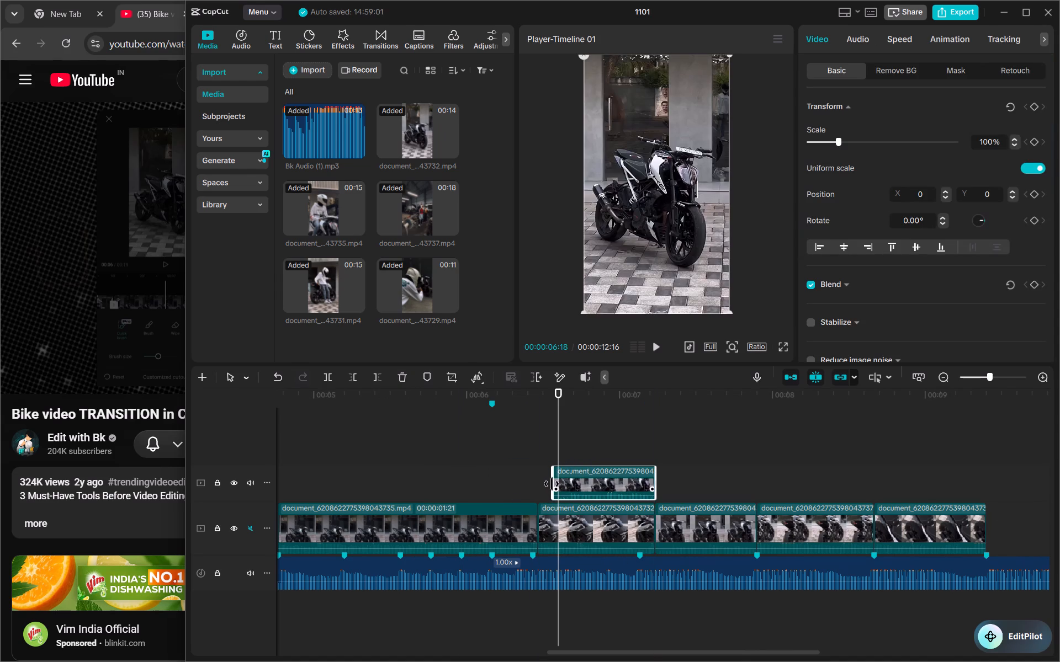
left_click_drag(552, 484, 621, 482)
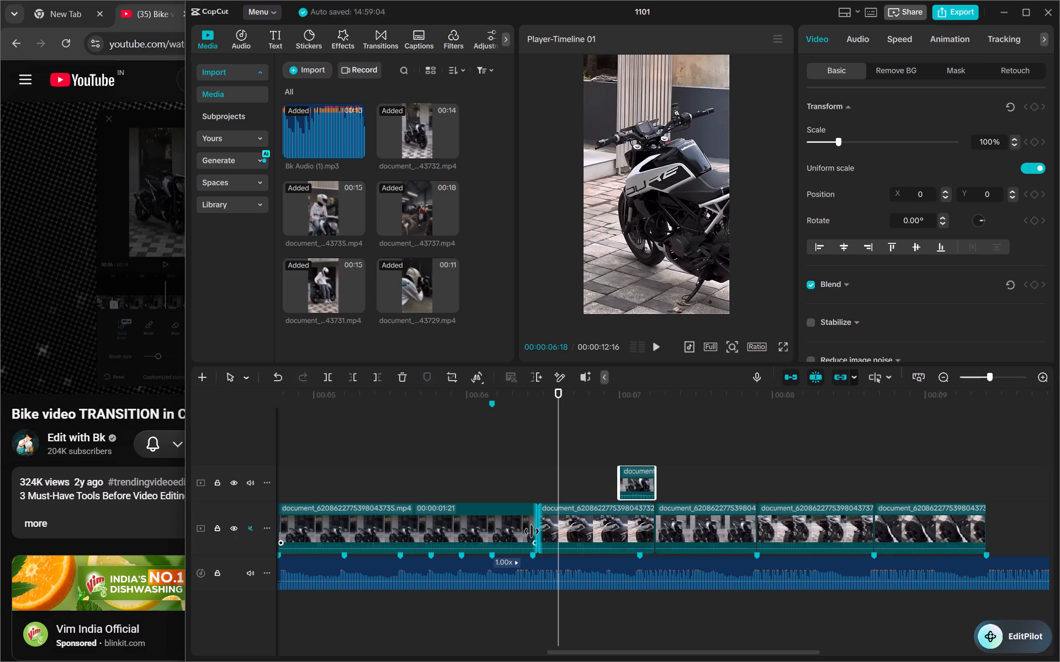
Shift the cut between the 43735.mp4 and close-up 43732.mp4 clips onto the beat marker, making the 43735.mp4 clip 00:00:01:20 long.
left_click_drag(537, 530, 532, 532)
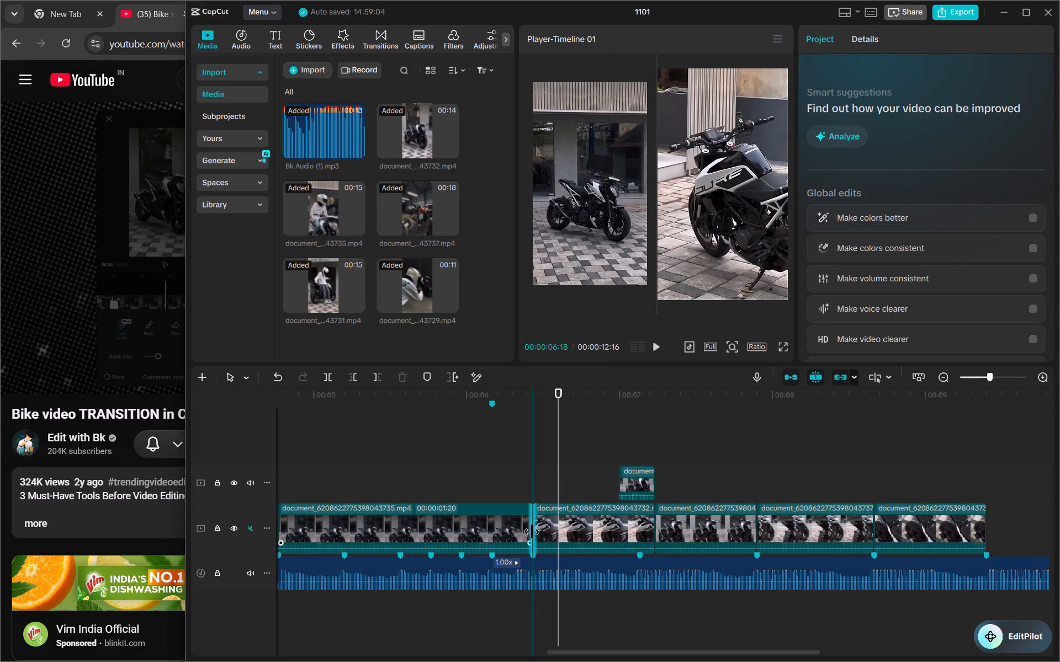
left_click_drag(532, 532, 531, 532)
Trim the end of the close-up 43732.mp4 clip to the beat marker just after 00:00:07:00.
left_click_drag(656, 533, 645, 534)
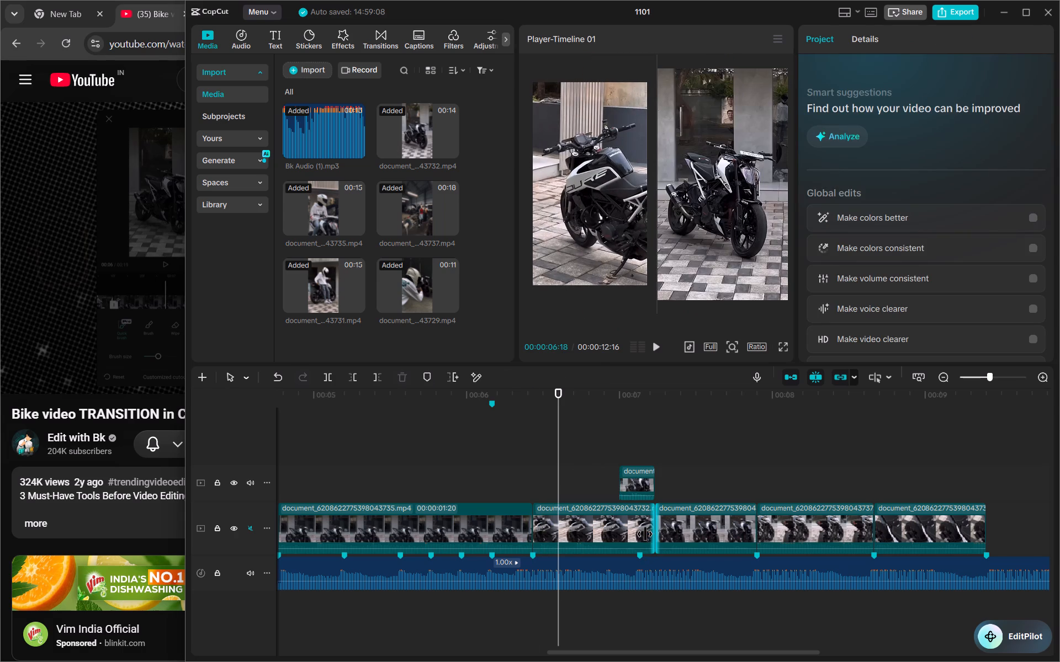
left_click_drag(645, 534, 624, 529)
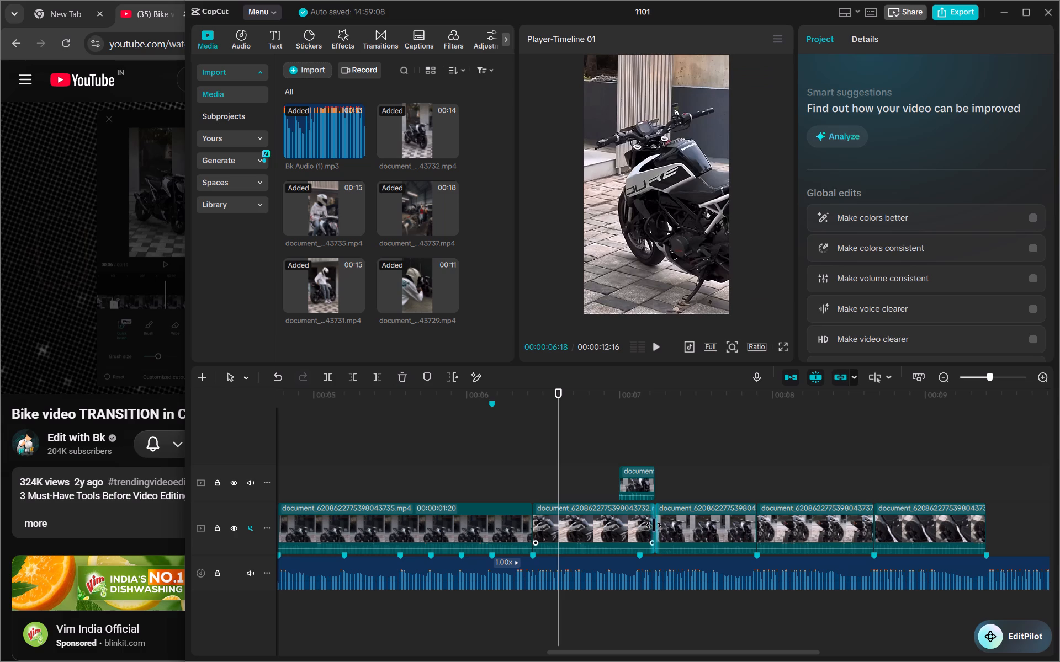
left_click_drag(659, 525, 643, 525)
left_click(643, 525)
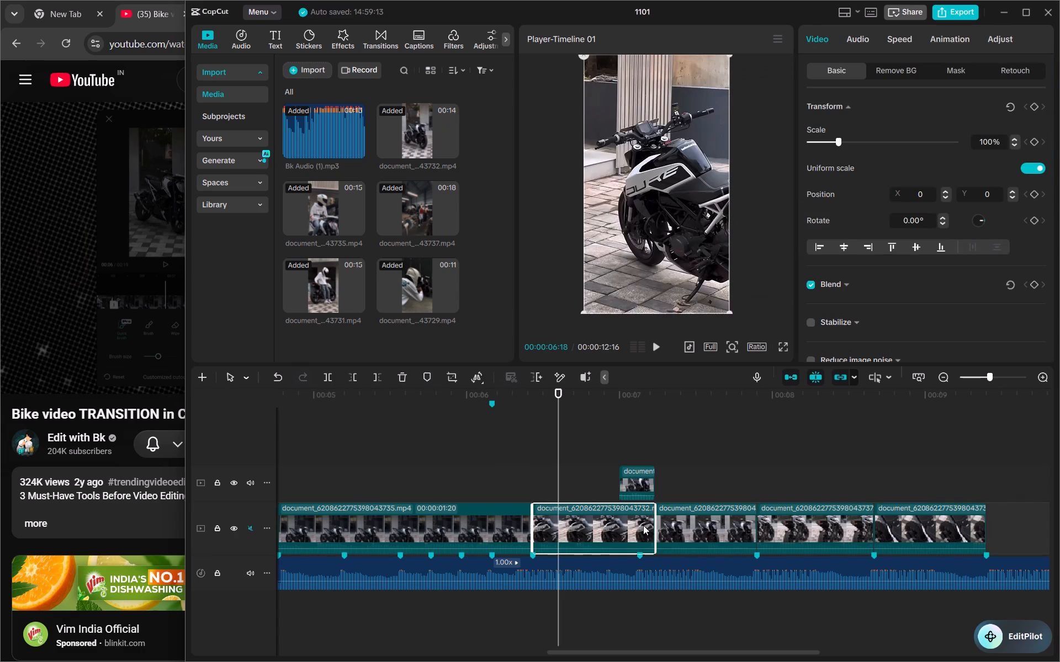
left_click_drag(653, 527, 635, 528)
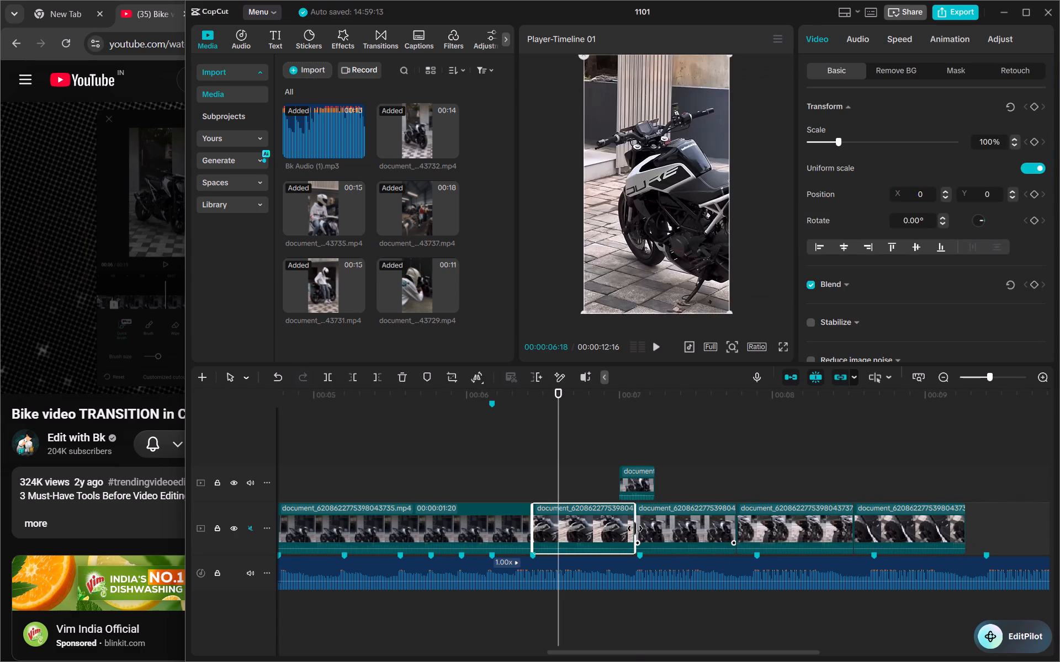
left_click(635, 528)
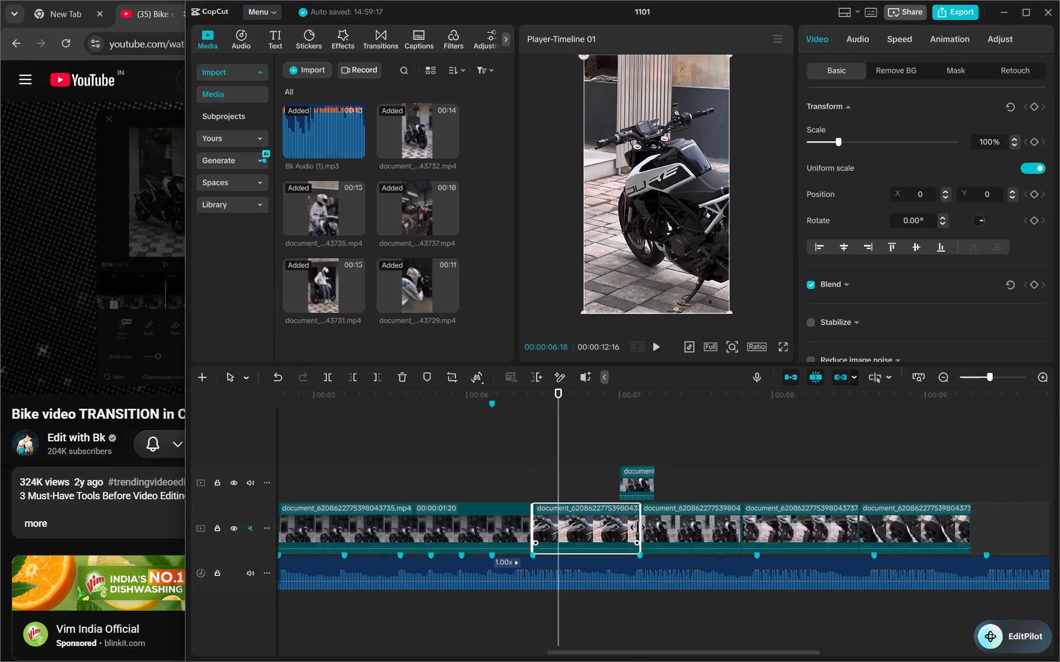
Move the overlay to end at the close-up clip's trimmed end and extend its start slightly earlier.
left_click_drag(635, 483, 617, 485)
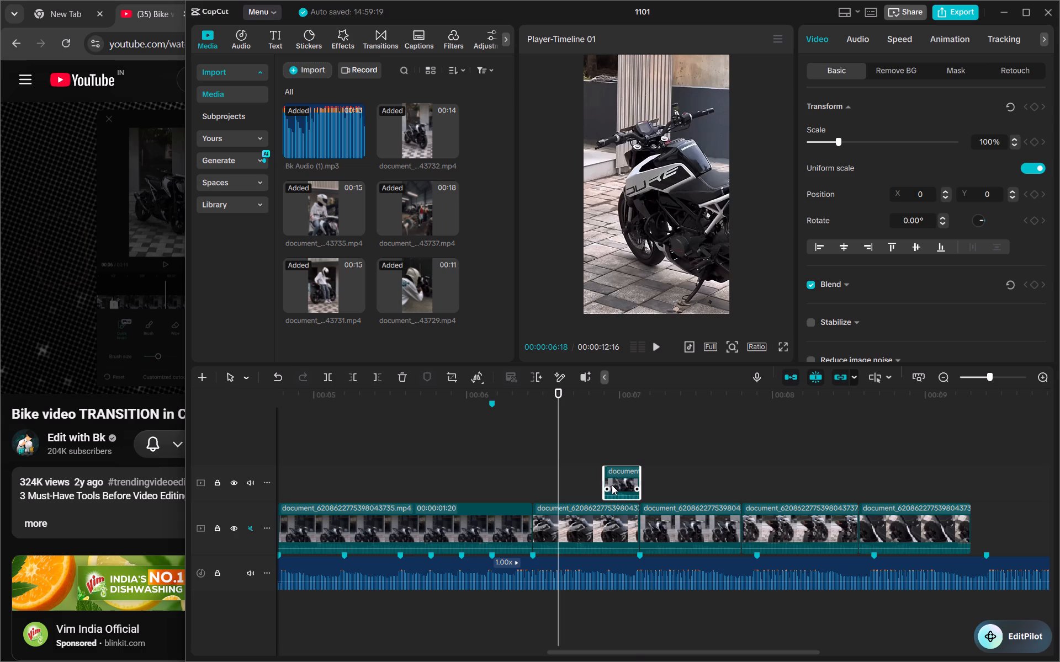
left_click_drag(603, 481, 598, 481)
Play the edit from 00:00:06:18 to 00:00:07:12 to check the overlay's timing.
key("space")
key("space")
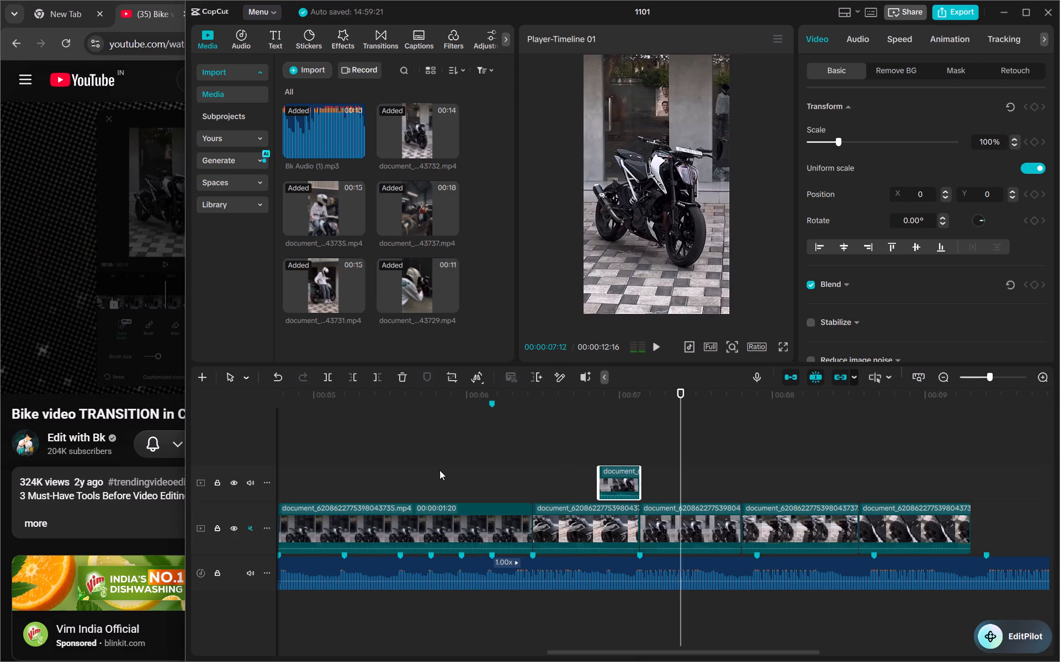
Switch to the YouTube tutorial and watch the overlay cutout section from 2:33 to 3:06.
left_click(129, 459)
left_click(243, 267)
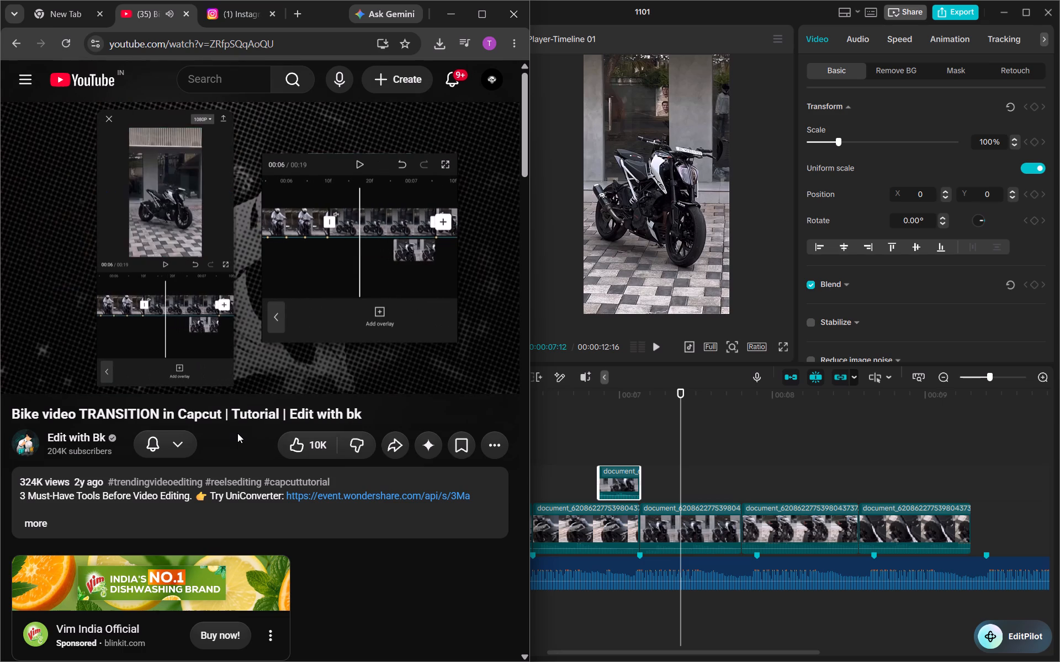
left_click(243, 279)
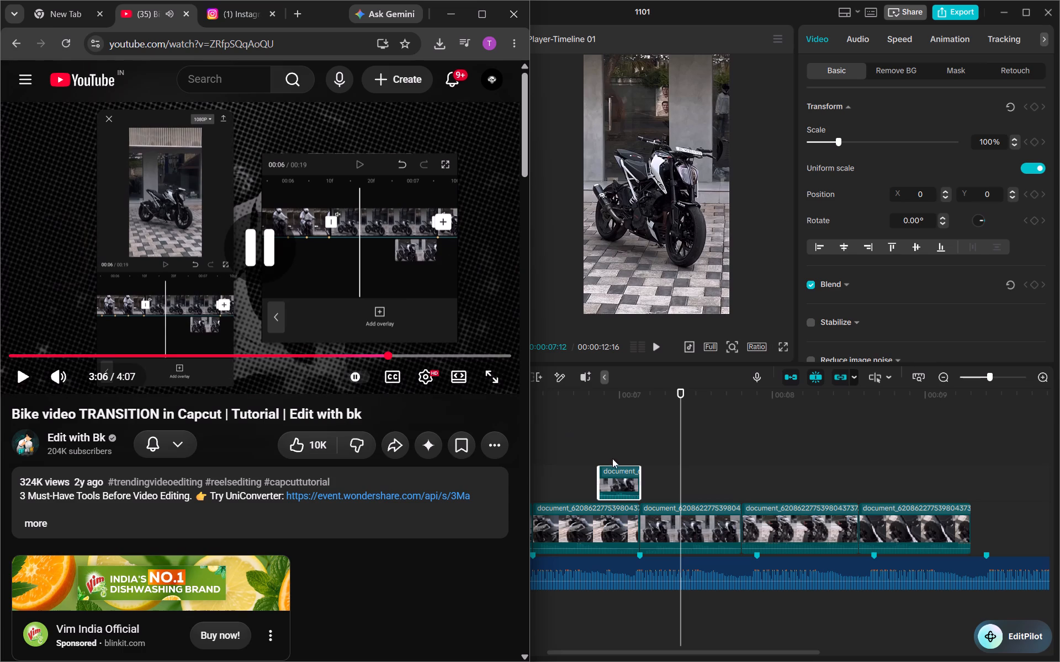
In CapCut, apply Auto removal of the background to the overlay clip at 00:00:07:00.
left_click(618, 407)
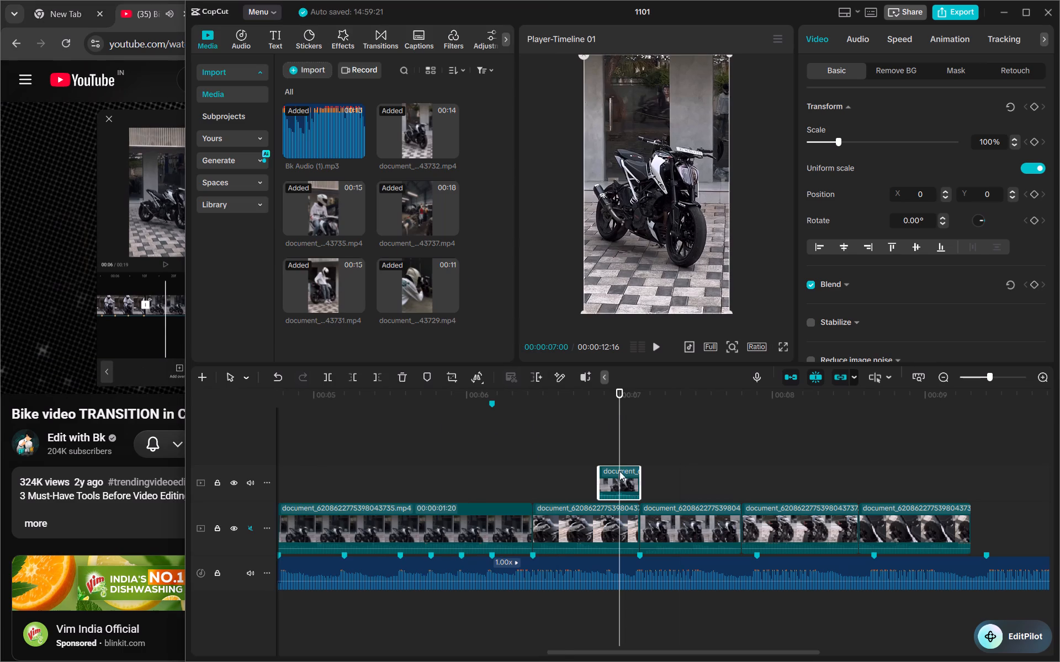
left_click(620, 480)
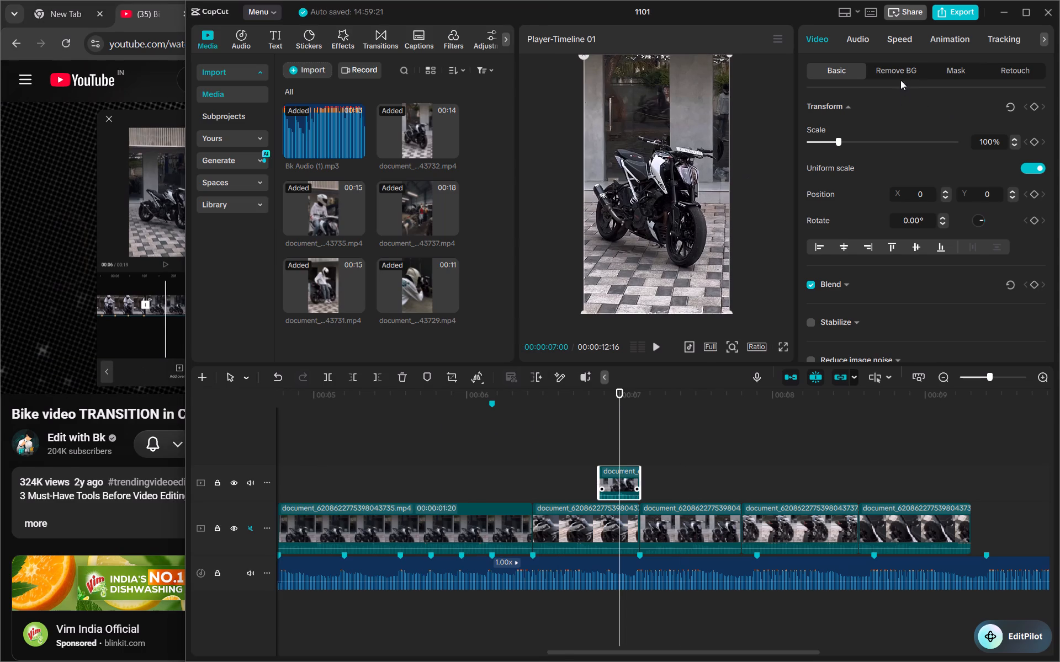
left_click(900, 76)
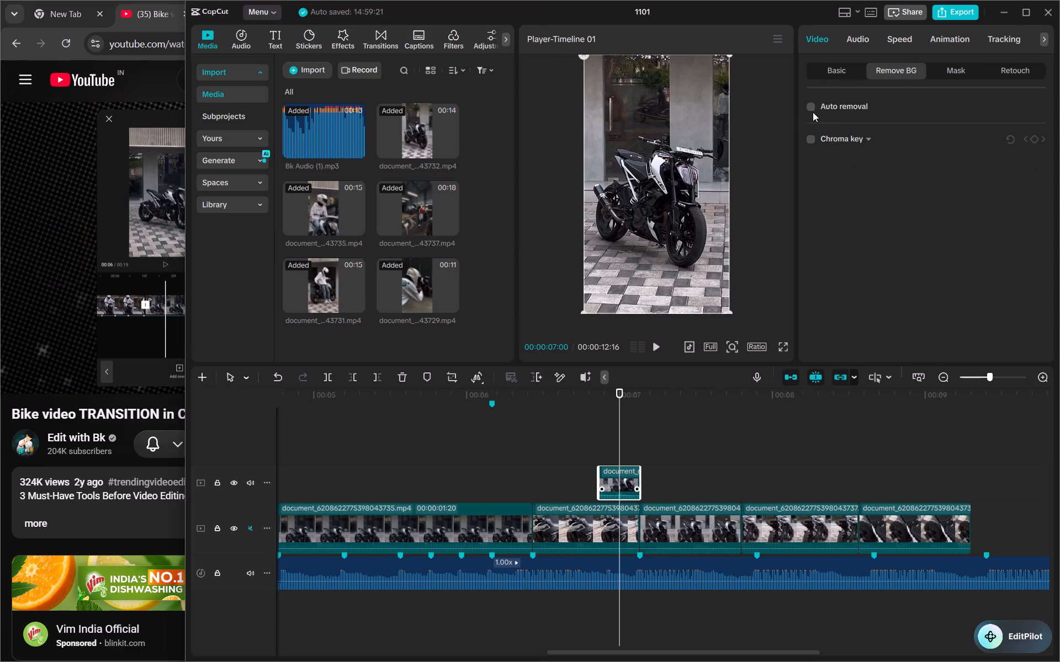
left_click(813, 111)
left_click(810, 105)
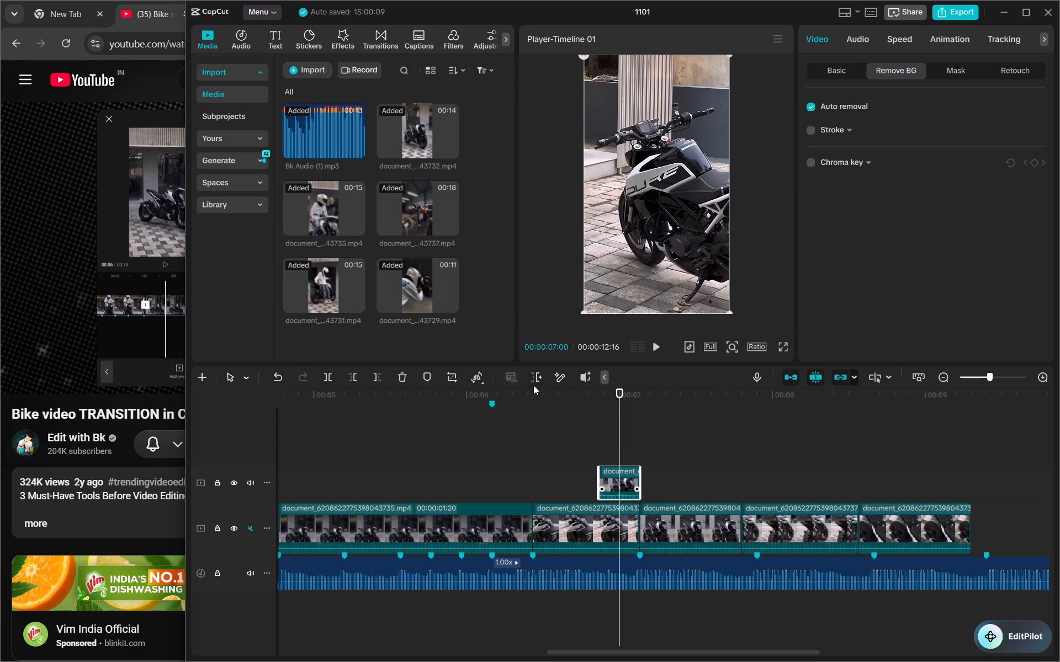
Inspect the overlay's background removal between 00:00:06:18 and 00:00:07:00, temporarily scaling the overlay down in the preview.
left_click(553, 398)
left_click_drag(553, 398, 563, 398)
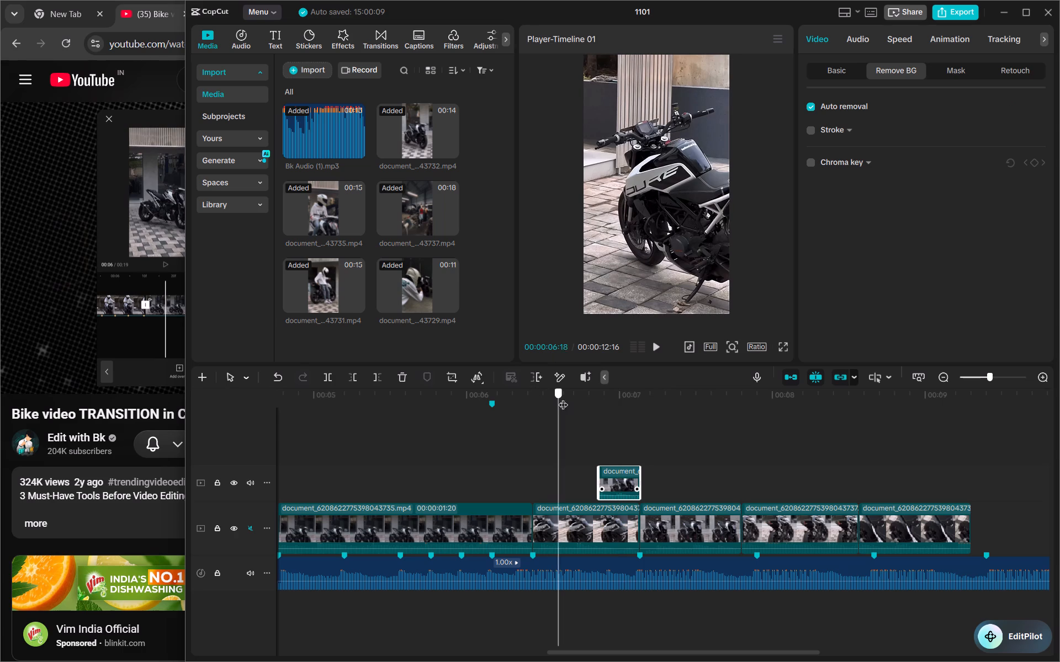
left_click_drag(563, 398, 619, 436)
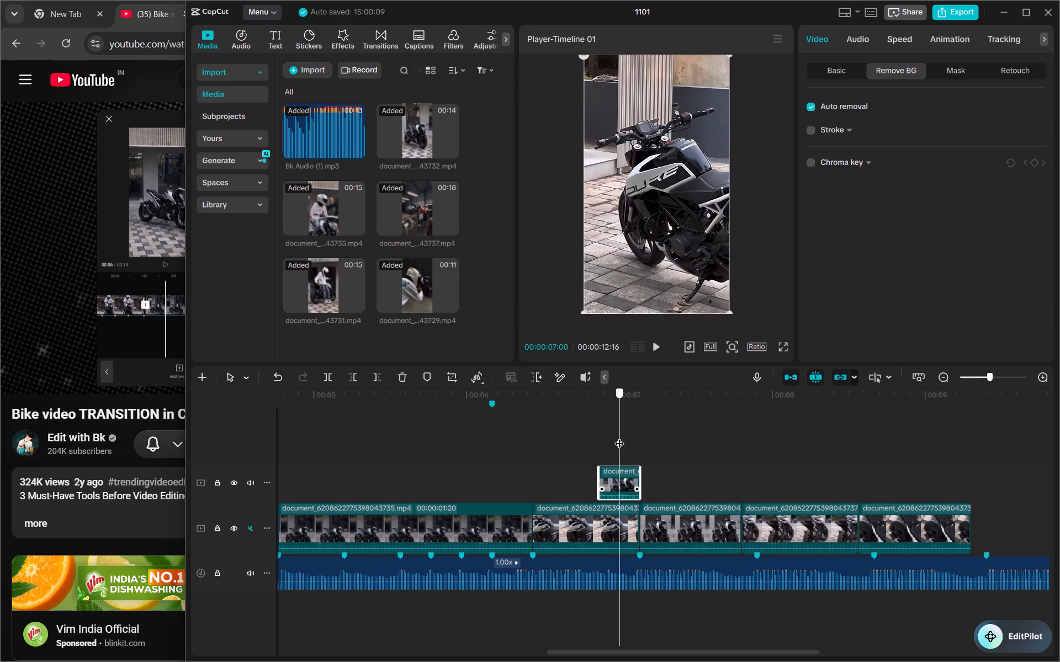
left_click(623, 481)
left_click_drag(730, 312, 614, 254)
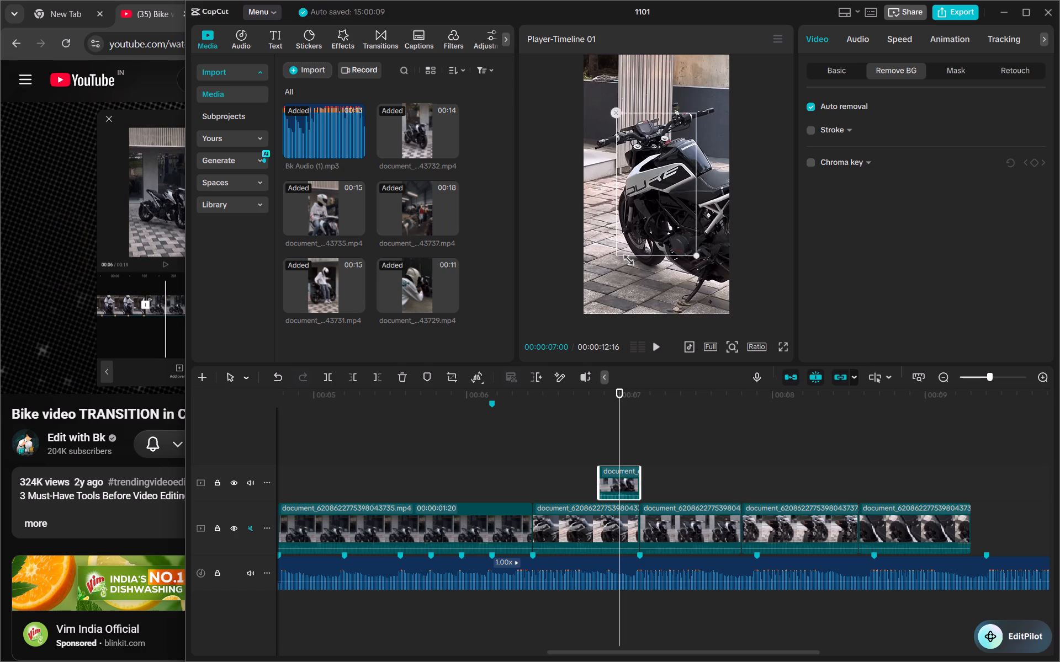
left_click_drag(614, 254, 685, 346)
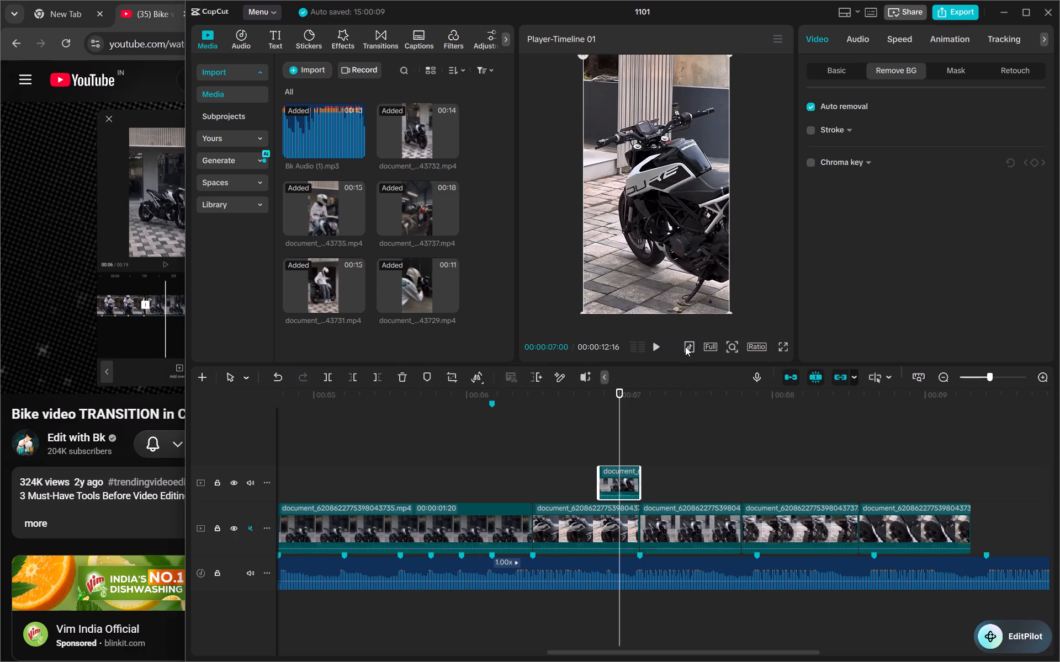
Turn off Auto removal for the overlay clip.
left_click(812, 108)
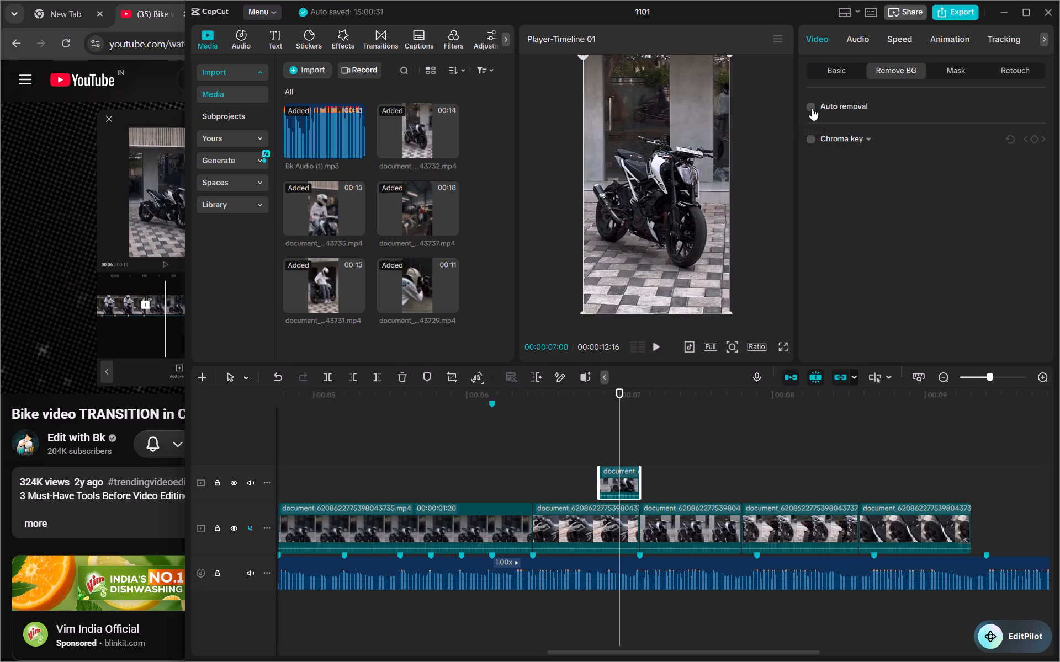
Enable Chroma key on the overlay clip and try to pick a key color from the bike in the preview.
left_click(871, 142)
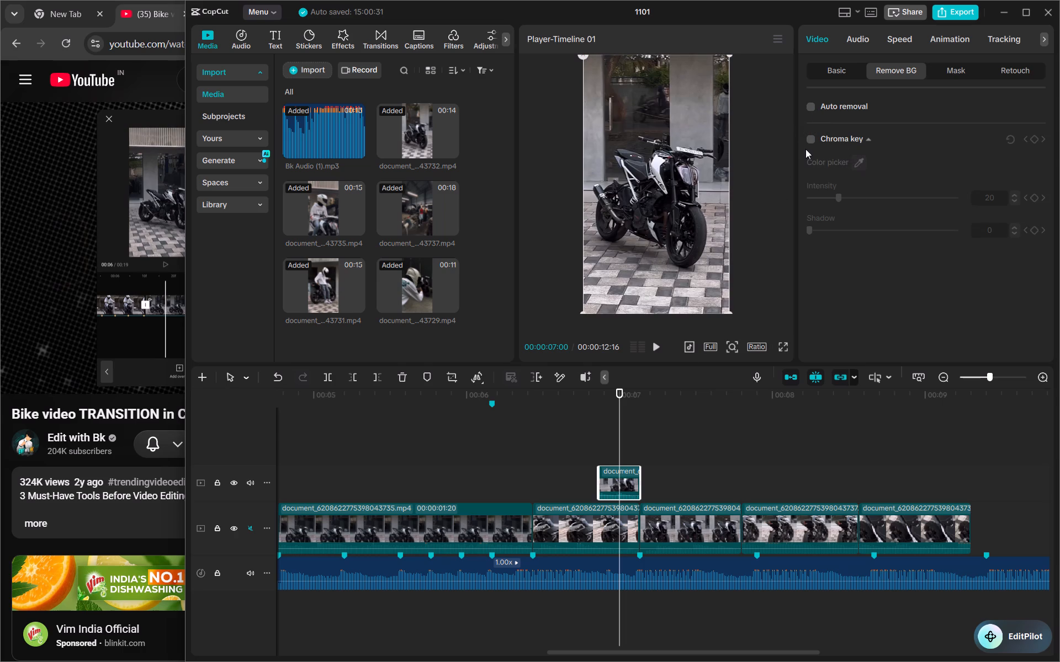
left_click(809, 145)
left_click(810, 141)
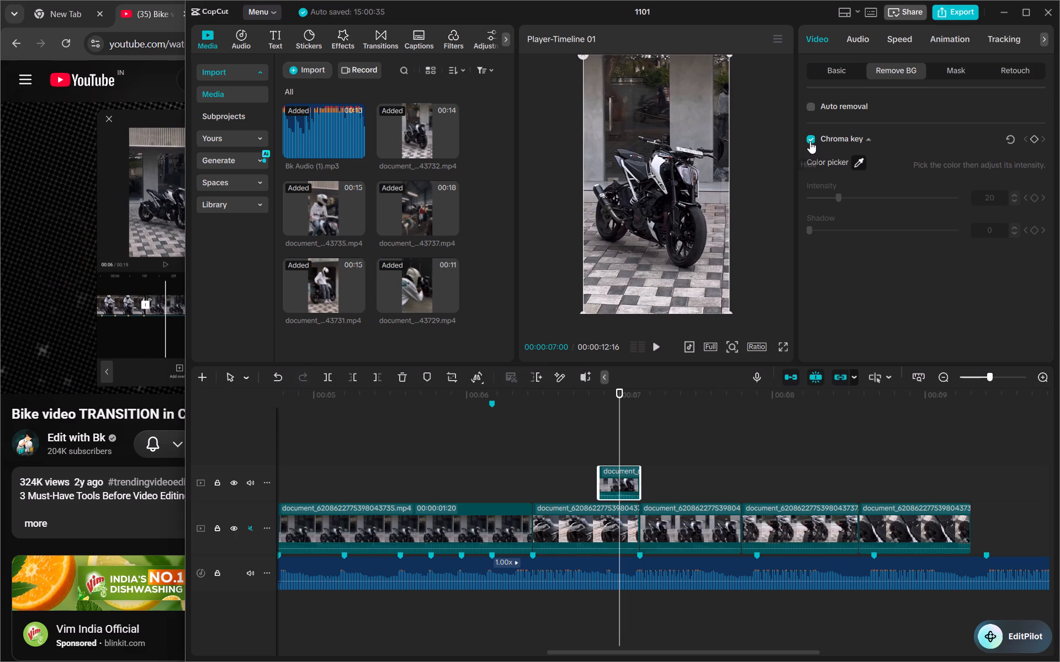
scroll(857, 164, "up", 1)
left_click(857, 164)
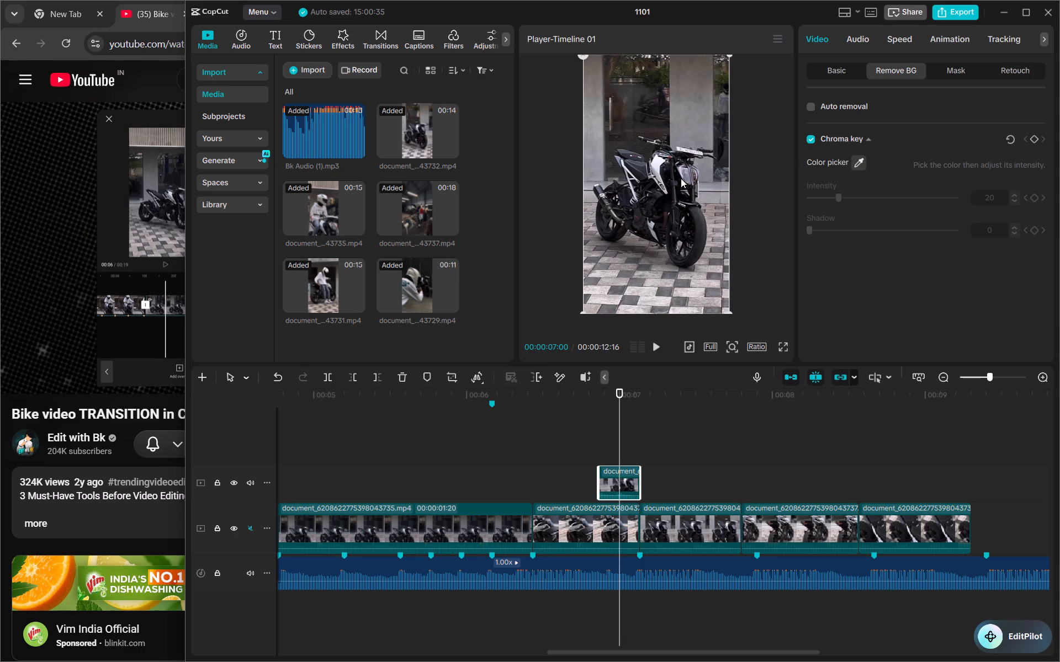
left_click(677, 173)
left_click(943, 67)
left_click(905, 64)
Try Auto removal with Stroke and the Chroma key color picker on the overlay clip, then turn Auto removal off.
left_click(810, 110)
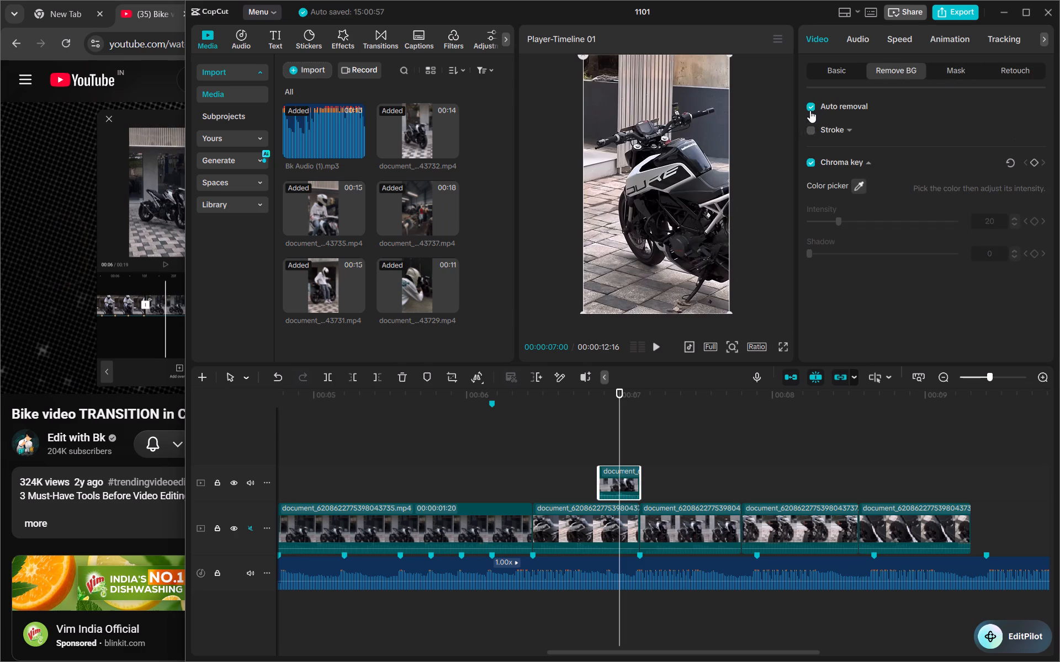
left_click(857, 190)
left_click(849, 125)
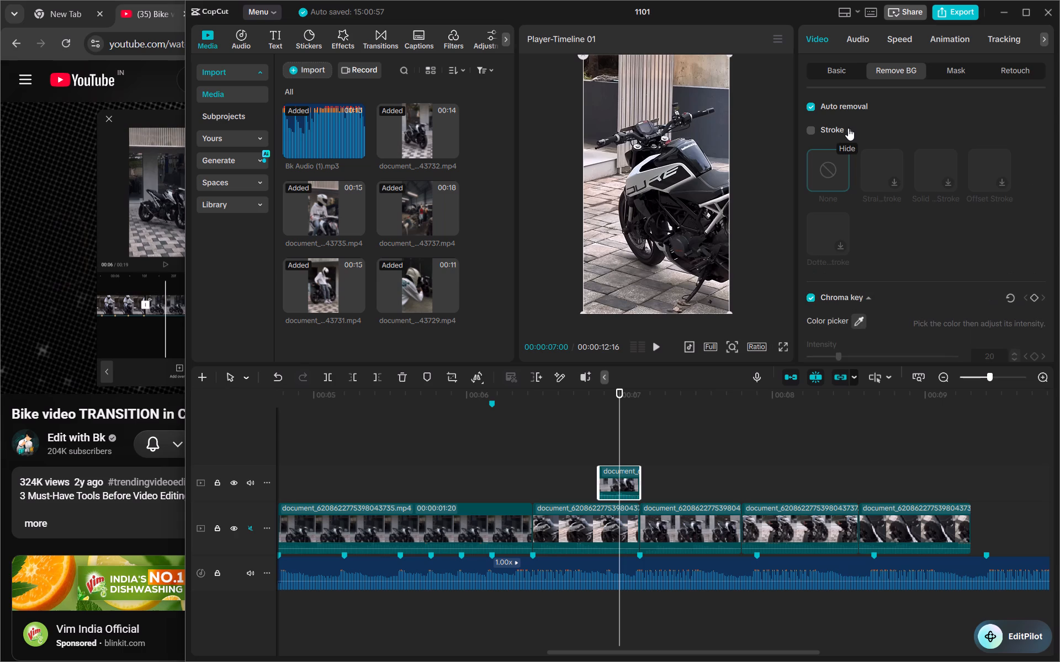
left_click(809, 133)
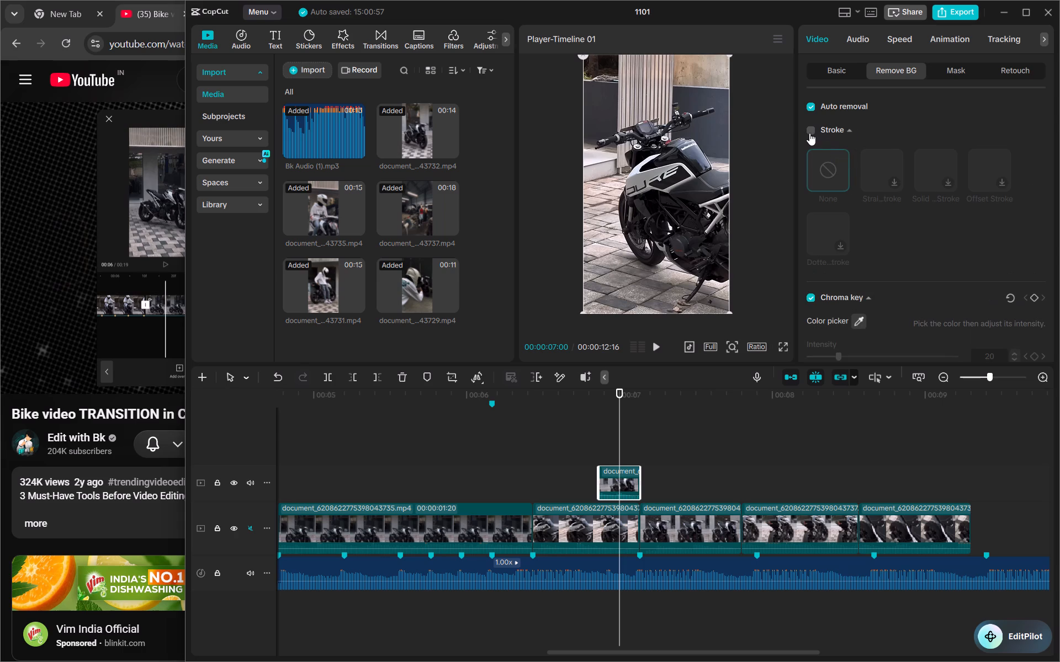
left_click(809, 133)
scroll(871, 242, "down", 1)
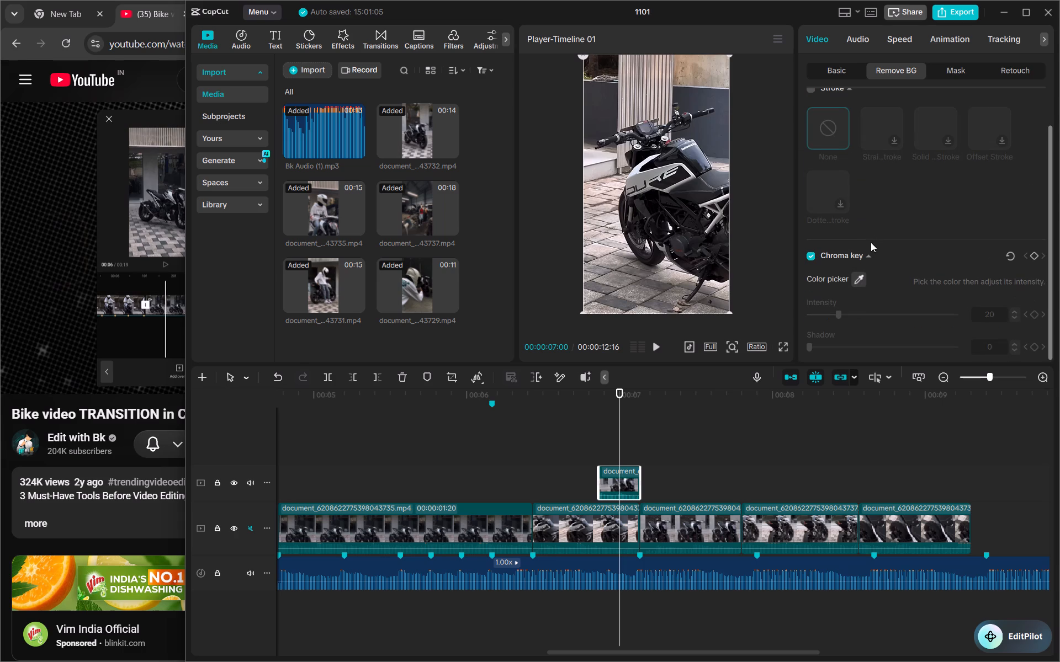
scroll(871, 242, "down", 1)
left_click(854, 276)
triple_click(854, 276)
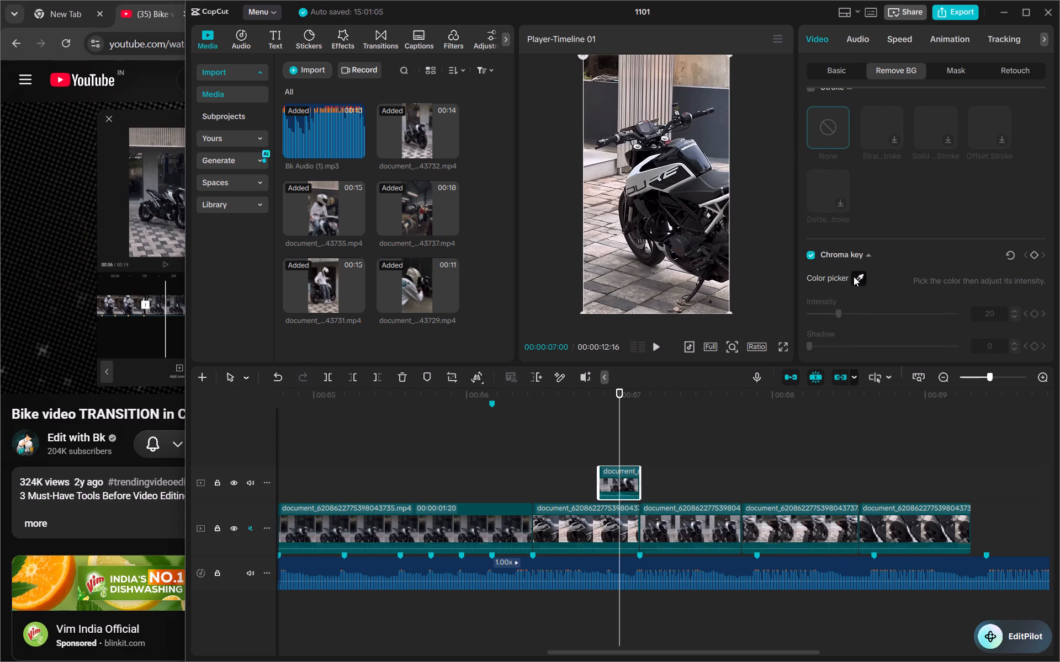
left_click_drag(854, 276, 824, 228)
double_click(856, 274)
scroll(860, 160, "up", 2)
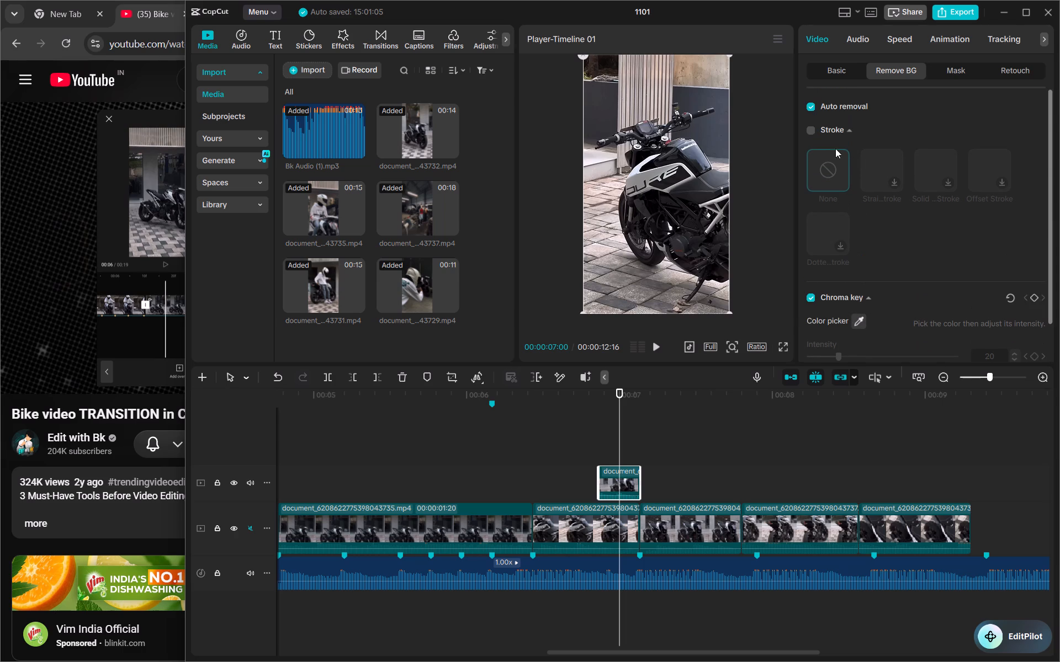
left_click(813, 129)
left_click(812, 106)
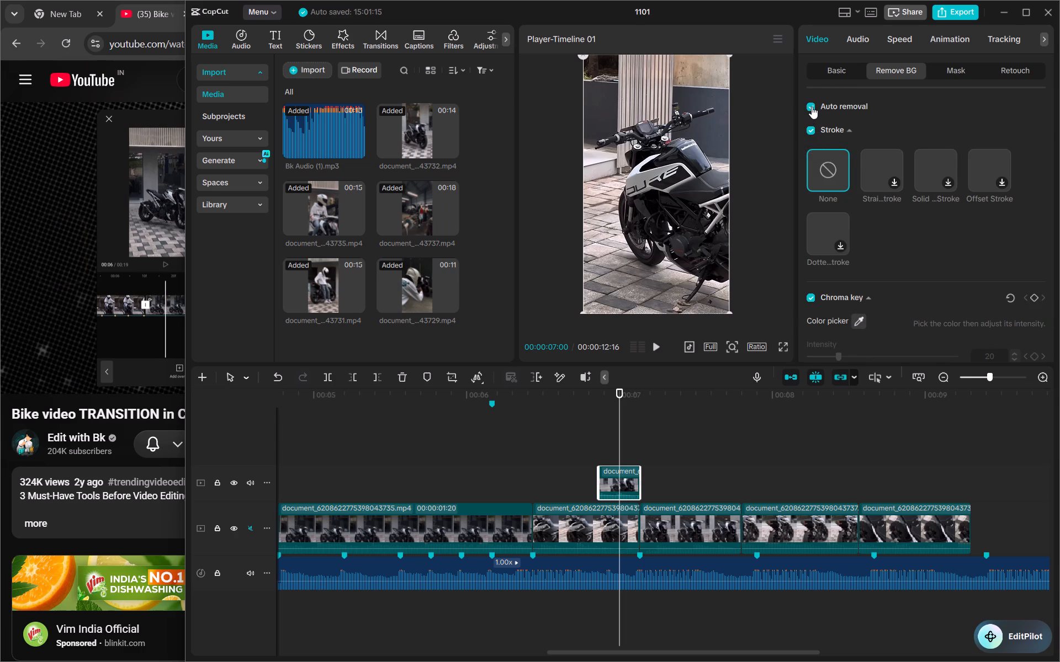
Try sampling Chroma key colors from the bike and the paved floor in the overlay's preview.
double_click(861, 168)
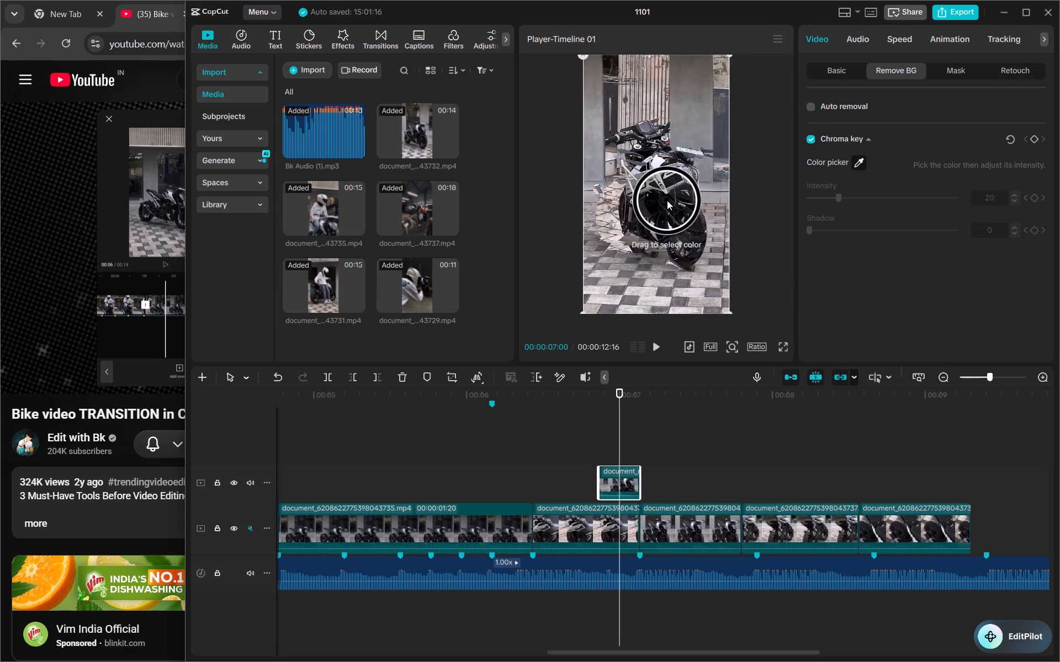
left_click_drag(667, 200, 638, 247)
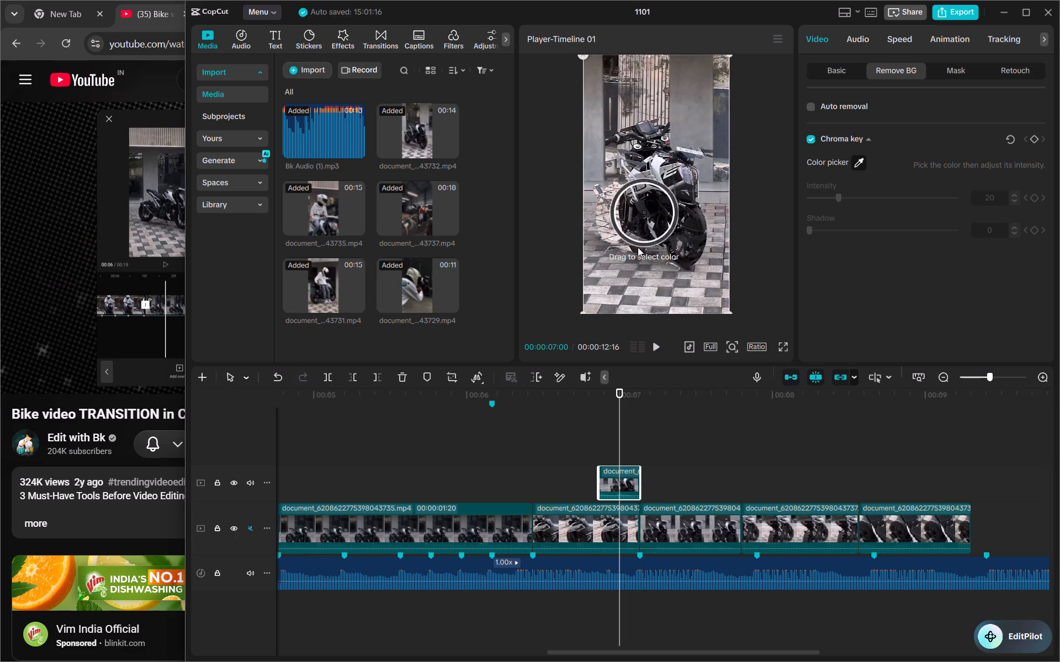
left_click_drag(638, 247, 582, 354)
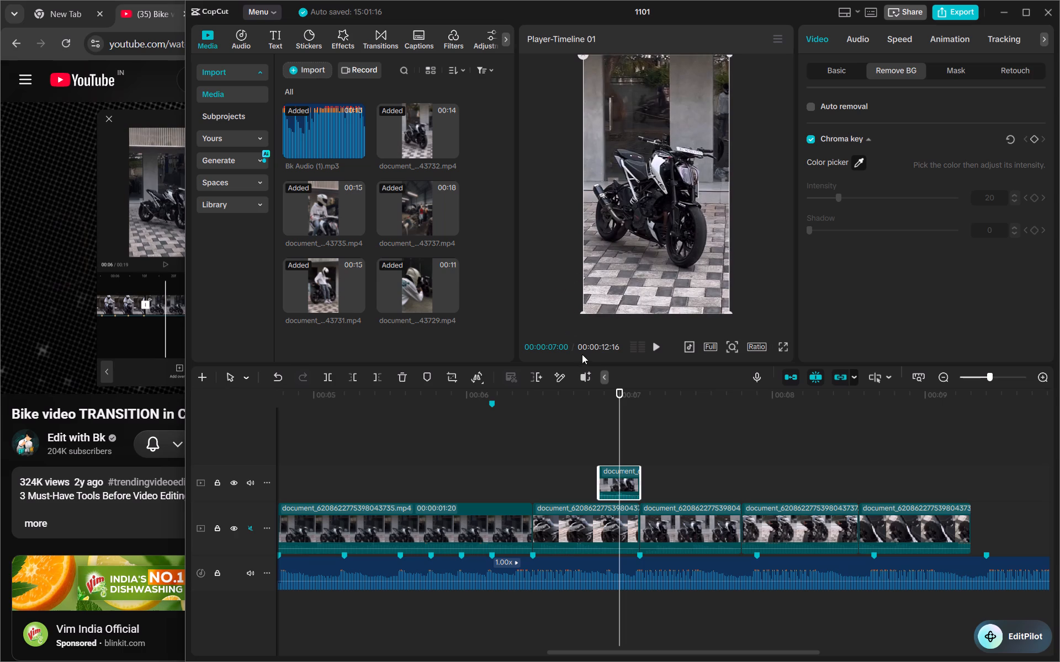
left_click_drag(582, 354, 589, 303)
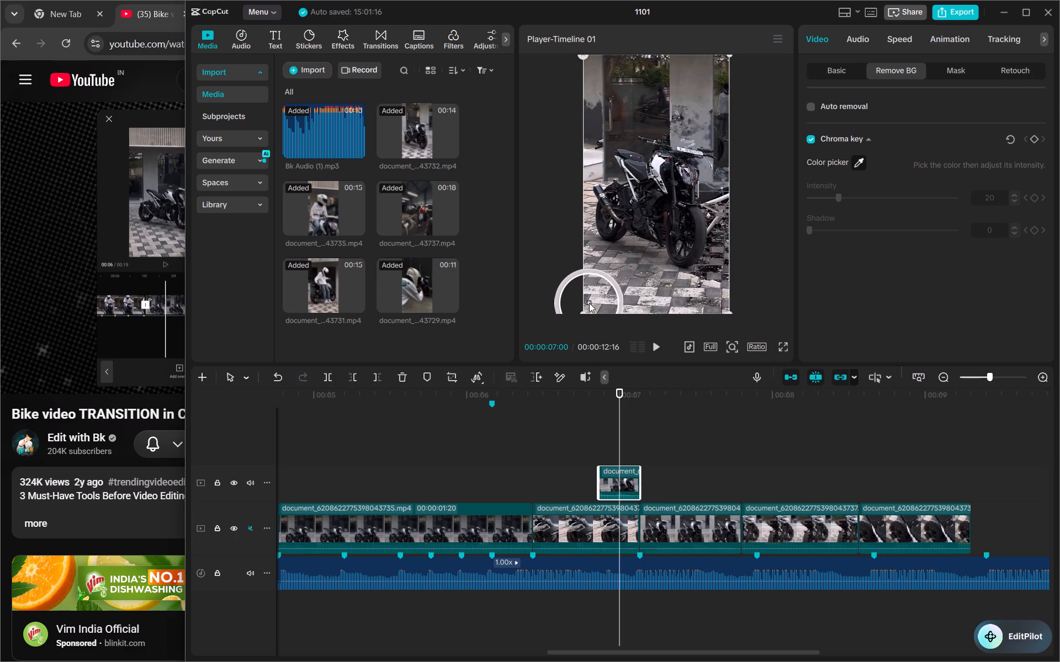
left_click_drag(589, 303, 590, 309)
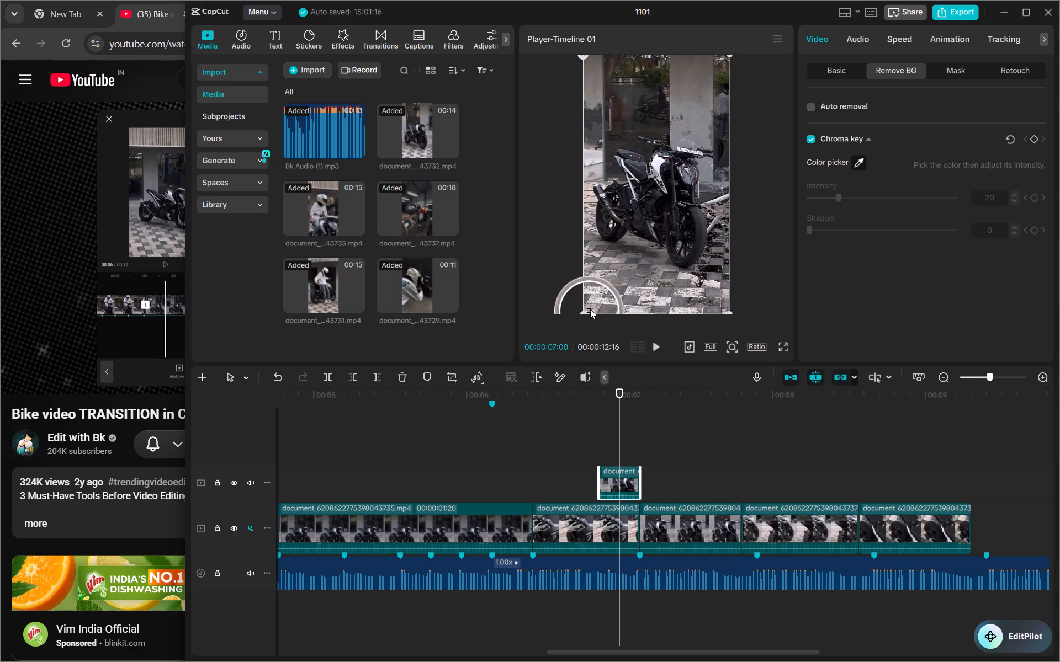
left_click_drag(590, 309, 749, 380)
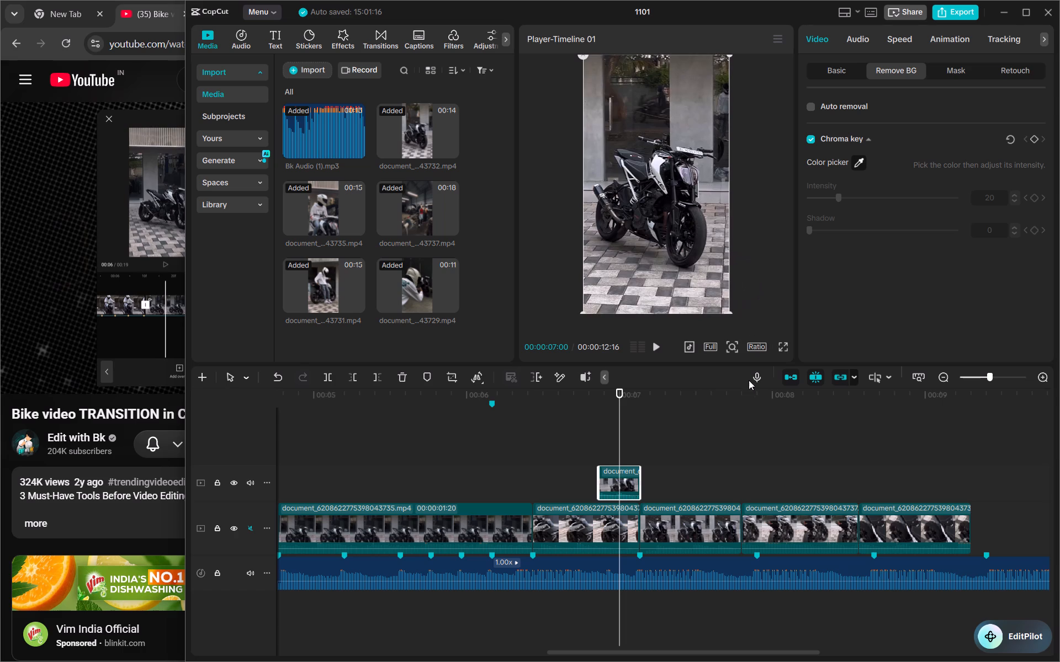
Examine the frames between 00:00:06:21 and 00:00:07:01 and look through the overlay clip's Mask, Retouch and Basic settings.
left_click(687, 399)
left_click_drag(687, 399, 574, 411)
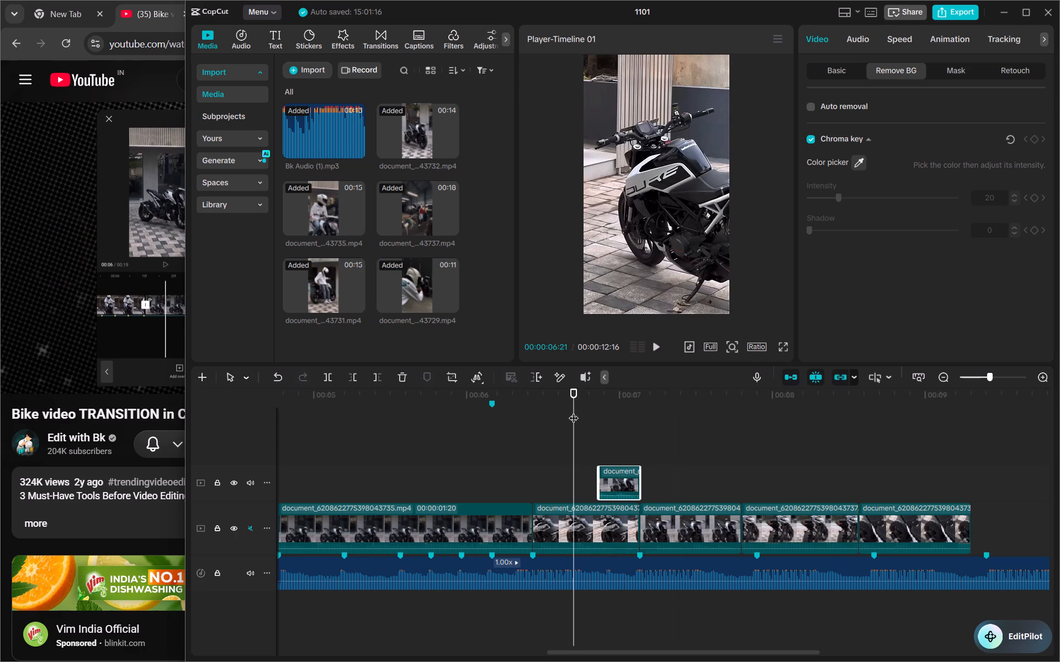
left_click_drag(574, 411, 579, 410)
left_click(608, 257)
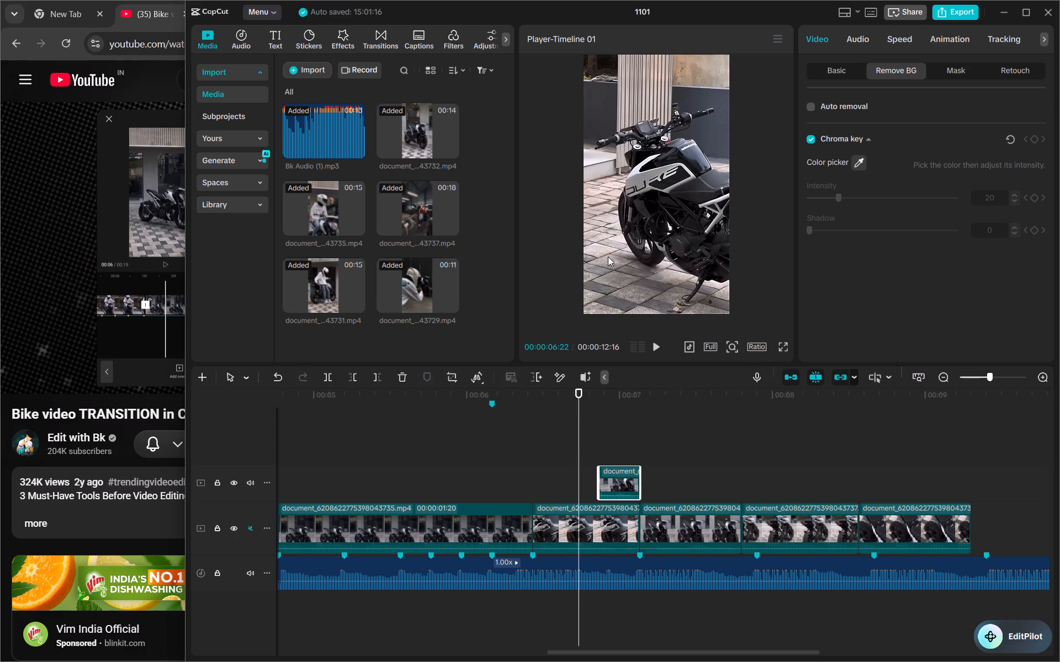
left_click(621, 473)
left_click(627, 395)
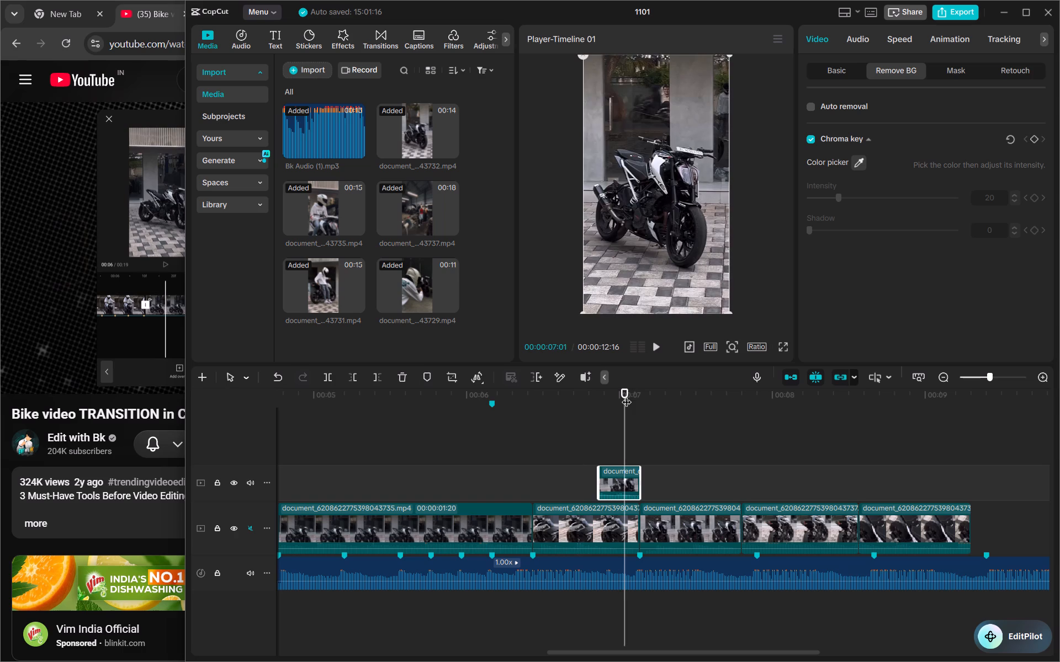
left_click(956, 69)
left_click(1005, 76)
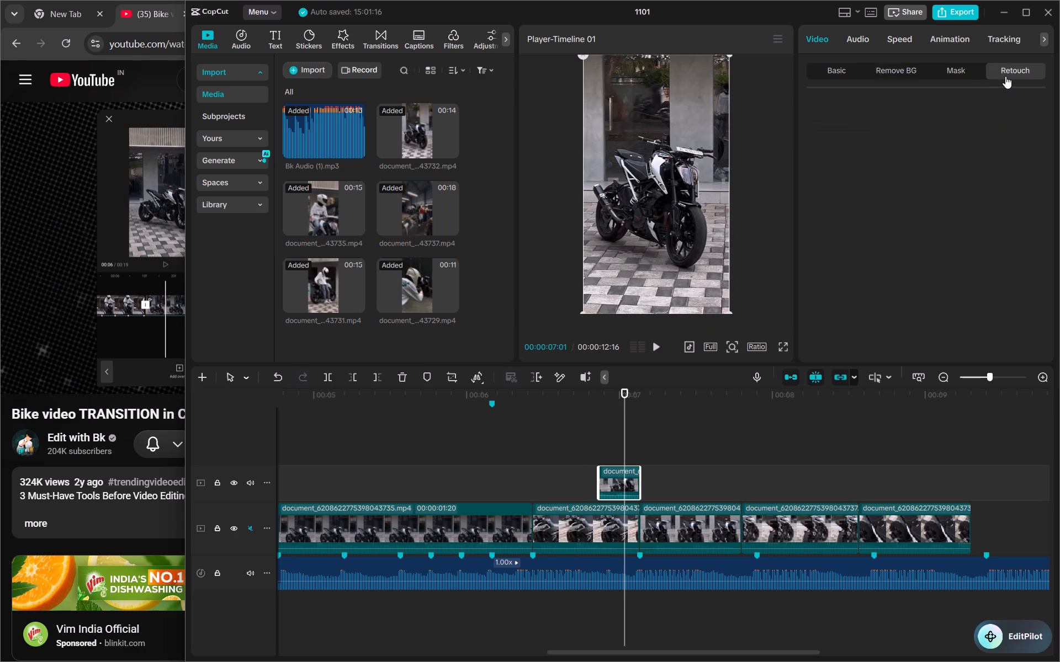
left_click(850, 65)
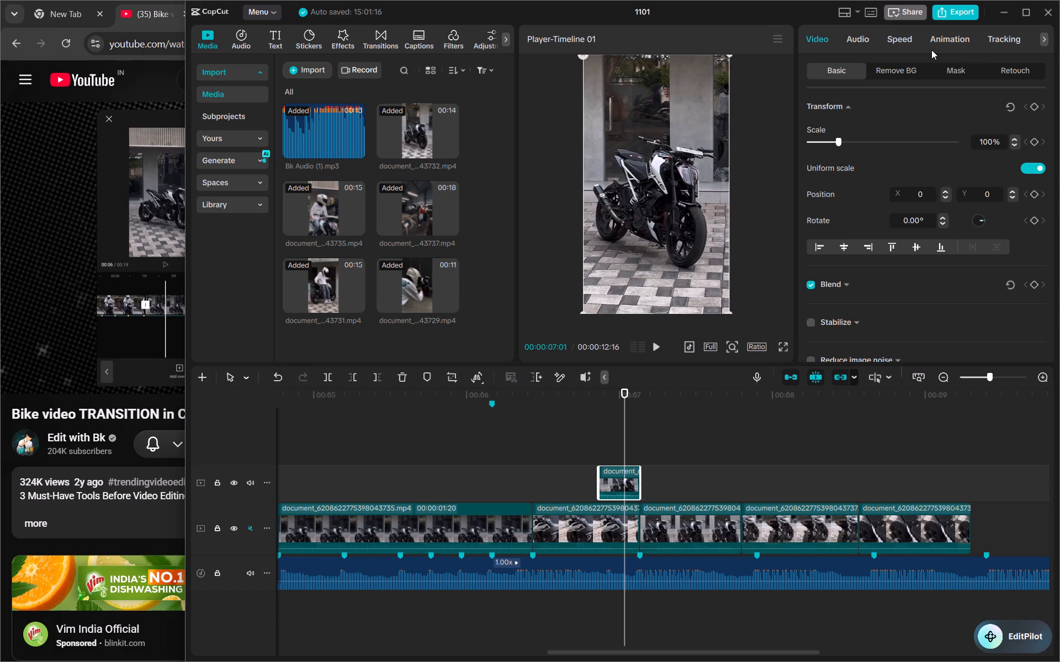
scroll(931, 50, "left", 1)
Switch to the YouTube tutorial and rewatch the overlay placement from 3:02 to 3:03.
left_click(128, 431)
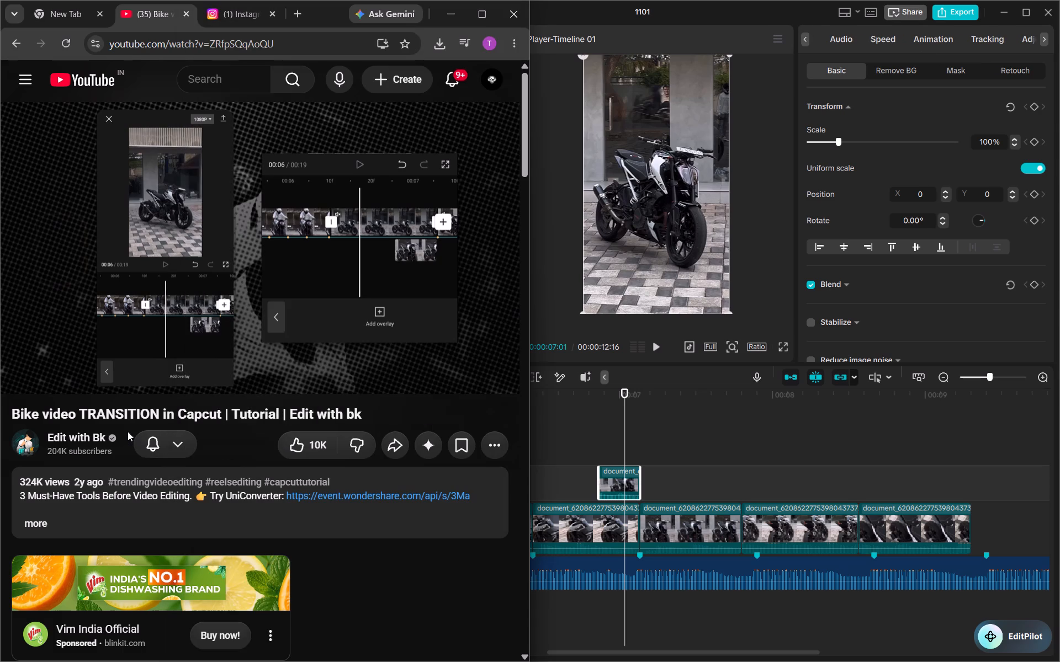
left_click(274, 207)
key("Left")
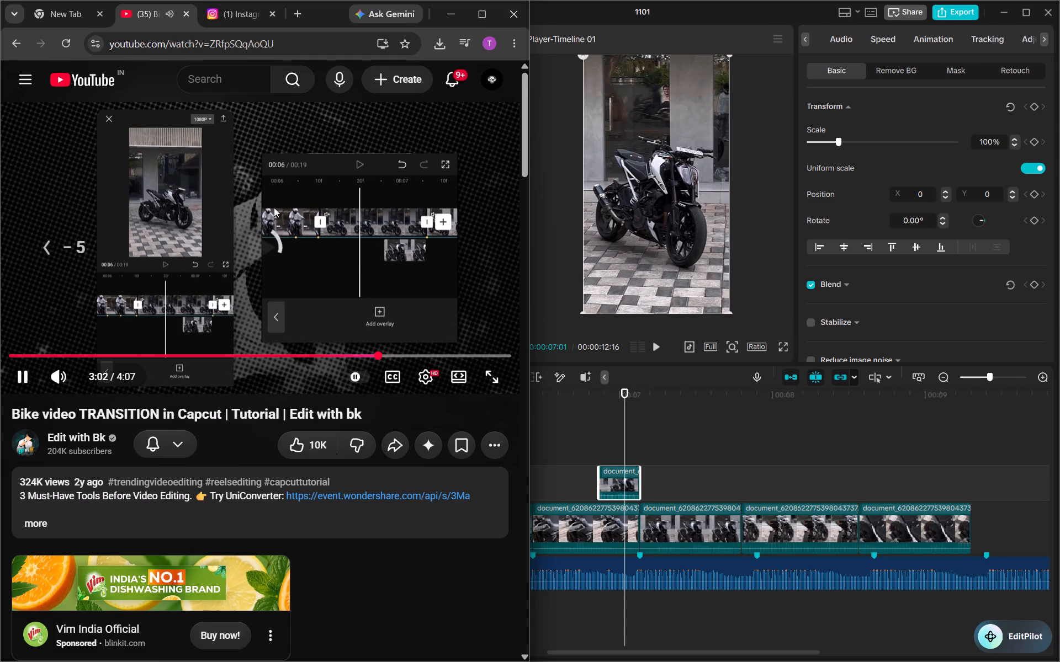
left_click(474, 223)
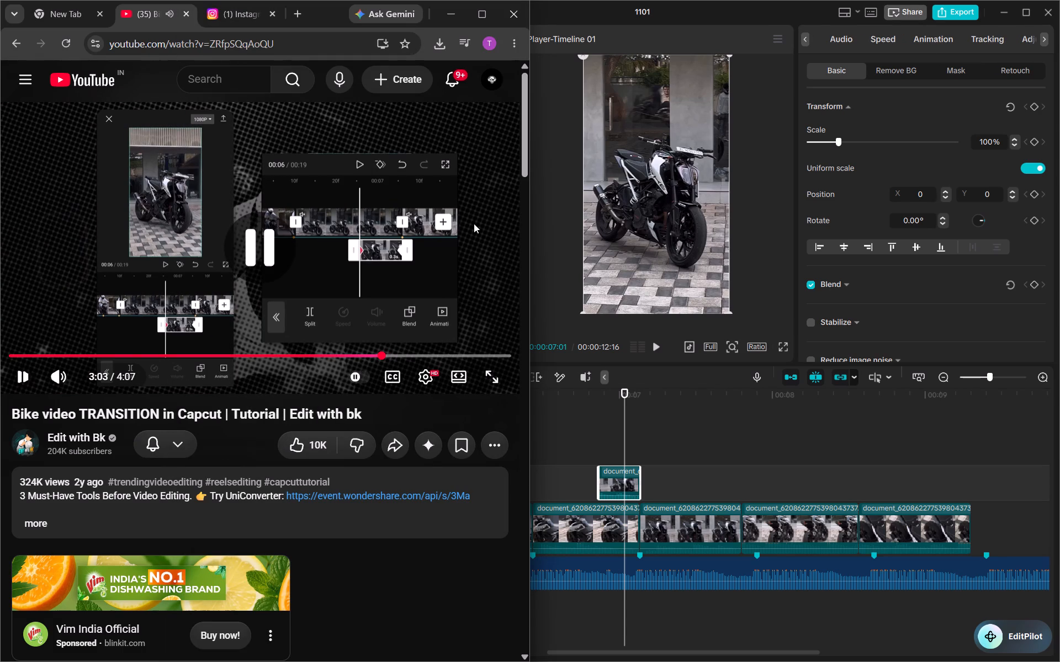
In CapCut, select the overlay clip at 00:00:07:00 and capture a screenshot of the bike frame in the preview.
left_click(607, 437)
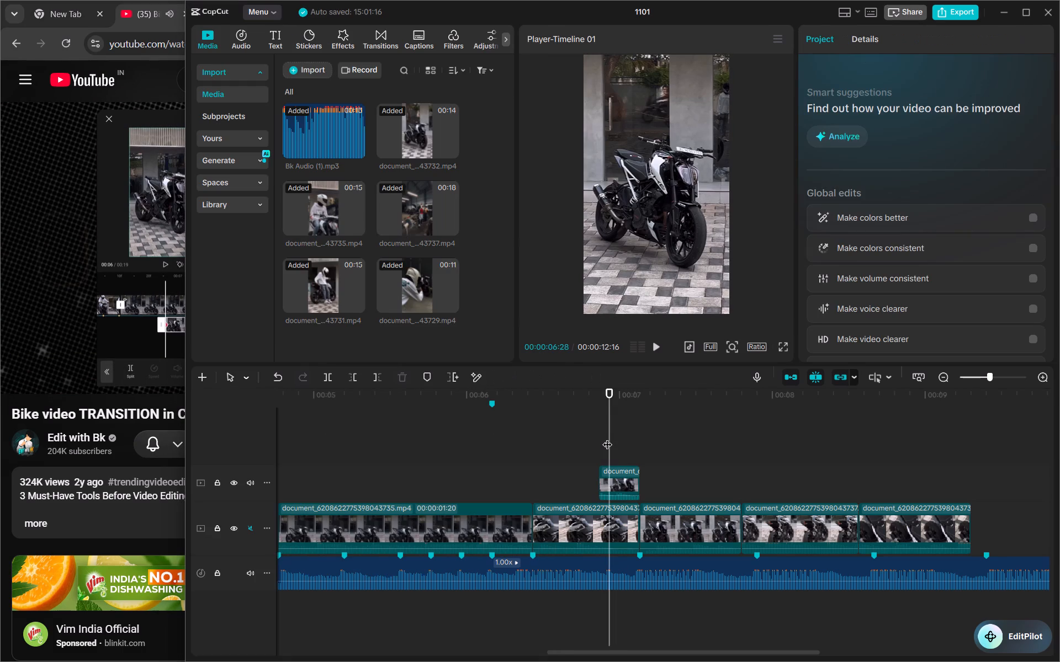
left_click_drag(607, 437, 618, 437)
left_click(618, 468)
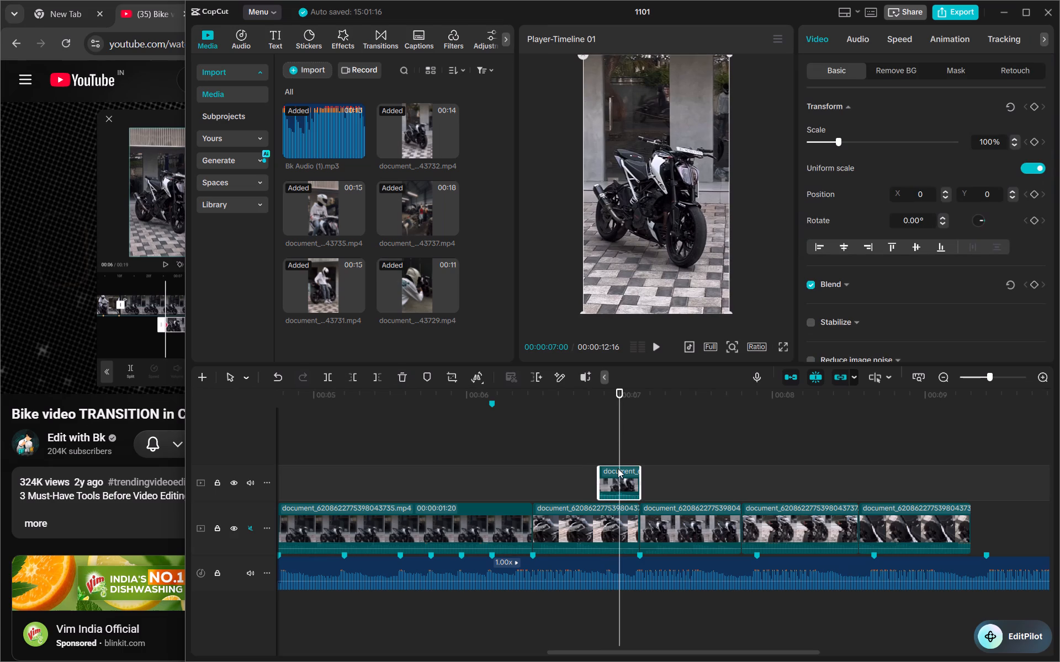
key("Print")
left_click_drag(584, 56, 730, 335)
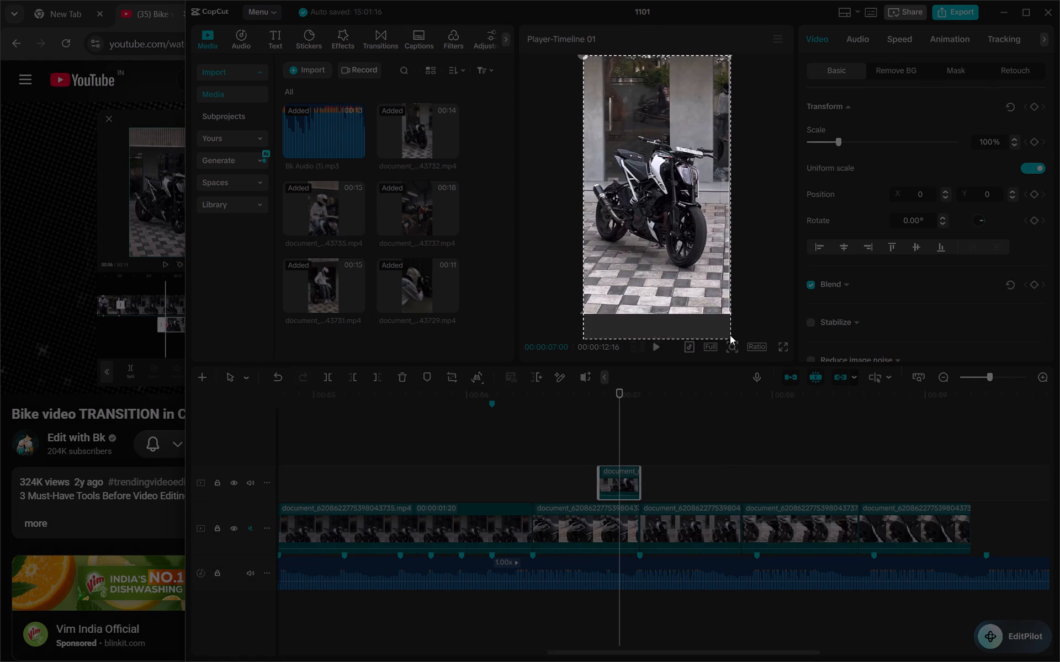
left_click_drag(730, 335, 724, 313)
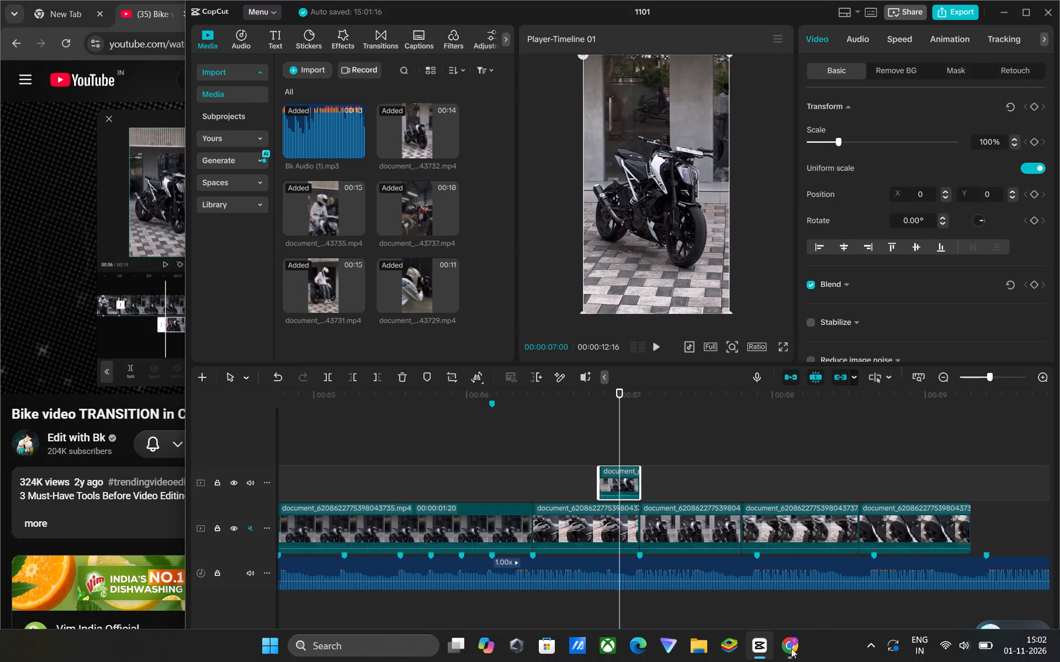
Switch to Chrome, search Google for "remove bg" in the New Tab page and open the remove.bg website.
left_click(799, 638)
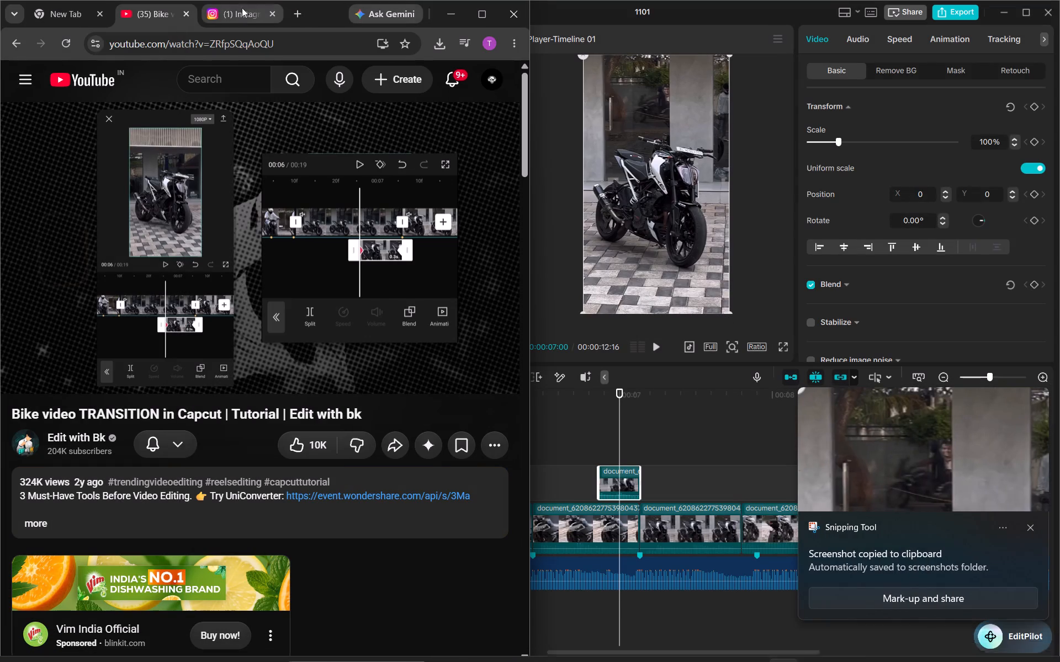
left_click(79, 18)
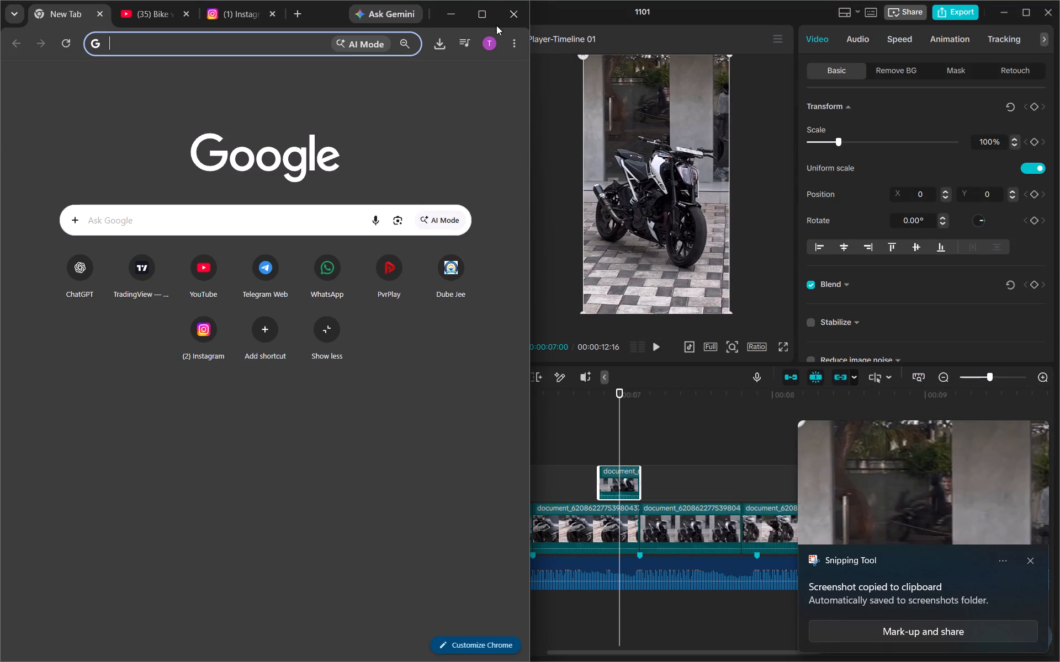
left_click(136, 212)
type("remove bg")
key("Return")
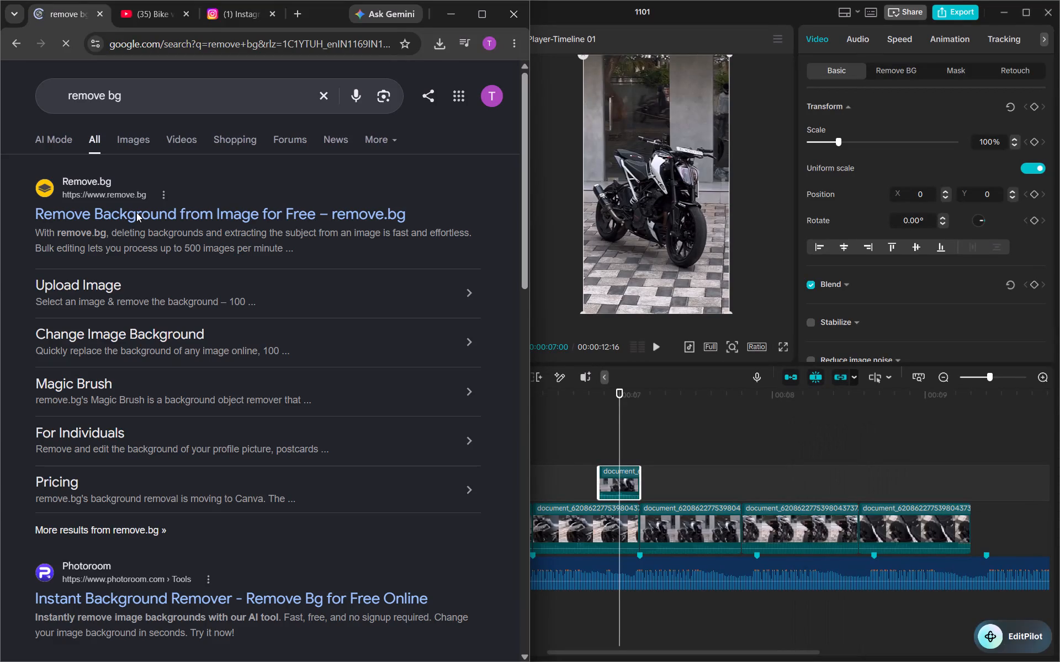
left_click(129, 217)
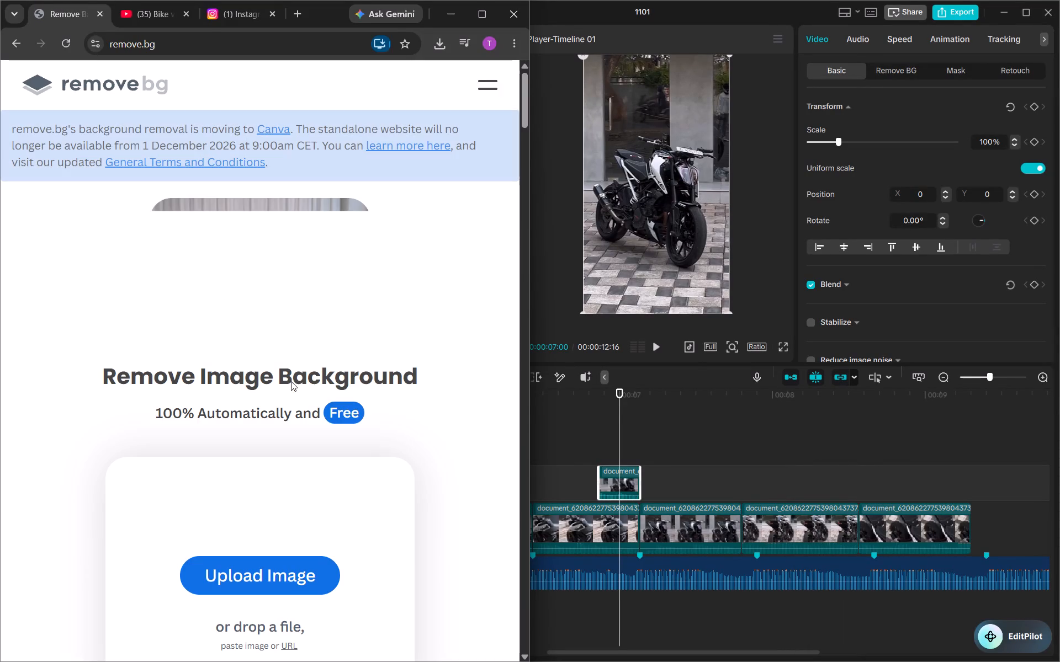
Set the display brightness to 64 in the Windows quick settings.
left_click(964, 639)
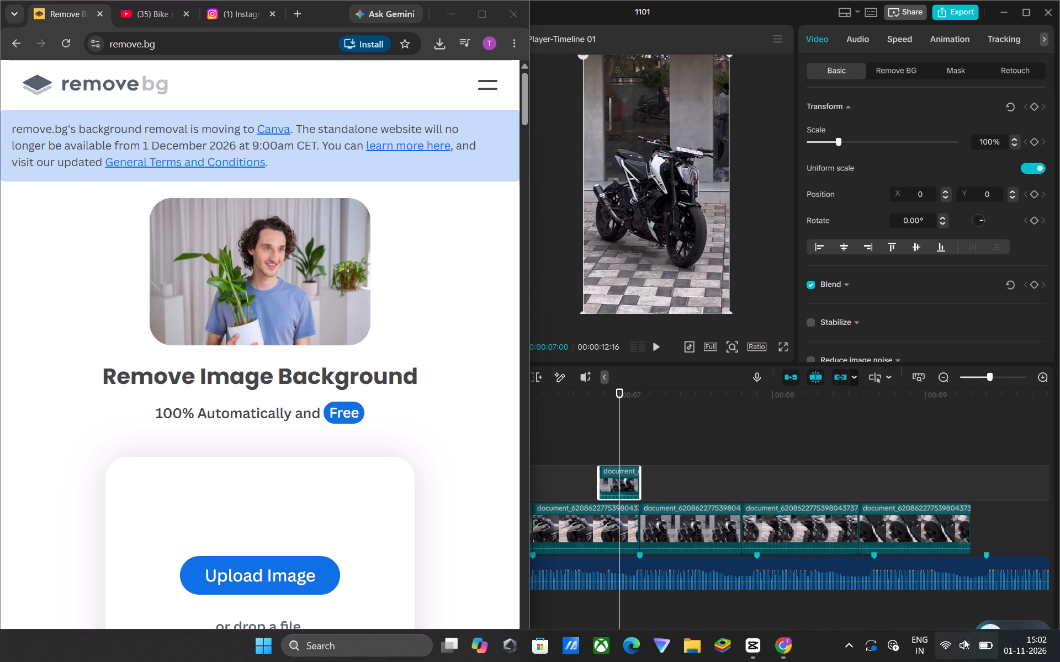
left_click(948, 530)
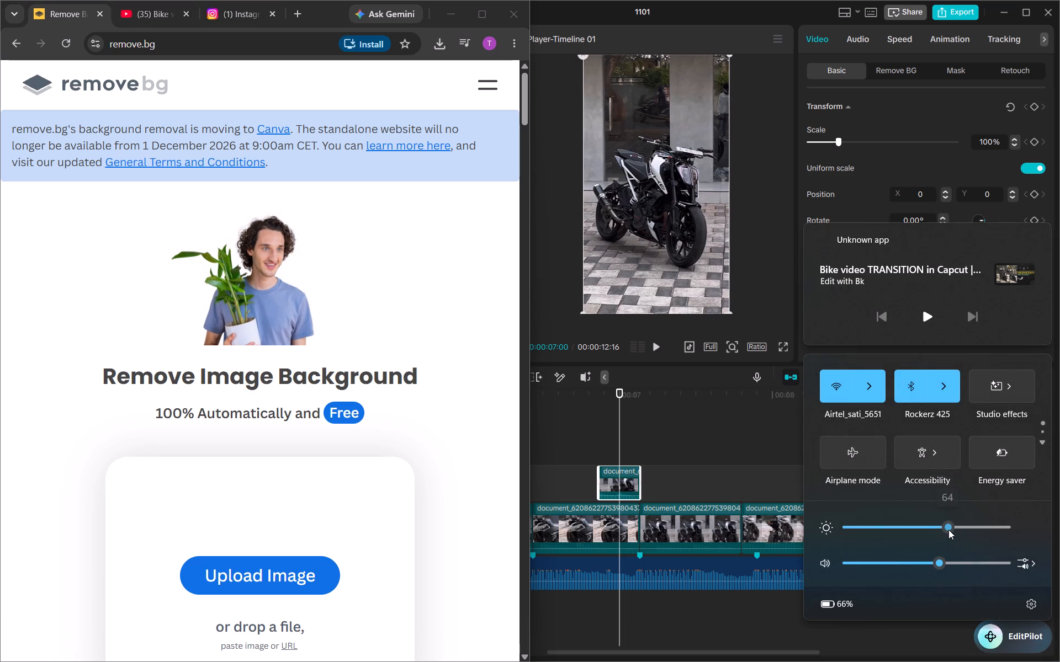
scroll(432, 456, "down", 2)
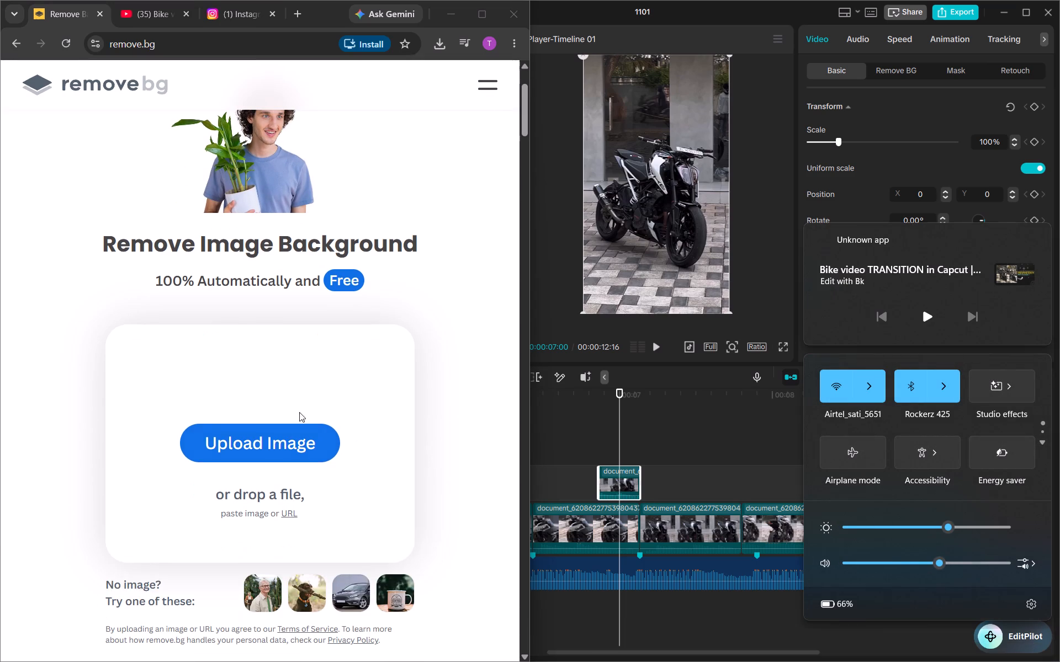
left_click(262, 433)
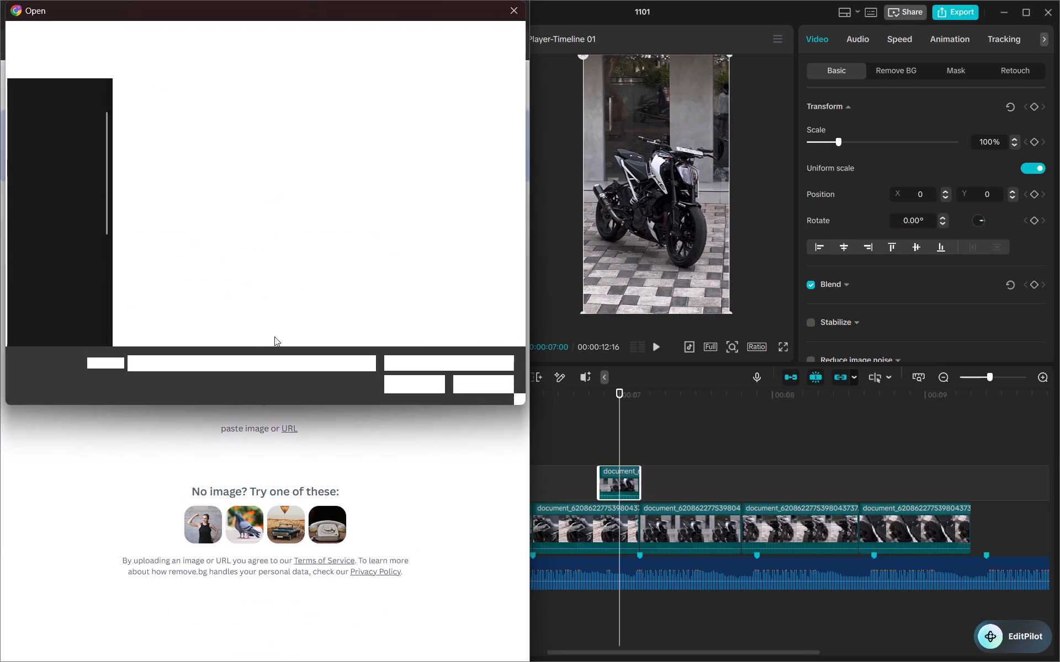
scroll(185, 257, "down", 7)
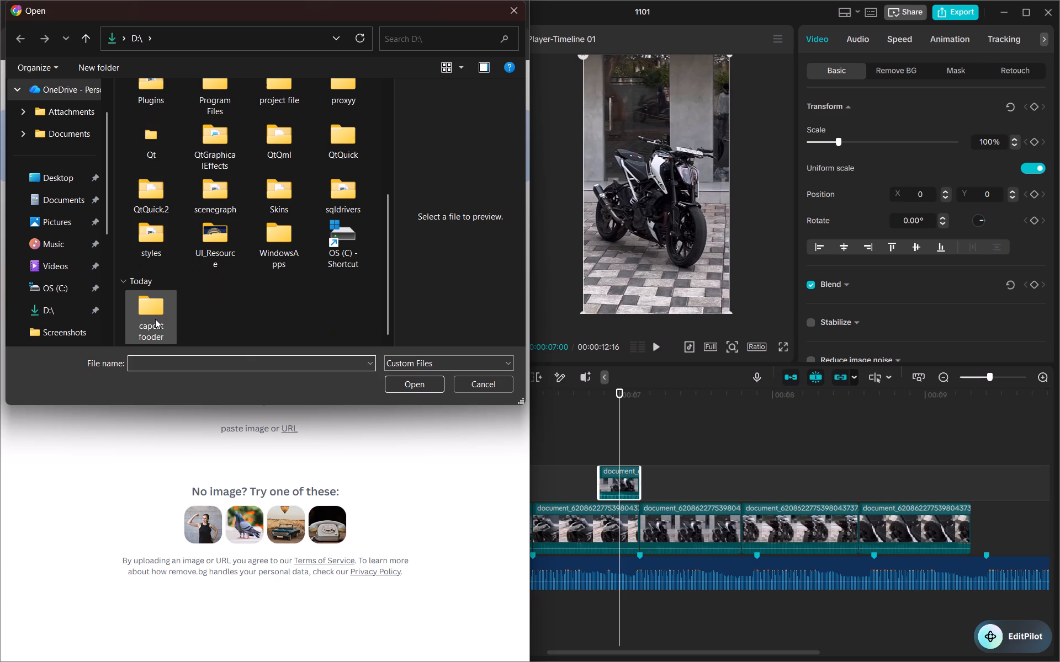
left_click(74, 212)
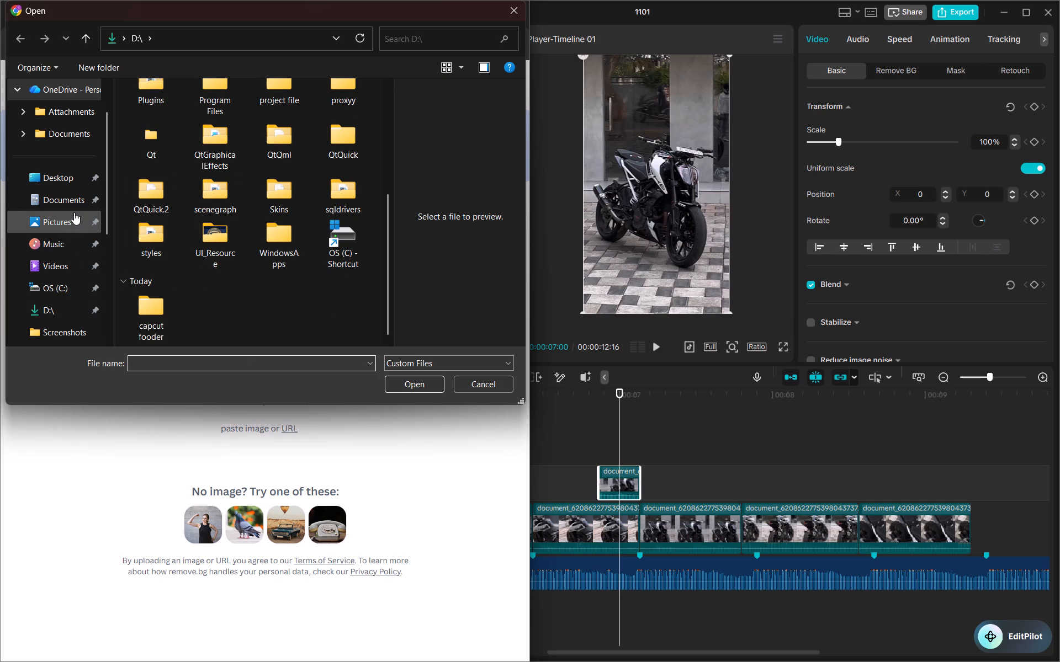
double_click(239, 153)
scroll(203, 261, "down", 8)
left_click(158, 286)
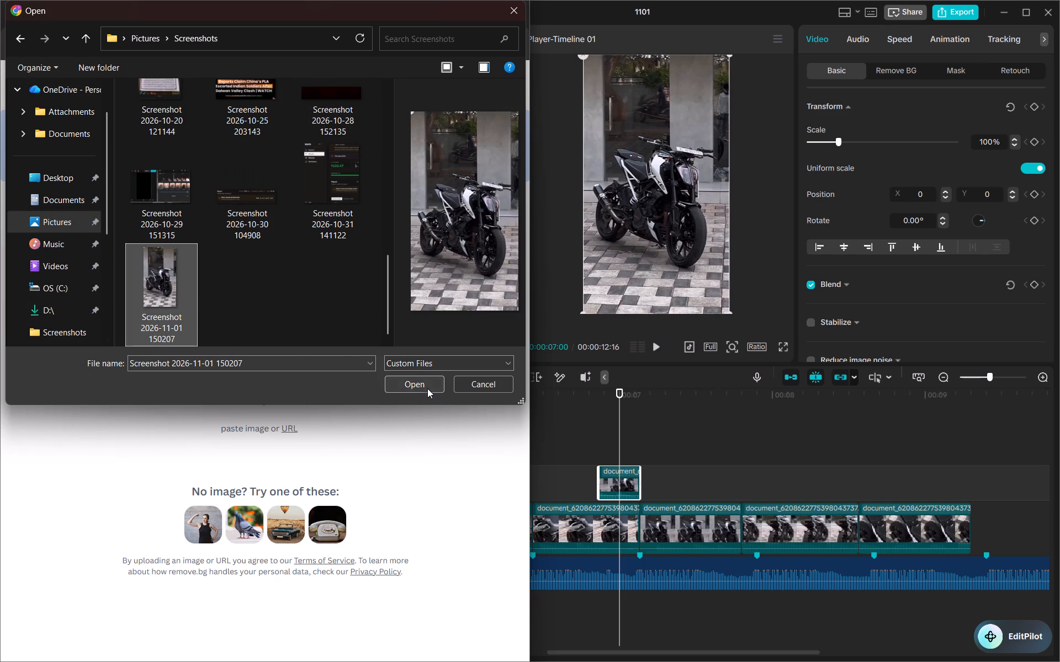
left_click(427, 388)
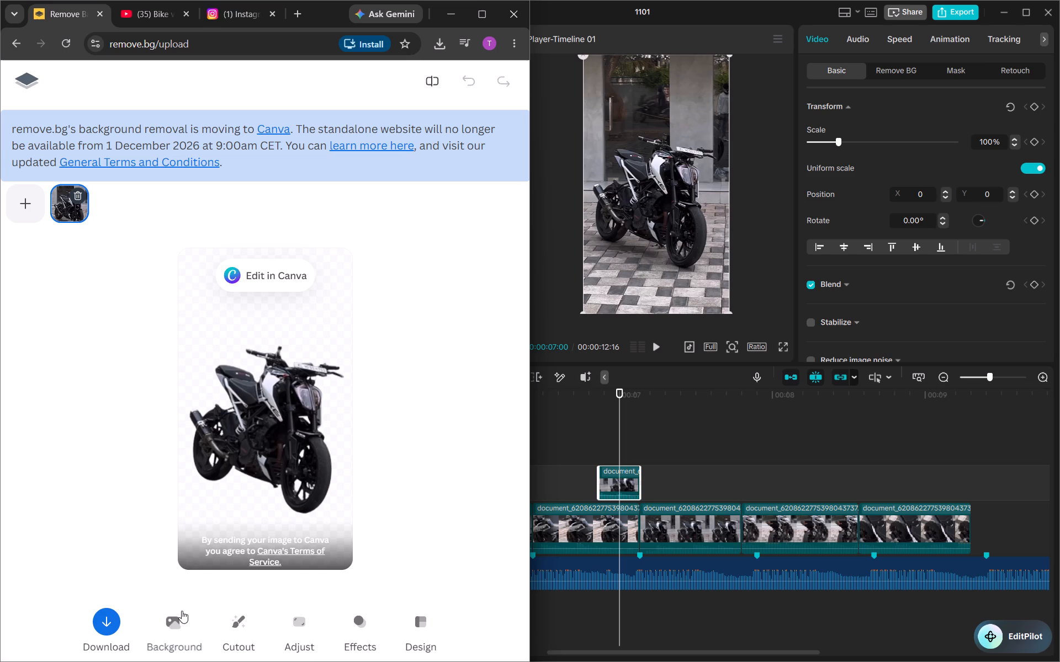
Download the bike cutout as the free 252 x 465 Preview image.
left_click(123, 620)
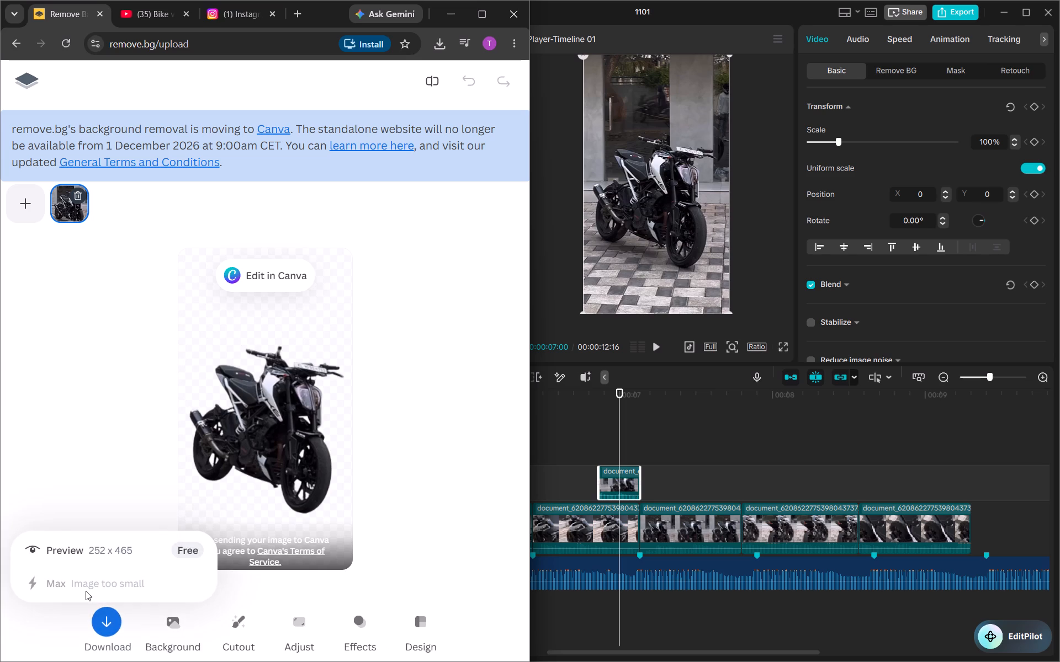
left_click(78, 548)
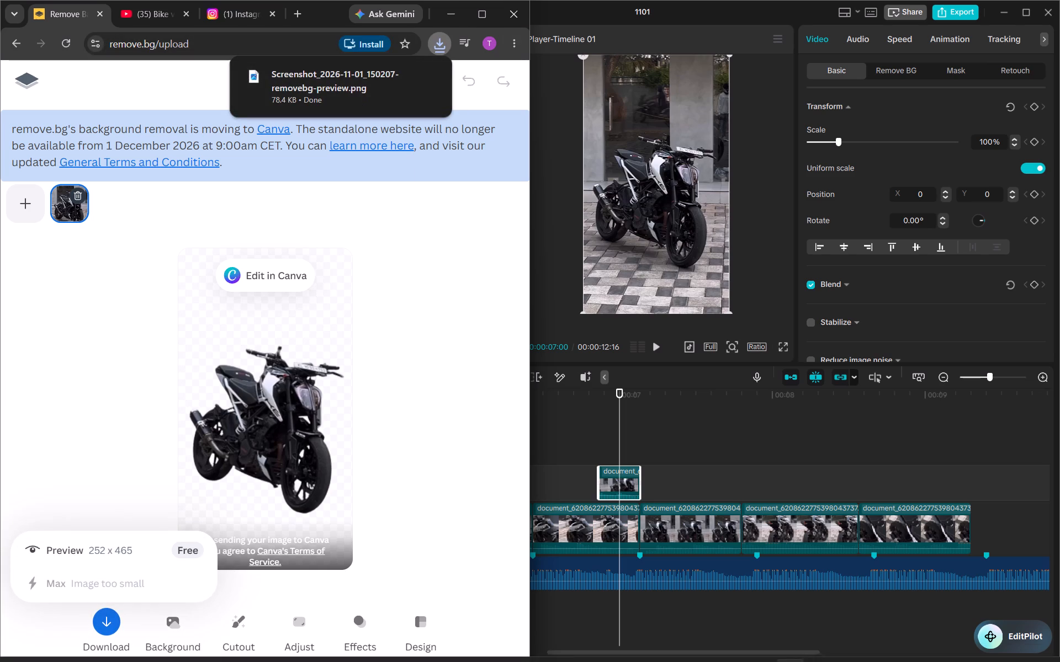
In CapCut, import the background-removed bike screenshot PNG from the D:\ drive into the project media.
left_click(767, 652)
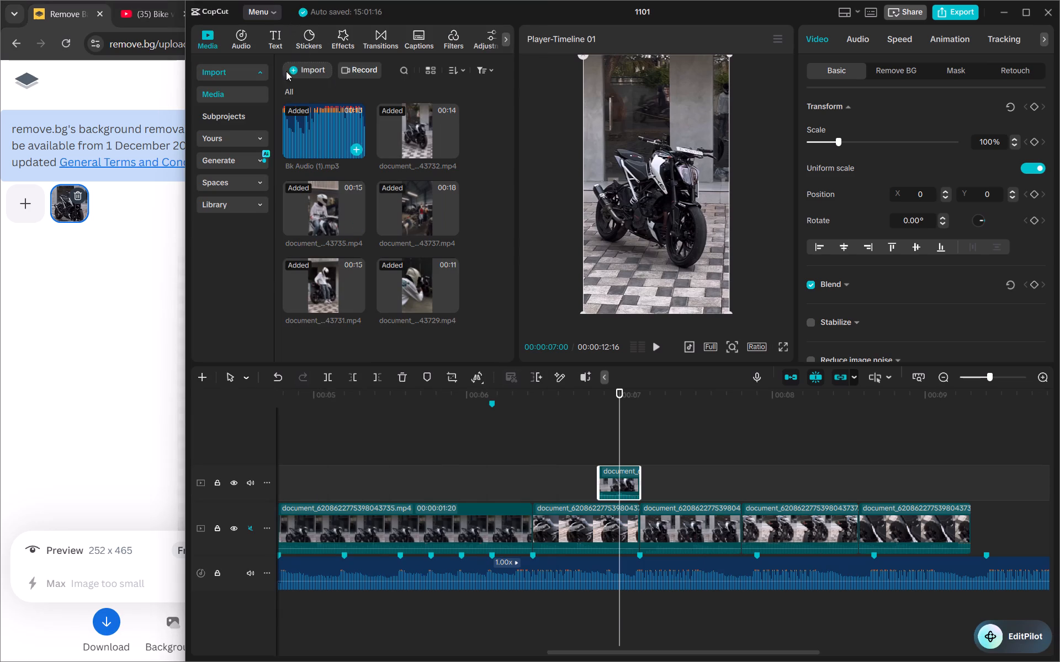
left_click(305, 77)
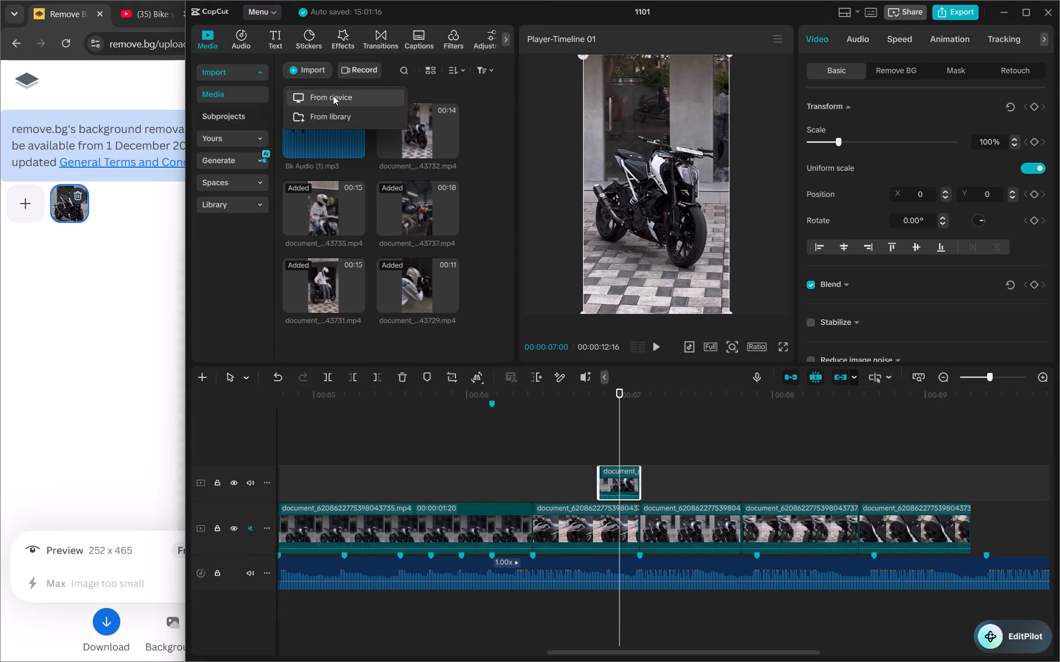
left_click(333, 95)
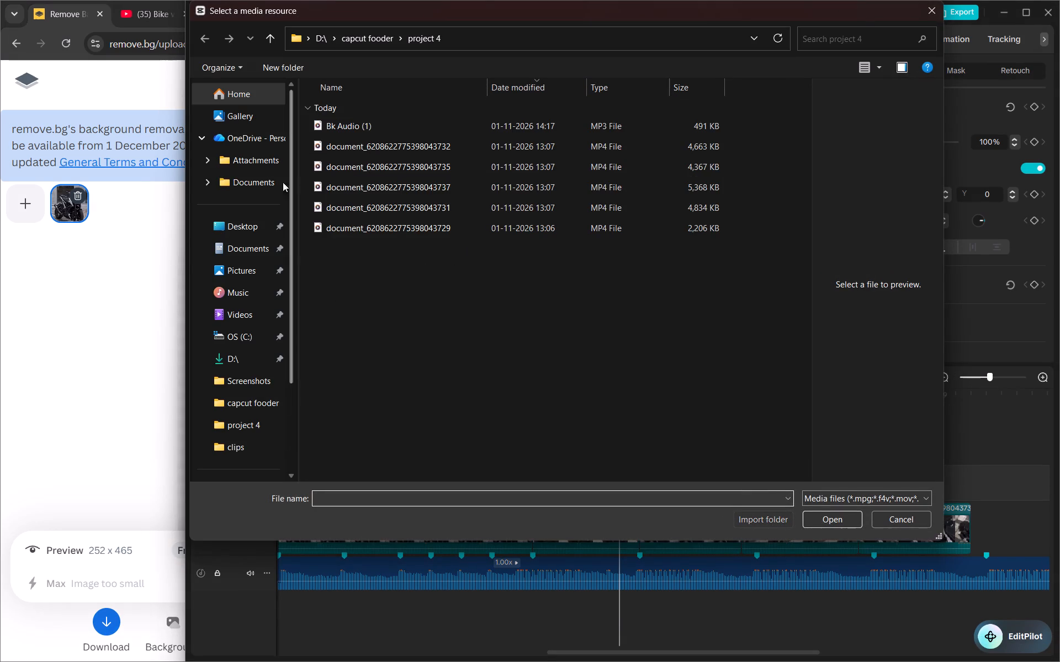
left_click(259, 353)
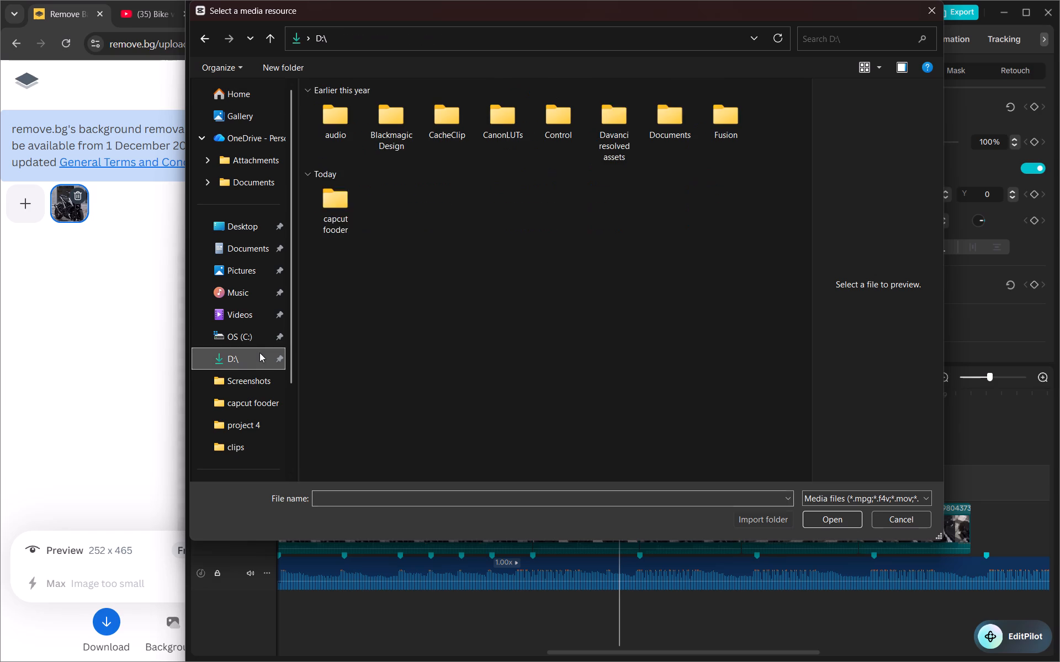
left_click(404, 381)
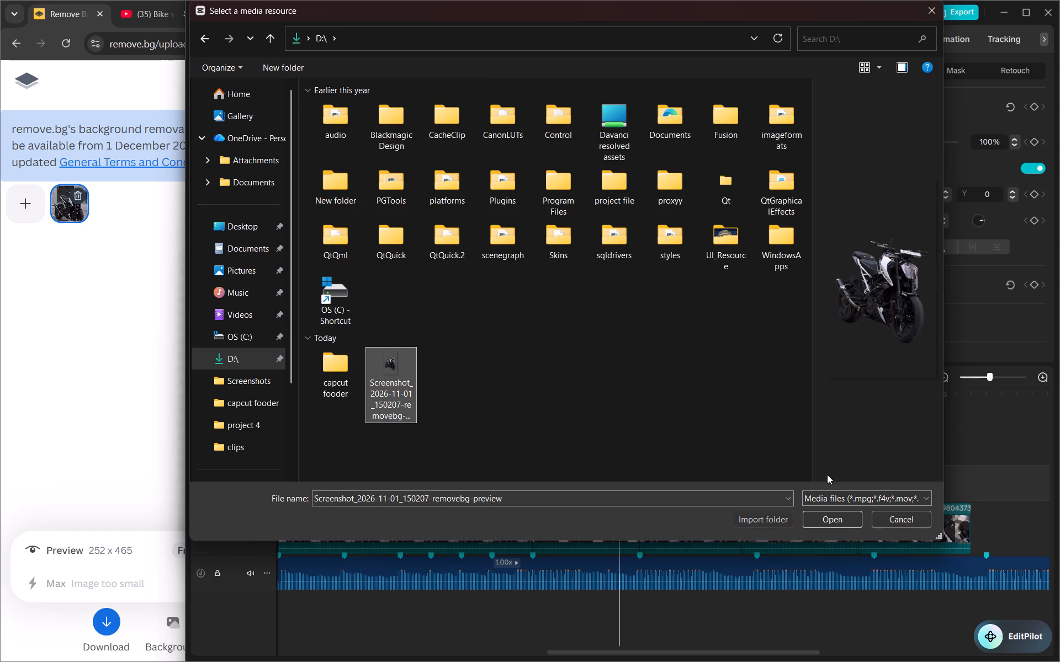
left_click(817, 513)
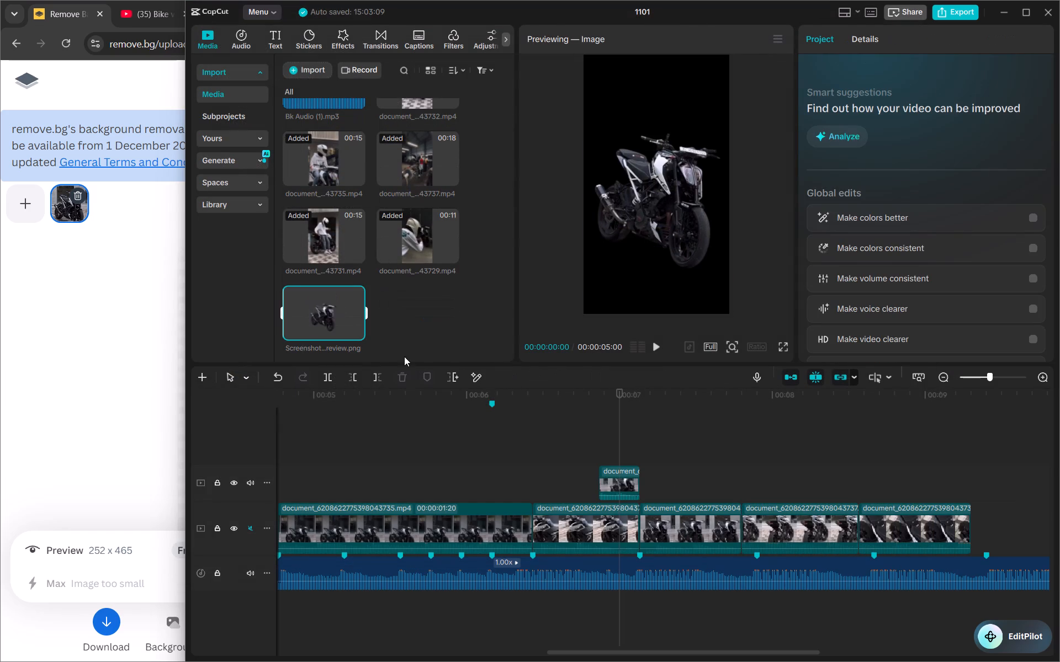
Delete the short bike overlay clip above the main track near 00:00:07.
left_click(628, 476)
key("BackSpace")
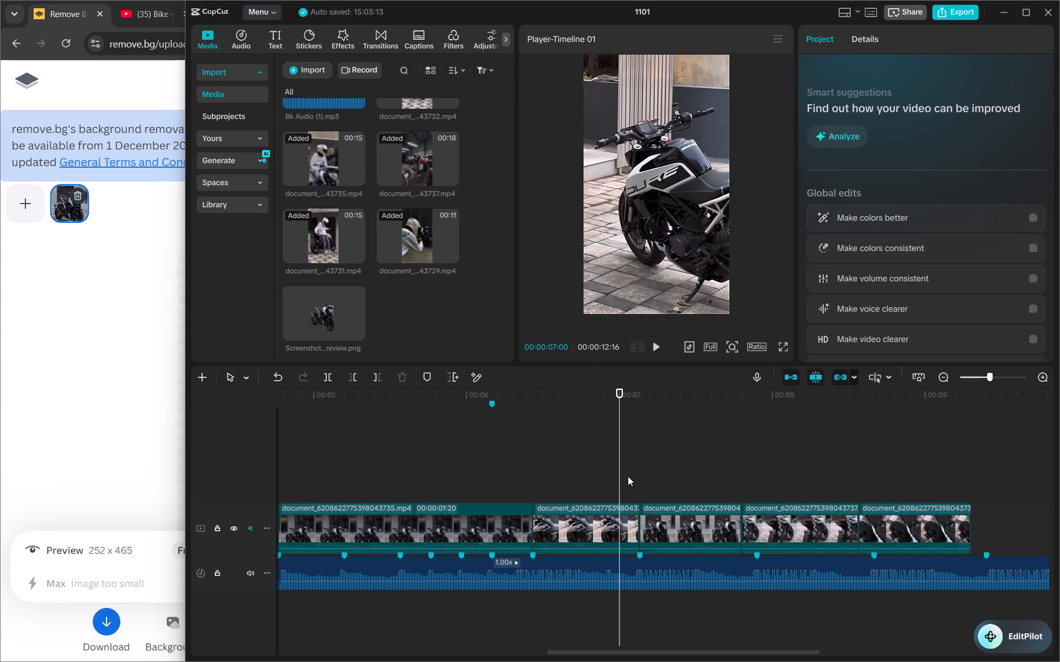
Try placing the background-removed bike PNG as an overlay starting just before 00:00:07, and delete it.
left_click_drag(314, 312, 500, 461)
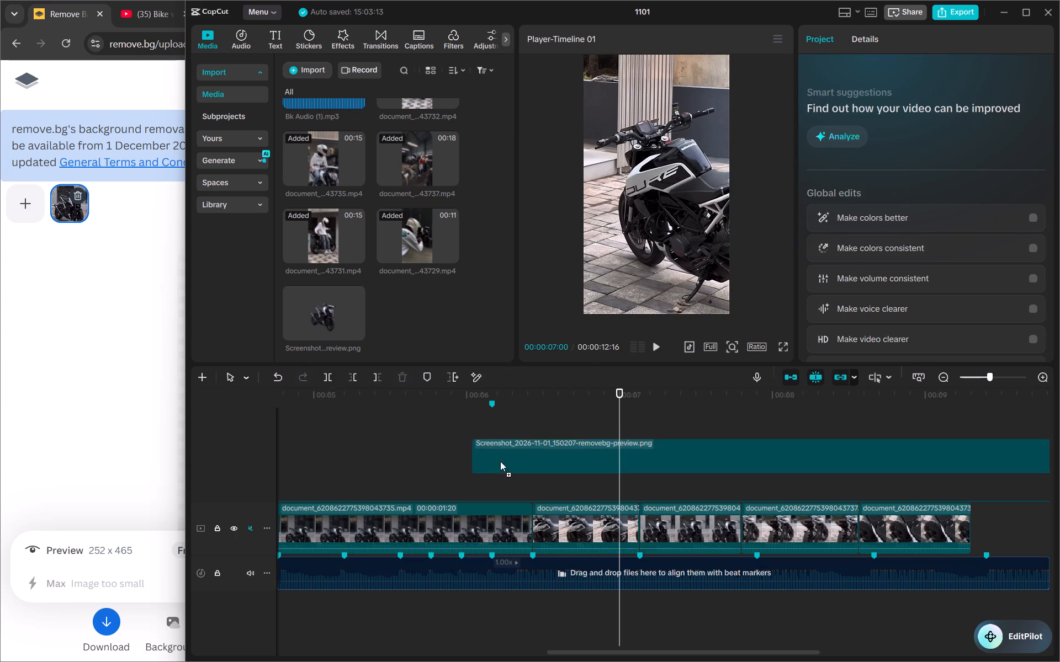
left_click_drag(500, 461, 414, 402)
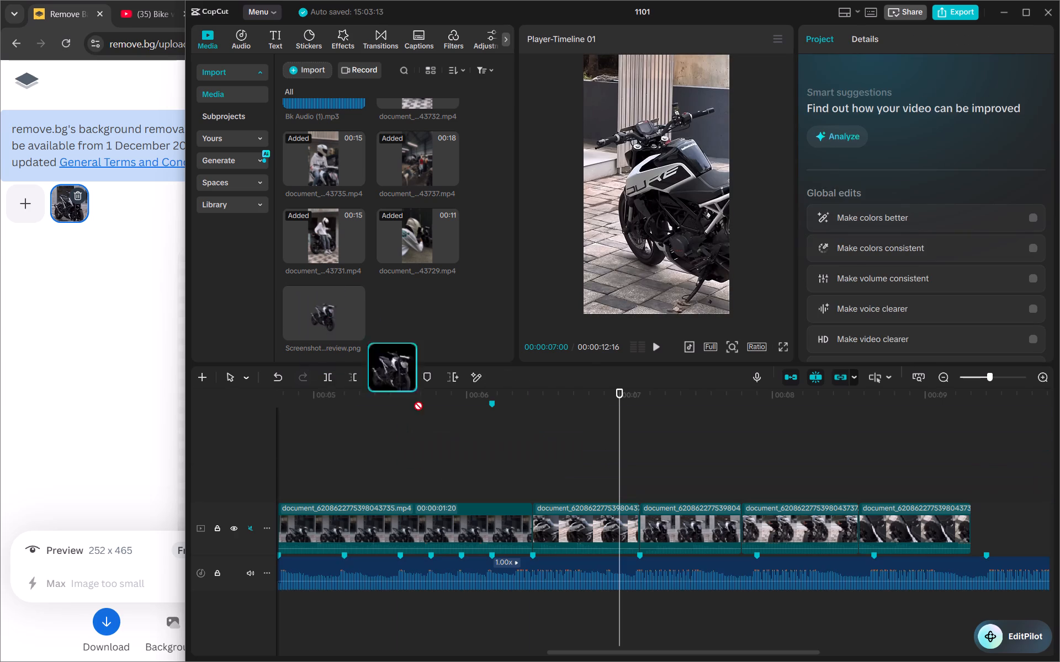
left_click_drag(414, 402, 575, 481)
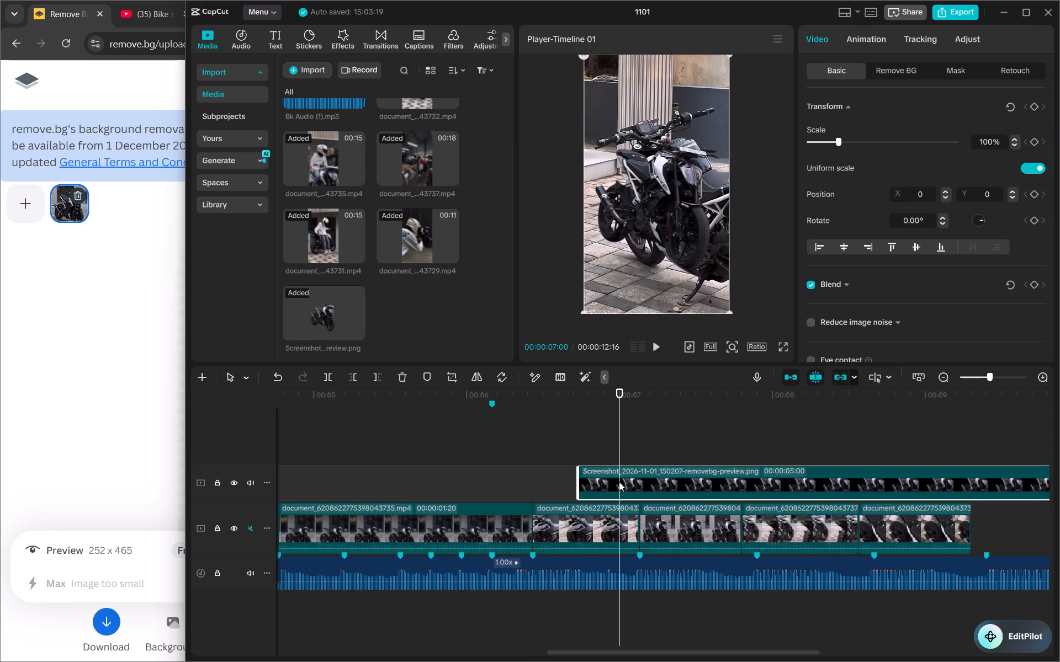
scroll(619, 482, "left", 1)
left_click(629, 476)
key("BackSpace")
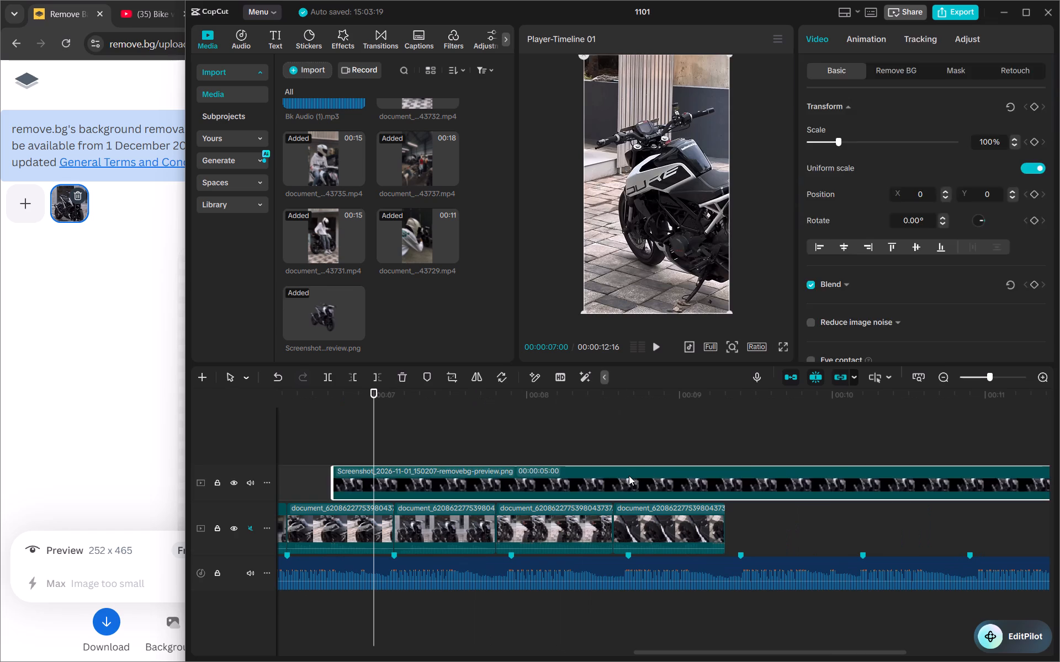
Copy the main-track clip starting just after 00:00:07, paste it as an overlay starting just before 00:00:07, and trim its end to the cut.
scroll(448, 528, "right", 1)
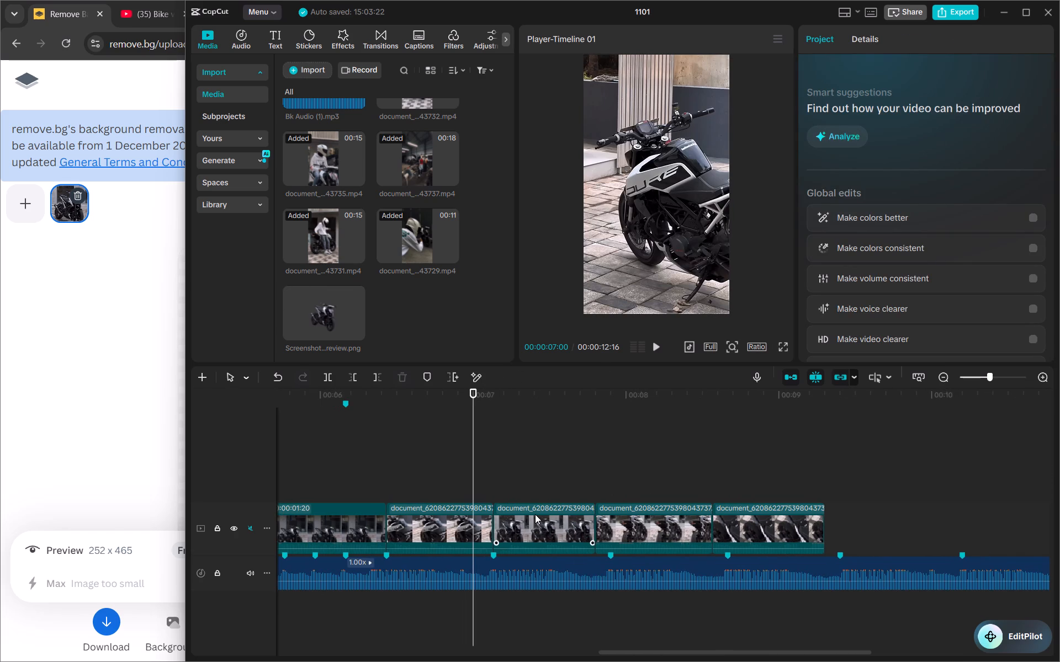
left_click(535, 514)
key("ctrl+c")
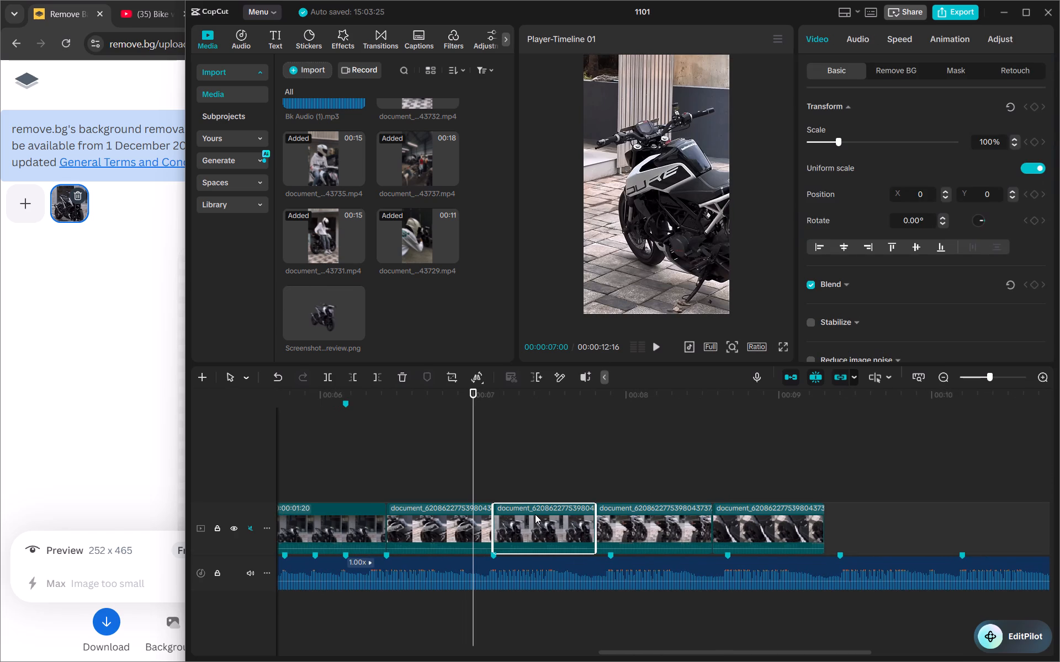
key("ctrl+v")
left_click_drag(527, 474, 513, 476)
left_click_drag(558, 483, 494, 487)
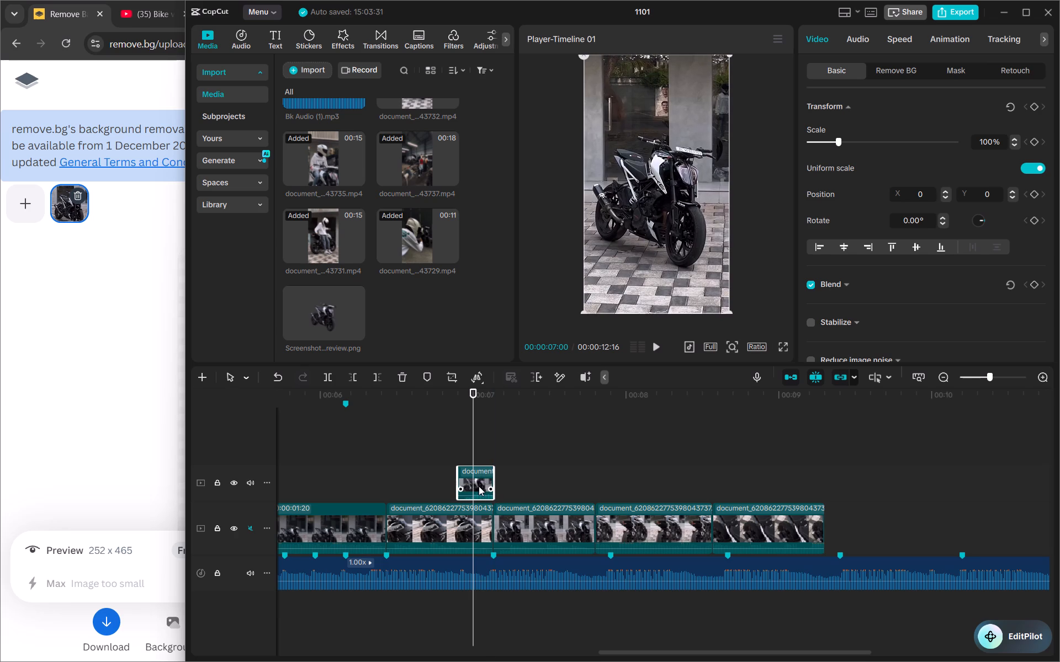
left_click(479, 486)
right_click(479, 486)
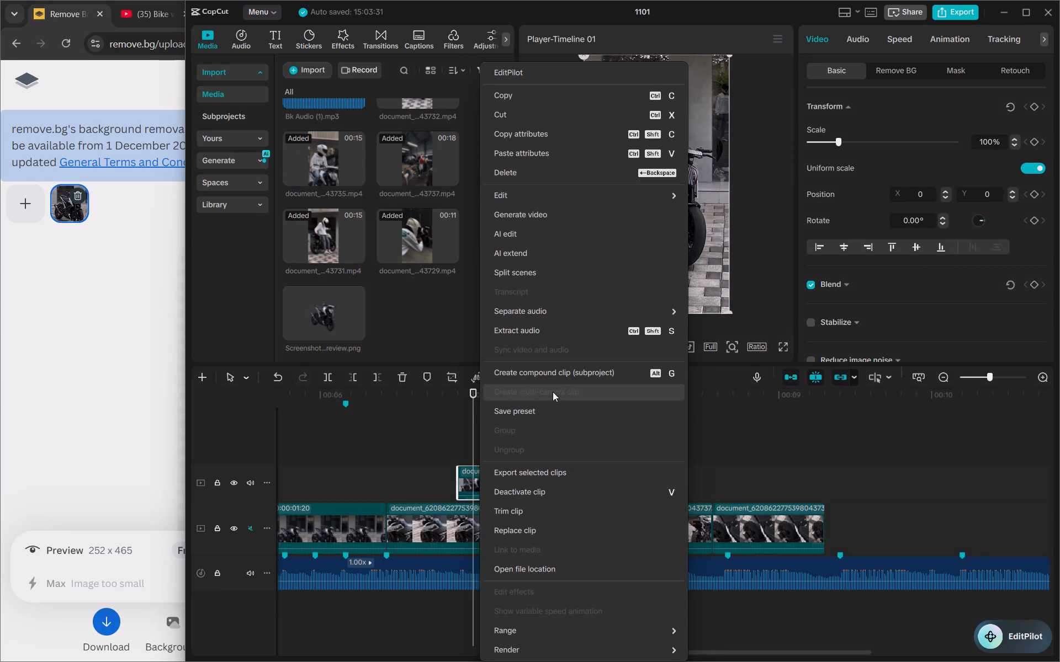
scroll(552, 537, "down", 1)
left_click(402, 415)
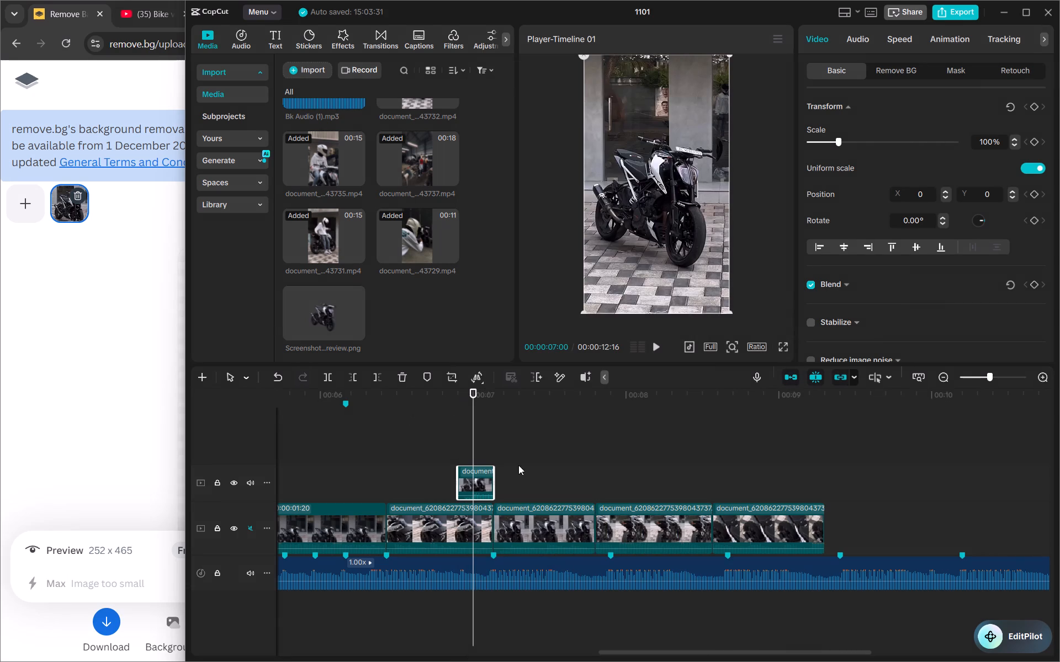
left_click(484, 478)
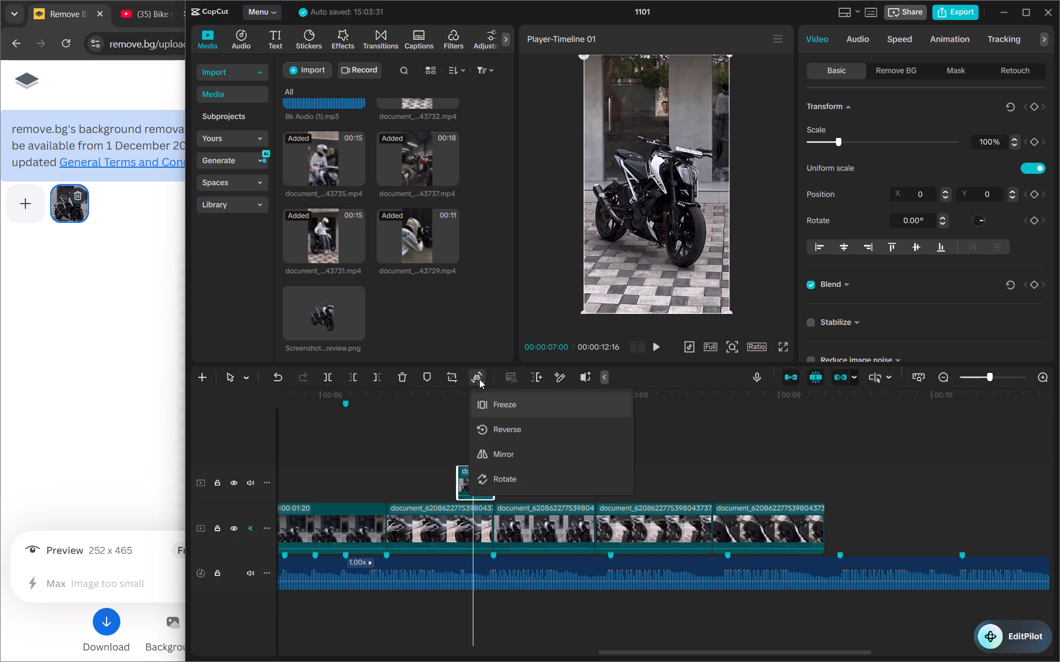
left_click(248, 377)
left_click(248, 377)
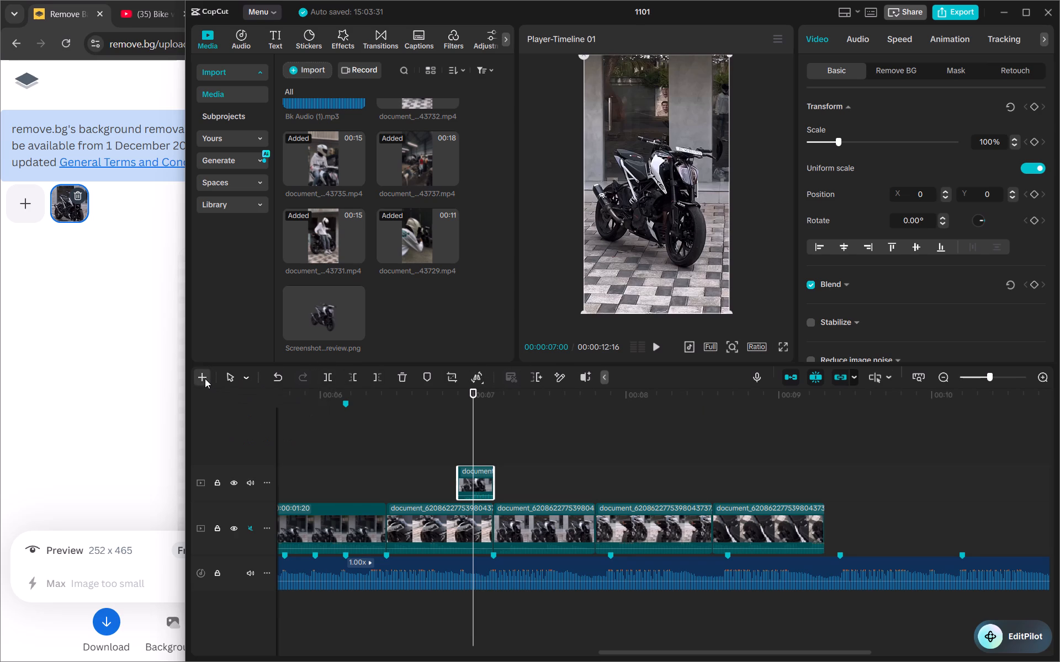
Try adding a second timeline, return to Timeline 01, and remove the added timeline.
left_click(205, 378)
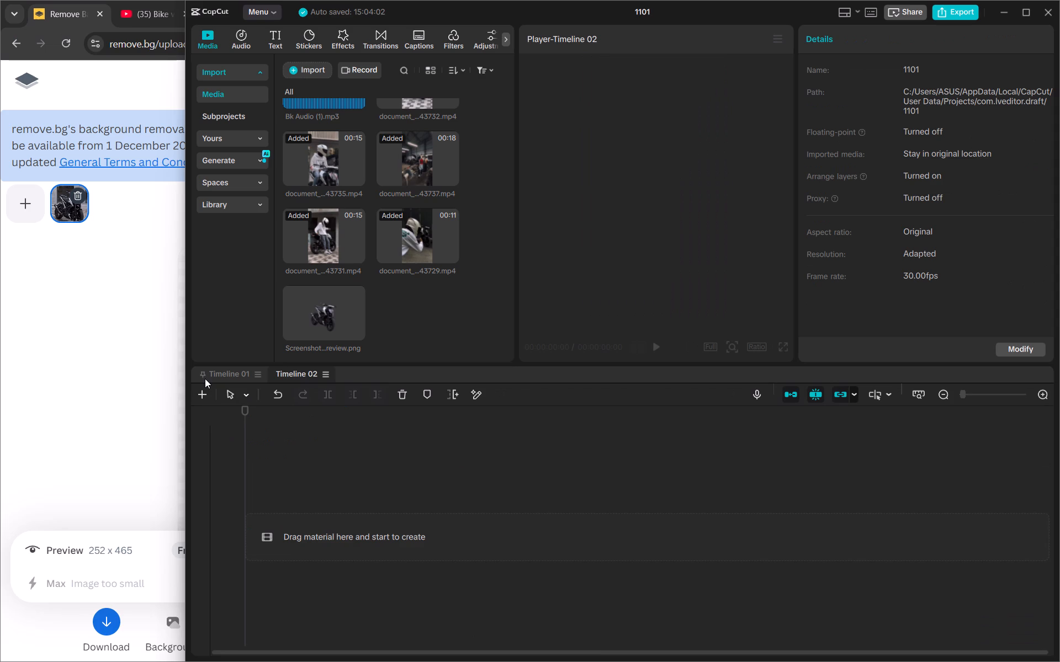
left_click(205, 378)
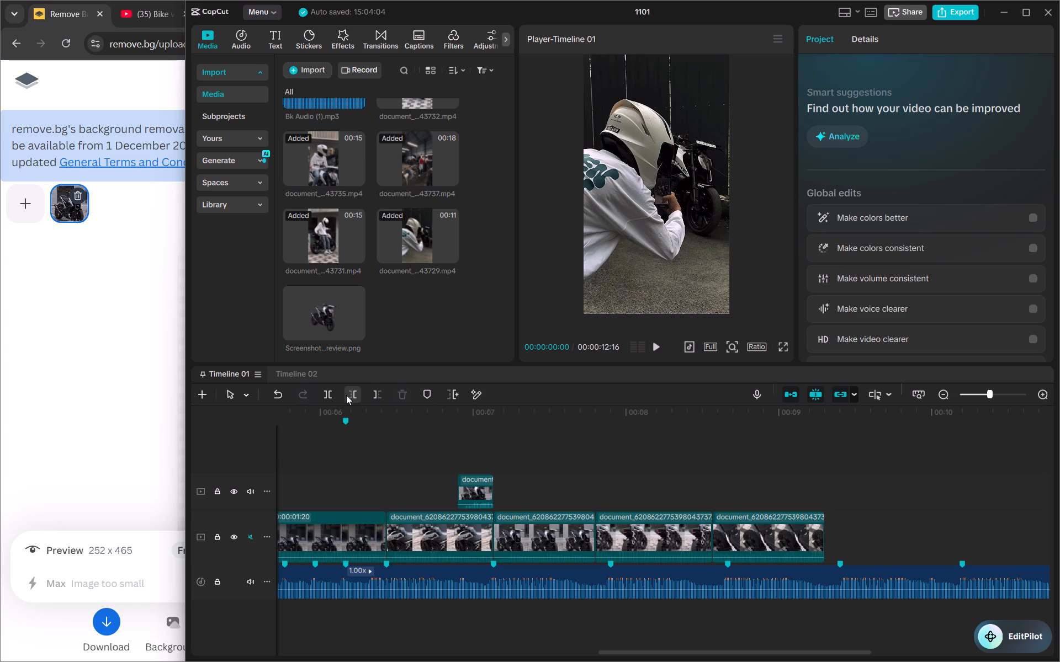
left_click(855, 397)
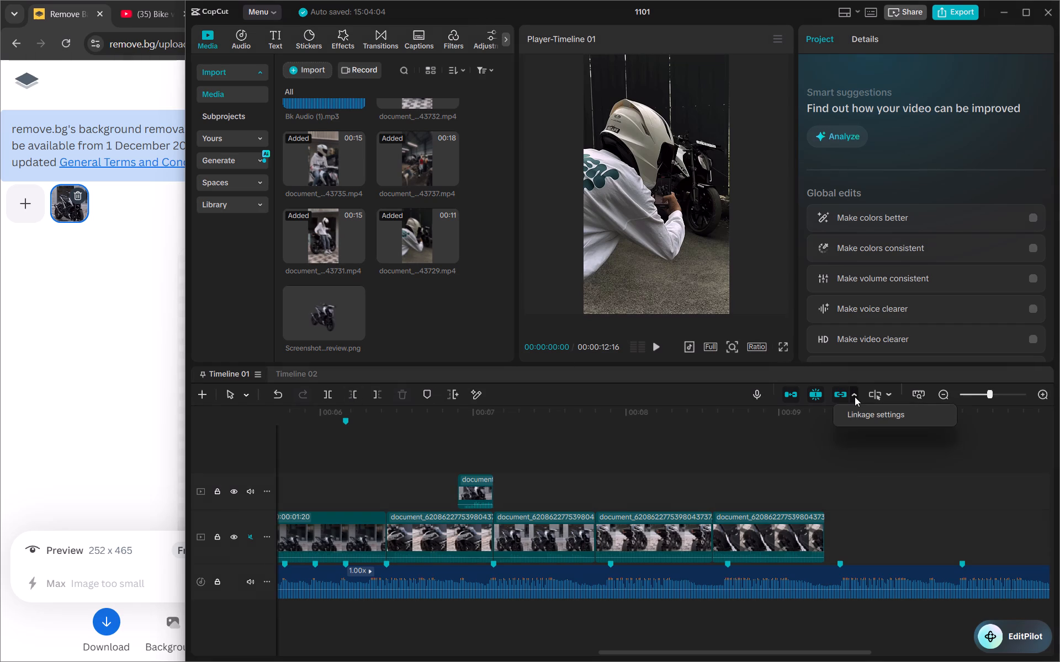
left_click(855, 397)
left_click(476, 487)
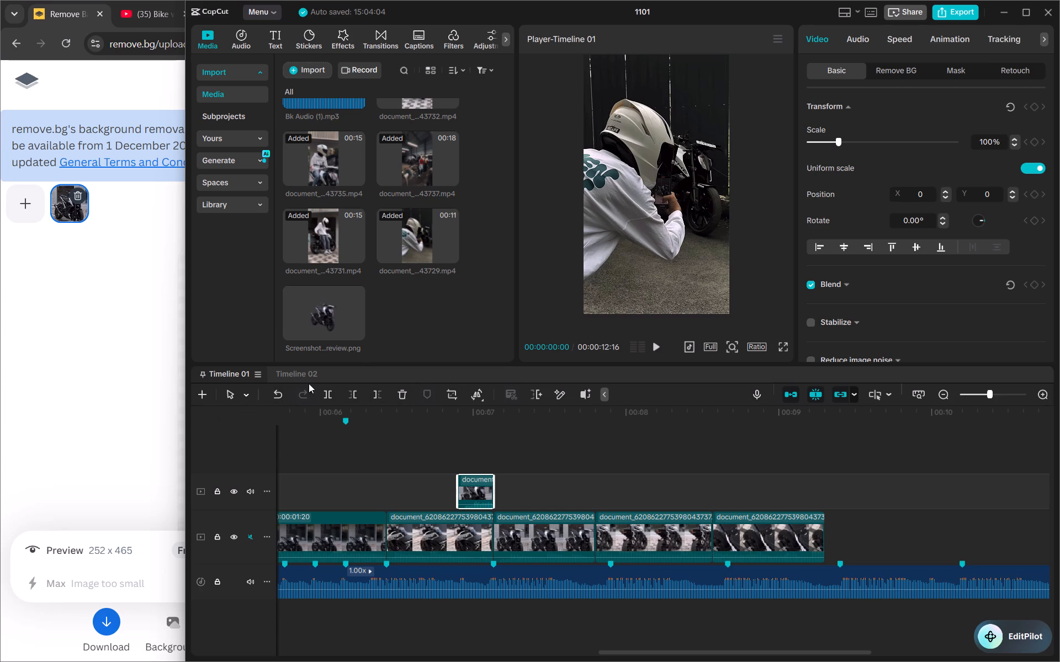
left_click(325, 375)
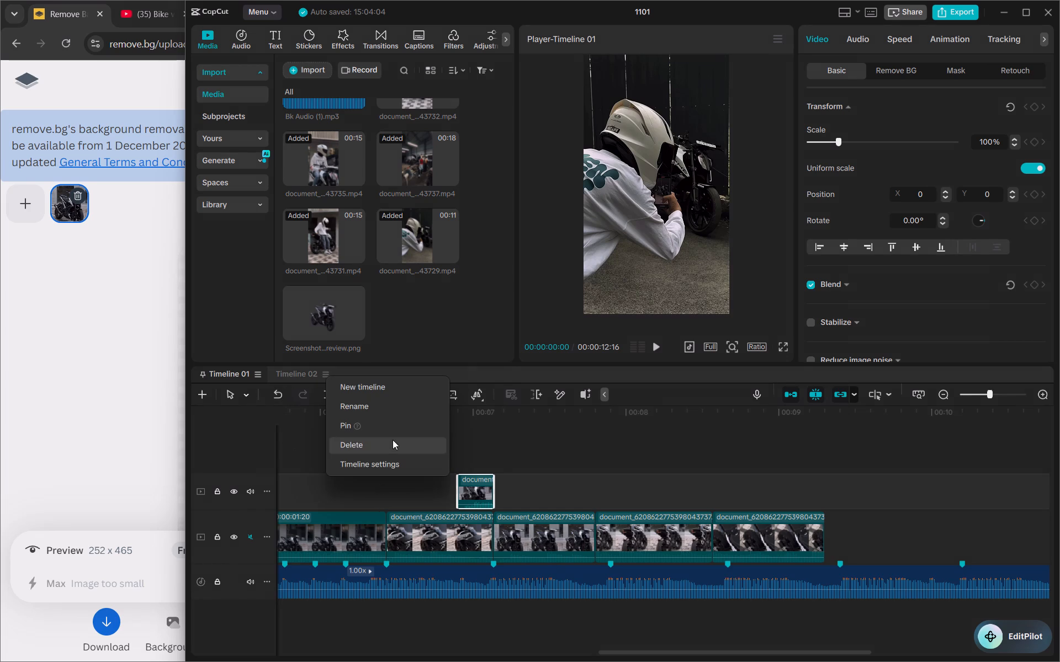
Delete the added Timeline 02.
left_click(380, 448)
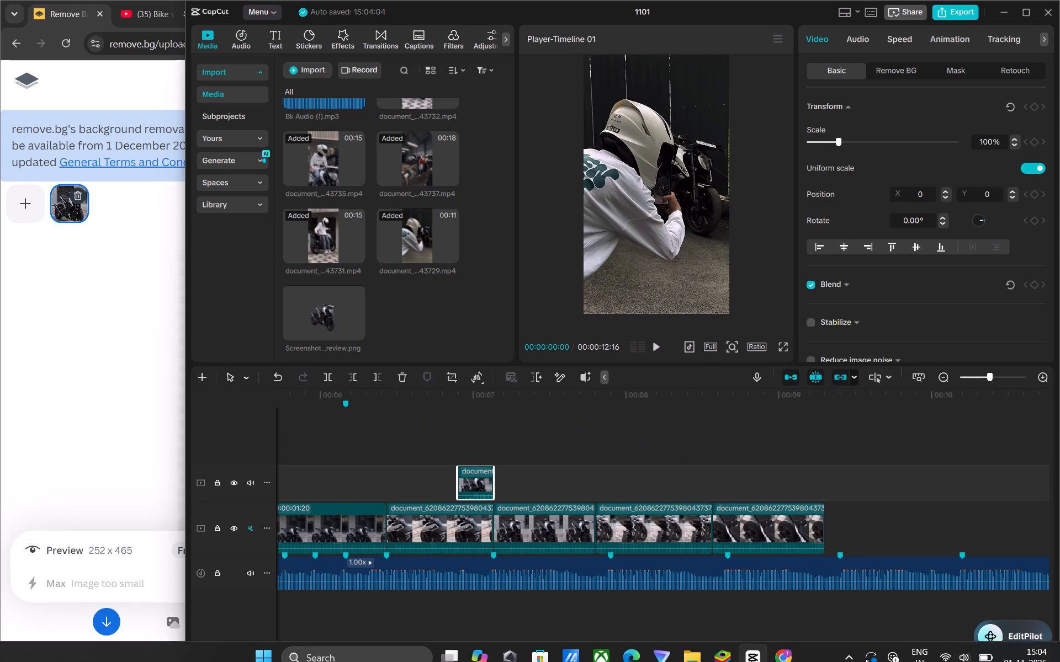
Switch to the YouTube bike transition tutorial in Chrome, rewind it to about 2:16, and examine how the overlay clip is prepared.
left_click(94, 338)
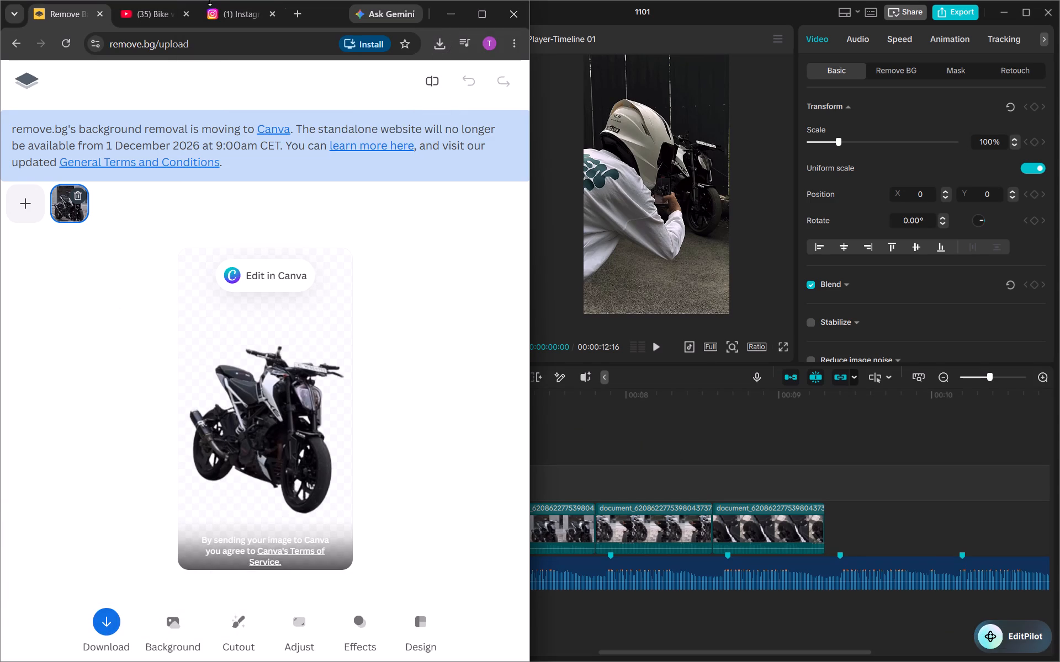
left_click(225, 14)
left_click(166, 6)
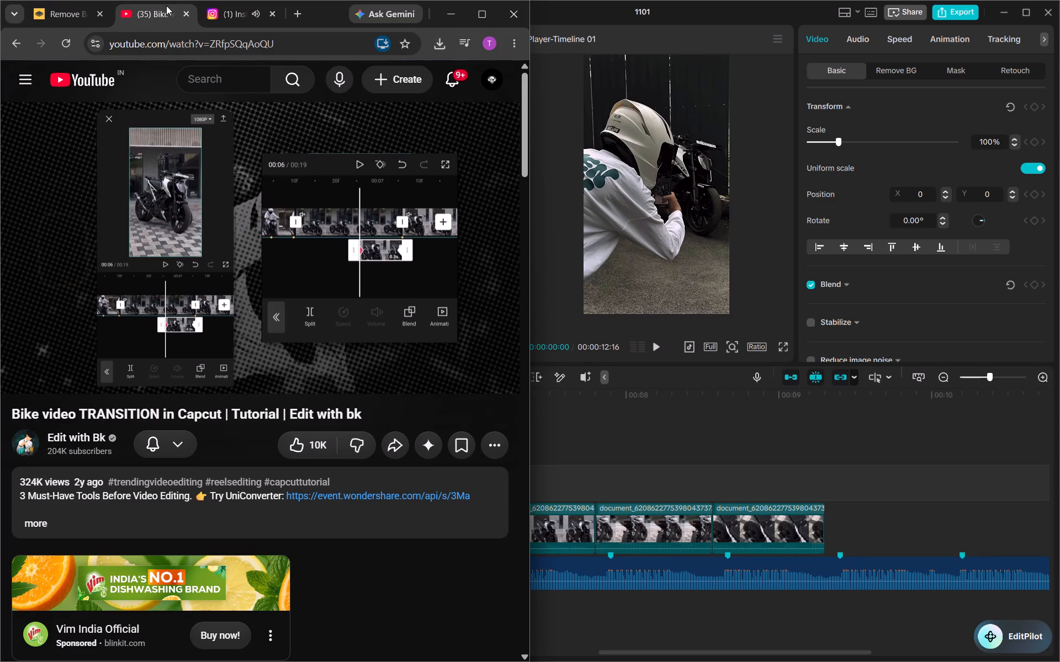
left_click(205, 269)
key("Left")
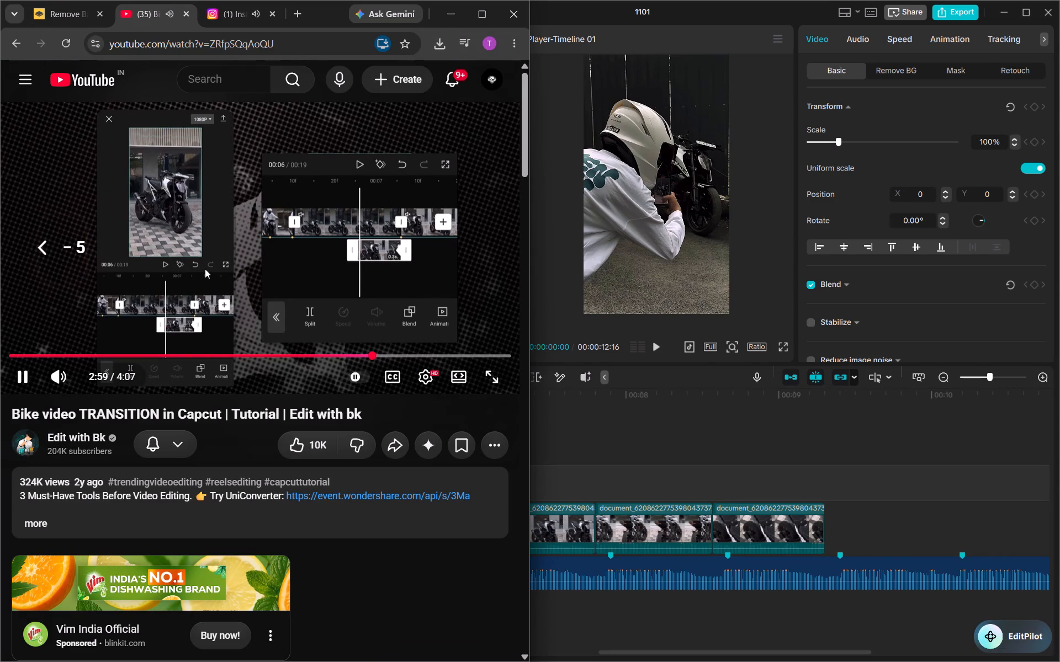
key("Left")
key("Left")
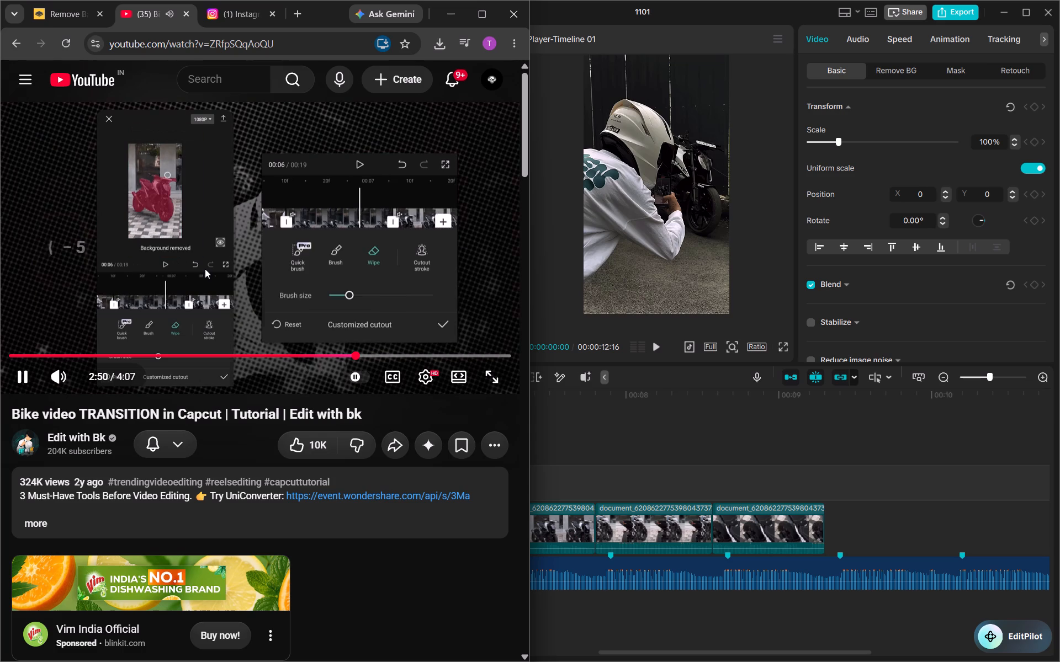
key("Left")
key("Left")
key("Left")
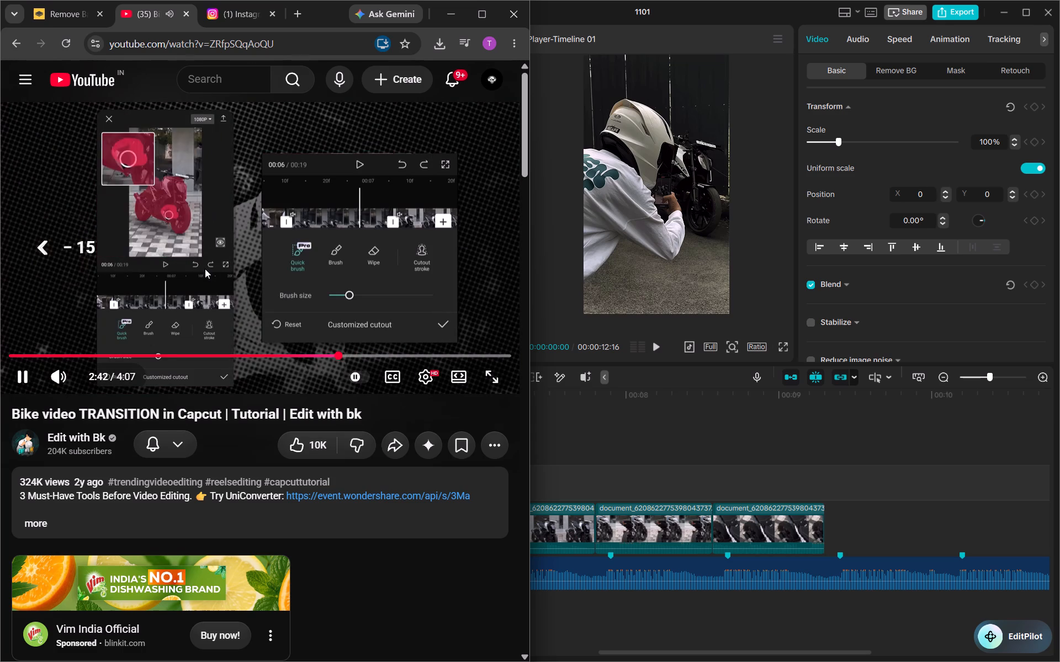
key("Left")
key("Left")
key("Left")
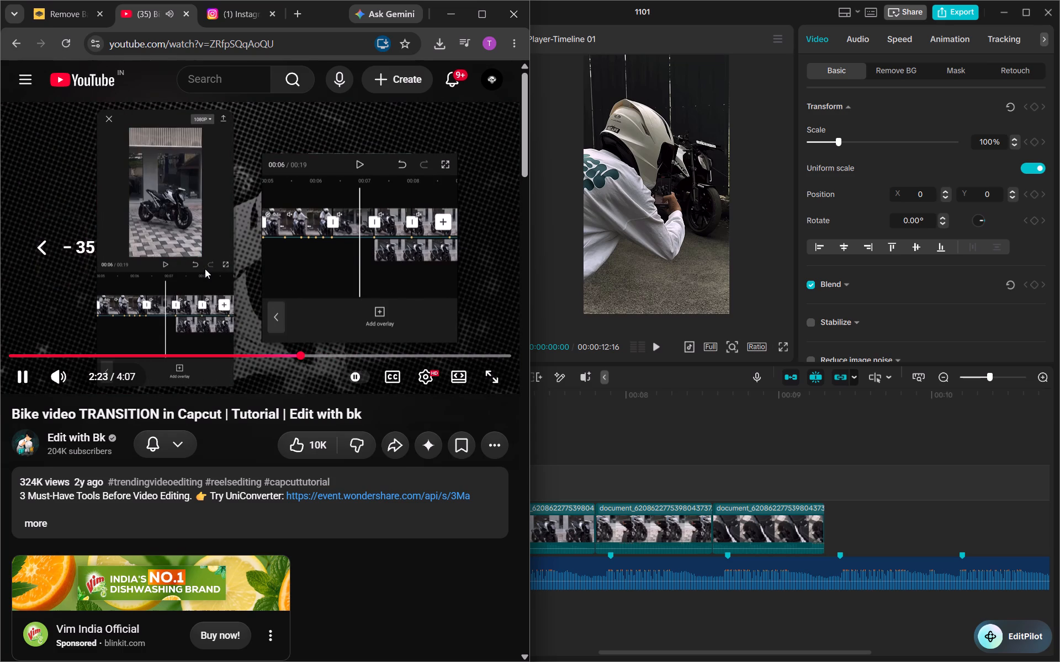
key("Left")
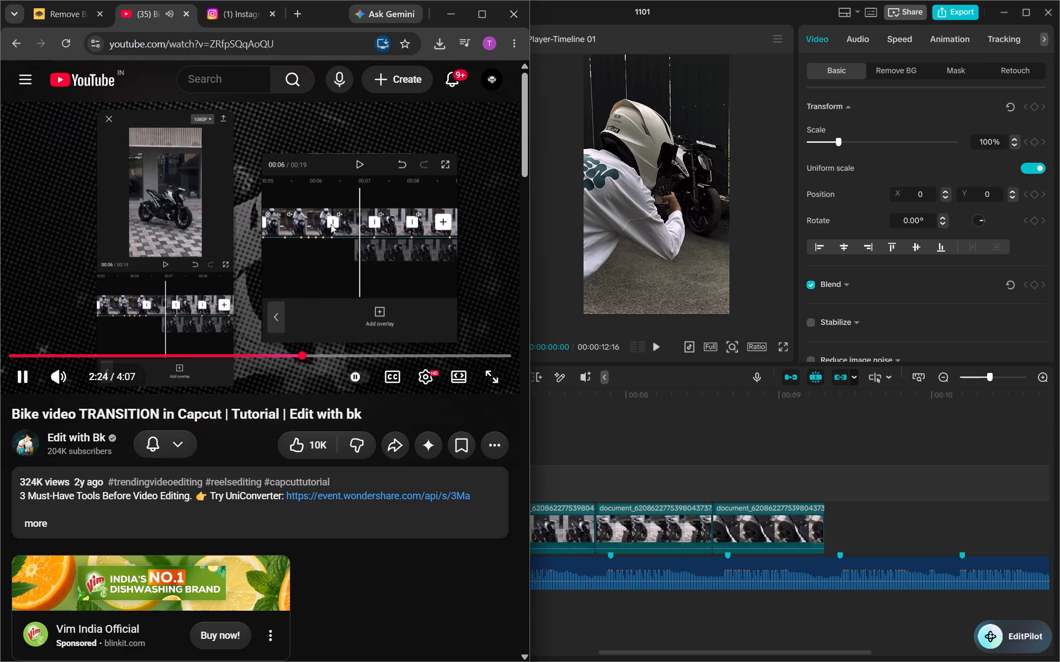
key("Left")
key("Left")
key("Left")
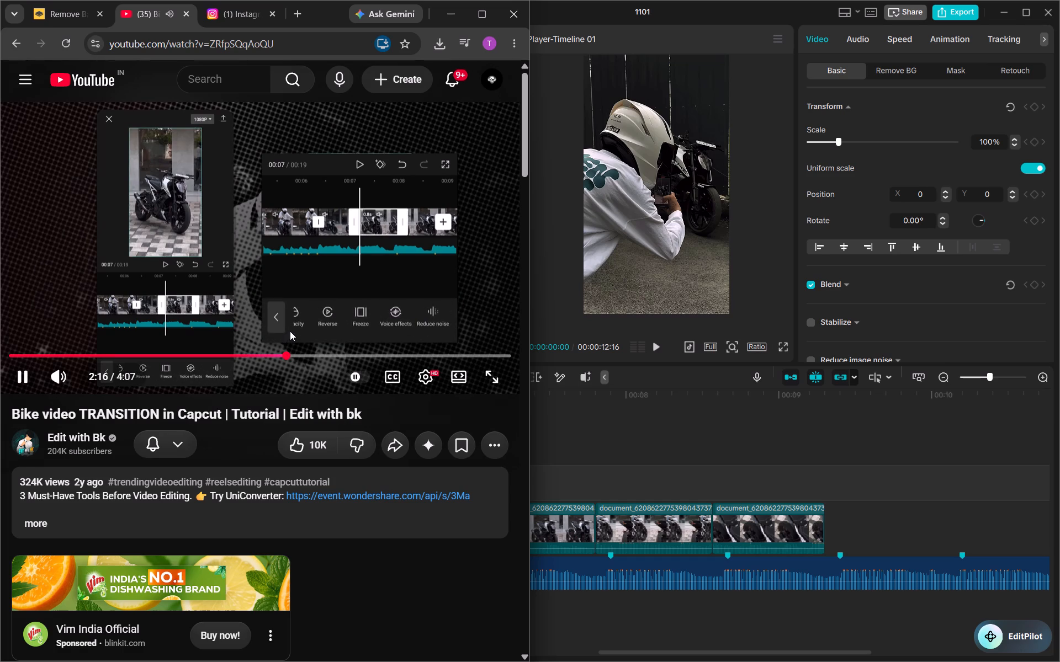
left_click(318, 300)
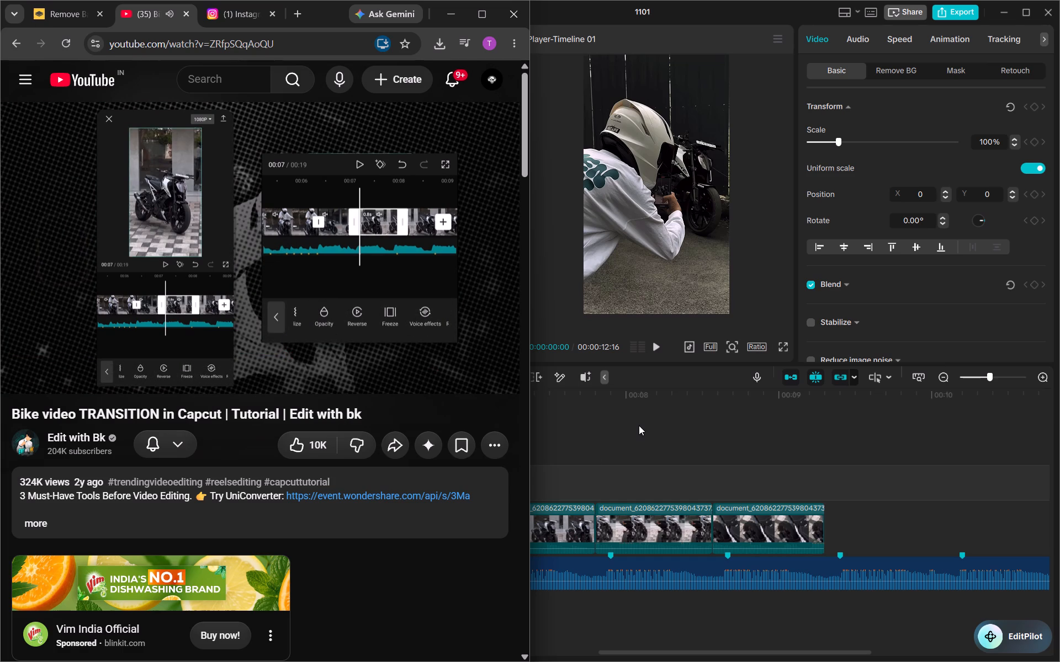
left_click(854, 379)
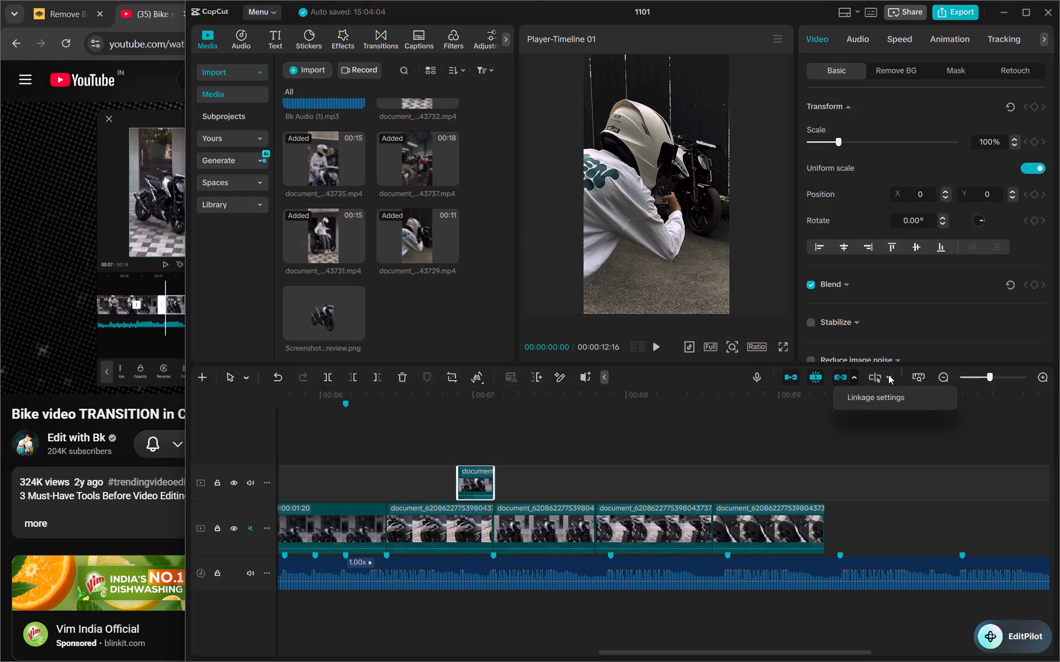
Look through the timeline preview options and the overlay clip's Adjust settings for a freeze option.
left_click(888, 375)
left_click(888, 375)
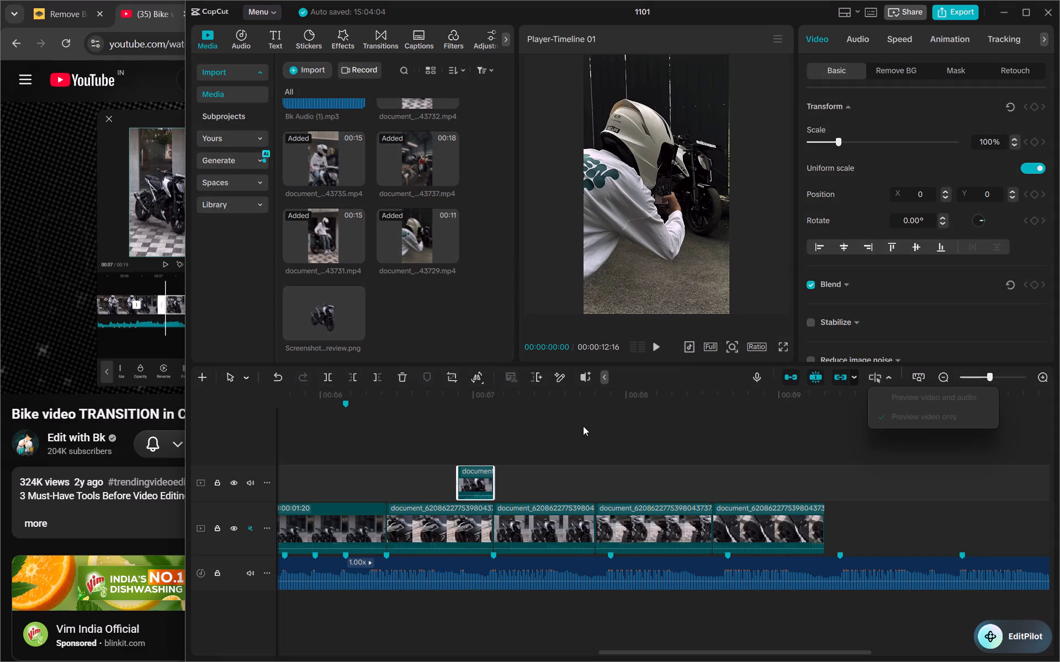
left_click(583, 426)
left_click(480, 469)
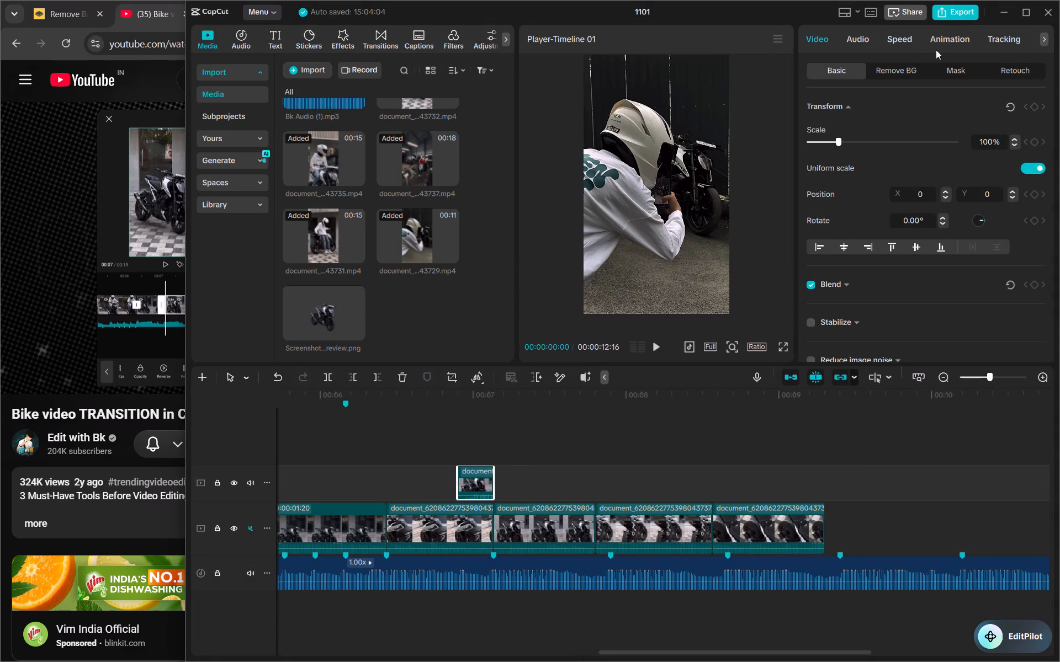
scroll(936, 49, "left", 3)
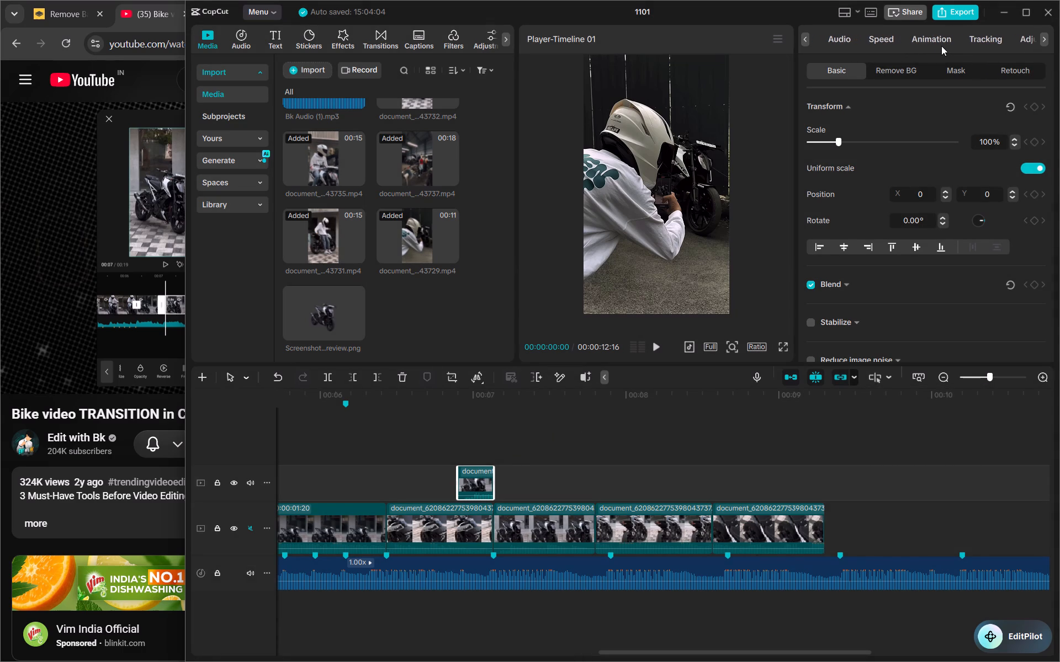
scroll(941, 46, "left", 5)
left_click(1029, 36)
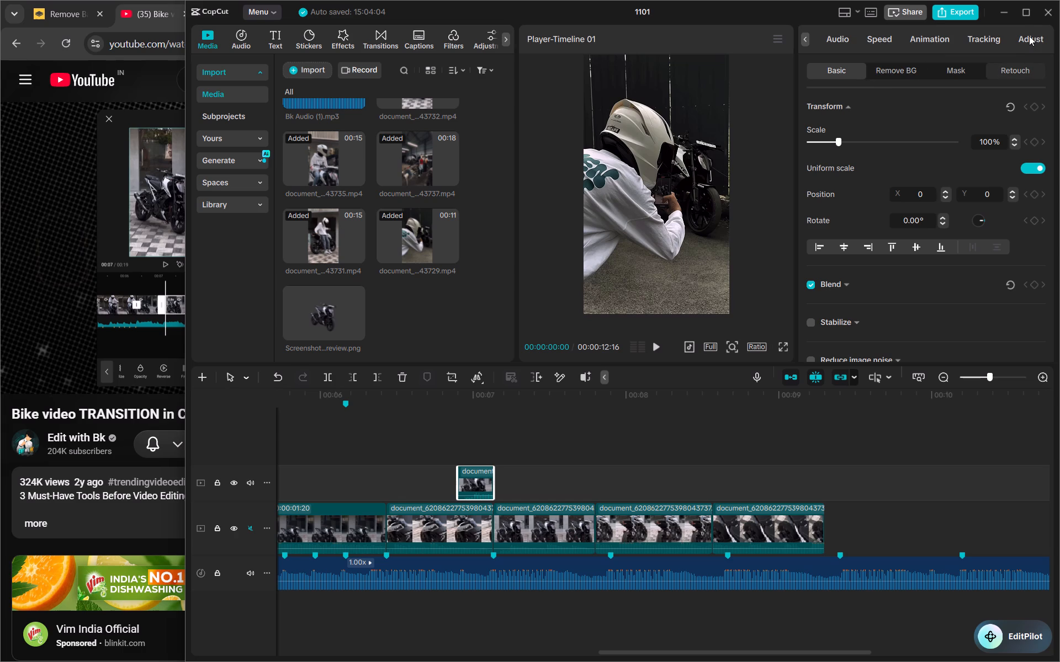
left_click(1029, 36)
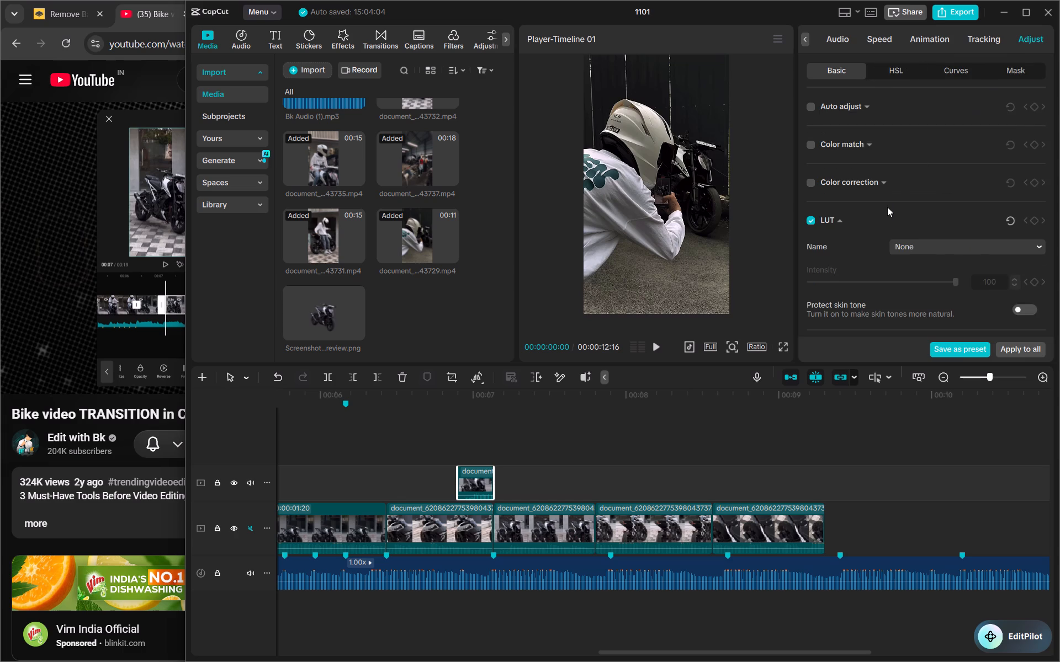
scroll(887, 207, "right", 1)
scroll(887, 207, "up", 1)
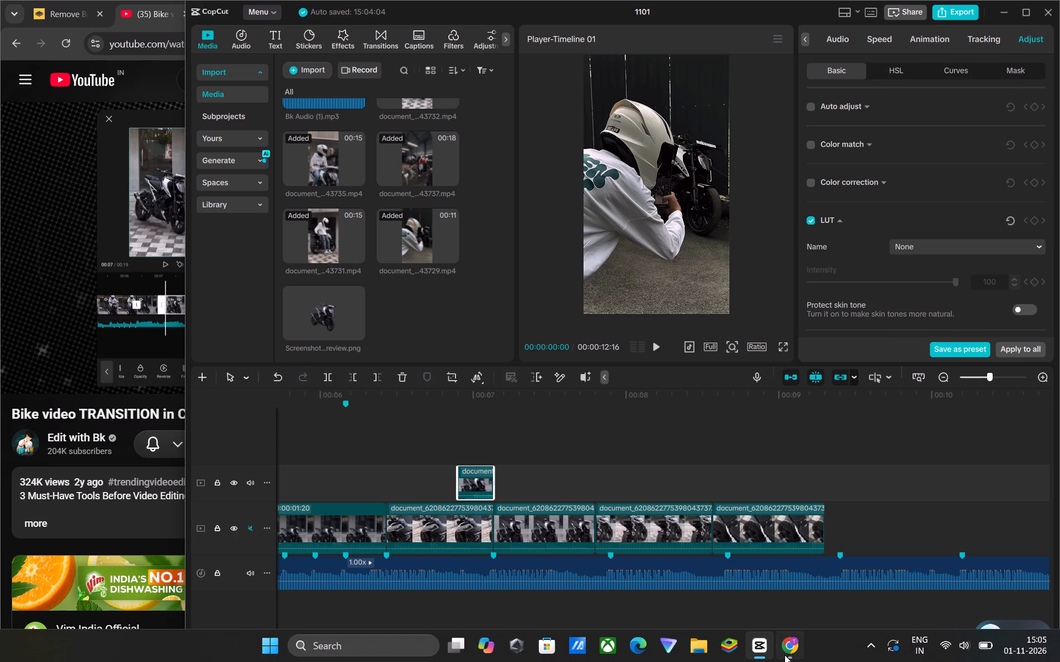
Switch to Chrome, search Google in a new tab for "capcut pc me freez option kaha hai", and expand the AI Overview.
left_click(785, 655)
left_click(293, 17)
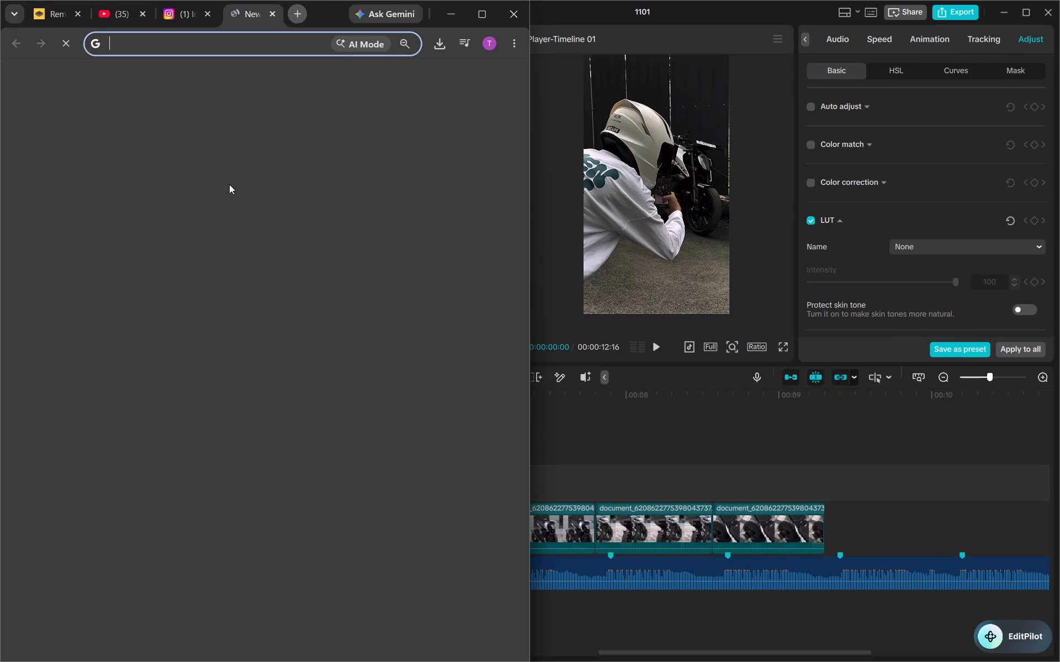
left_click_drag(228, 204, 228, 211)
left_click(228, 211)
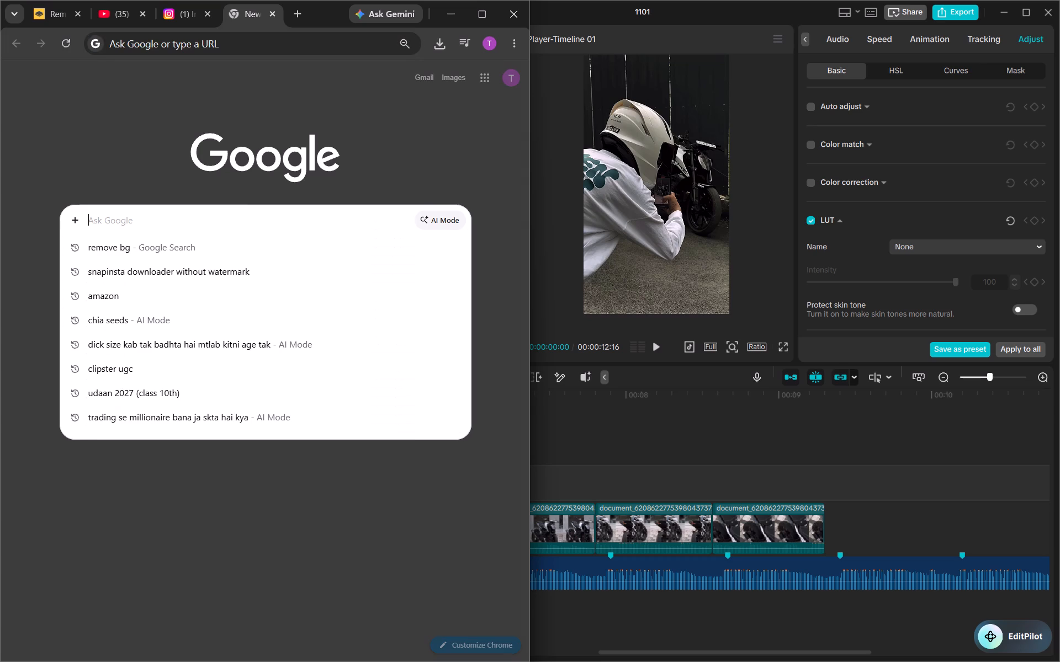
key("c")
type("apcut pc me freez option kaha hau")
key("space")
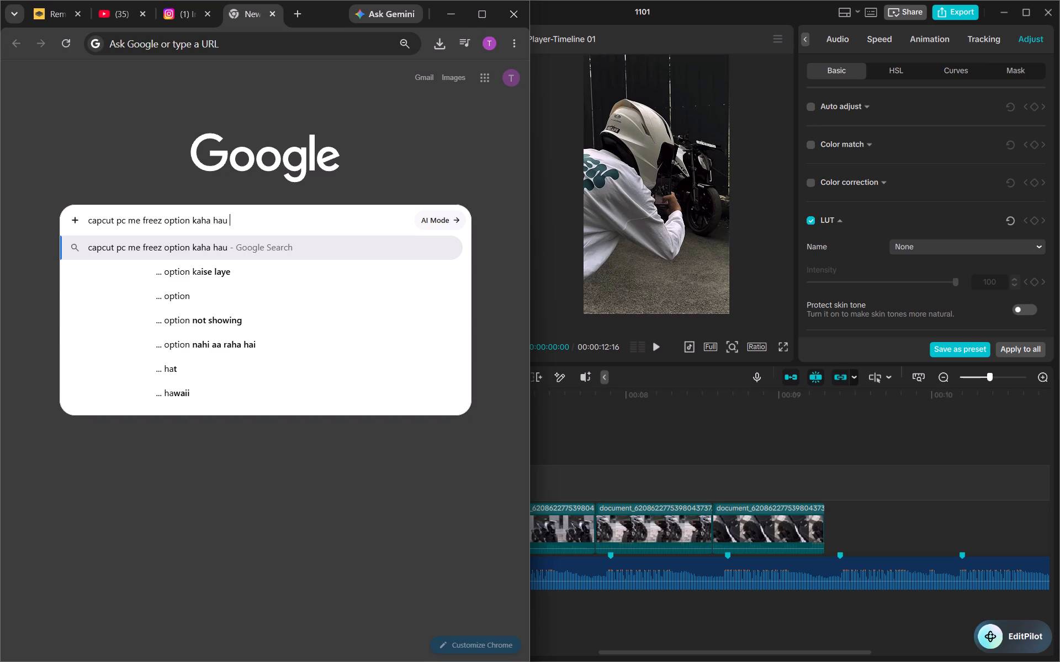
key("BackSpace")
key("BackSpace")
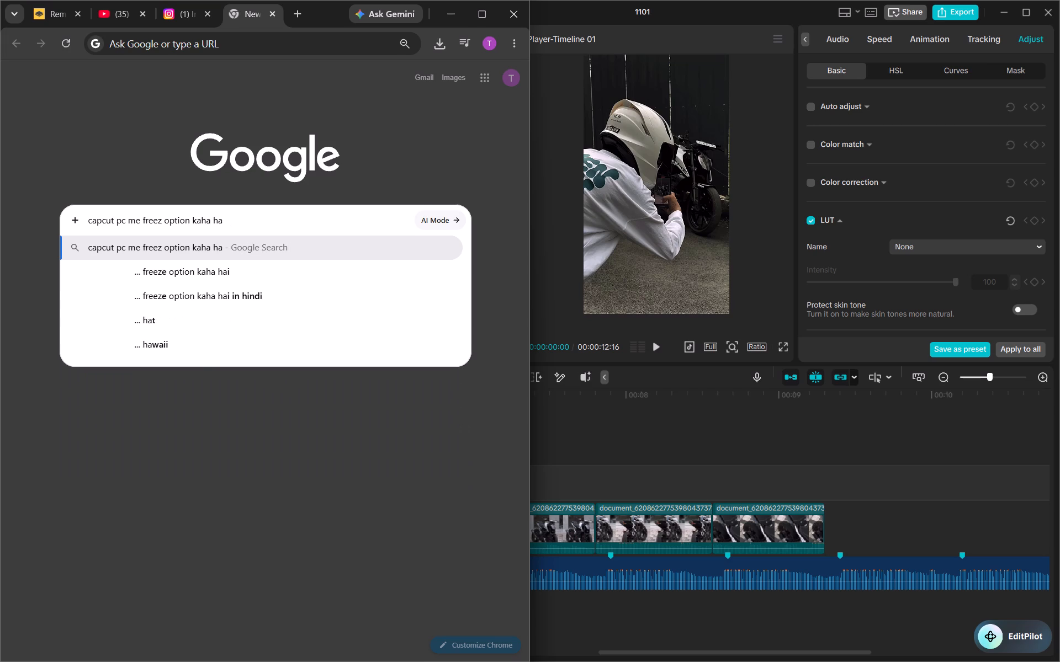
key("i")
key("Return")
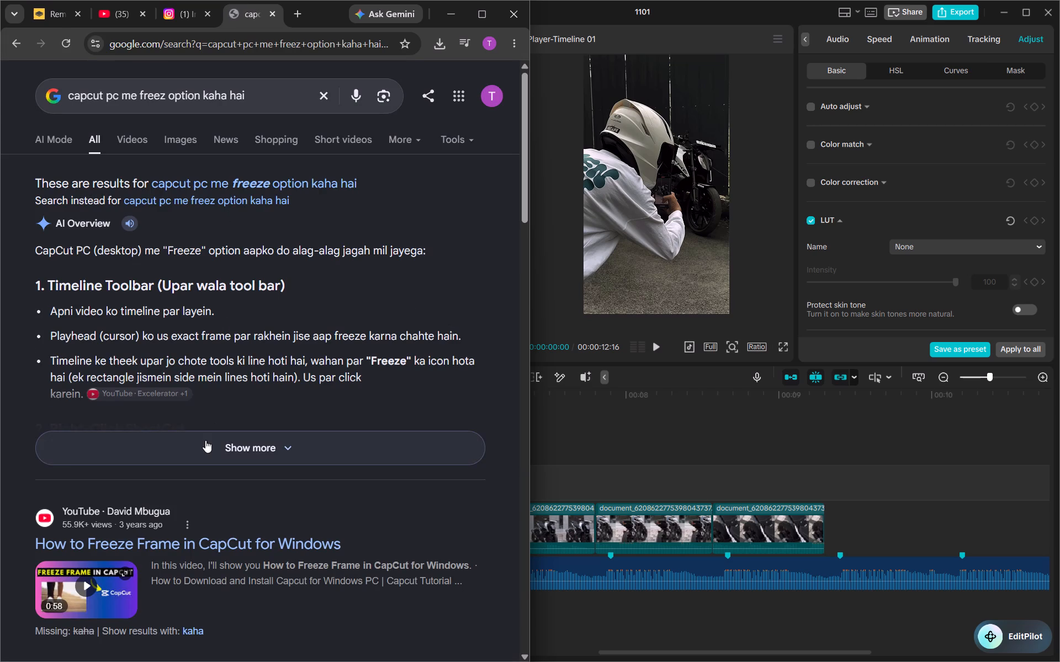
left_click(205, 440)
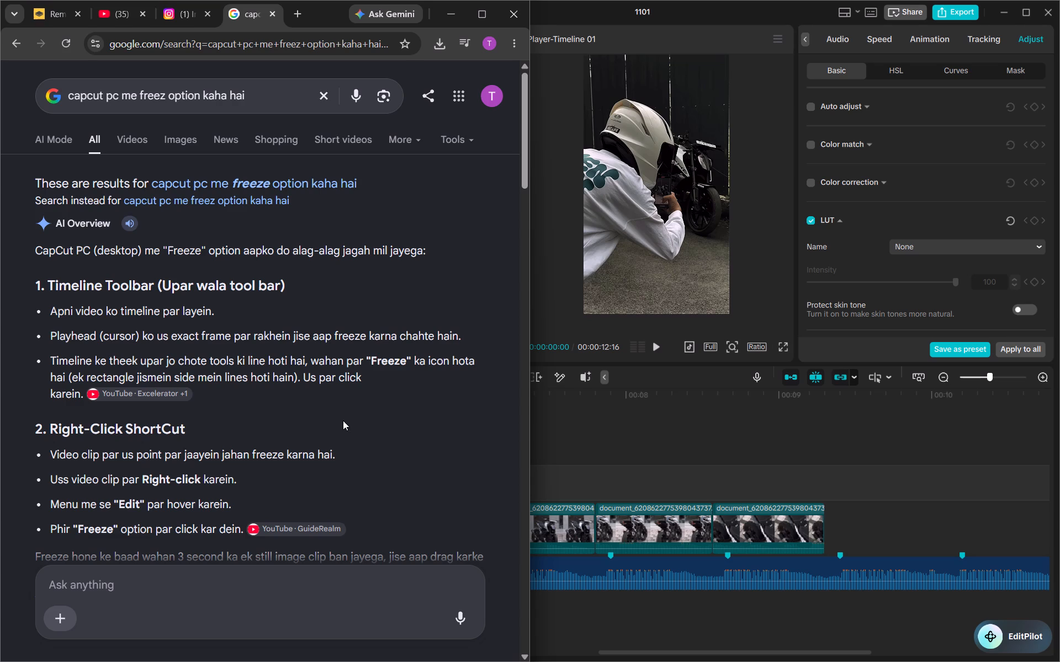
Back in CapCut, apply Freeze to the bike overlay clip at 00:00:07:01, following the AI Overview instructions.
left_click(561, 410)
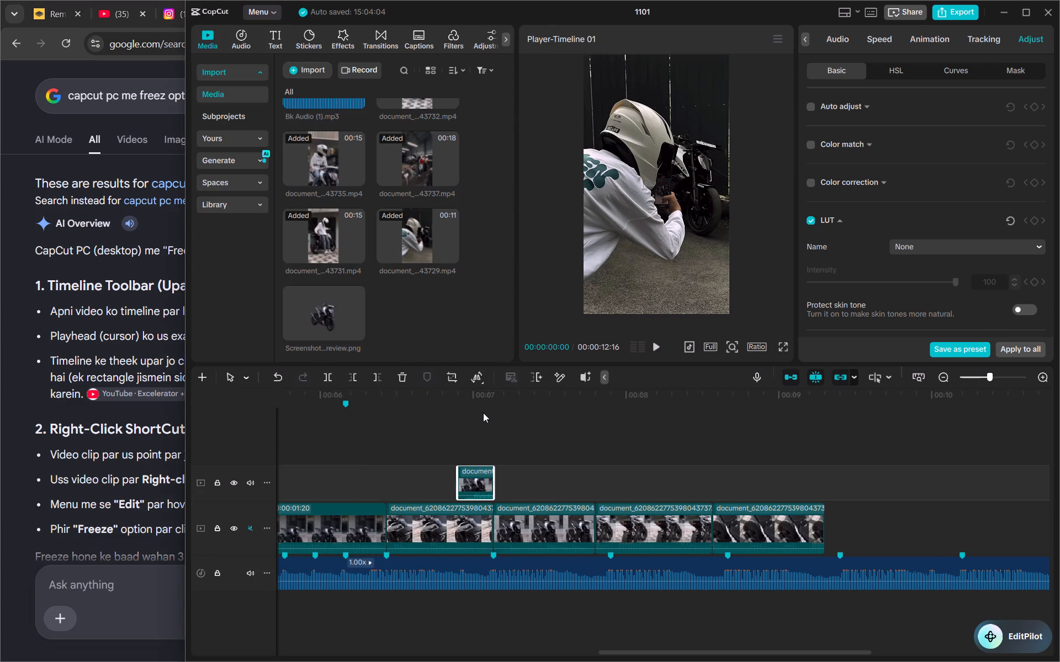
left_click(480, 408)
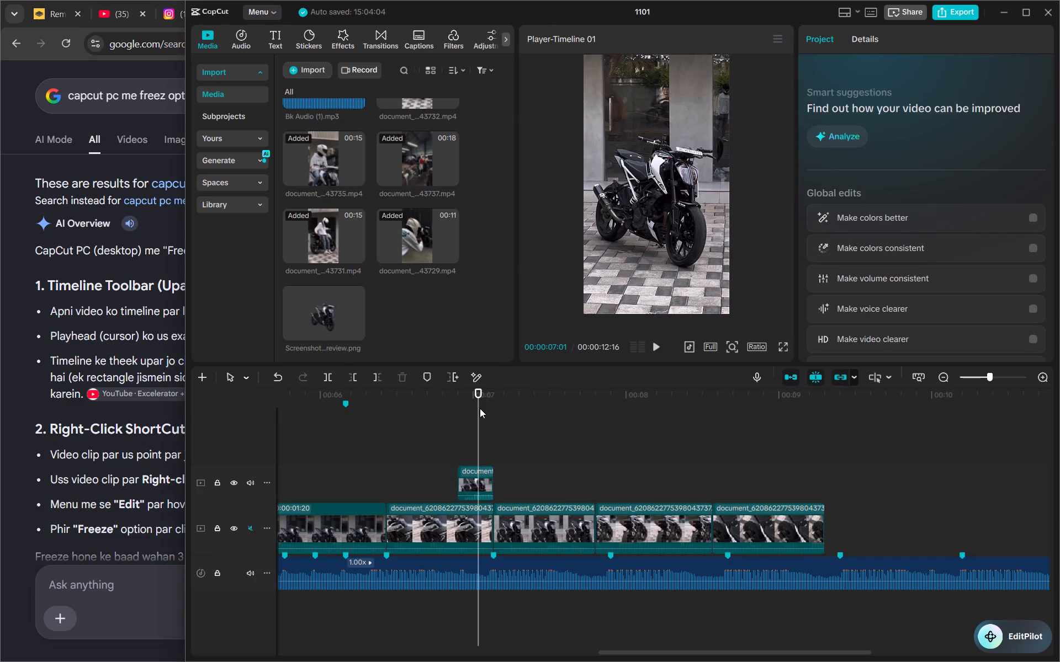
left_click(480, 408)
left_click_drag(480, 408, 542, 433)
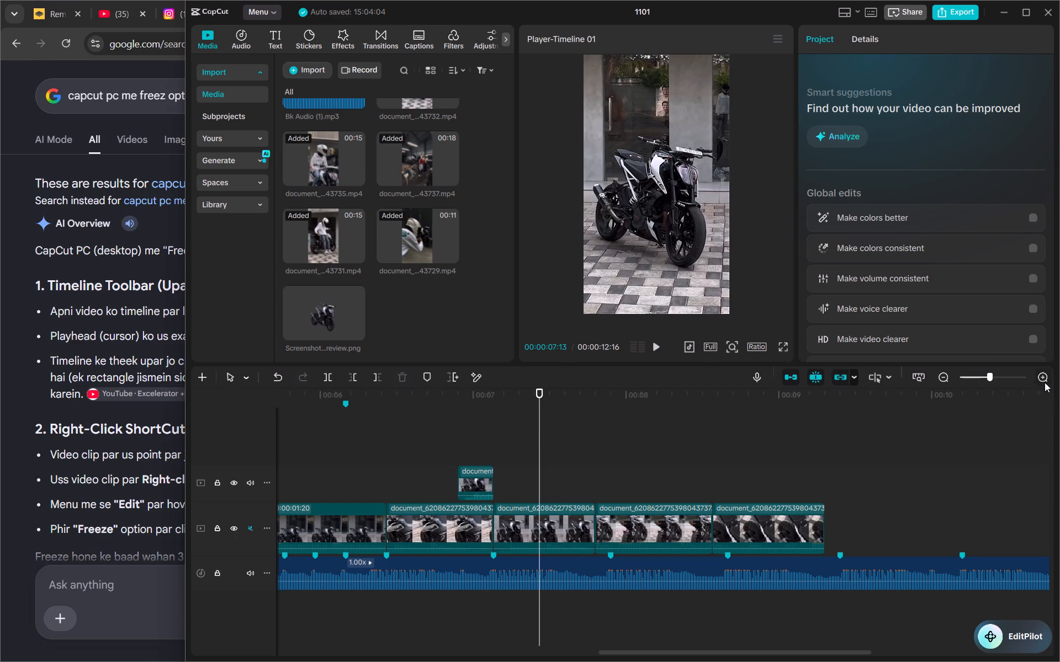
left_click(1044, 381)
scroll(681, 437, "right", 1)
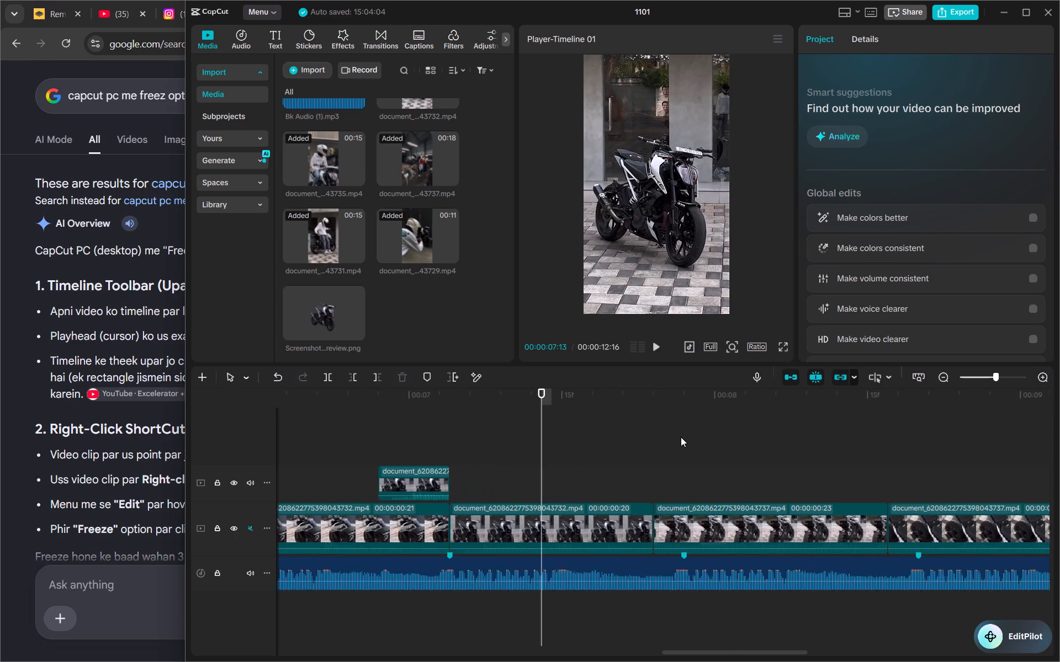
scroll(681, 437, "right", 1)
left_click(488, 484)
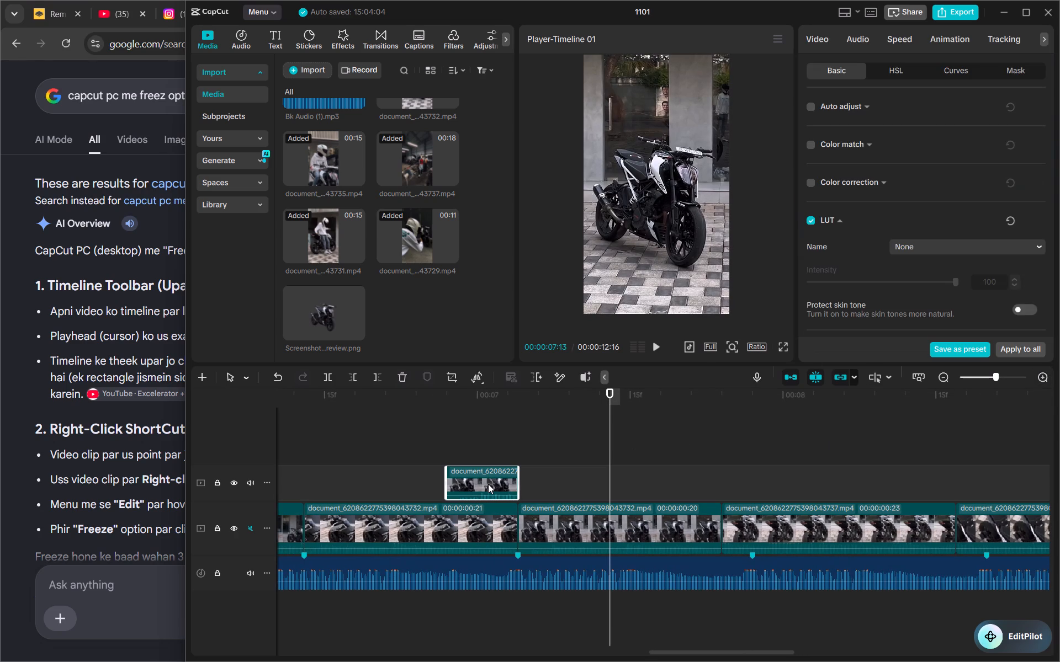
left_click(484, 398)
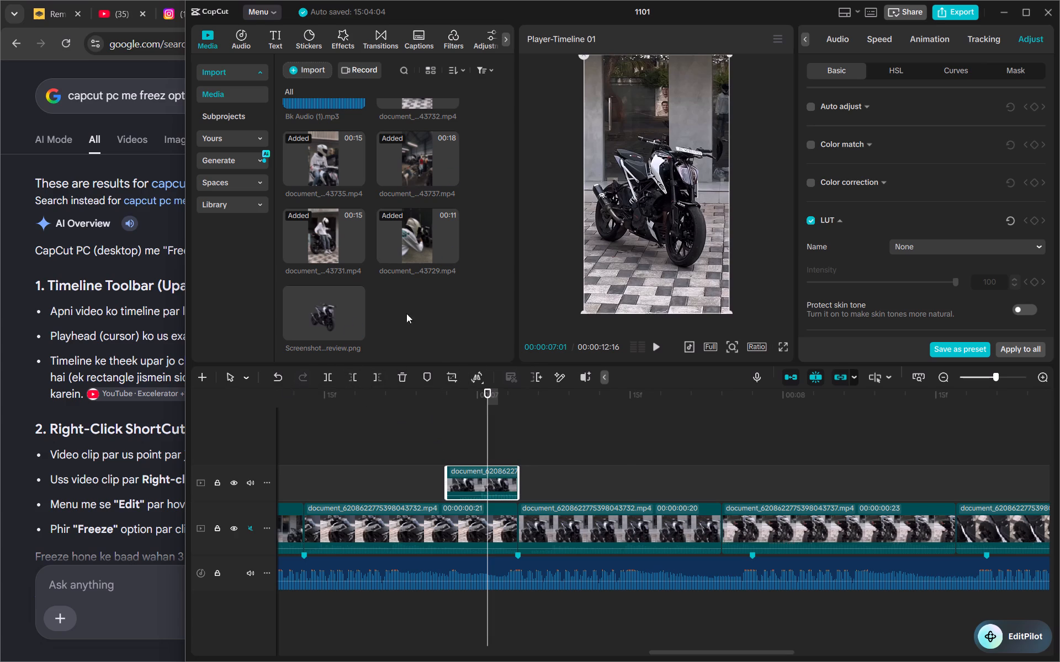
left_click(160, 318)
scroll(160, 318, "down", 1)
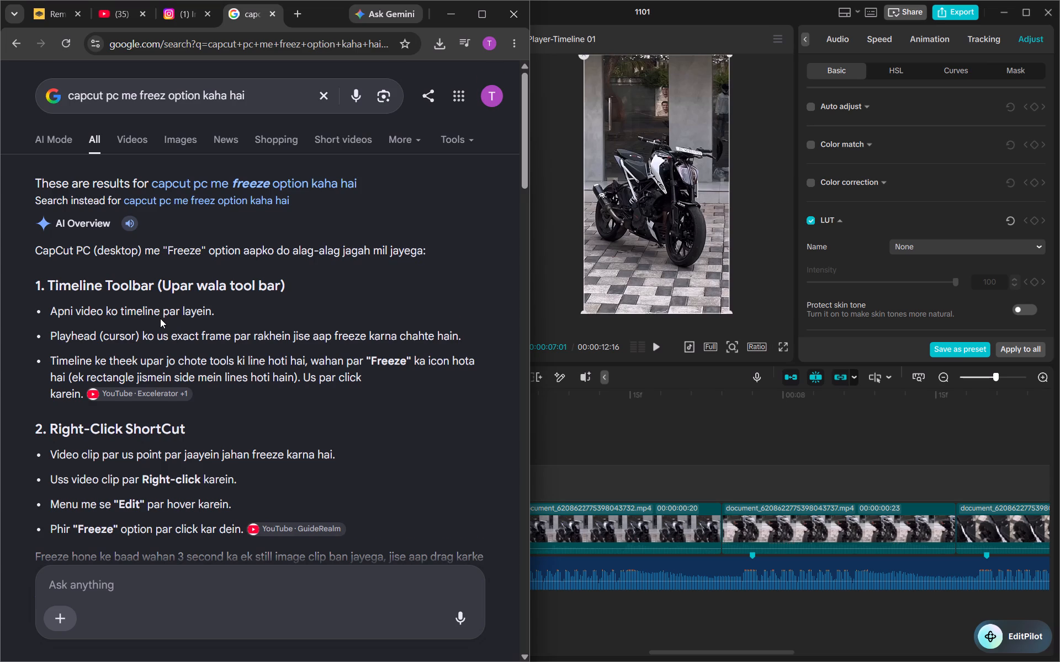
scroll(160, 318, "down", 1)
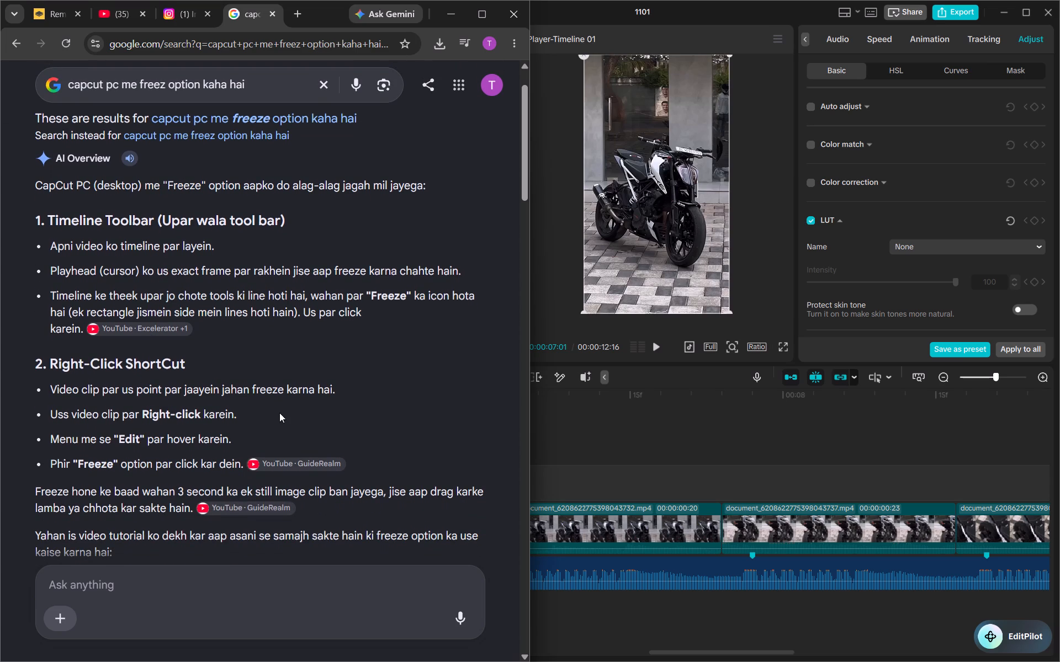
left_click(553, 402)
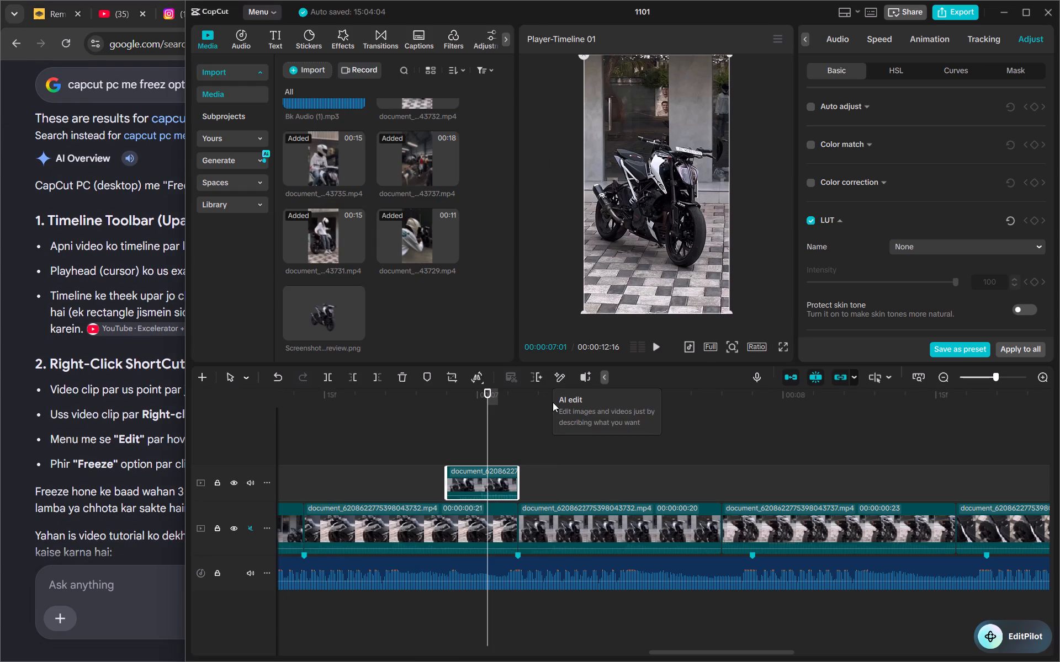
left_click(487, 484)
right_click(487, 484)
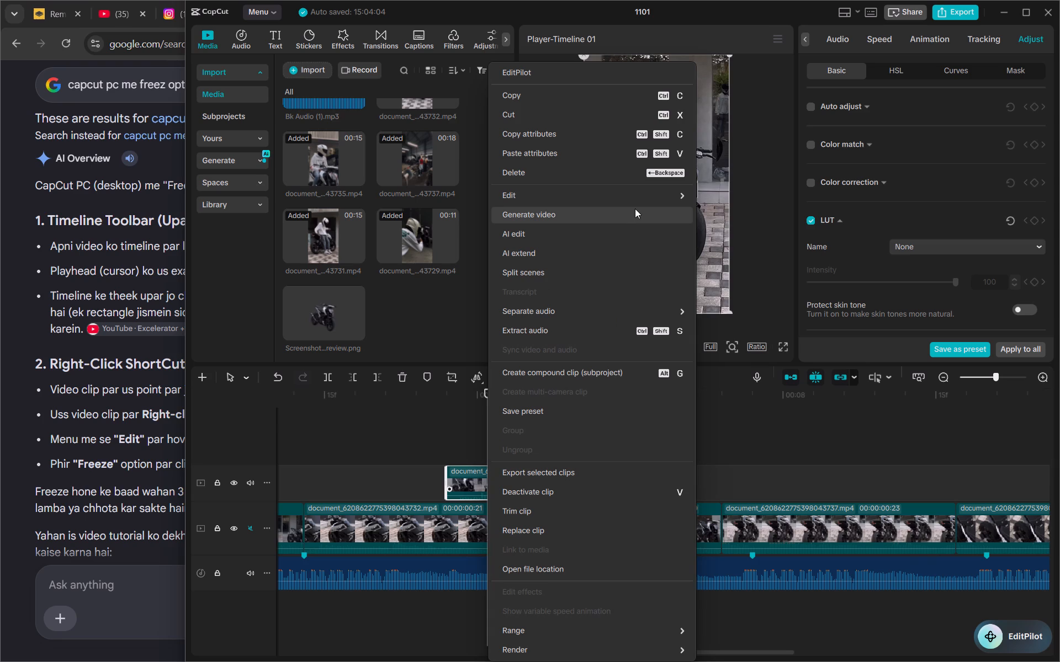
left_click(723, 191)
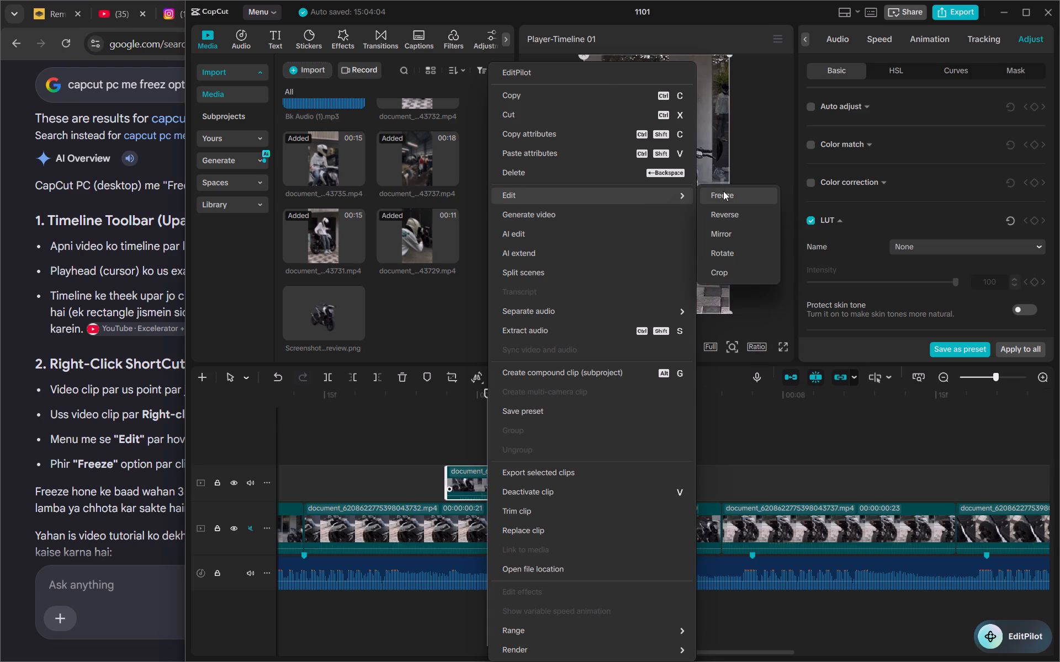
Delete the short overlay piece just before the freeze frame.
left_click(459, 477)
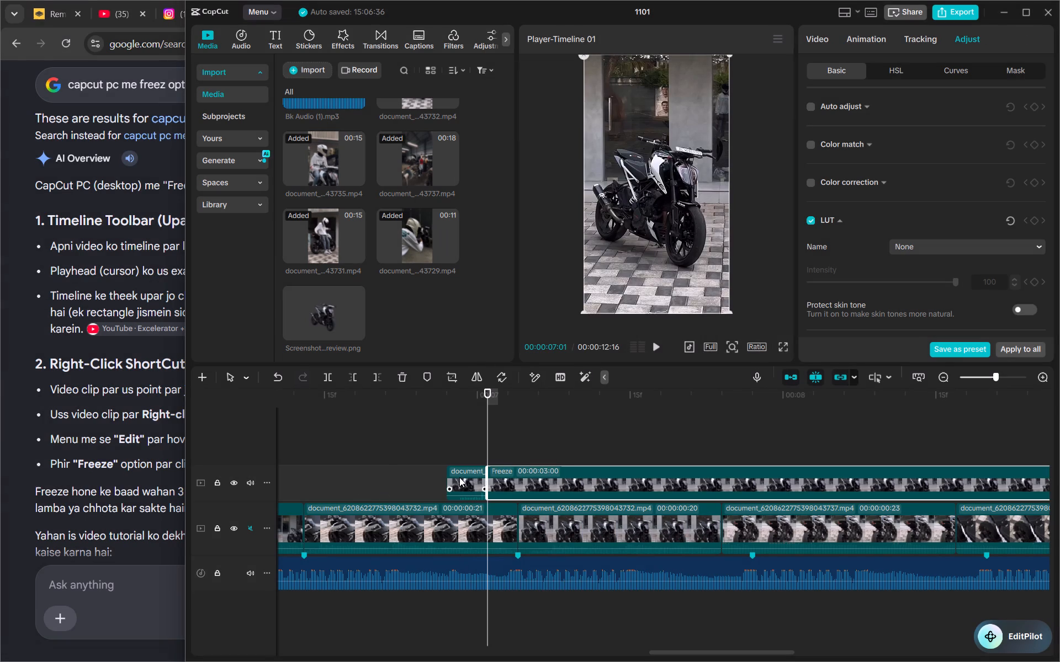
key("BackSpace")
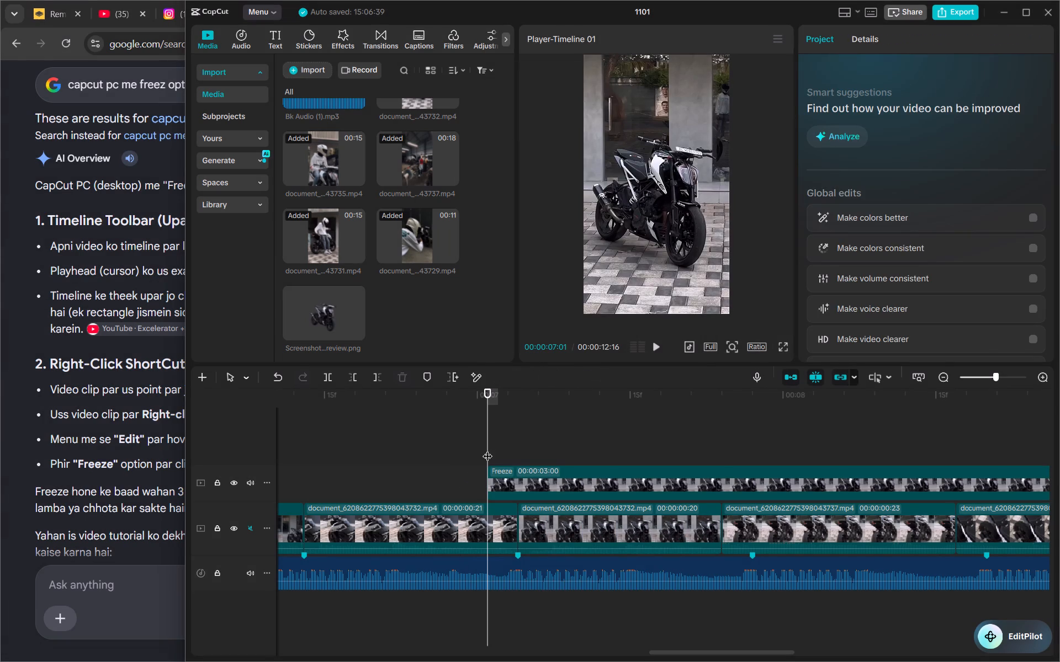
Split the freeze clip at the main-track cut at 00:00:07:04 and delete the part after it.
left_click_drag(491, 442, 521, 453)
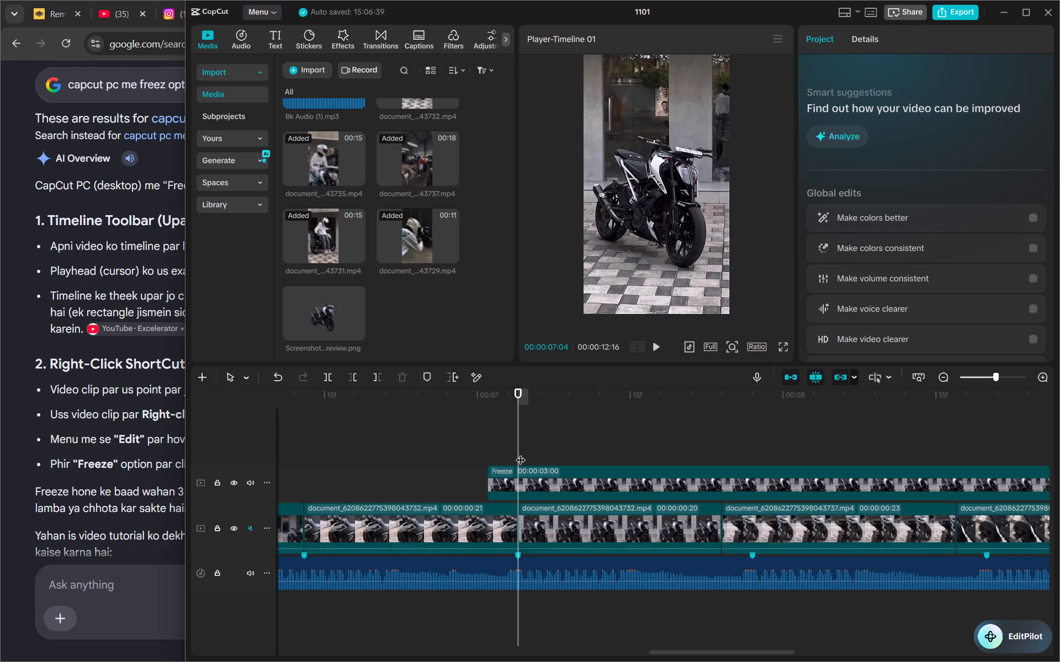
key("g")
left_click(528, 469)
key("g")
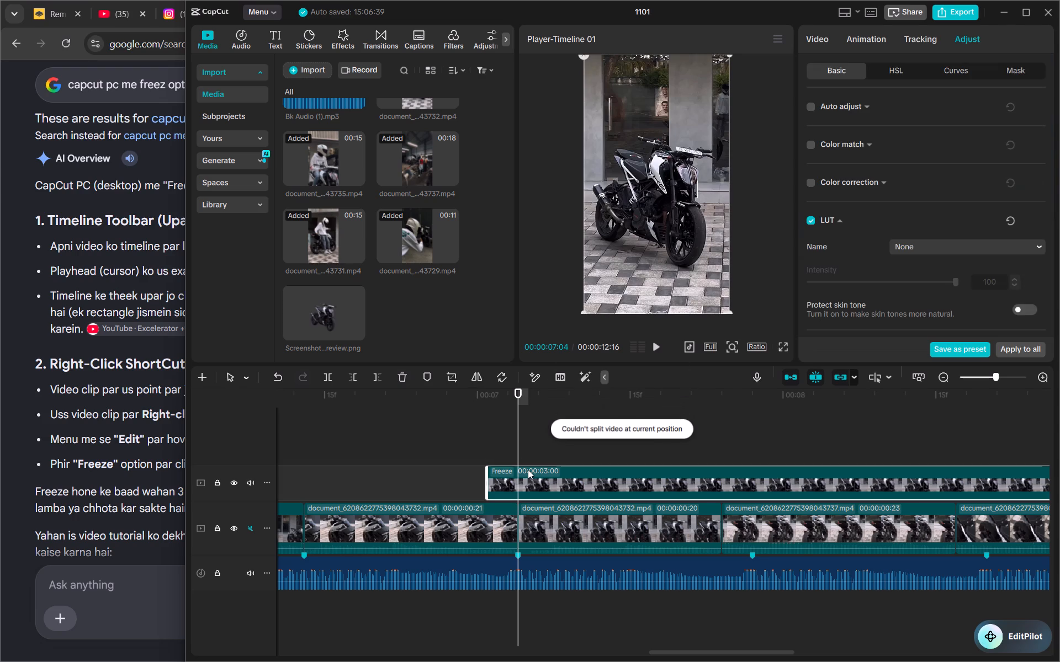
left_click(536, 475)
key("BackSpace")
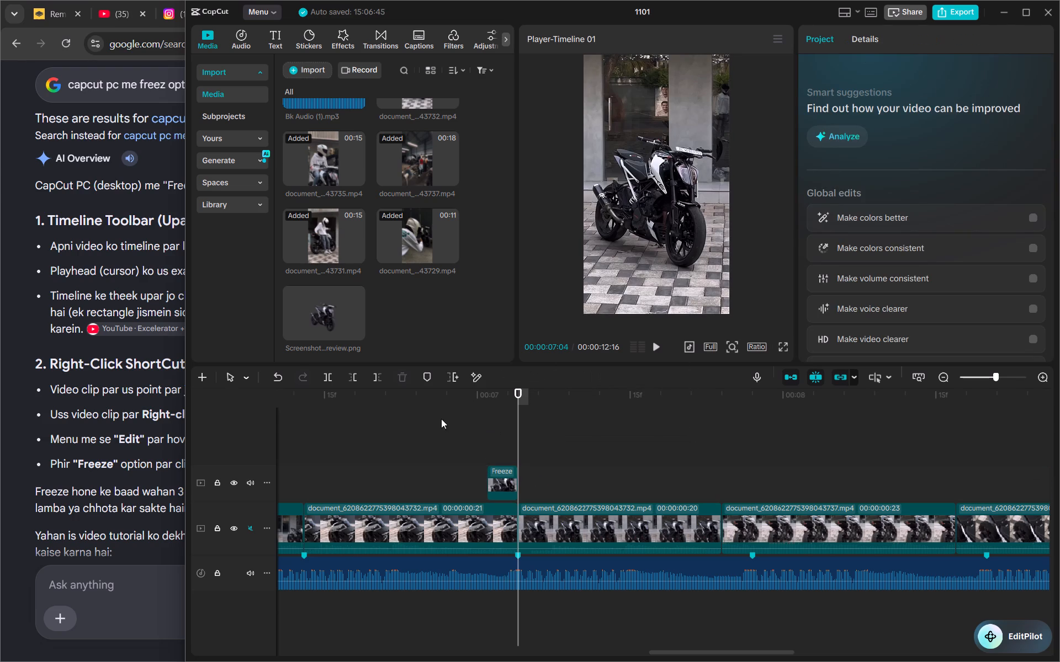
Extend the start of the freeze clip back to about 00:00:06:29, playing the transition to check its timing.
left_click(412, 397)
key("space")
key("space")
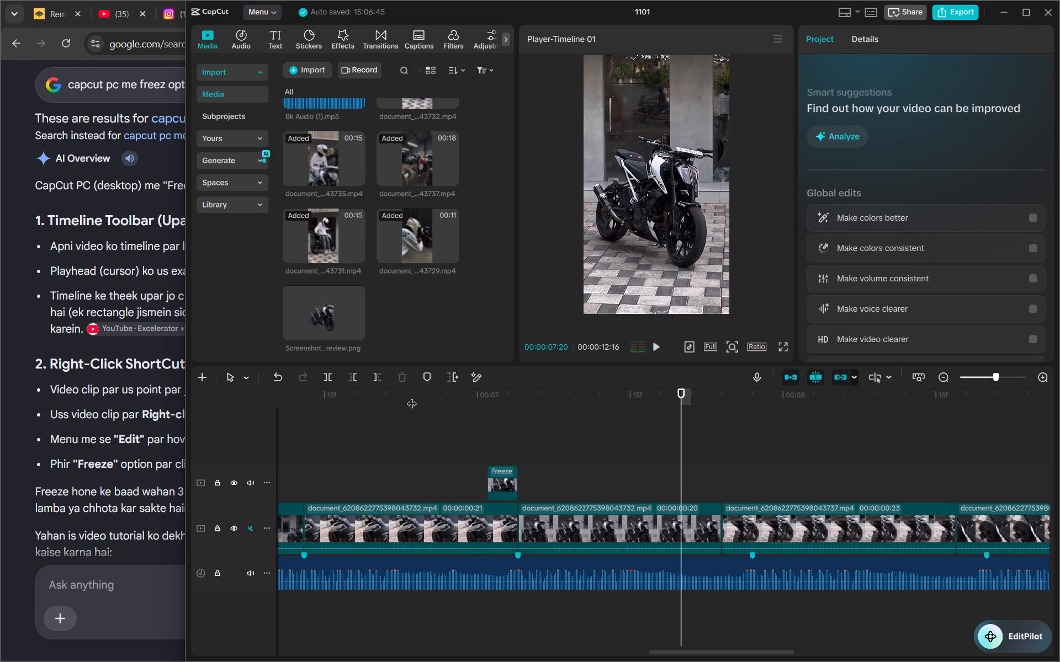
left_click_drag(489, 483, 476, 483)
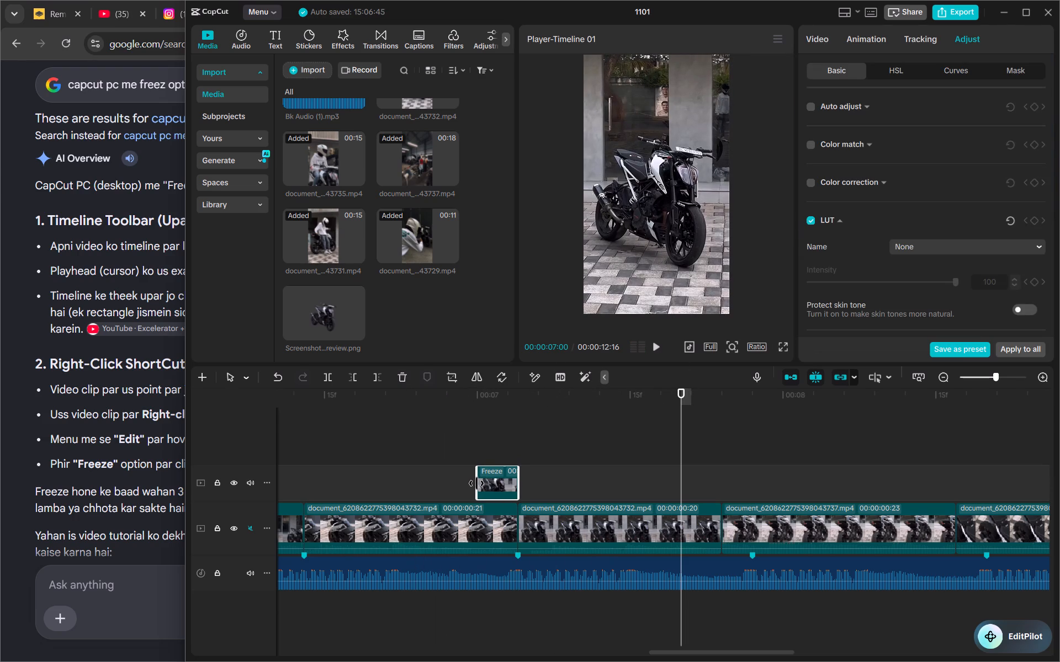
left_click_drag(476, 483, 475, 483)
left_click(332, 405)
key("space")
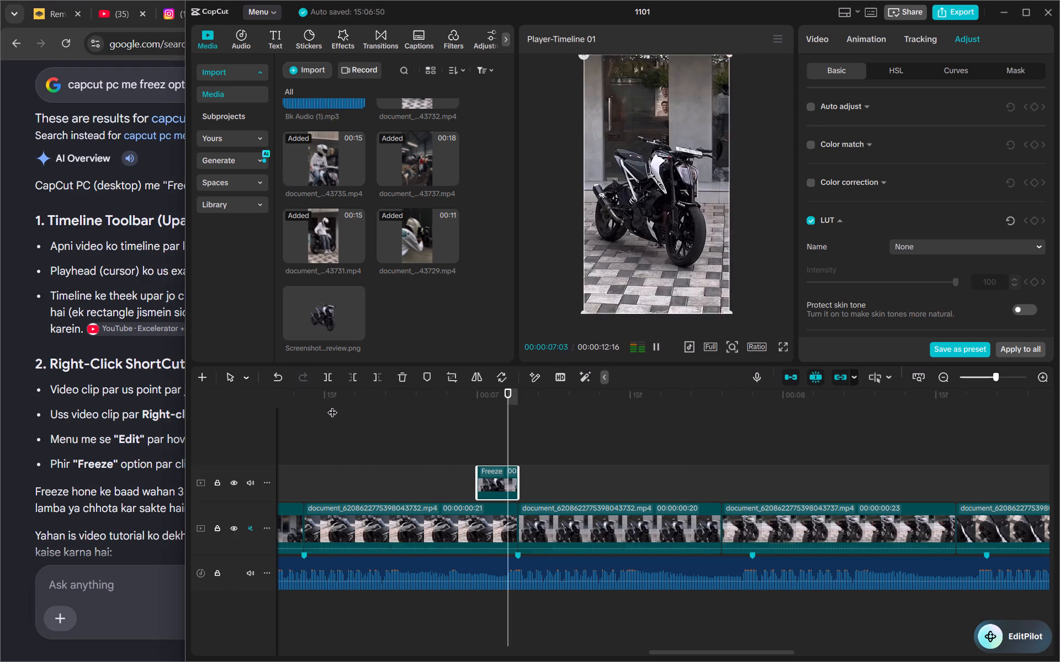
key("space")
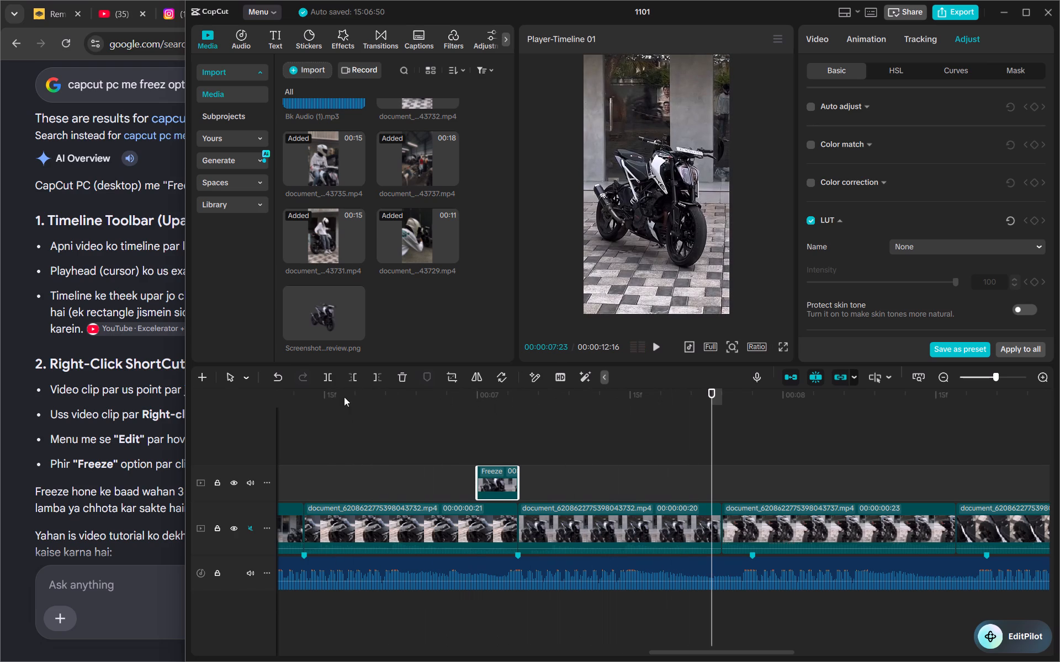
left_click(389, 386)
left_click(379, 393)
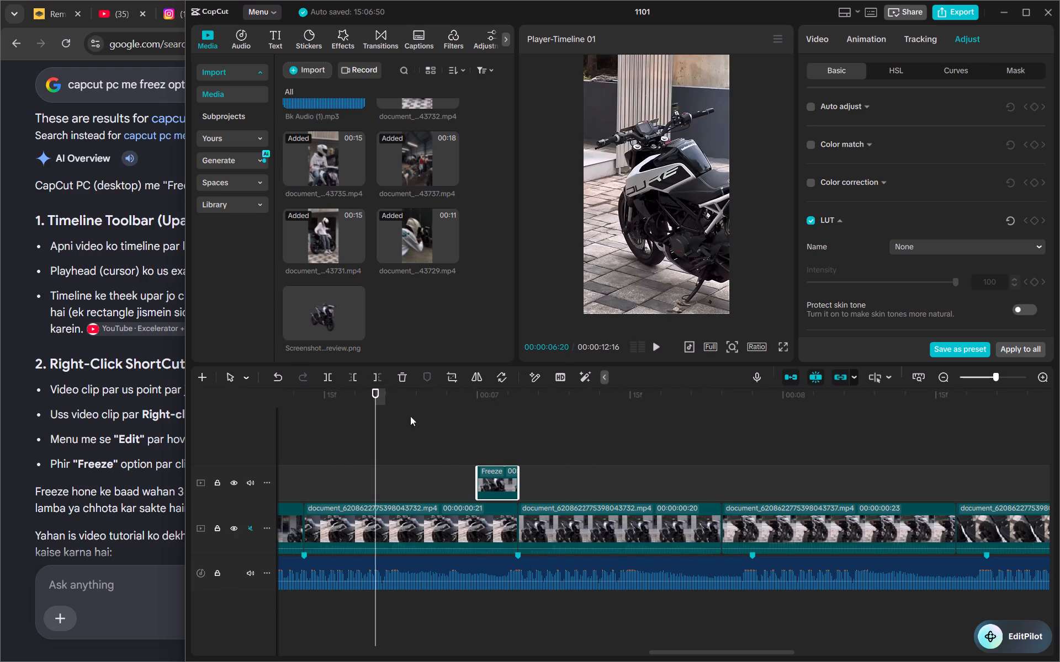
left_click_drag(479, 488, 472, 487)
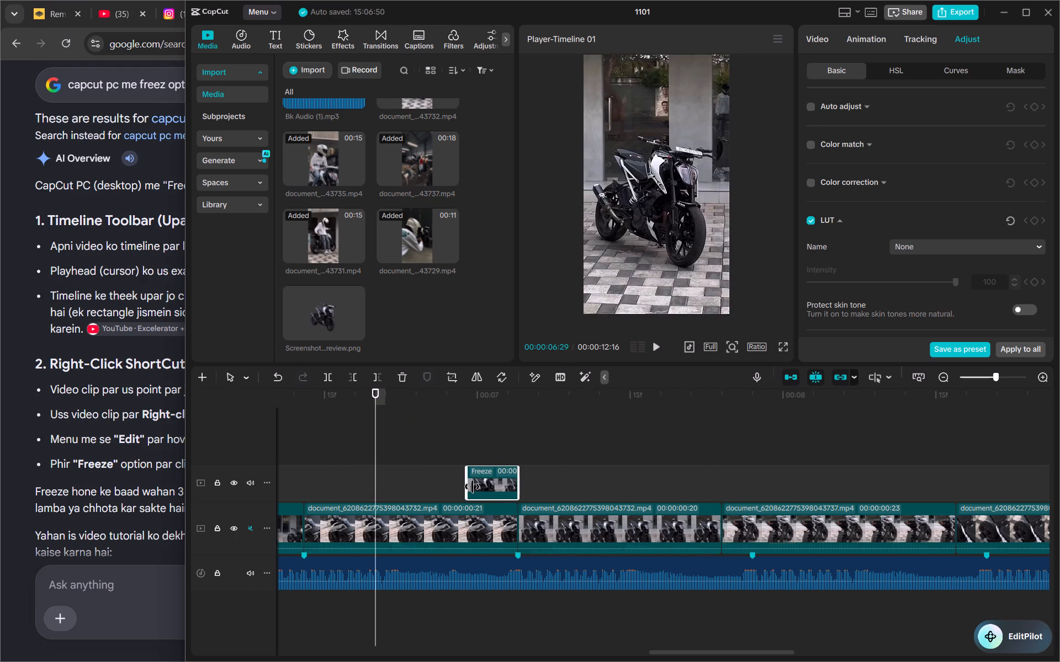
left_click_drag(472, 487, 472, 486)
left_click(433, 476)
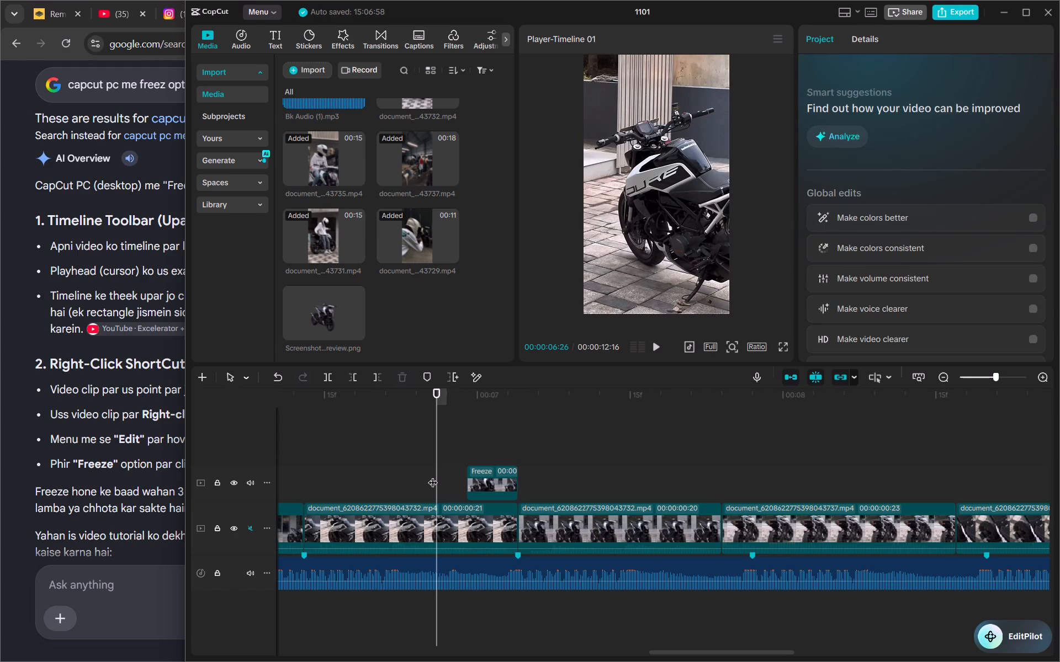
Apply automatic background removal to the freeze clip on the overlay track so only the bike is kept.
left_click(501, 480)
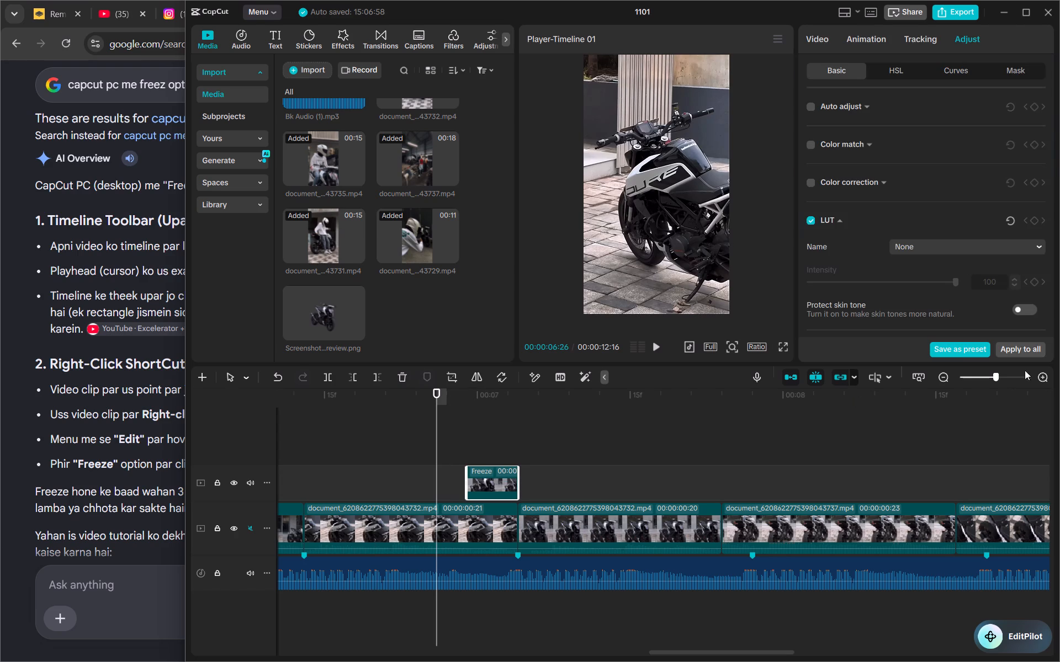
left_click(1037, 375)
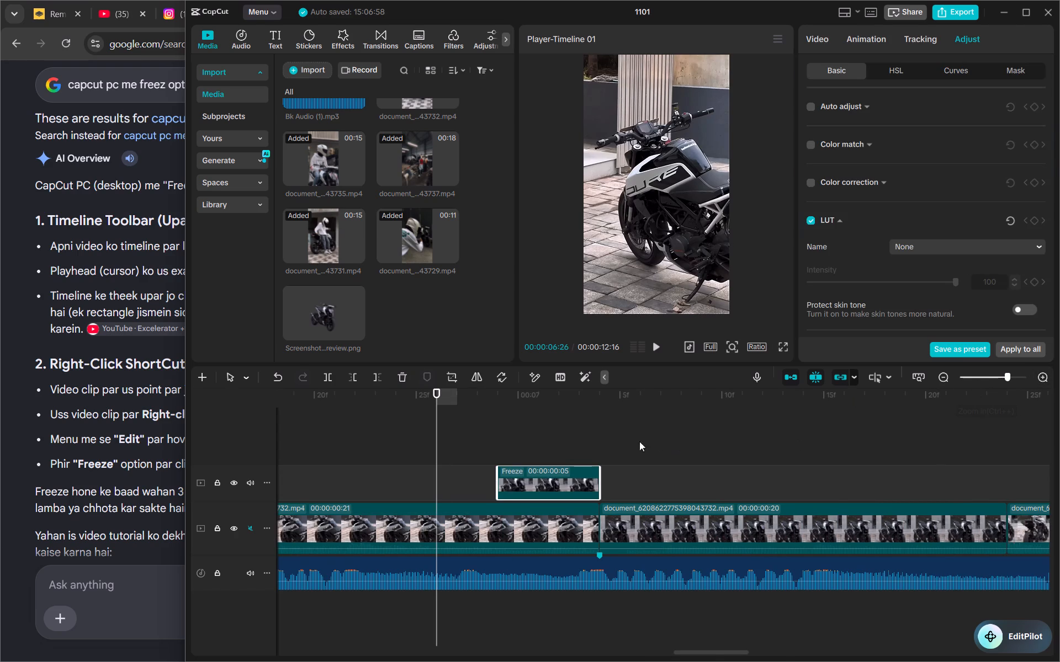
left_click(542, 400)
left_click(550, 465)
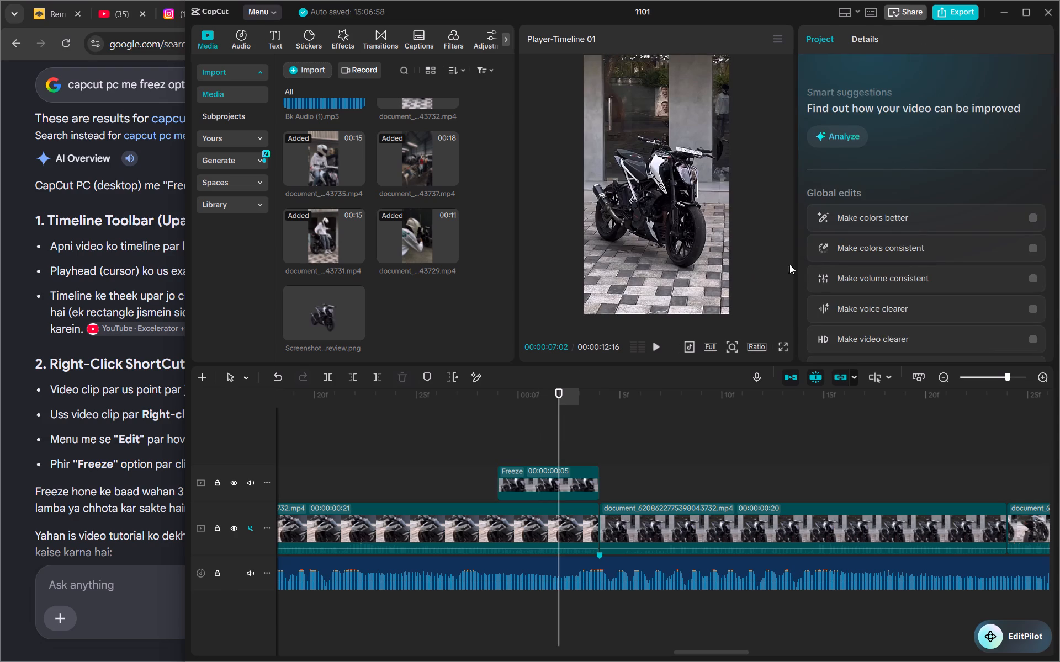
left_click(553, 471)
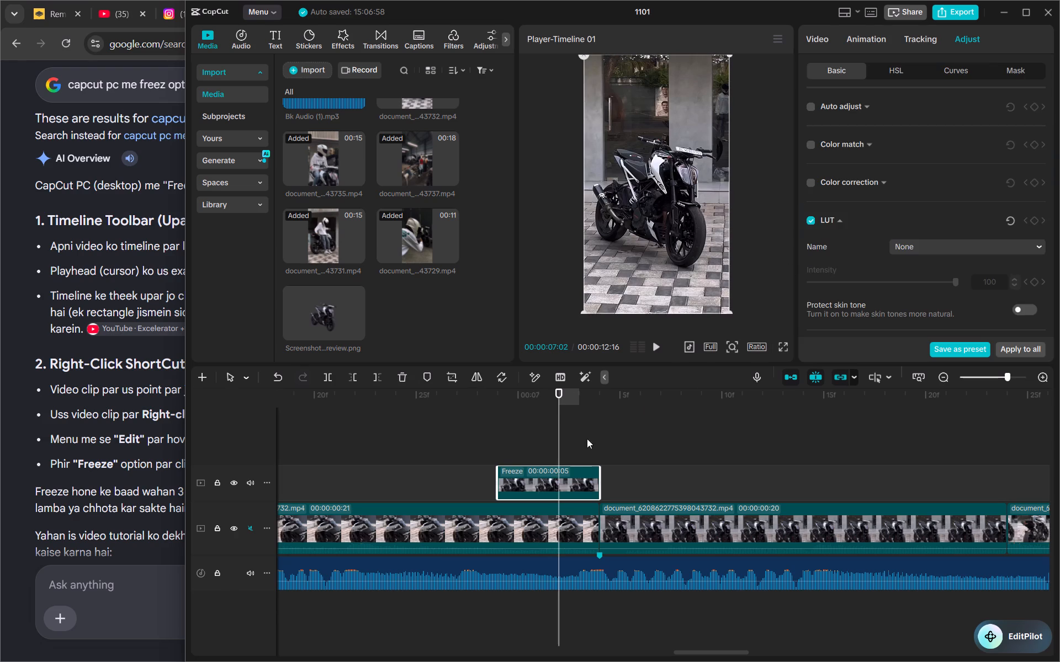
left_click(862, 42)
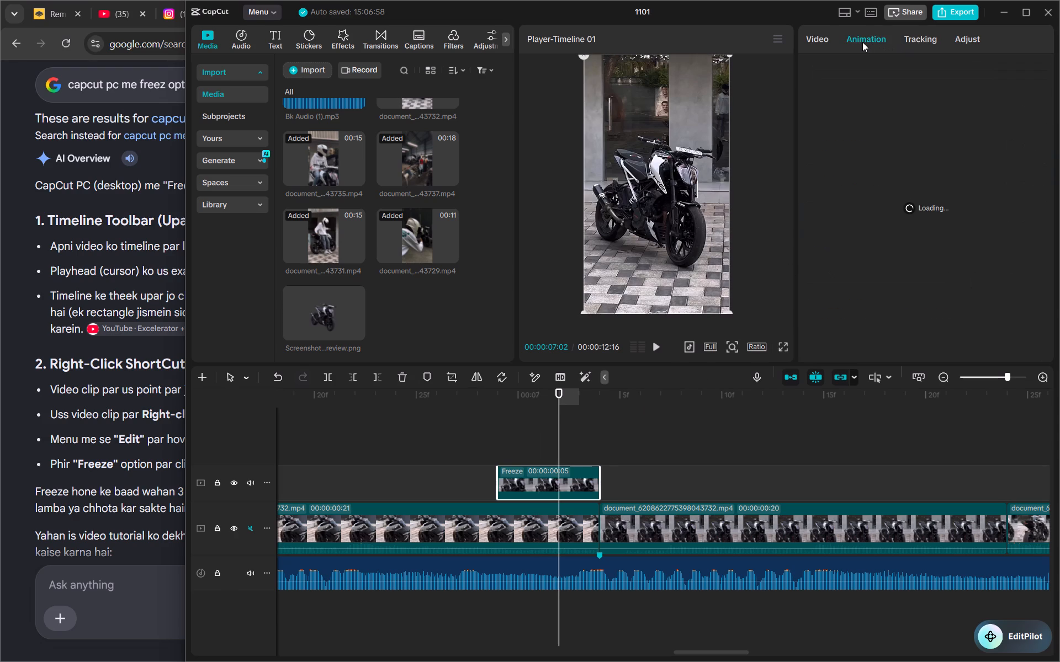
left_click(813, 36)
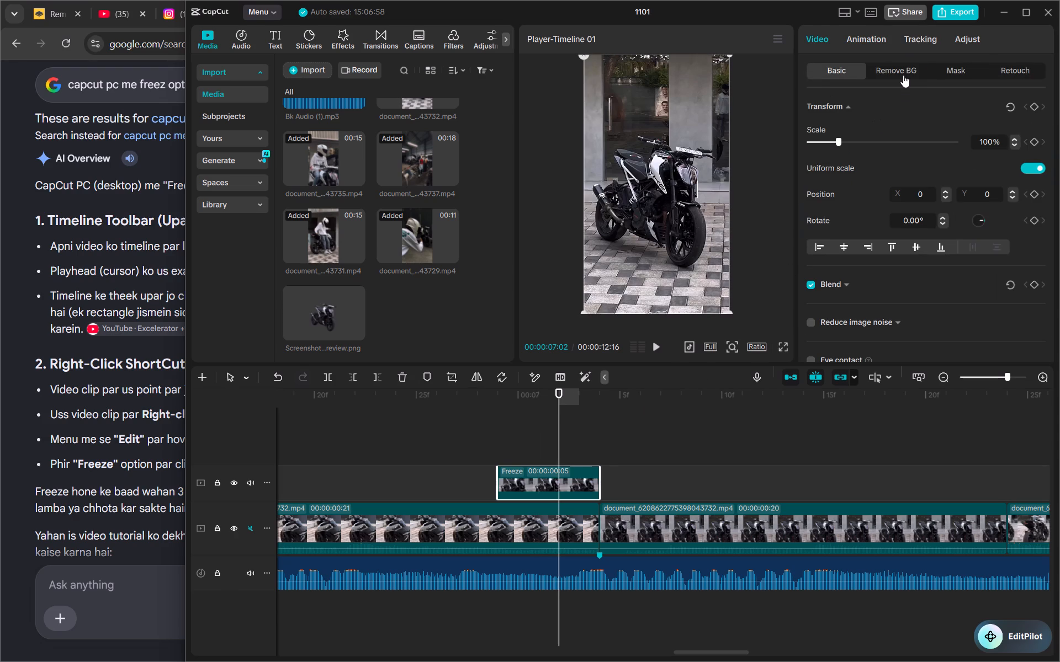
left_click(903, 73)
left_click(813, 105)
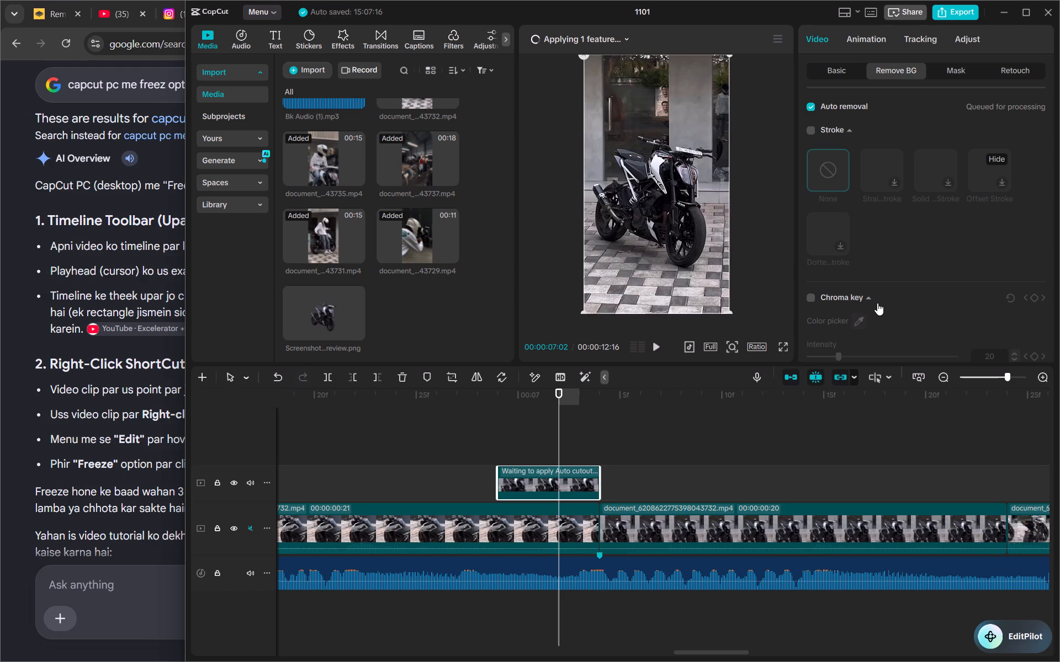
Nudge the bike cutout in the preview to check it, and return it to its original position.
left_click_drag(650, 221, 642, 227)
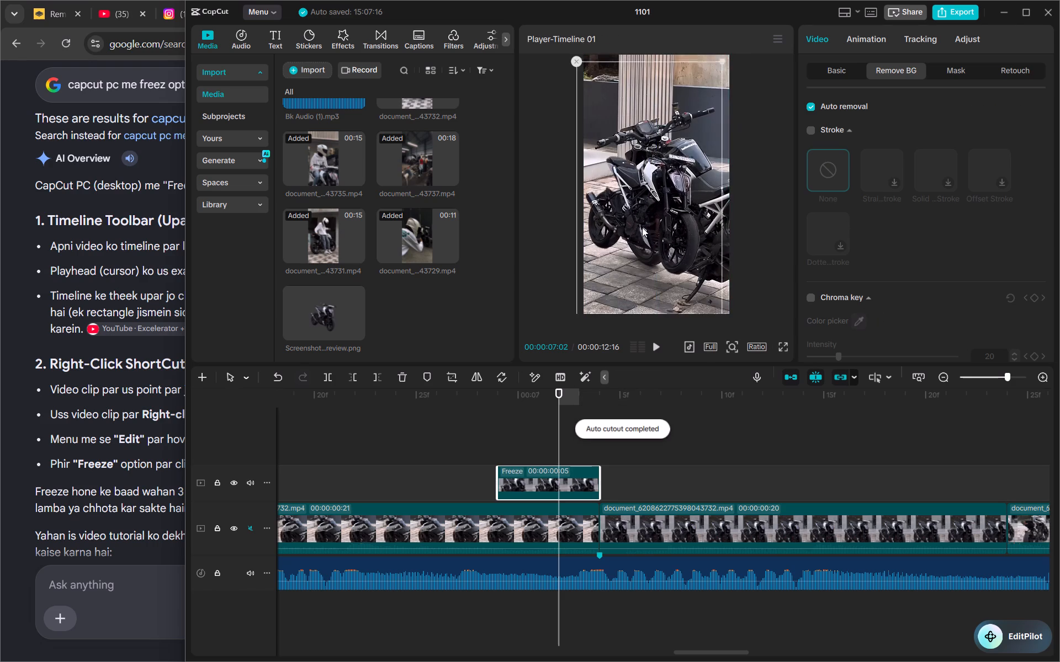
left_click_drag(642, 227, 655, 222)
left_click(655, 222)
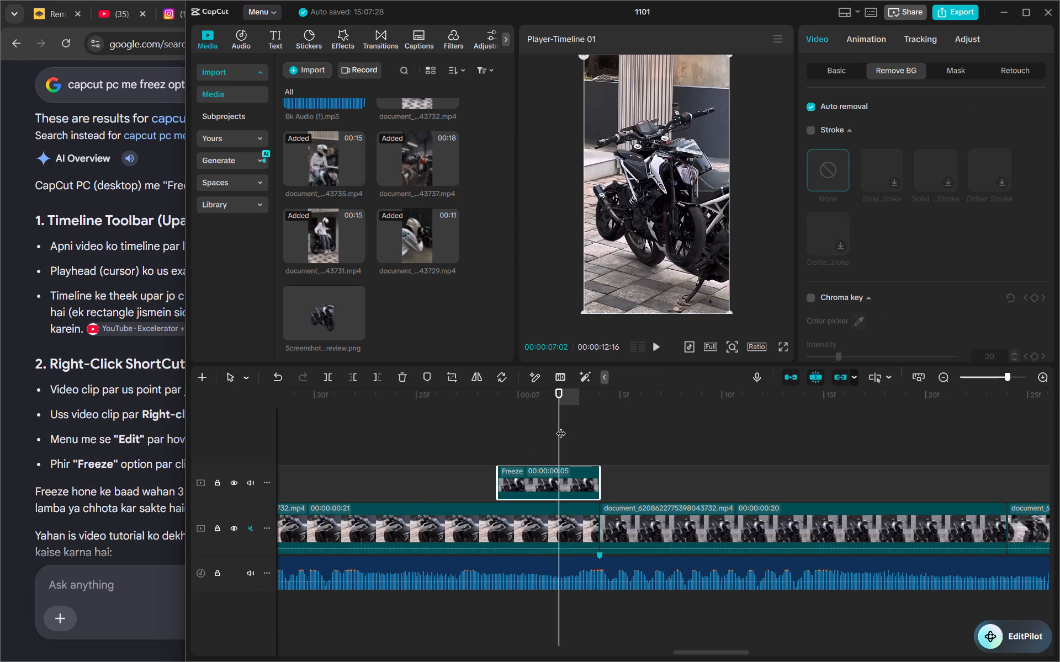
Add a transform keyframe at the end of the freeze clip, at 00:00:07:04.
left_click_drag(561, 426, 597, 430)
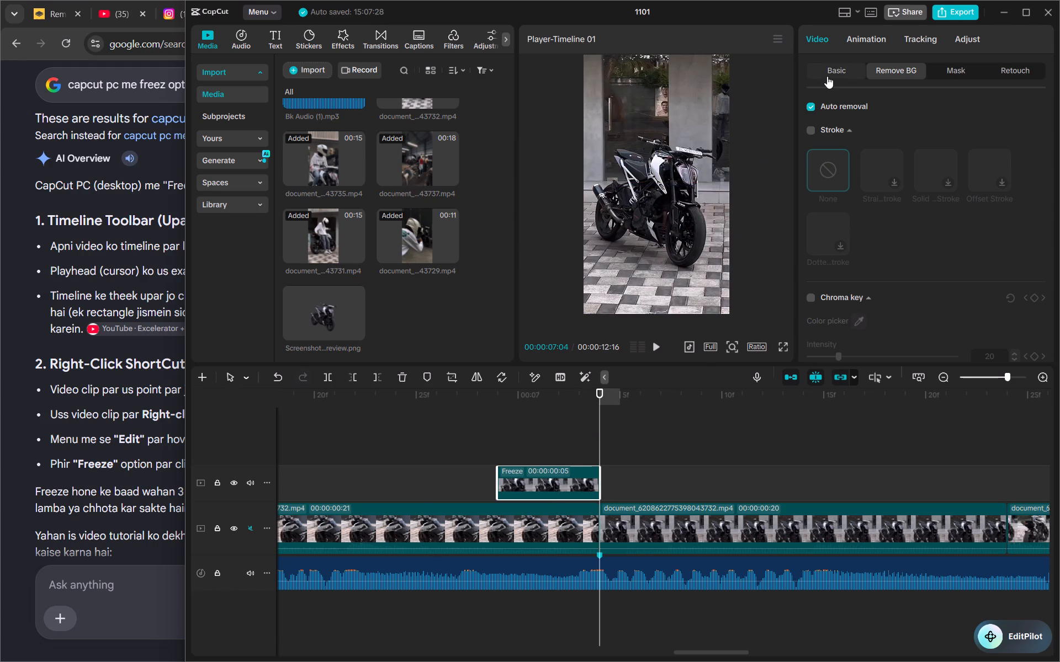
left_click(827, 76)
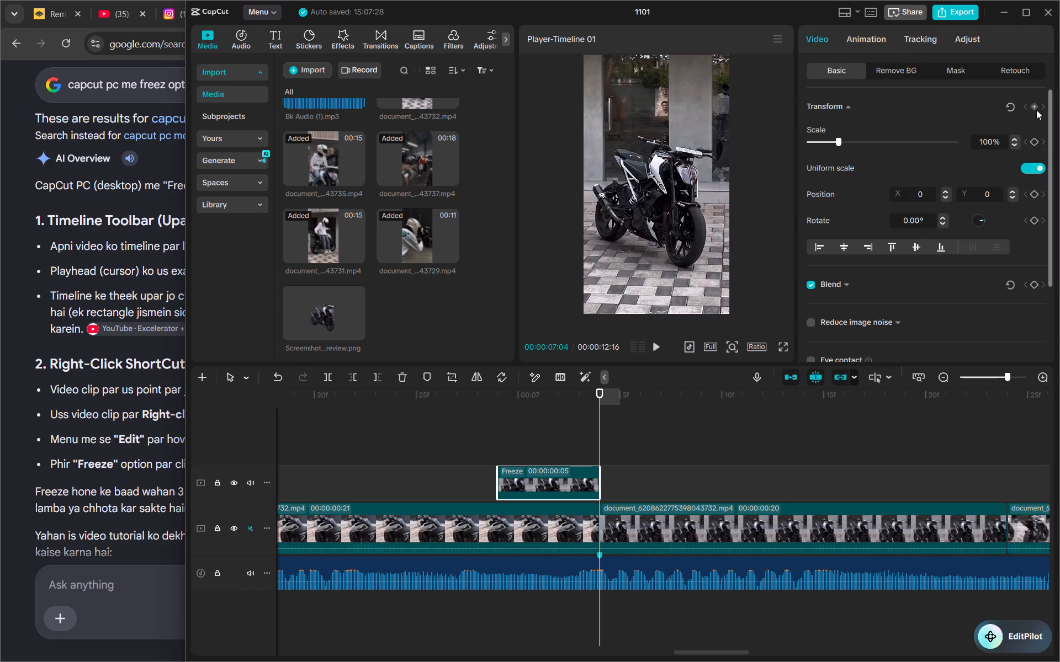
key("Left")
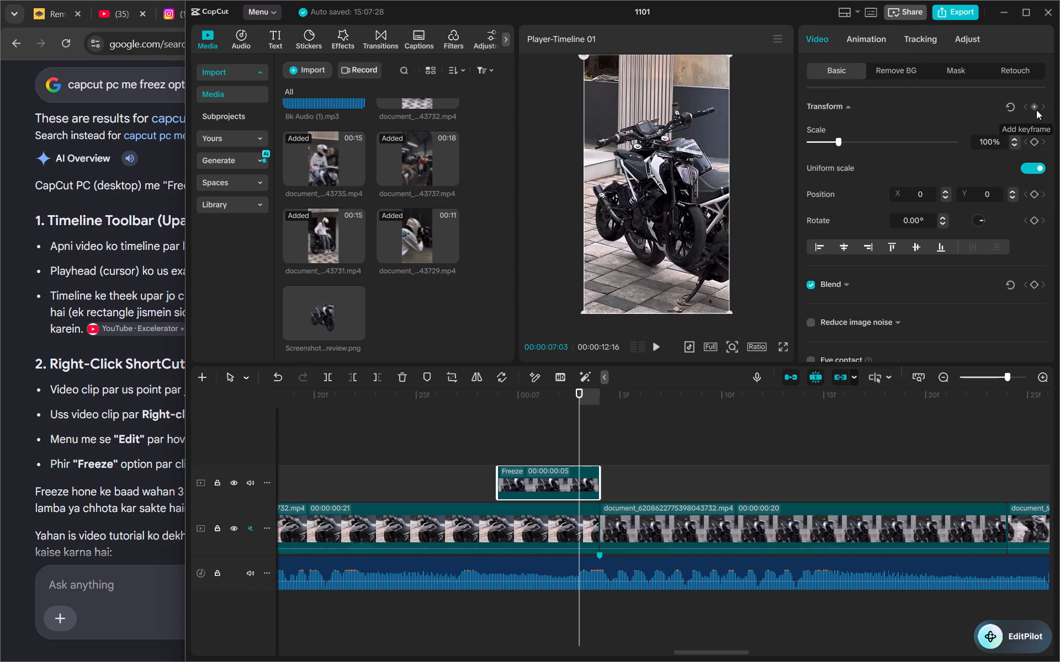
key("Right")
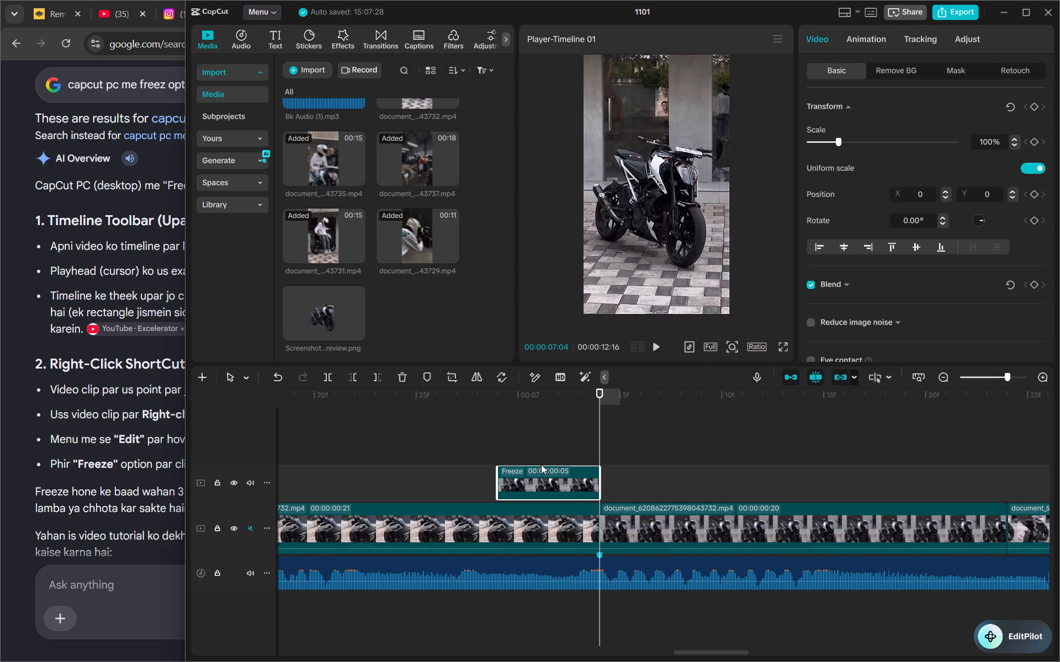
left_click(541, 465)
left_click_drag(536, 436, 585, 430)
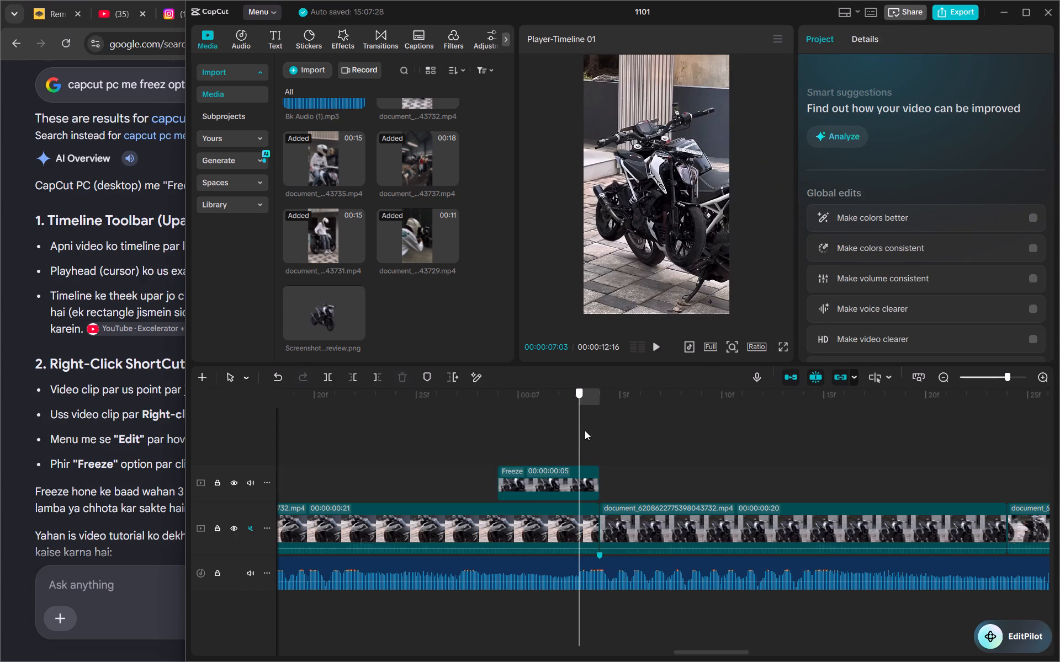
left_click_drag(585, 430, 596, 429)
left_click(560, 478)
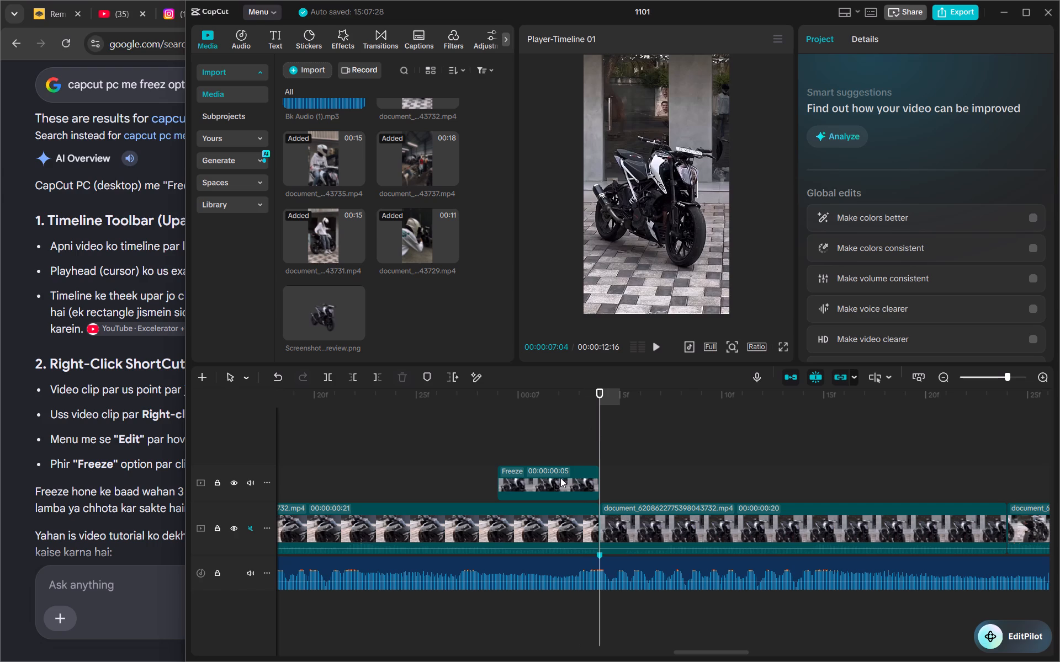
left_click(1035, 108)
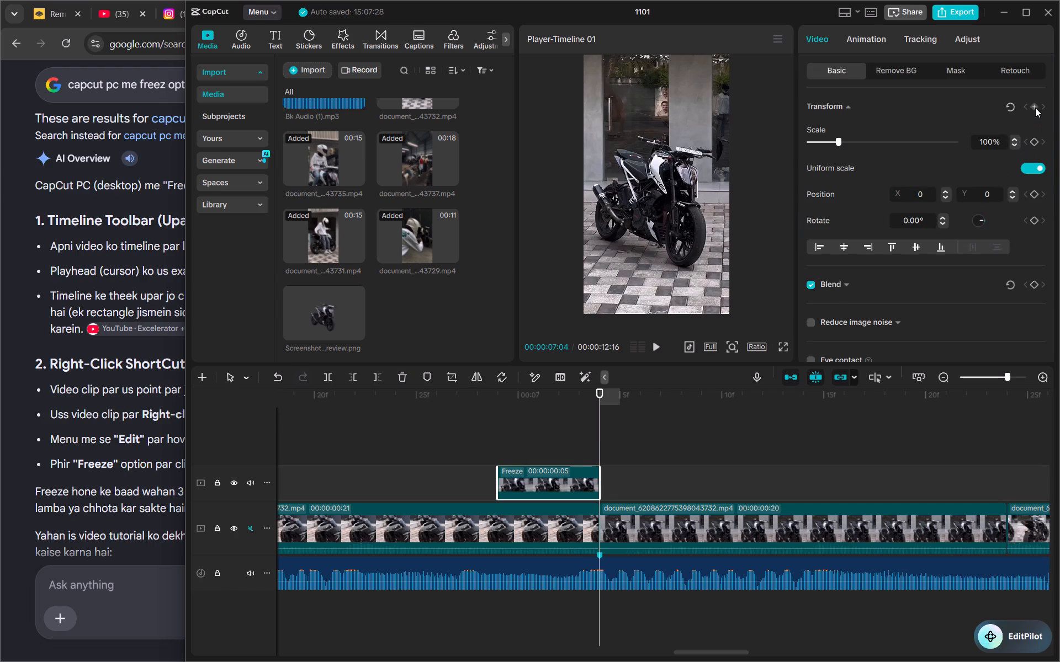
Add a transform keyframe at the start of the freeze clip, at 00:00:06:29.
left_click_drag(601, 433, 554, 436)
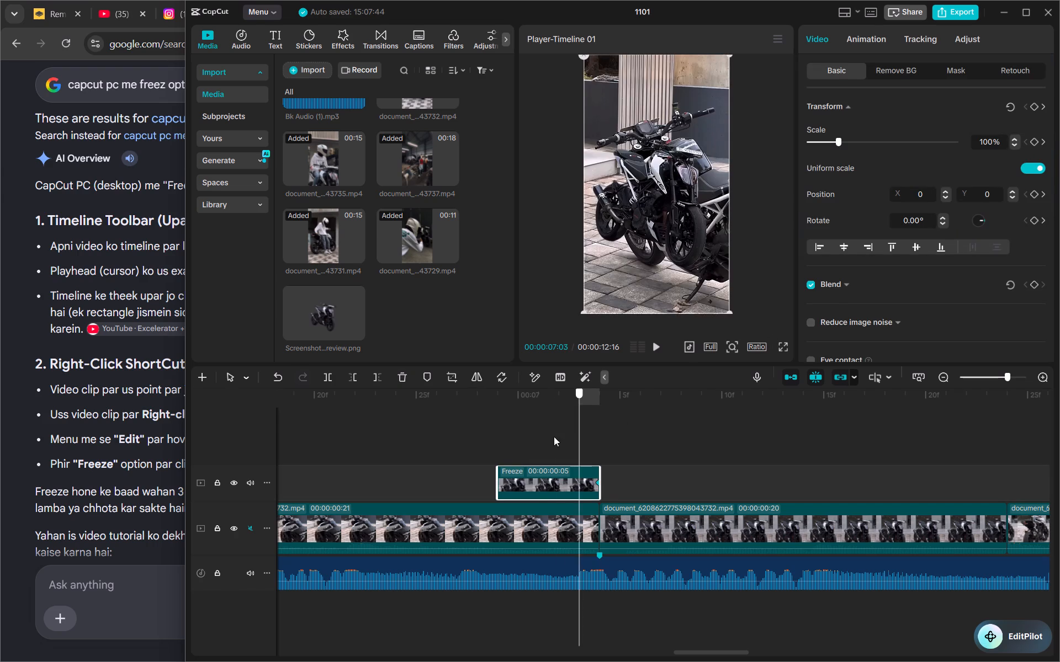
left_click_drag(554, 436, 503, 447)
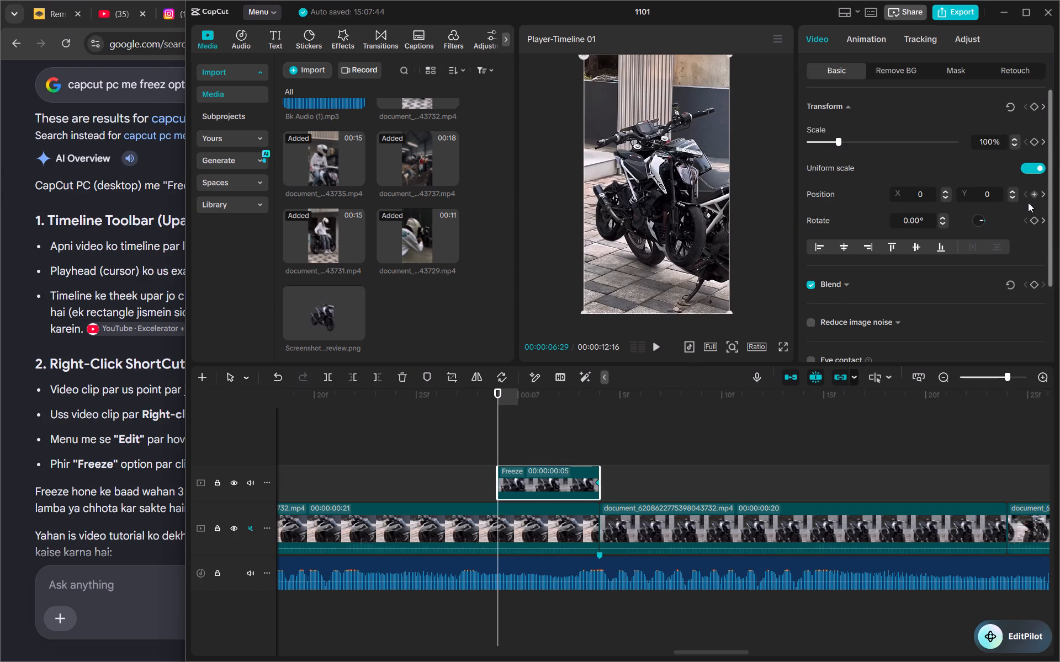
left_click(1032, 106)
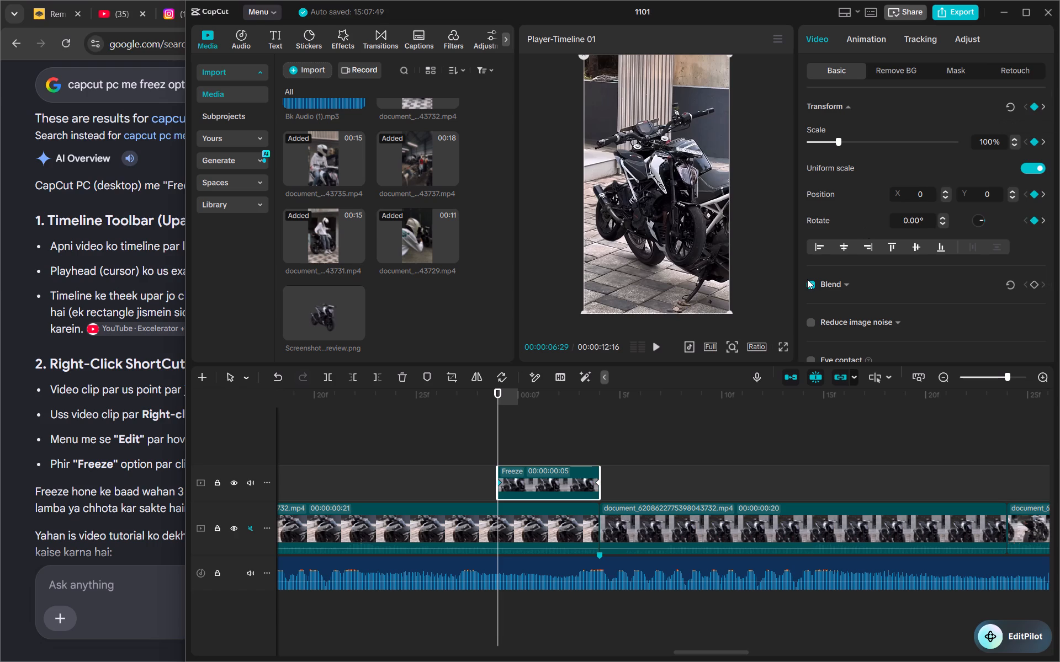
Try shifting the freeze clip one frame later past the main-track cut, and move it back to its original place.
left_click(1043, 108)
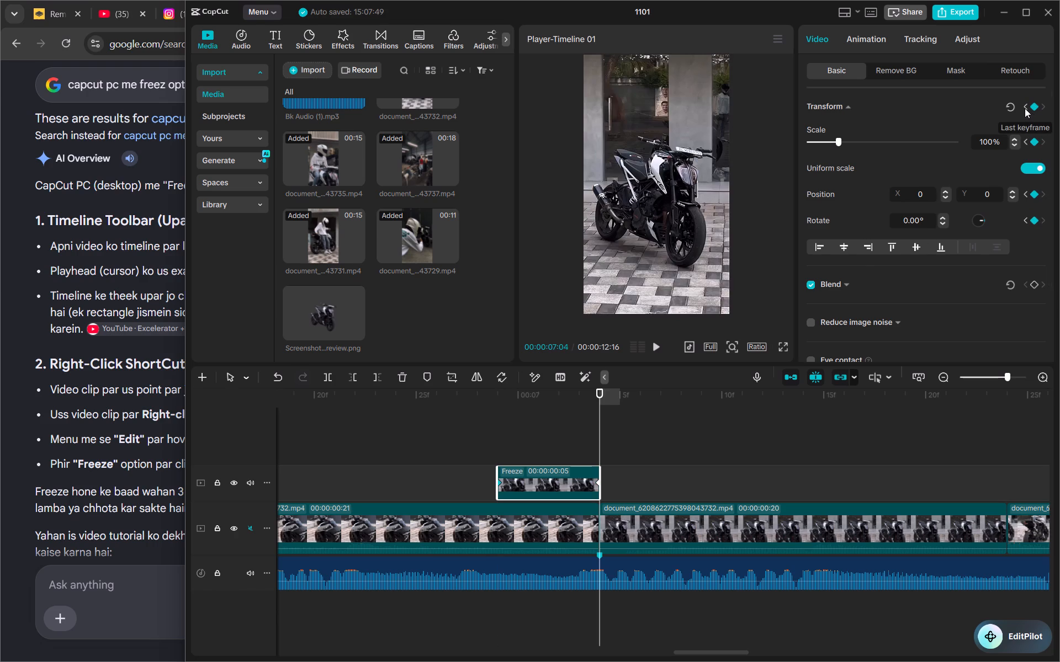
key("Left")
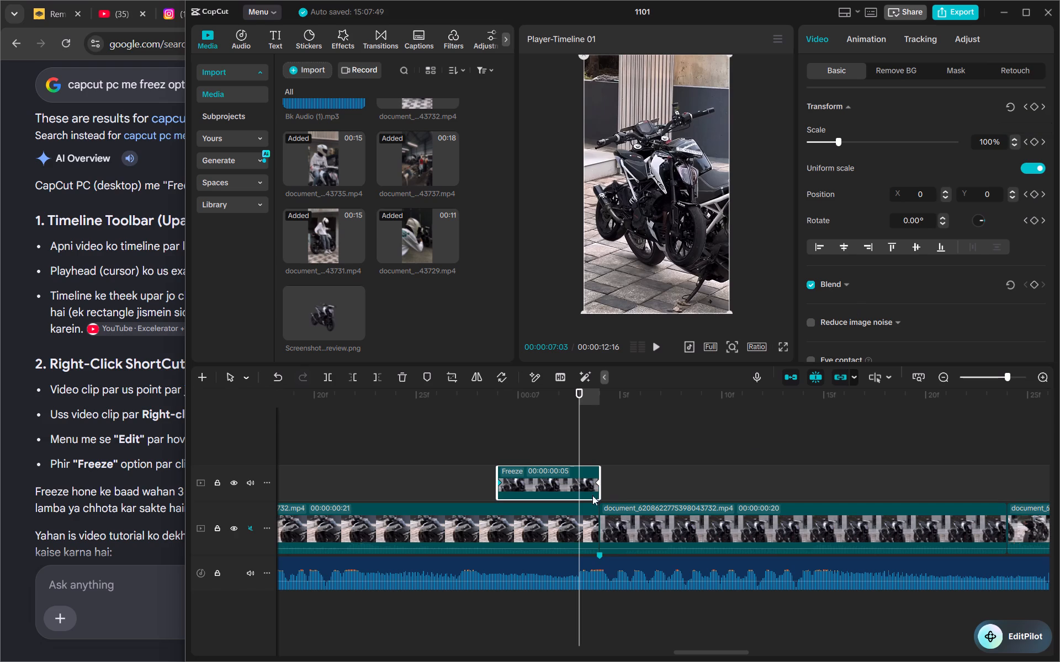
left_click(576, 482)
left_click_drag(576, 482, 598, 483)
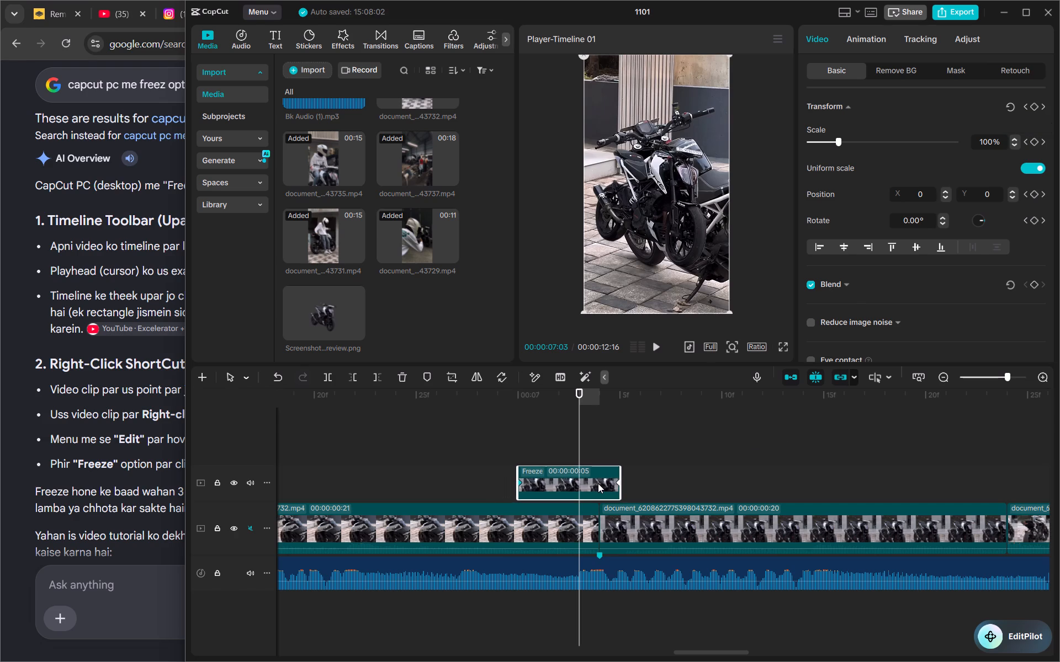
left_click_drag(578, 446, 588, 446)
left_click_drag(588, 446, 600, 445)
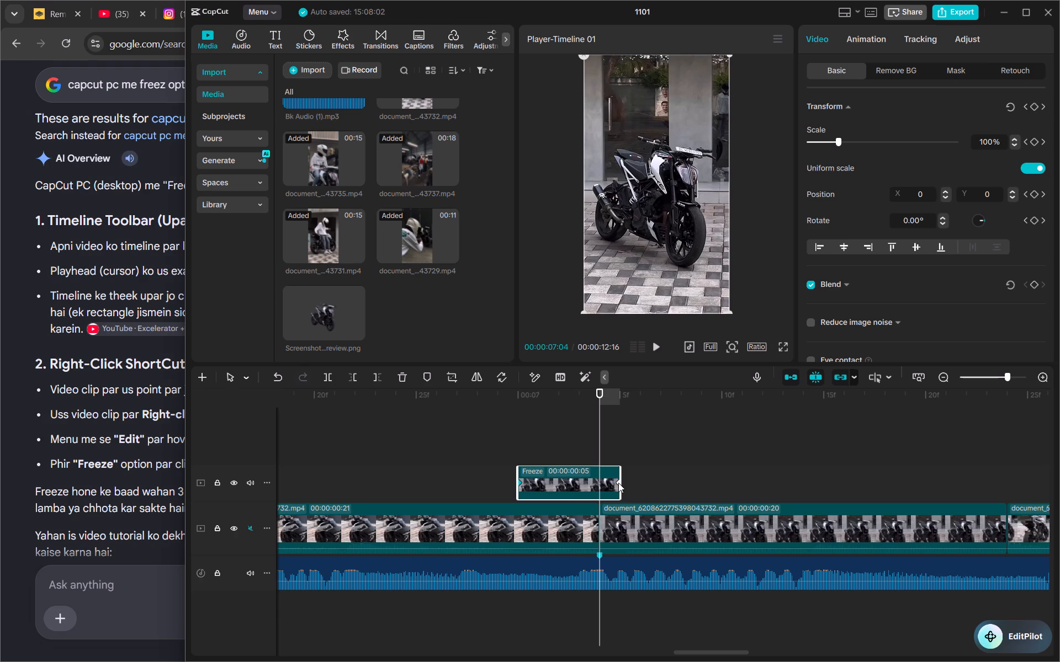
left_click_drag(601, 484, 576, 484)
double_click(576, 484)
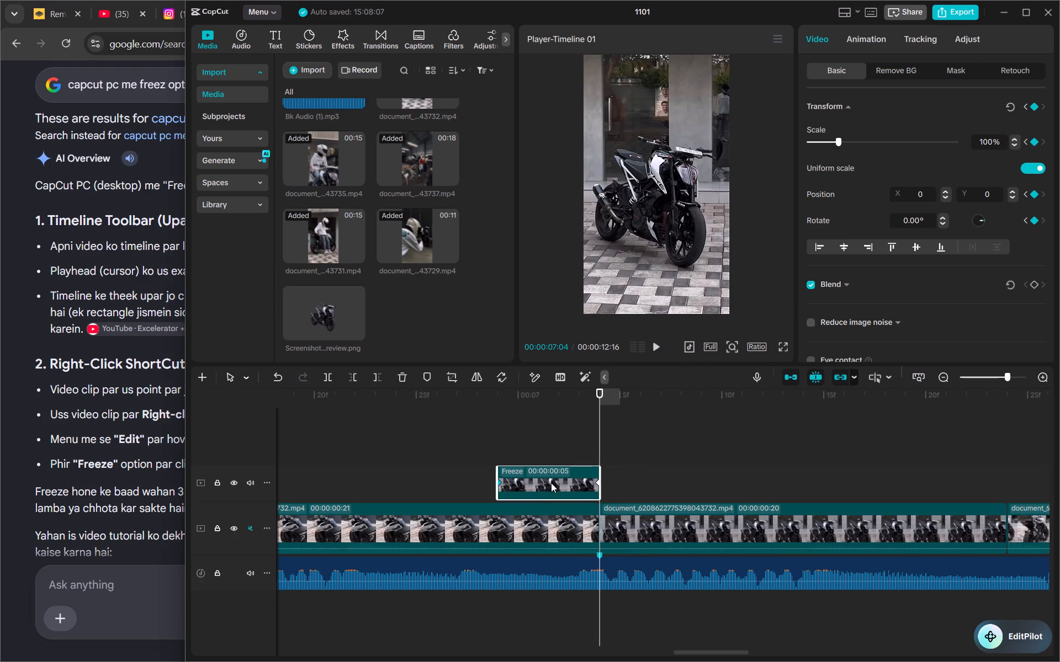
Move the freeze clip one frame later so it starts at 00:00:07:00 and overlaps the main-track cut.
left_click(596, 483)
key("Left")
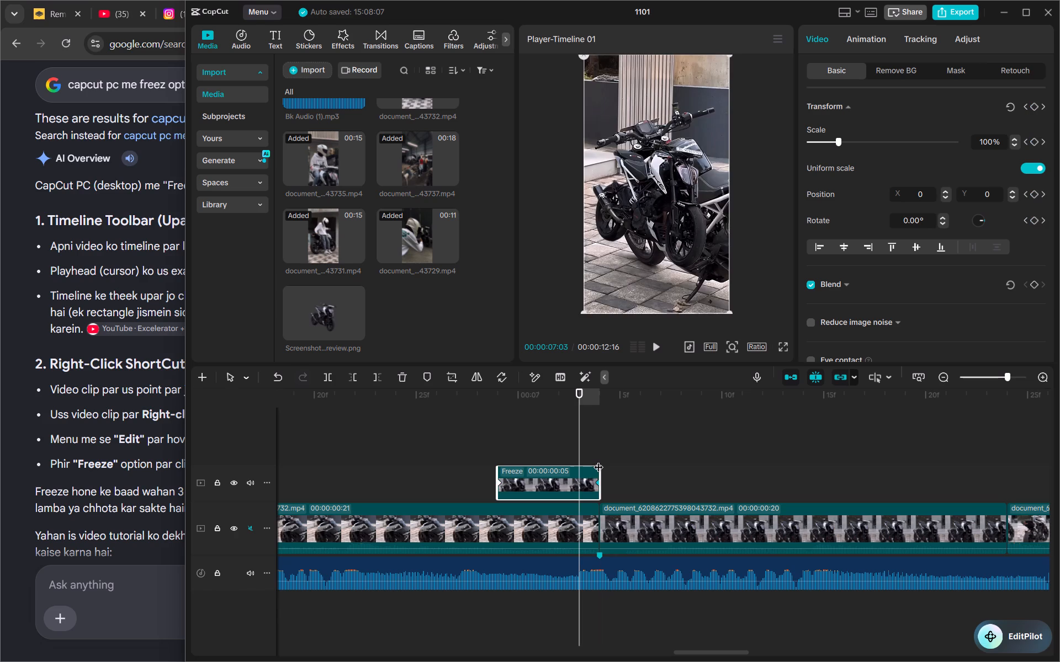
left_click_drag(570, 484, 591, 485)
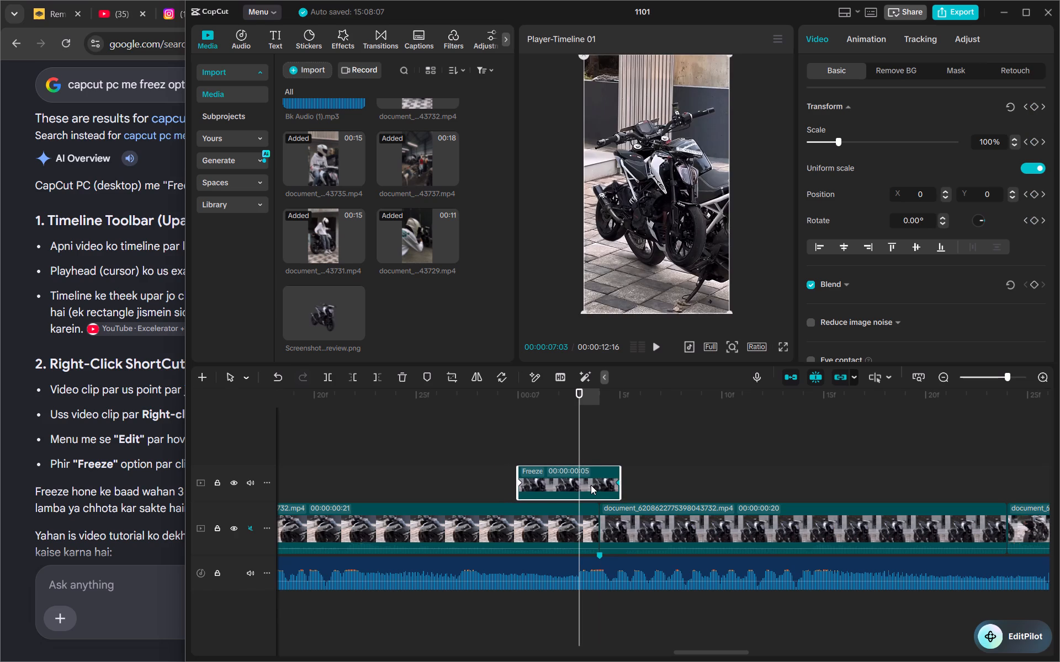
left_click_drag(575, 449, 600, 449)
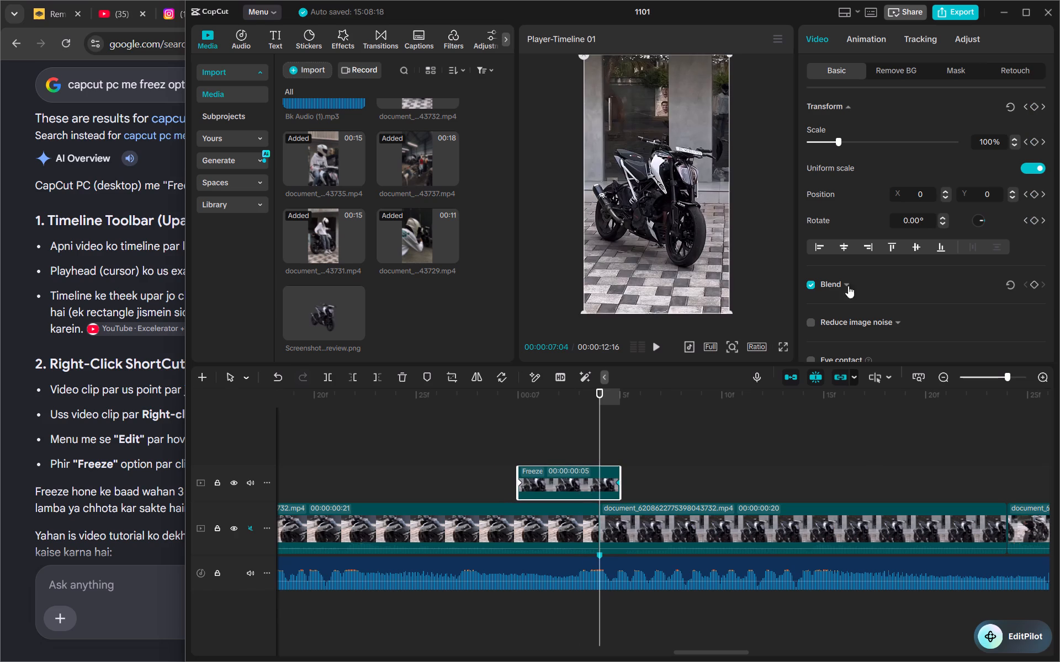
Add a transform keyframe to the freeze clip at 00:00:07:04 and remove the one at its end, 00:00:07:05.
left_click(1037, 108)
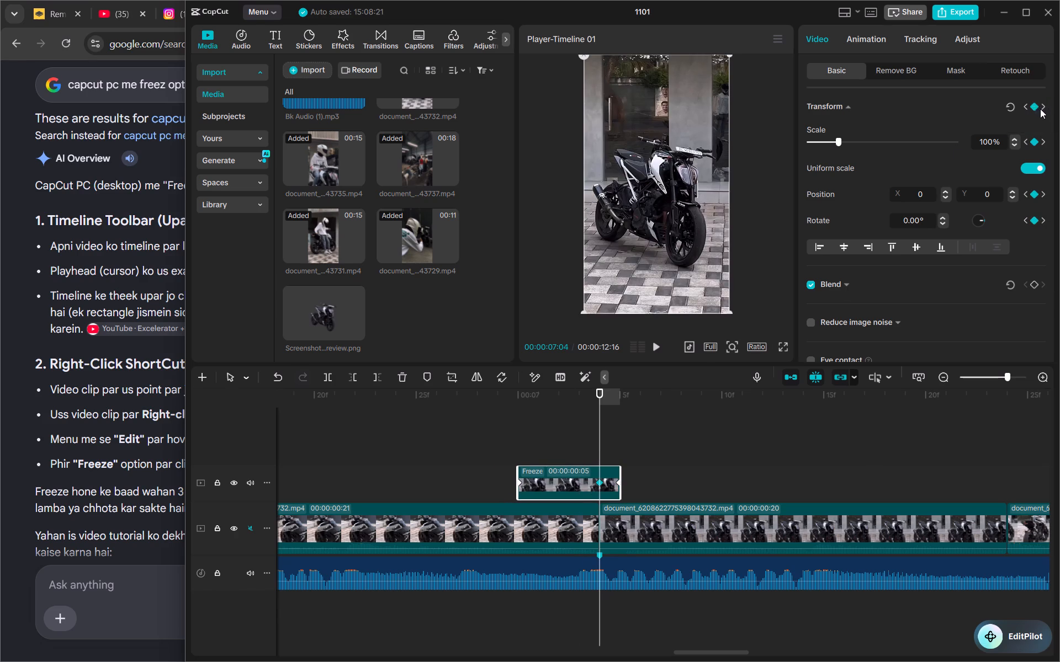
left_click(1042, 108)
left_click(1032, 107)
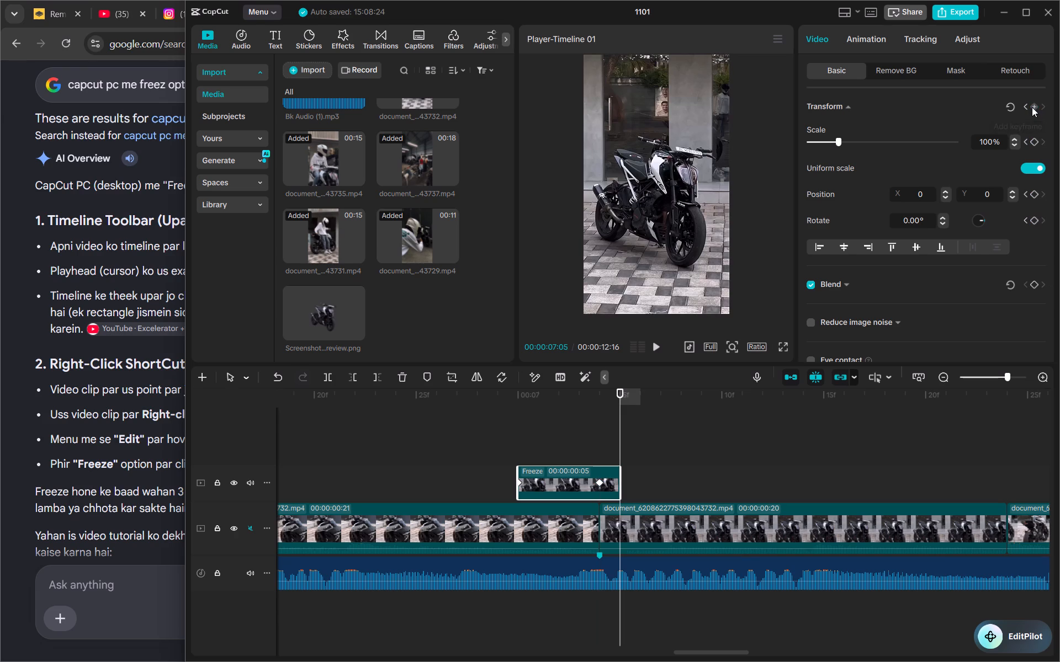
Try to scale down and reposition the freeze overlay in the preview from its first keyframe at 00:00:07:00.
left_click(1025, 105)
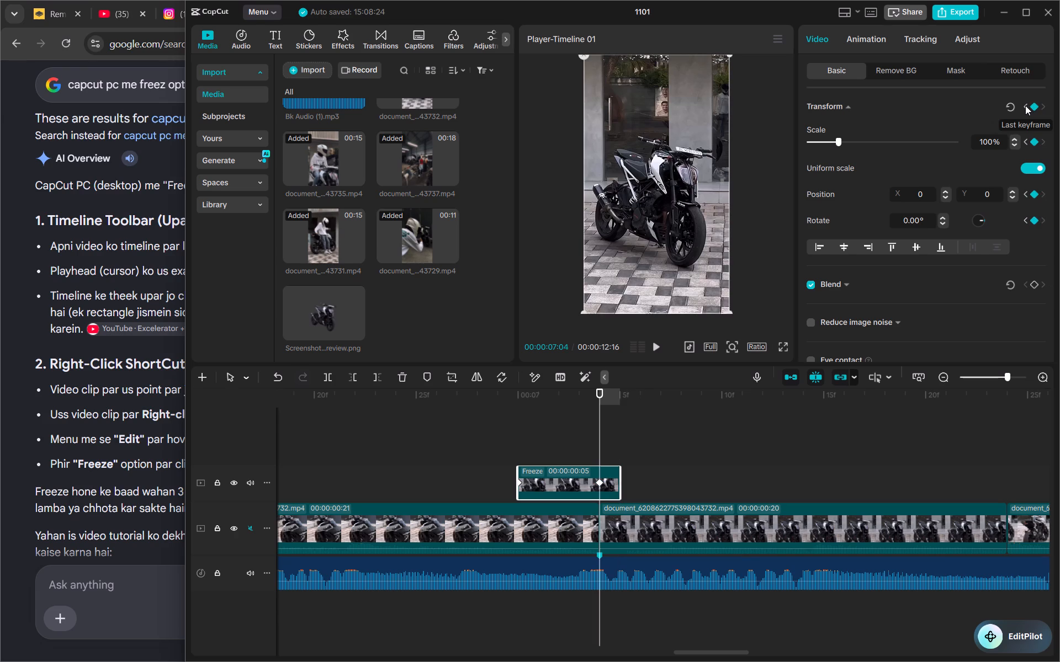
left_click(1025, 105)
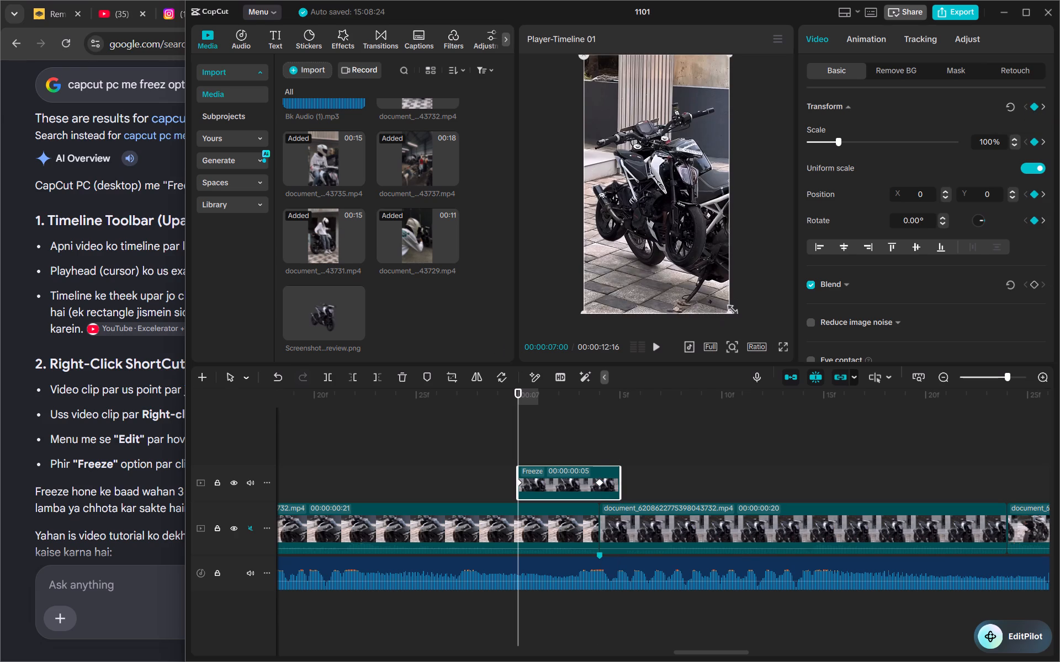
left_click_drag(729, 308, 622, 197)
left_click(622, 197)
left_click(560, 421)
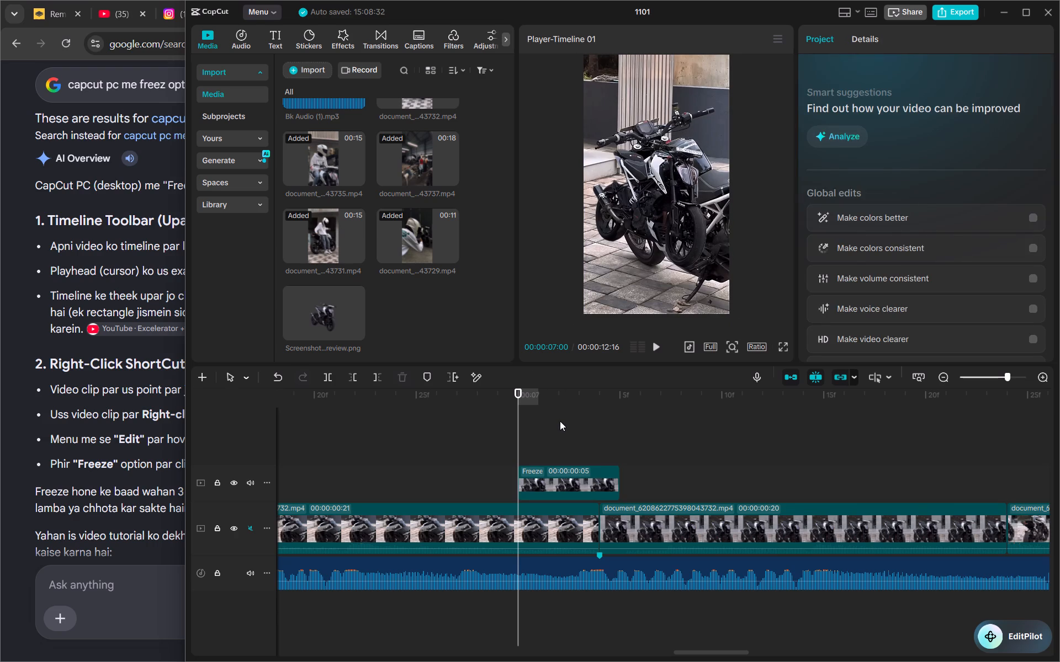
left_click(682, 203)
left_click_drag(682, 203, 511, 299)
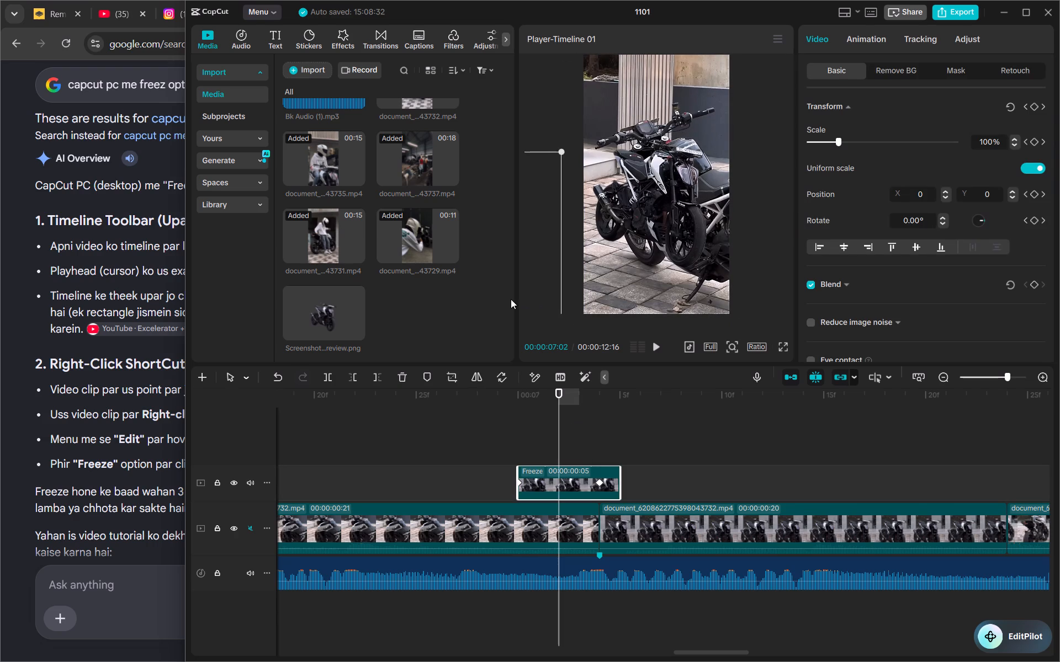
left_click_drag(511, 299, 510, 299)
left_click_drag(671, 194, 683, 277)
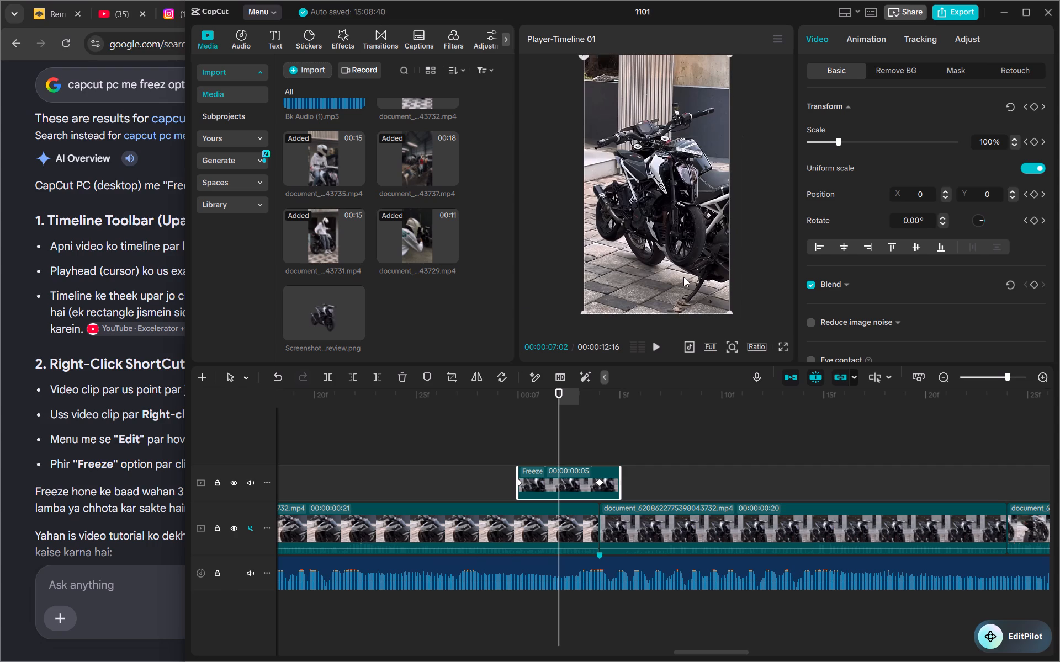
Delete the 5-frame freeze clip from the overlay track.
left_click(548, 516)
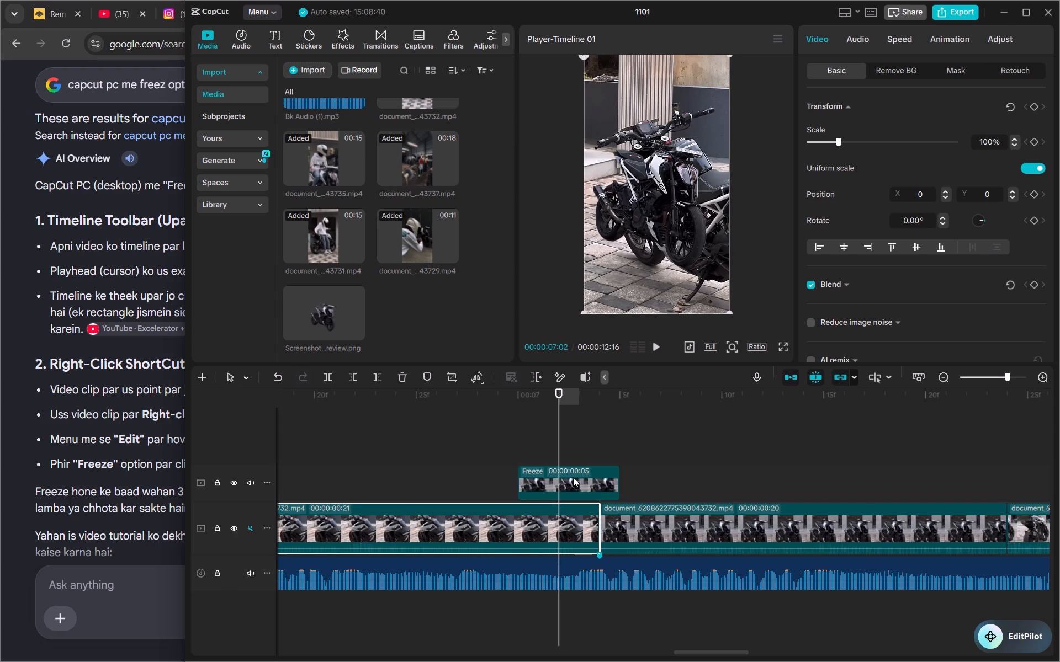
left_click(573, 477)
key("BackSpace")
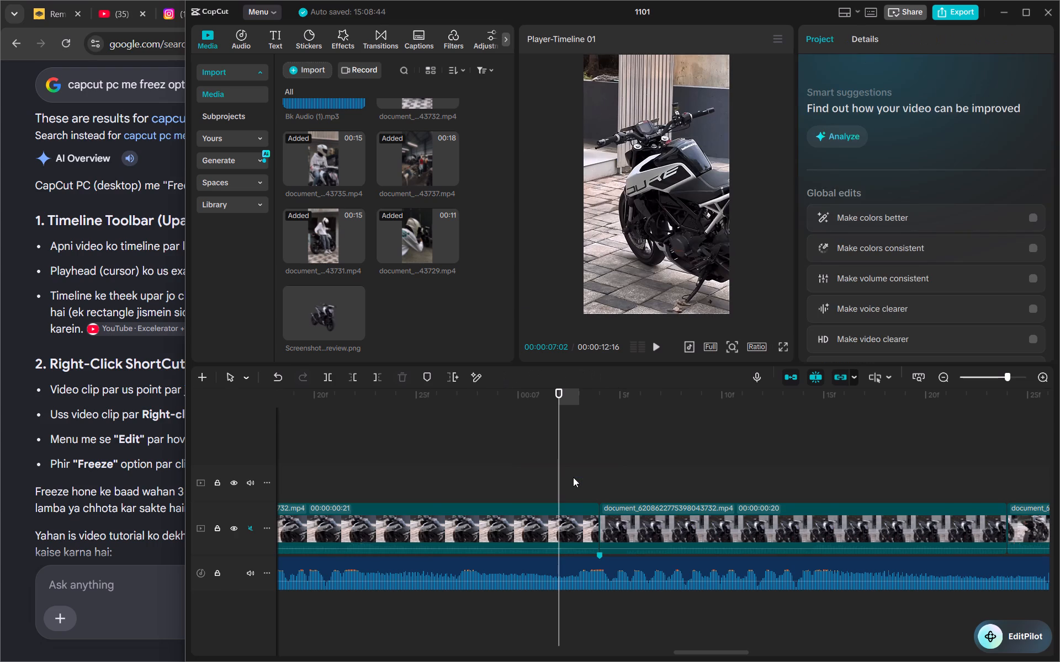
Delete the Screenshot preview PNG from the project media.
left_click(325, 328)
right_click(325, 328)
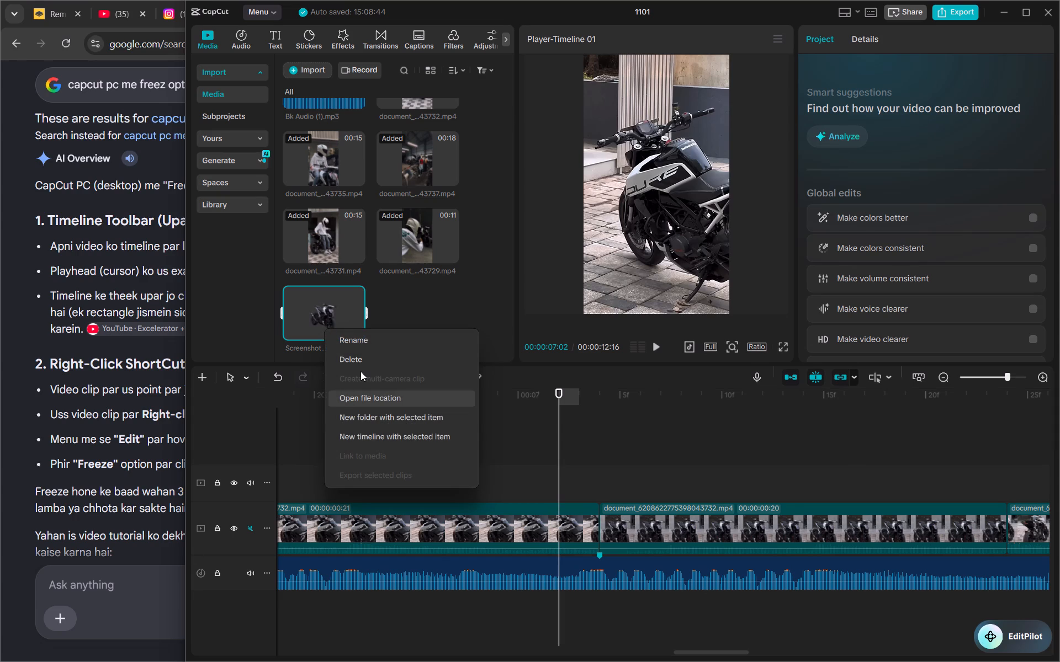
left_click(362, 366)
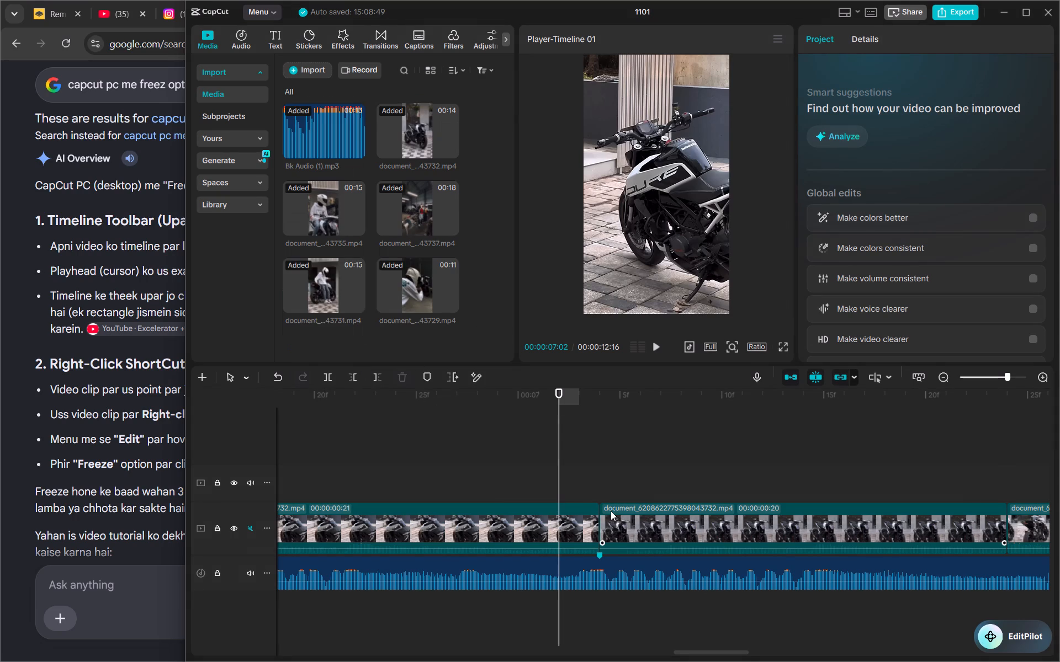
Freeze the bike clip after the cut at 00:00:07:07 and move the freeze clip to an overlay track, starting around 00:00:06:27.
left_click(618, 512)
left_click(665, 396)
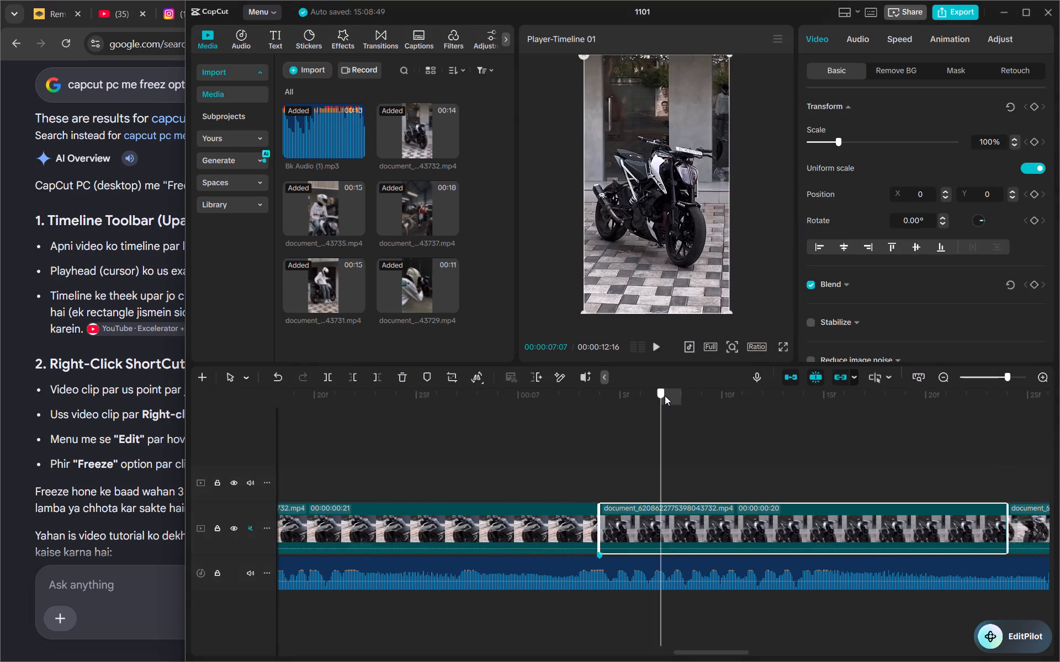
right_click(658, 517)
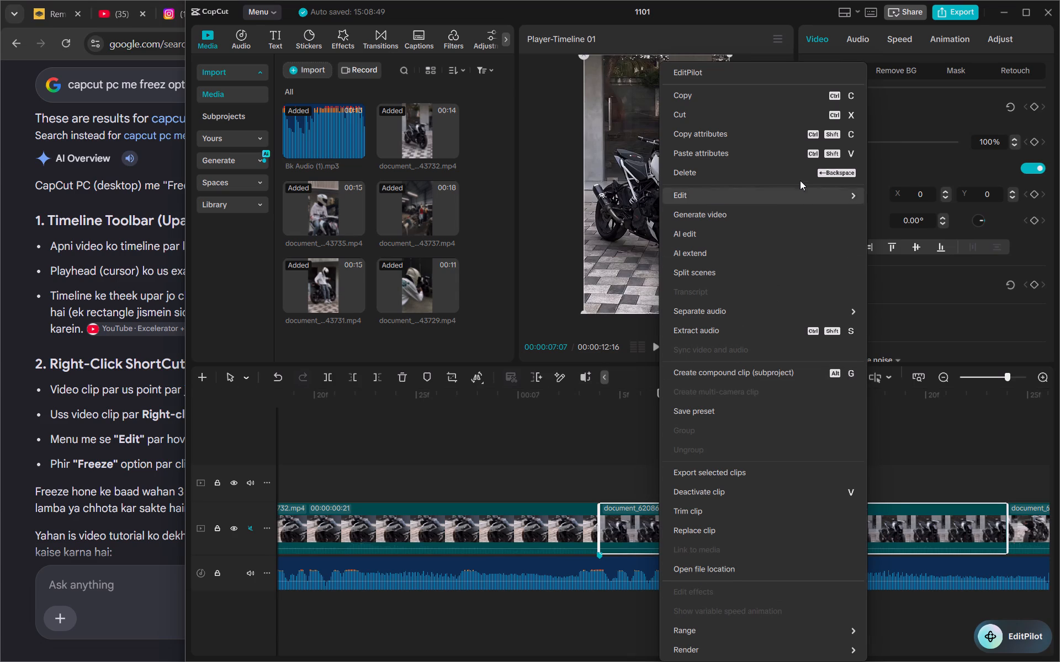
left_click(887, 199)
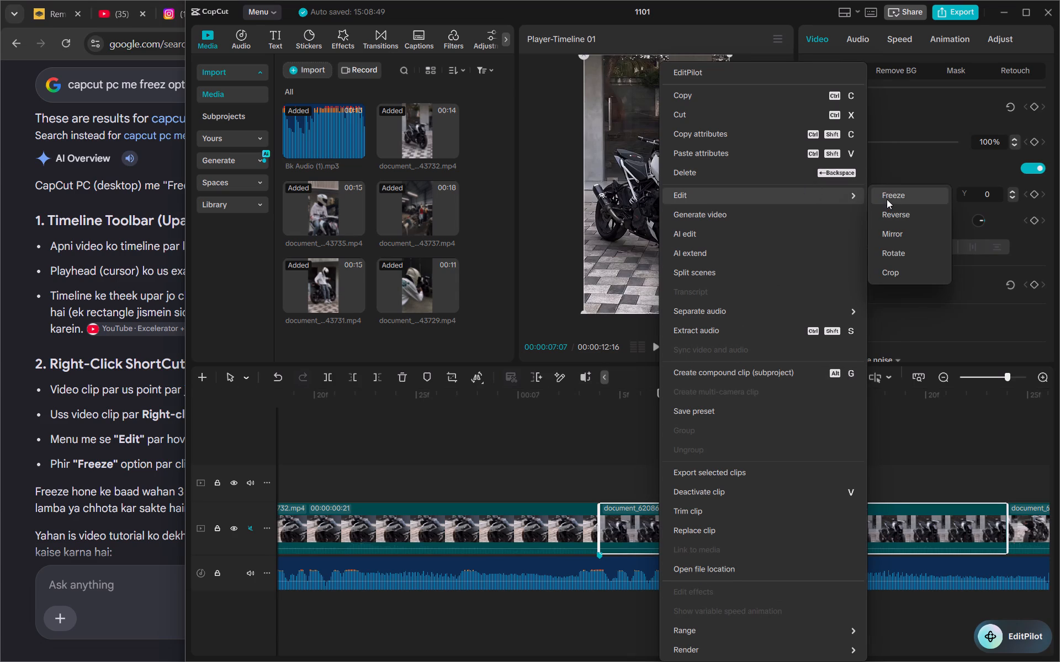
left_click_drag(703, 525, 602, 434)
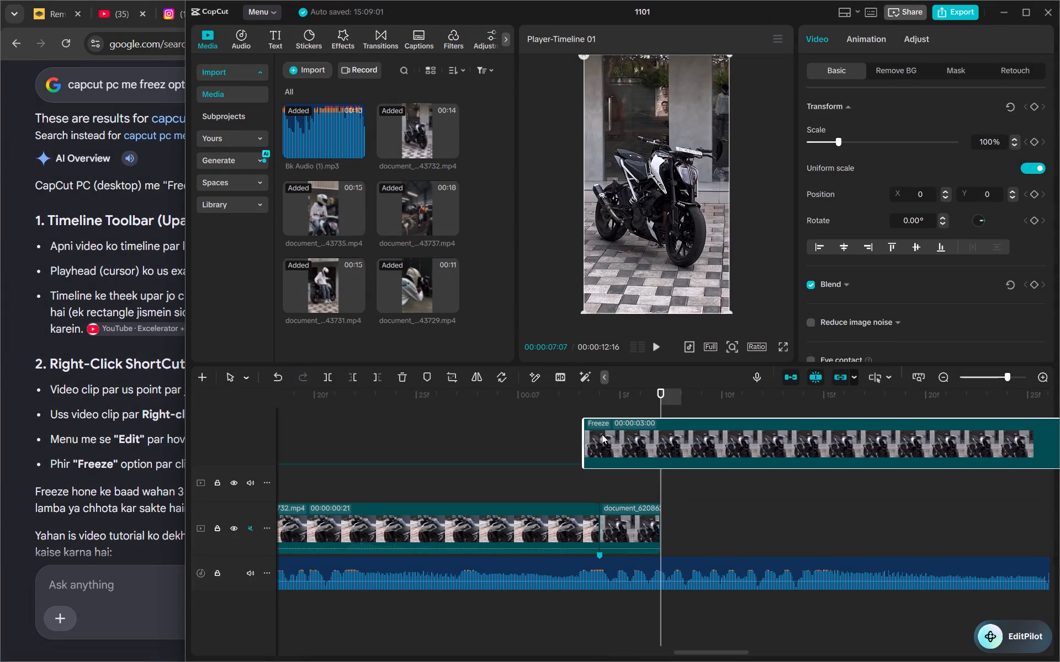
left_click_drag(602, 434, 507, 435)
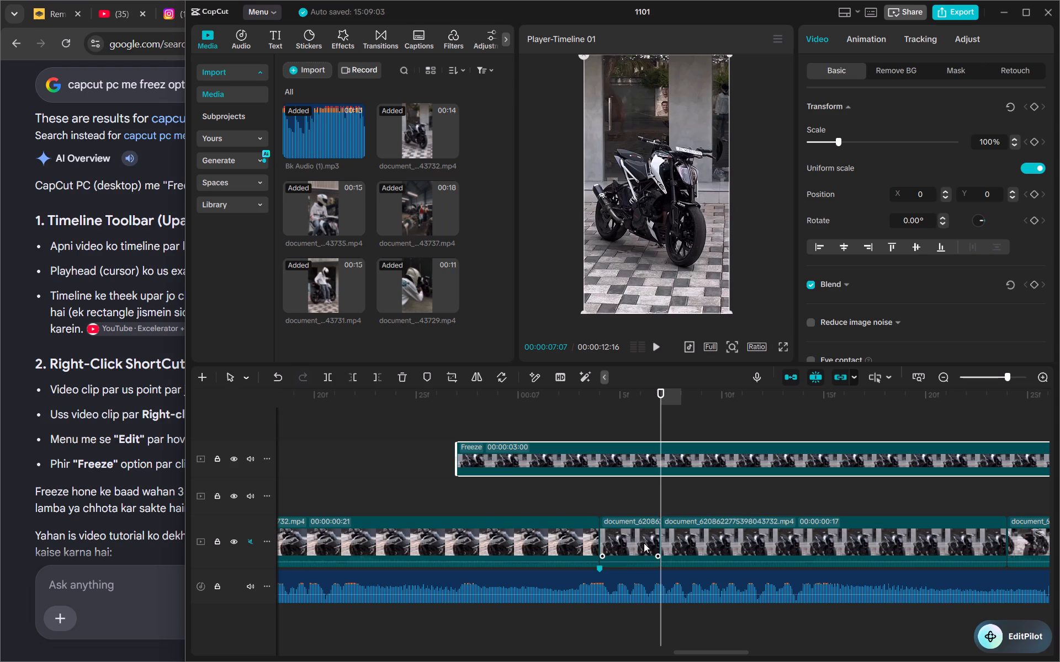
Delete the short main-track piece between the 00:00:07:04 cut and the 00:00:07:07 split.
scroll(637, 546, "left", 1)
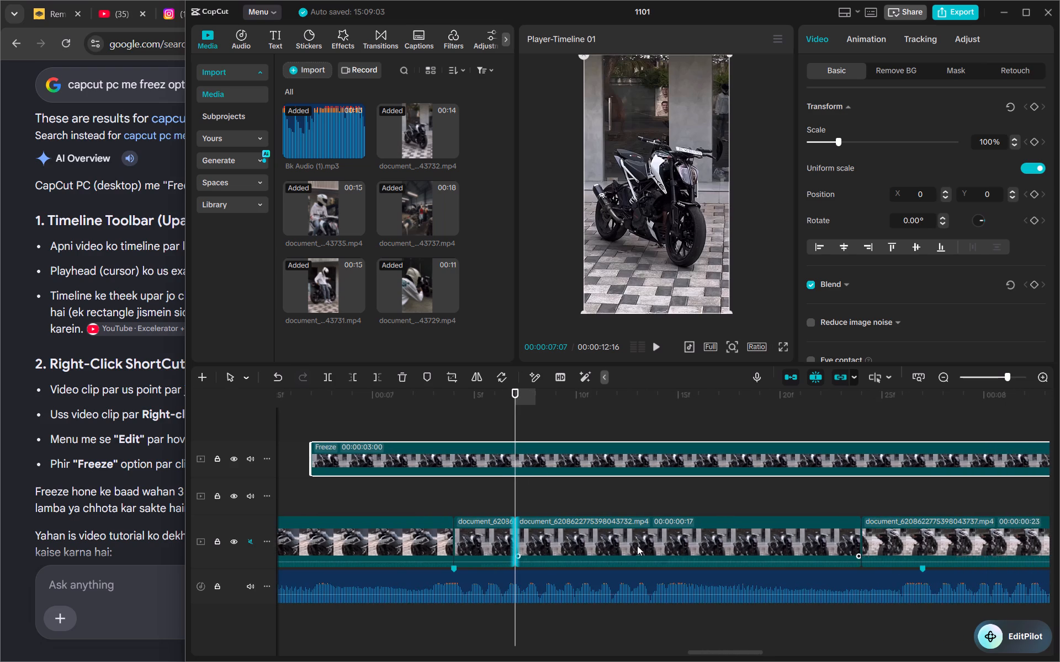
left_click(473, 542)
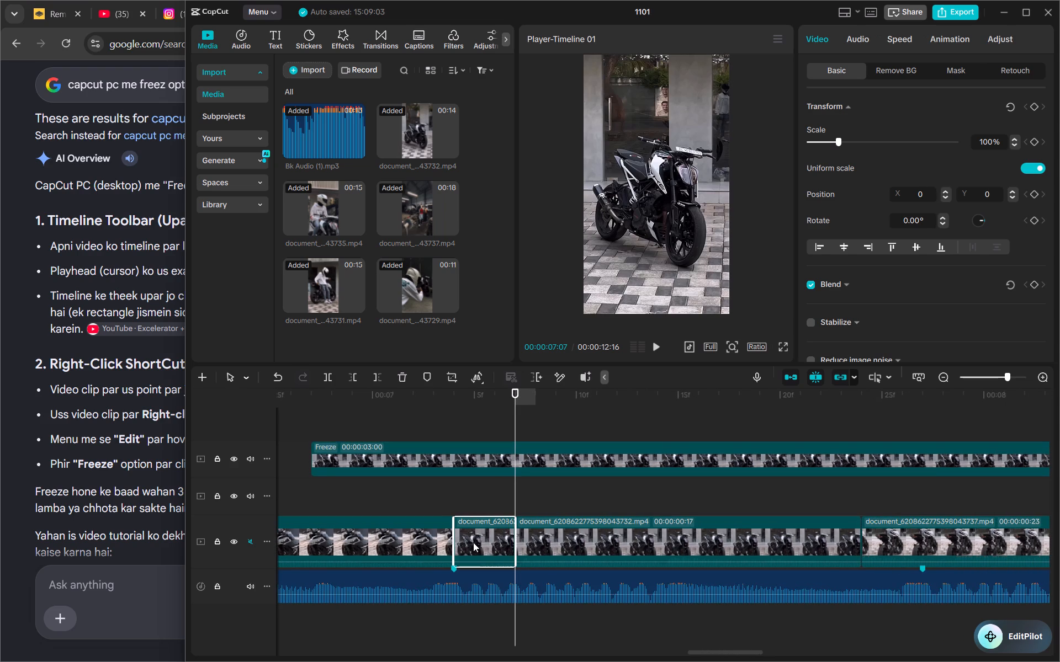
key("BackSpace")
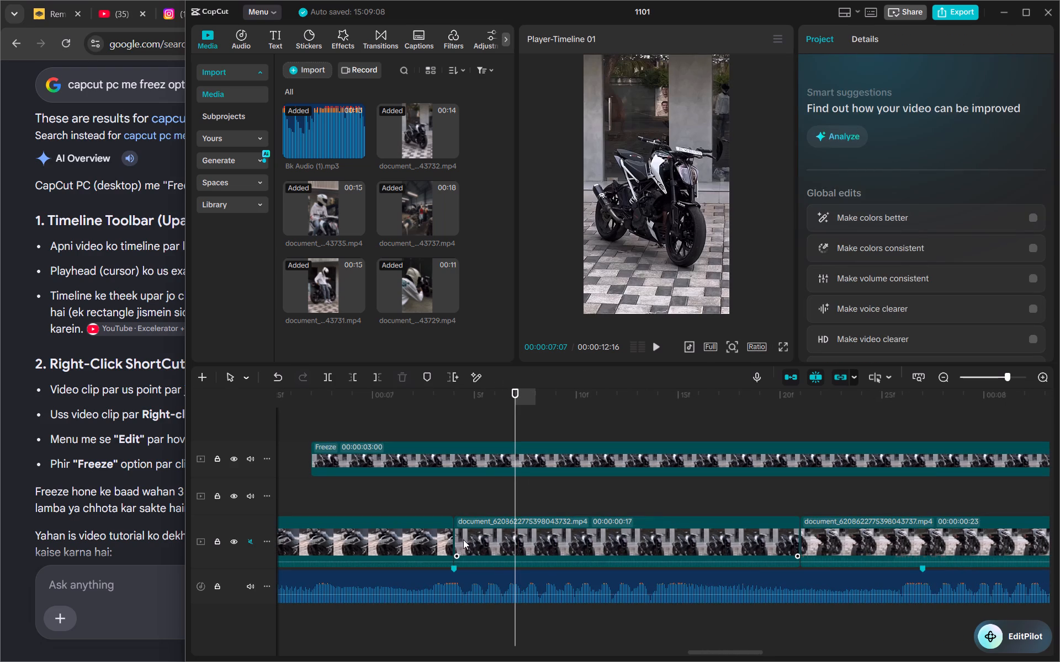
Extend the start of the bike clip after the cut, and its end to the next beat marker, making it 23 frames long.
left_click_drag(457, 540, 413, 542)
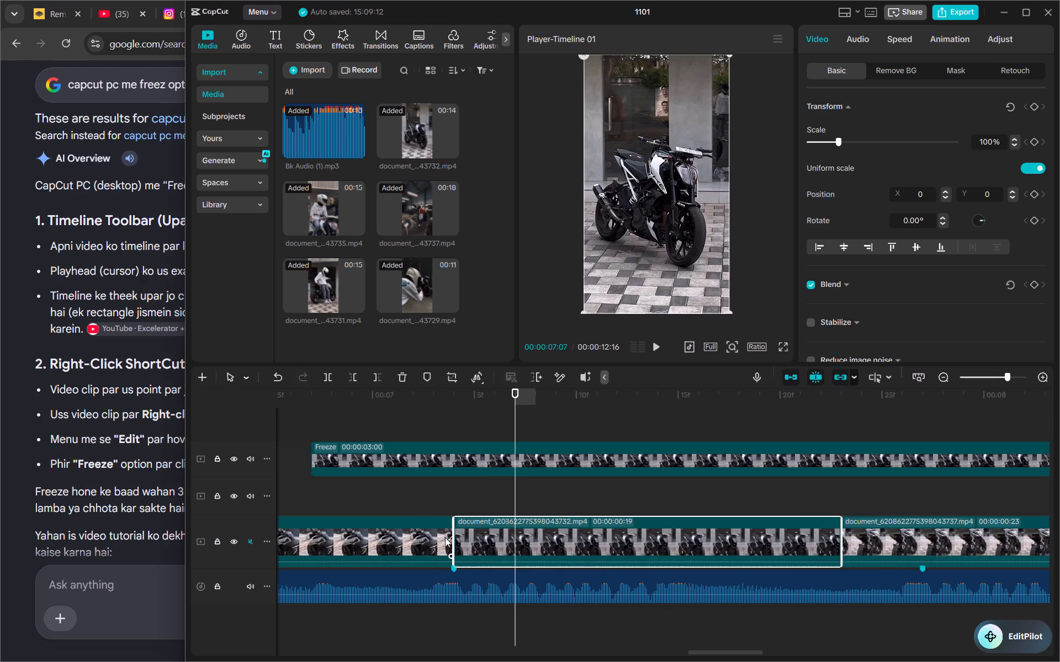
left_click_drag(452, 538, 380, 537)
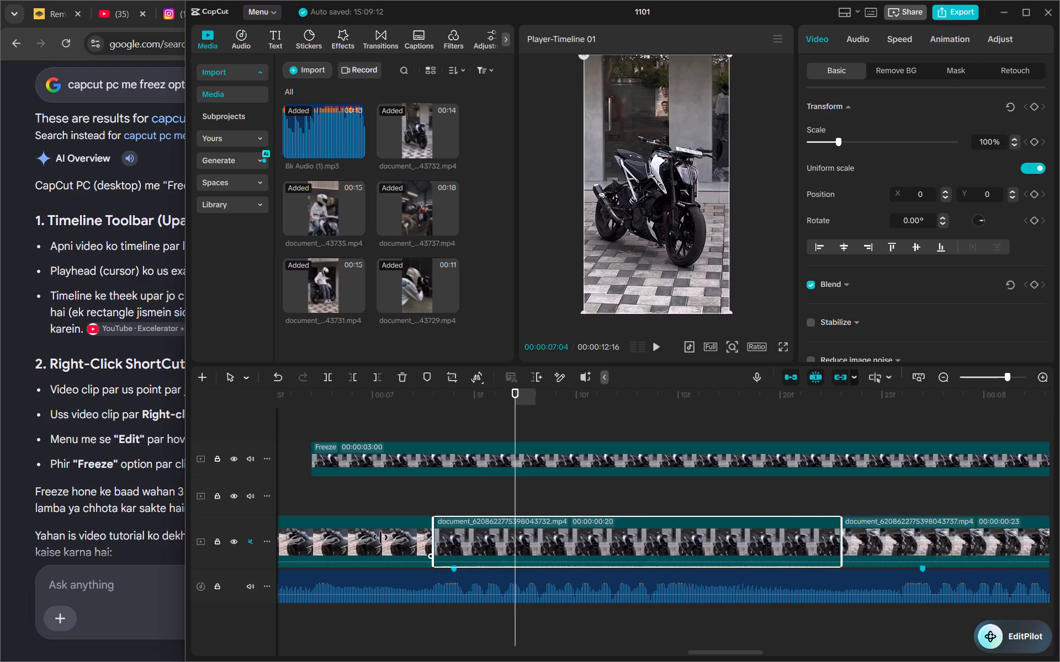
left_click_drag(380, 537, 379, 537)
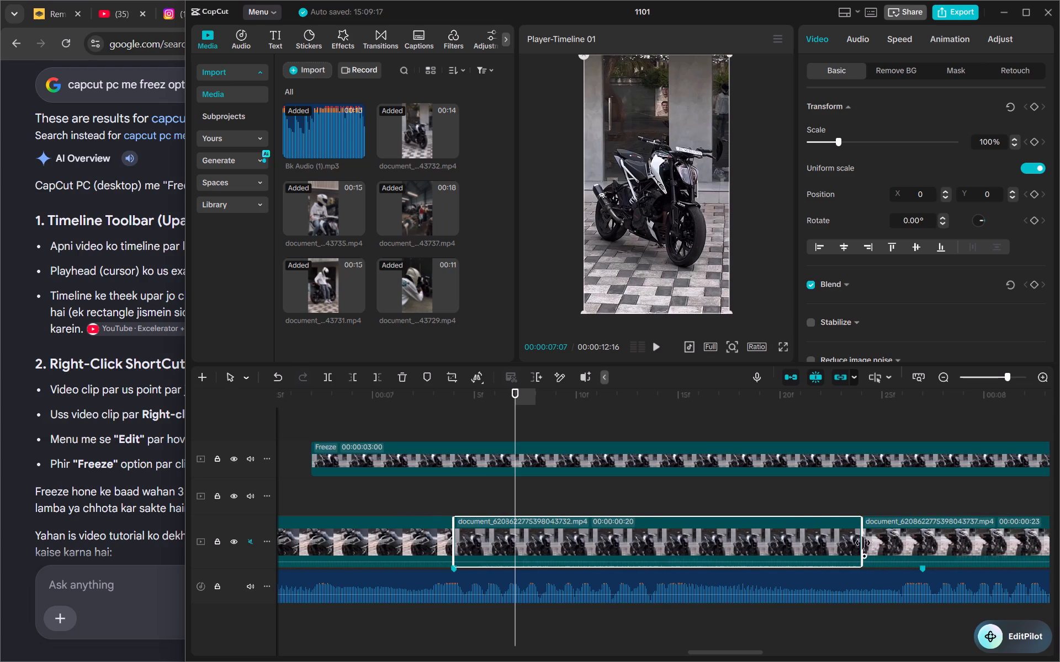
left_click_drag(862, 542, 894, 545)
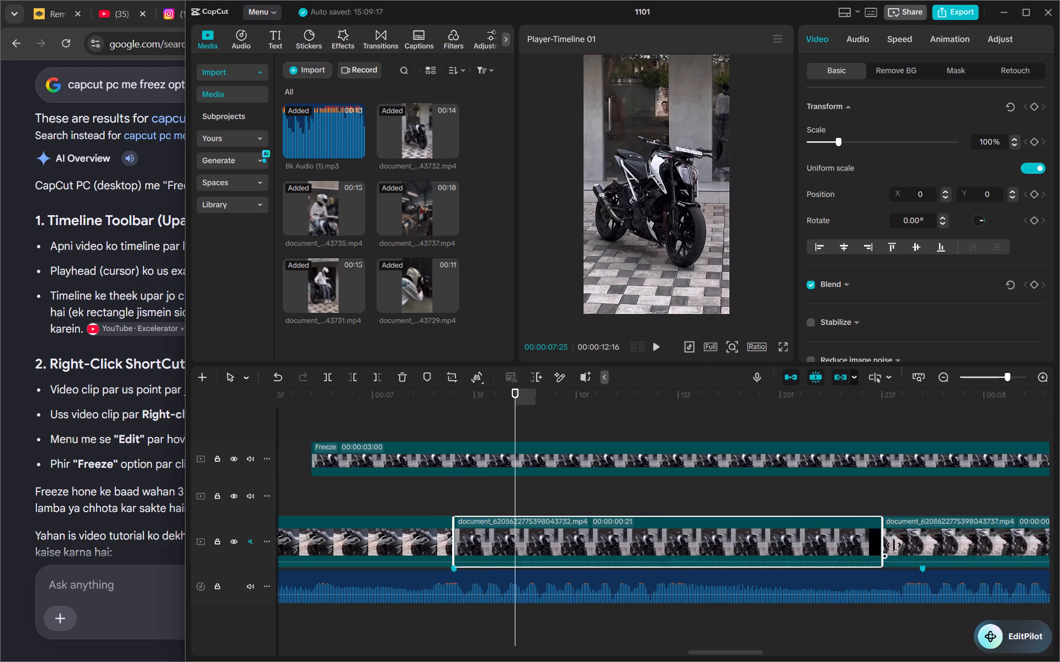
left_click_drag(894, 545, 929, 551)
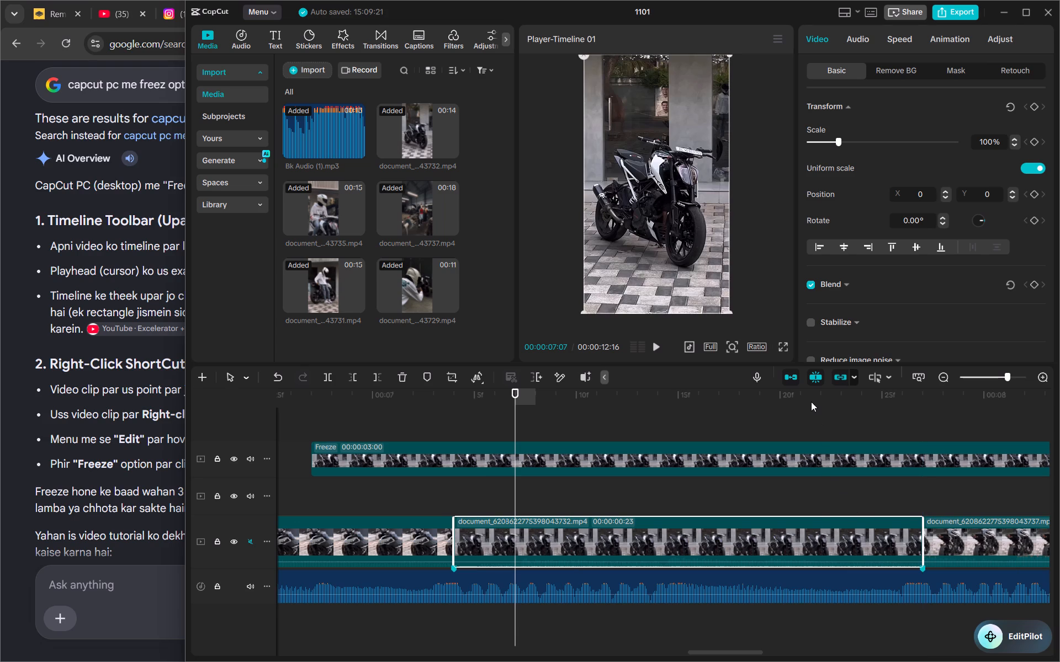
Move the freeze clip down to the overlay track directly above the main track.
left_click(811, 402)
left_click_drag(811, 402, 715, 419)
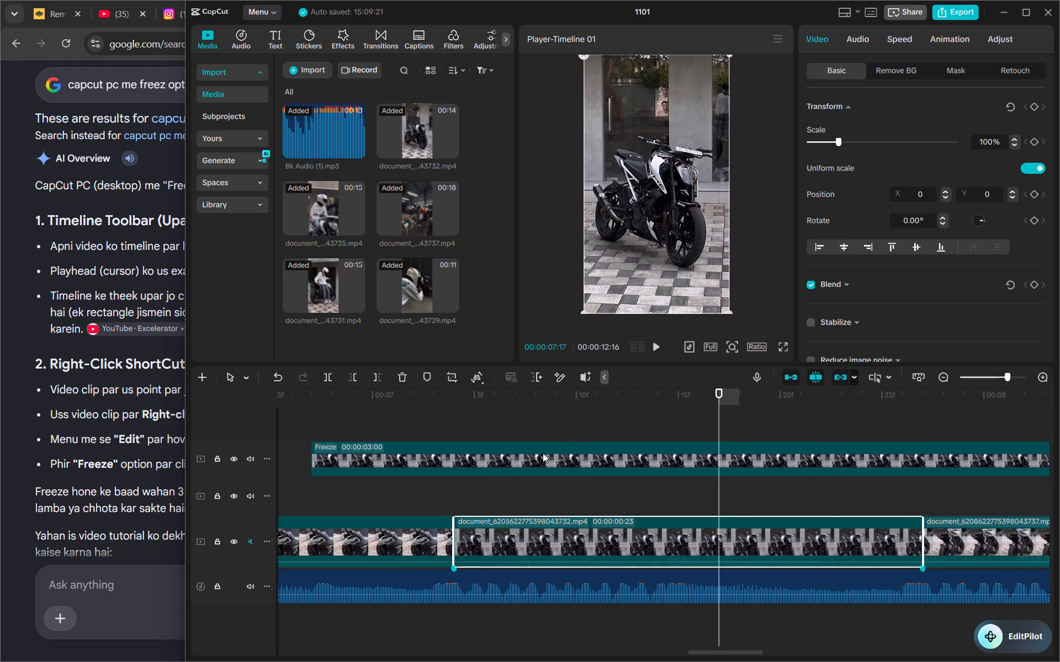
left_click_drag(543, 453, 539, 493)
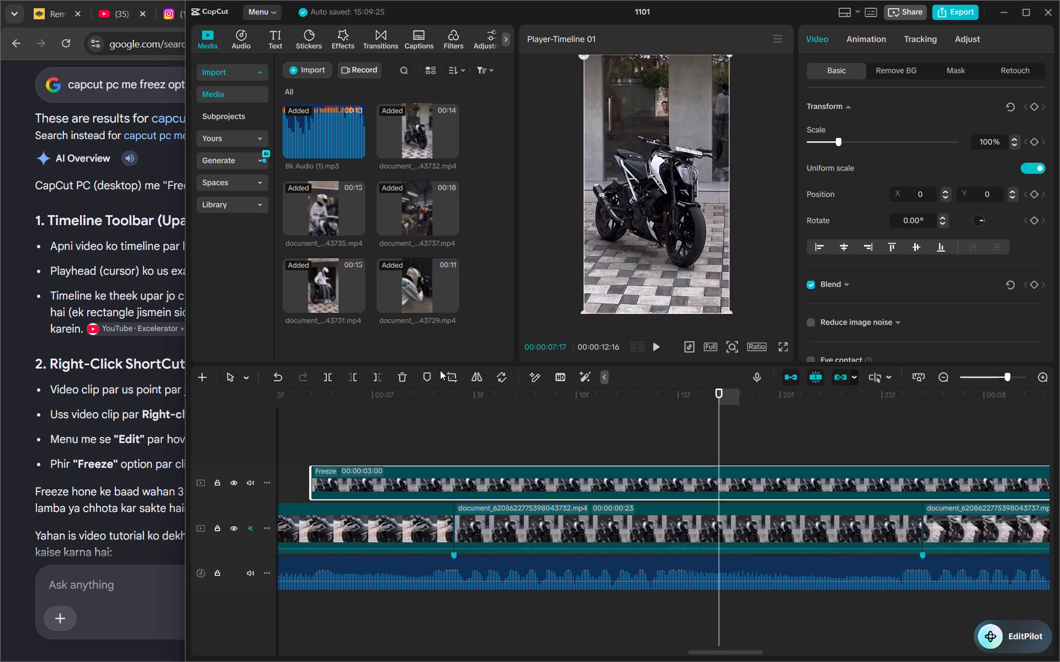
Trim the end of the freeze clip to the cut at 00:00:07:04, leaving 7 frames.
left_click(452, 388)
key("g")
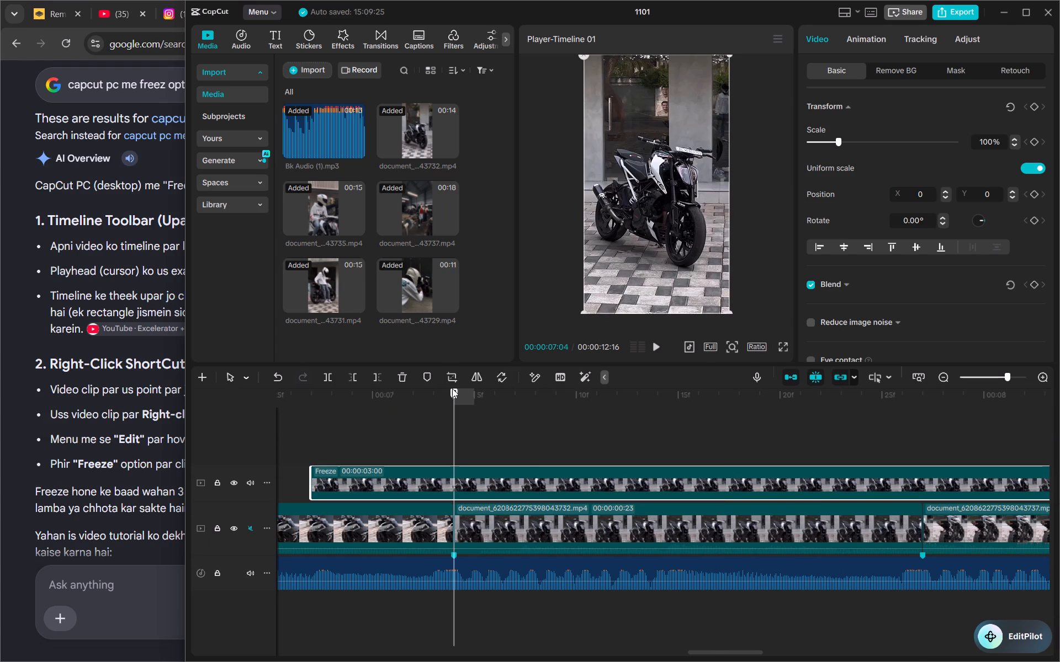
key("BackSpace")
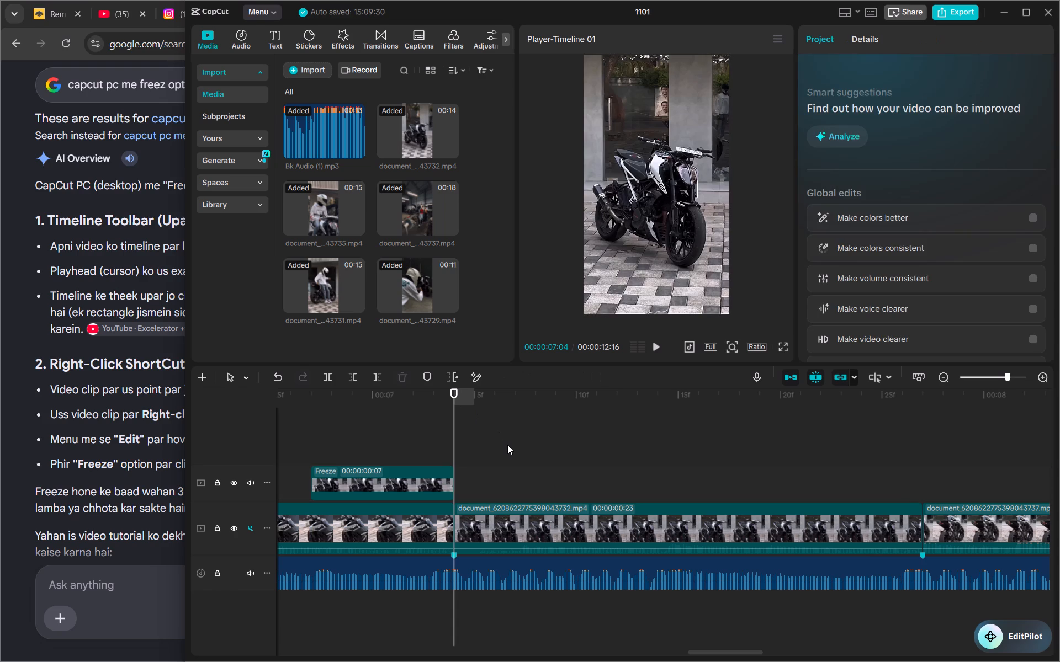
Remove the background of the 7-frame freeze clip with Auto removal.
left_click(394, 394)
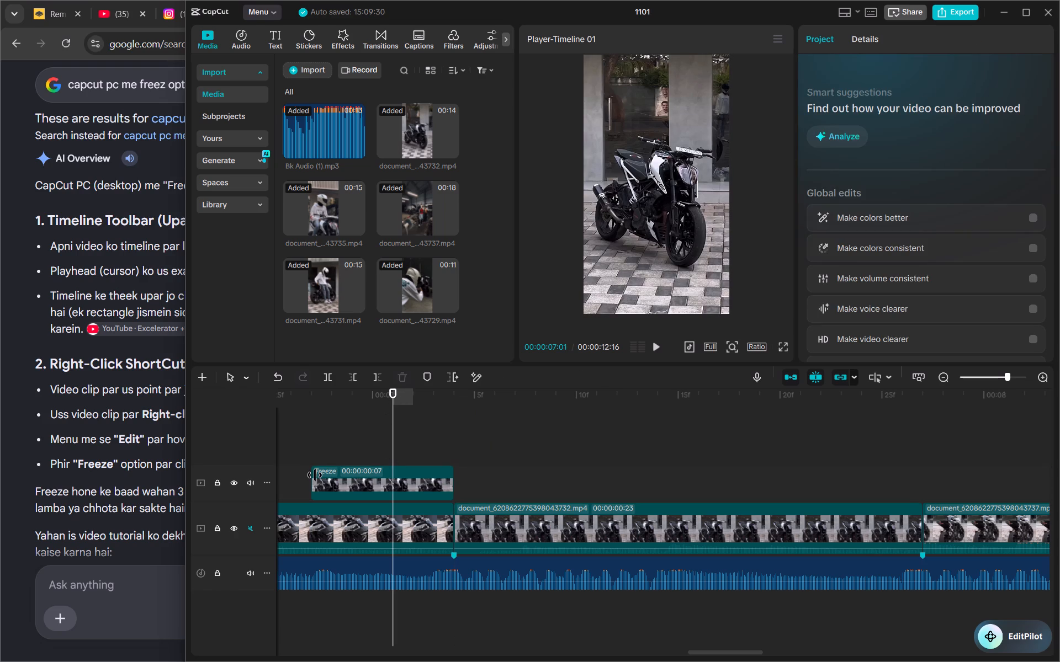
left_click(315, 475)
scroll(315, 475, "right", 1)
left_click(397, 392)
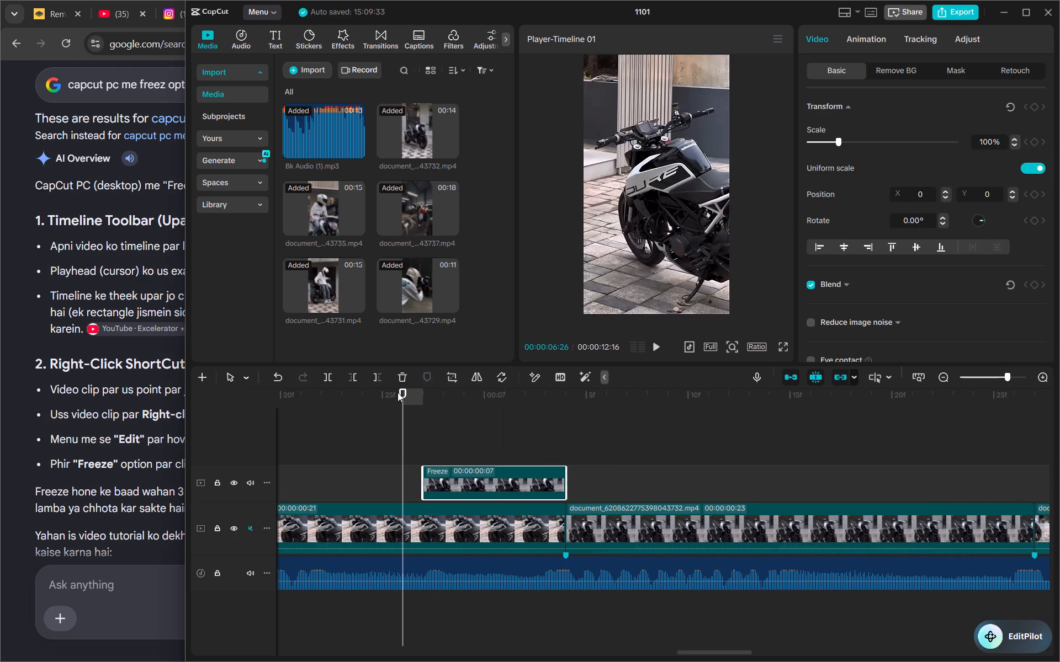
left_click_drag(397, 392, 461, 405)
left_click(879, 70)
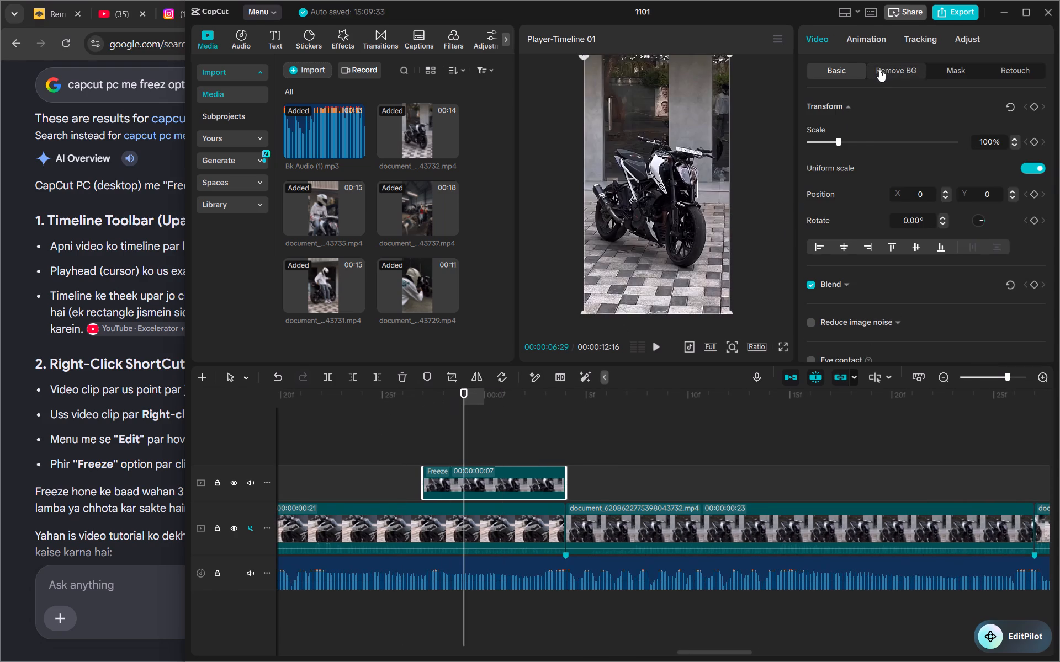
left_click(808, 108)
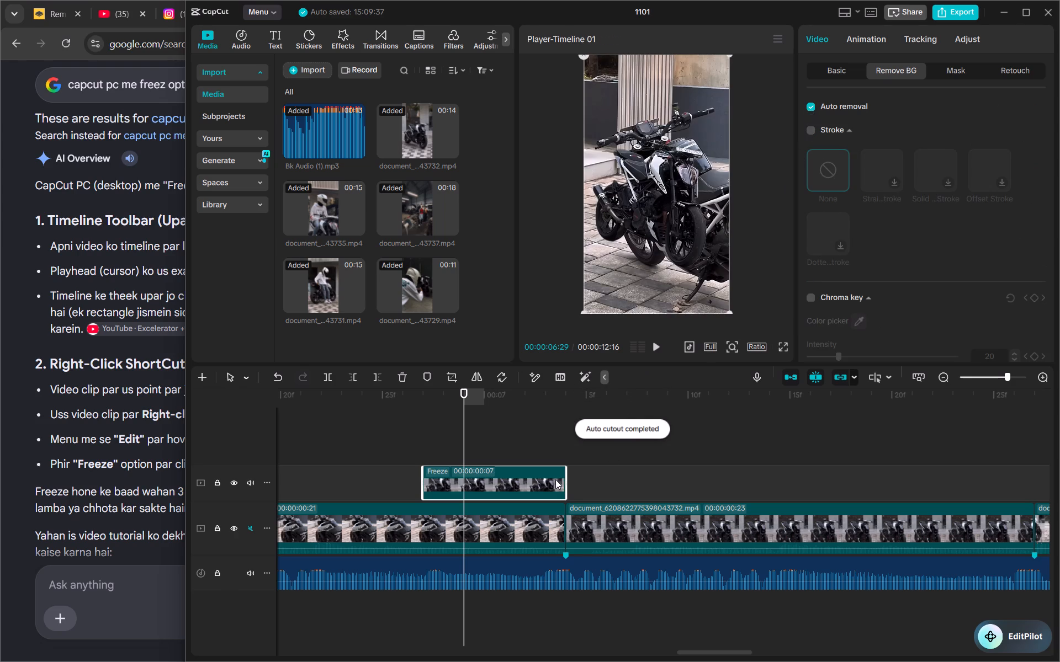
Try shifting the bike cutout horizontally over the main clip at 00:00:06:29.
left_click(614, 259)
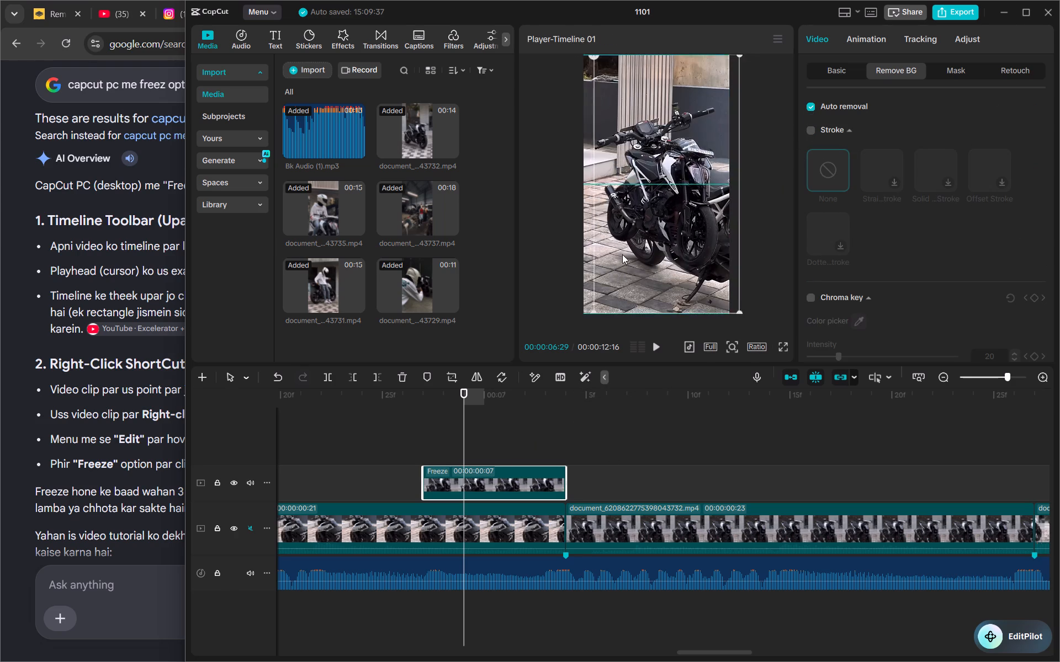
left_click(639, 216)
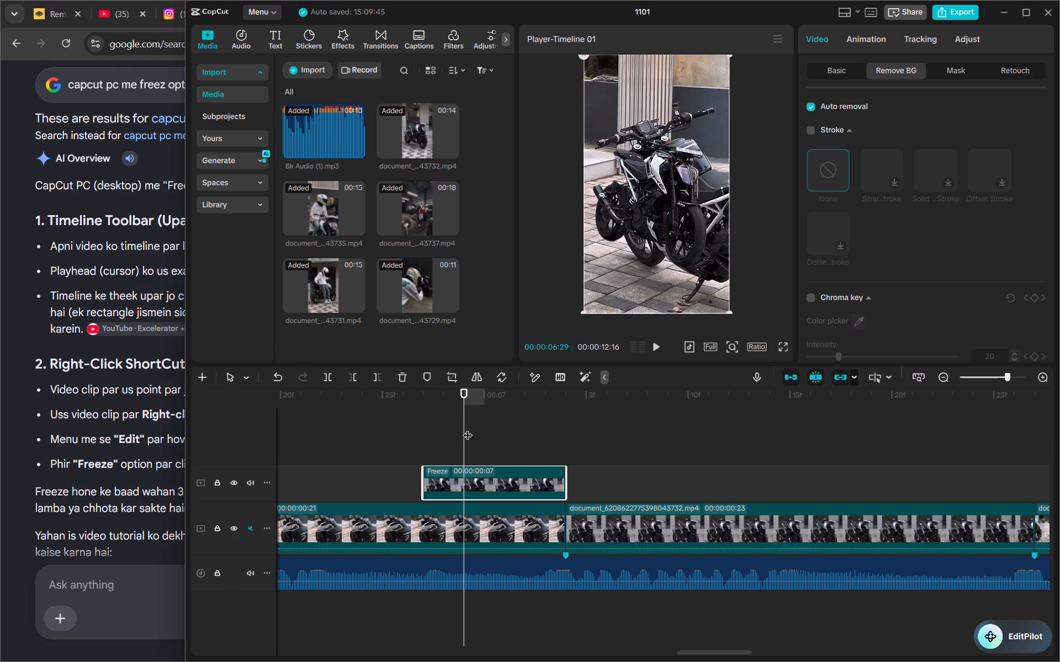
Shift the freeze clip one frame later on its track so it extends past the cut at 00:00:07:04.
left_click_drag(468, 428, 570, 429)
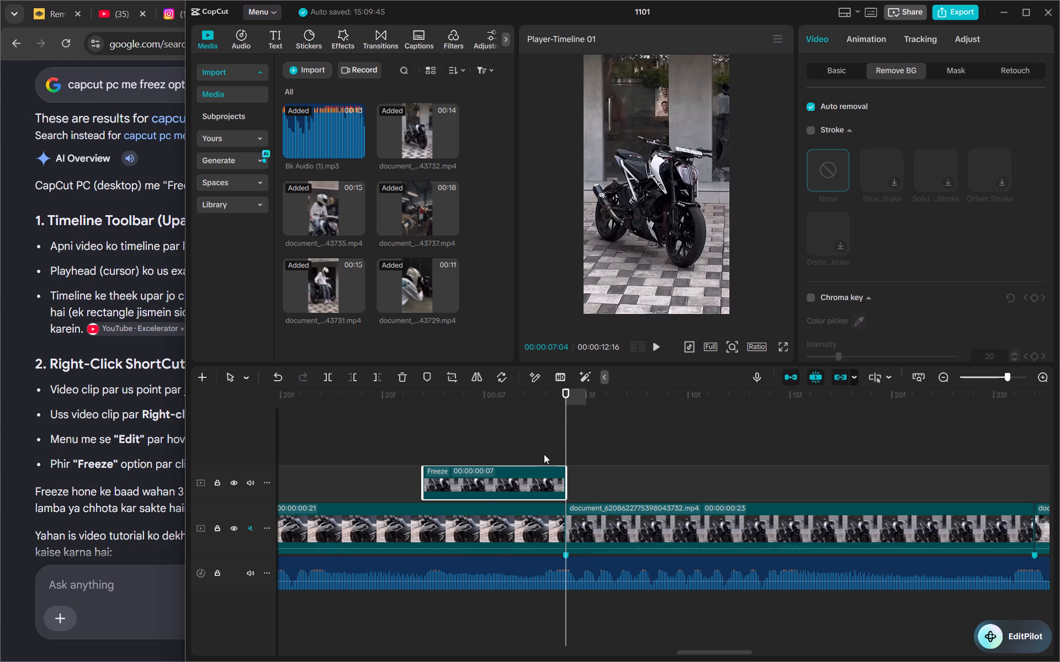
left_click(605, 247)
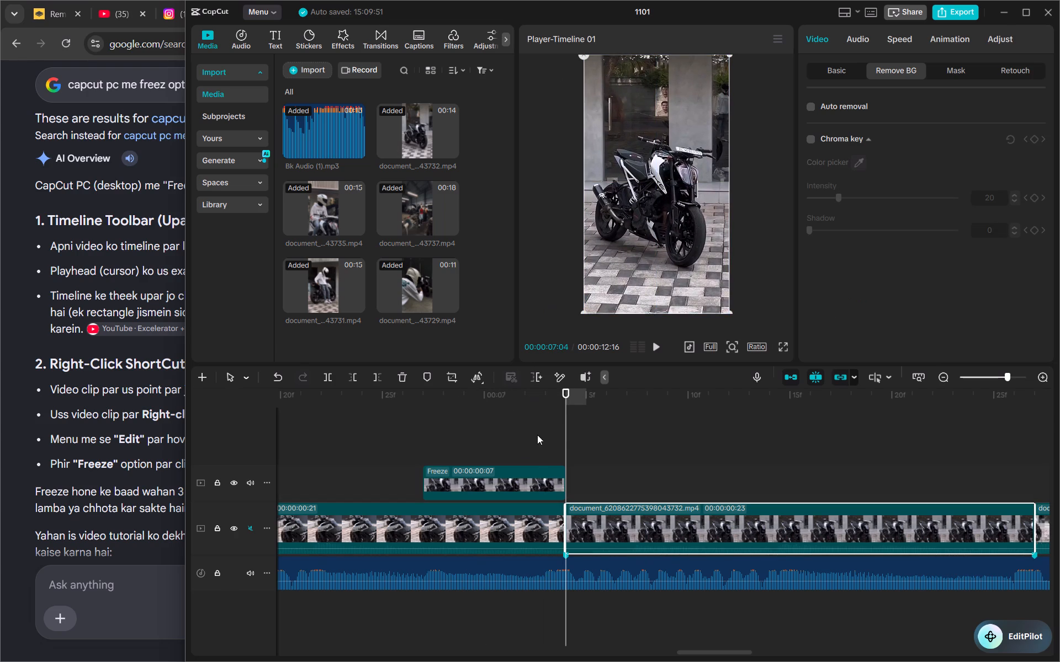
left_click(517, 483)
left_click_drag(517, 483, 530, 483)
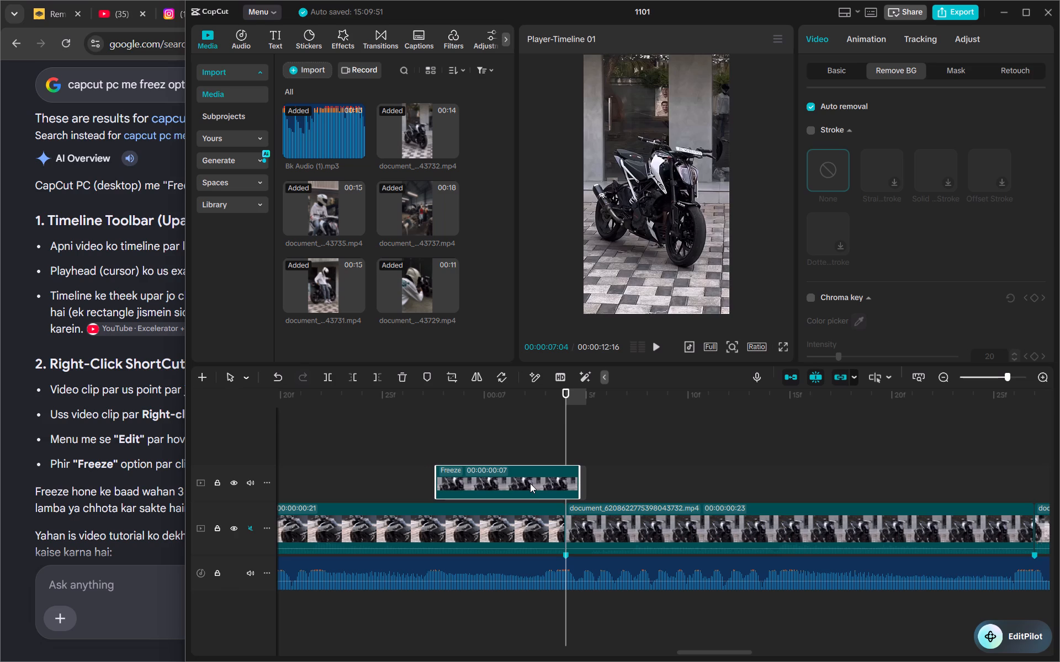
left_click_drag(530, 483, 533, 484)
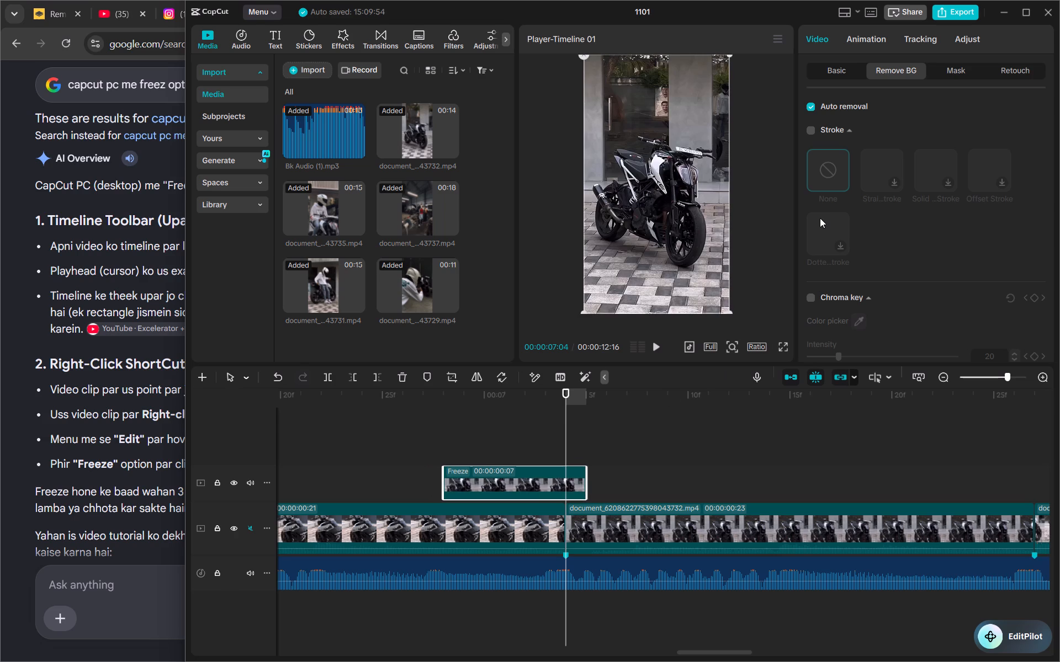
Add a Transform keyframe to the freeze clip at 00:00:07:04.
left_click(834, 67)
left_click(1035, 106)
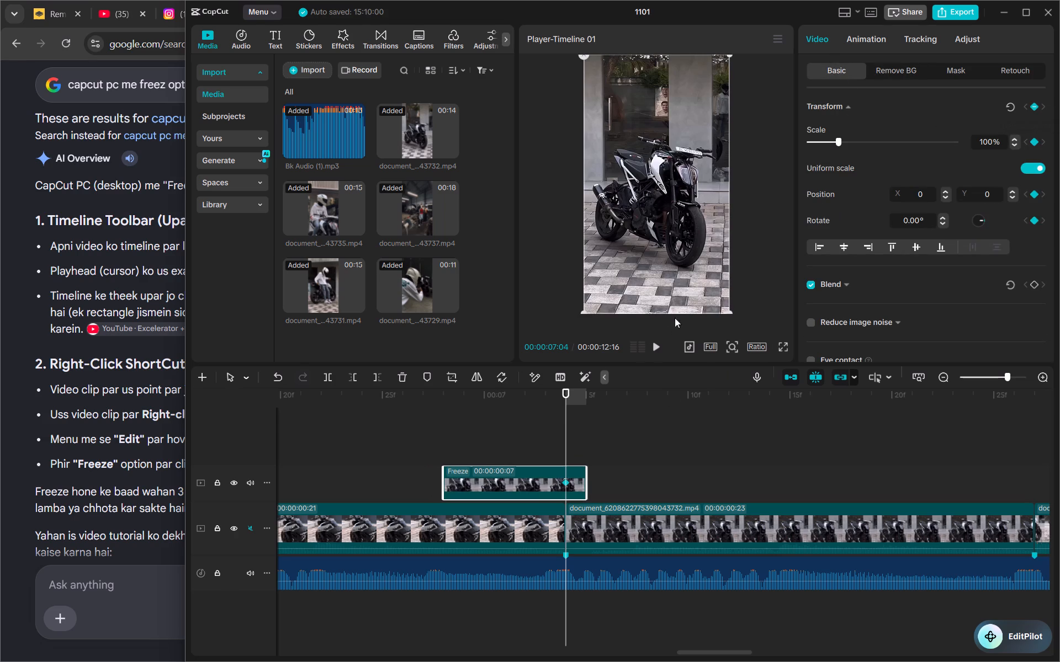
Trim the start of the freeze clip by one frame to 00:00:06:29, leaving 6 frames.
left_click(570, 424)
left_click_drag(570, 424, 524, 421)
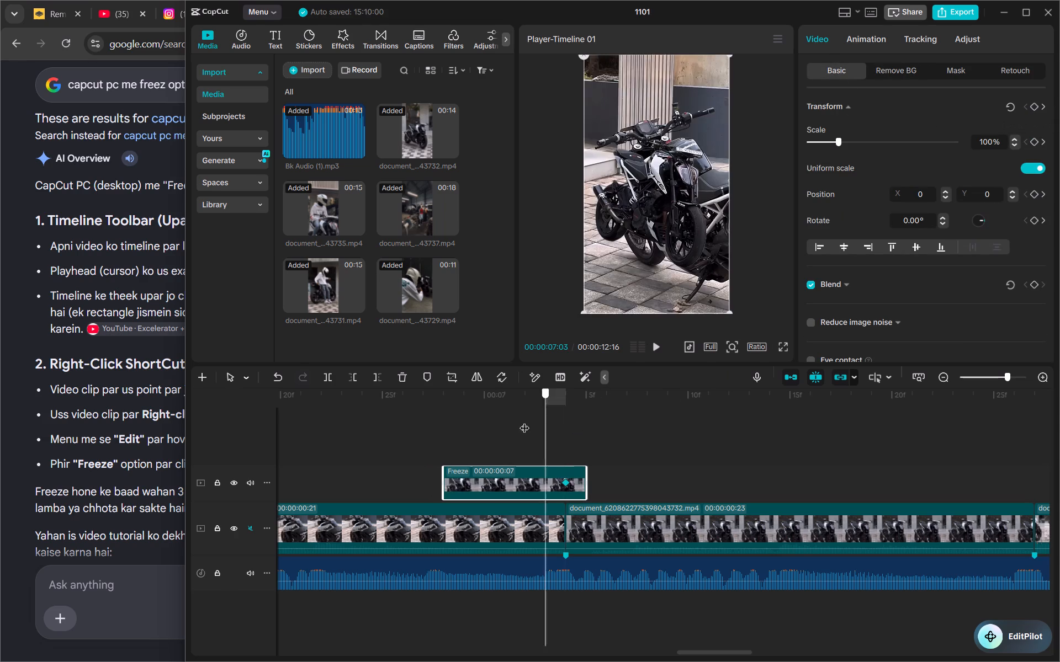
left_click_drag(524, 421, 444, 438)
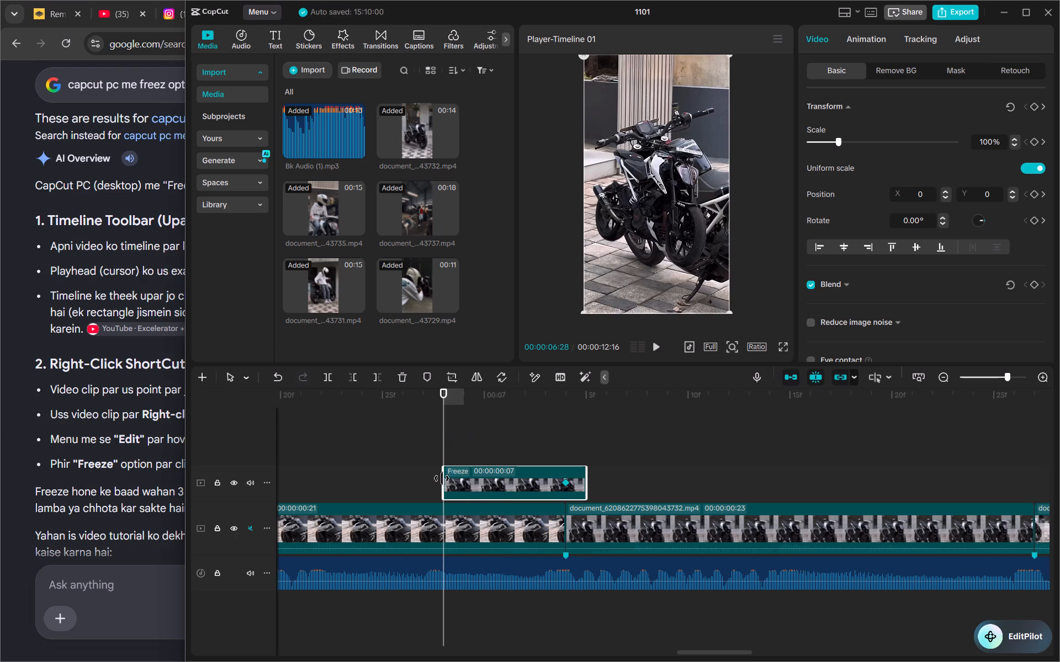
left_click_drag(442, 478, 461, 480)
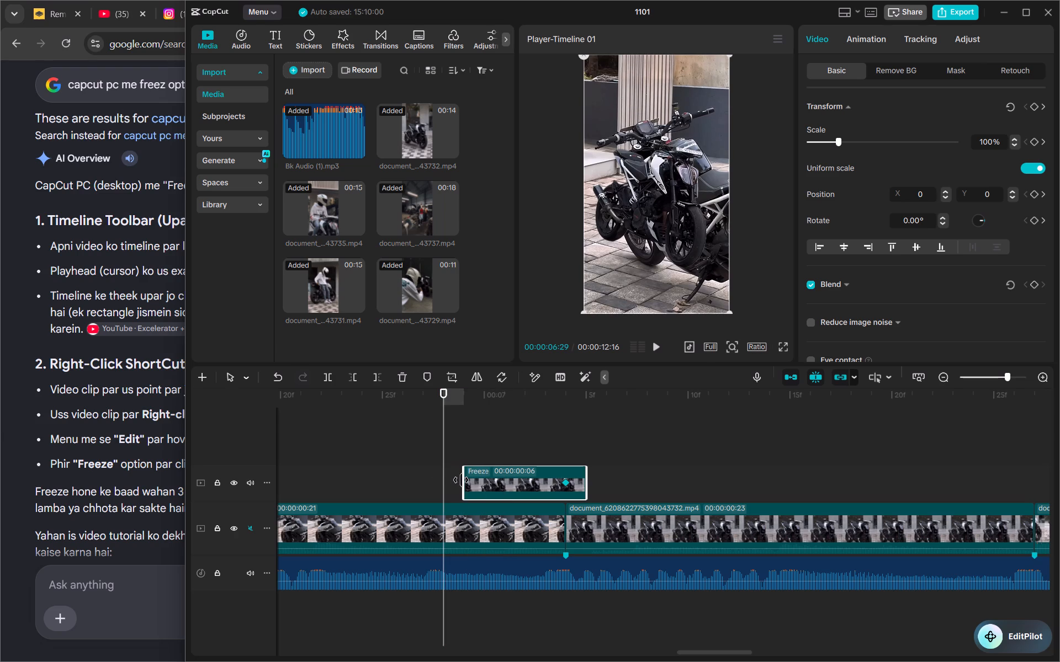
left_click_drag(461, 480, 460, 479)
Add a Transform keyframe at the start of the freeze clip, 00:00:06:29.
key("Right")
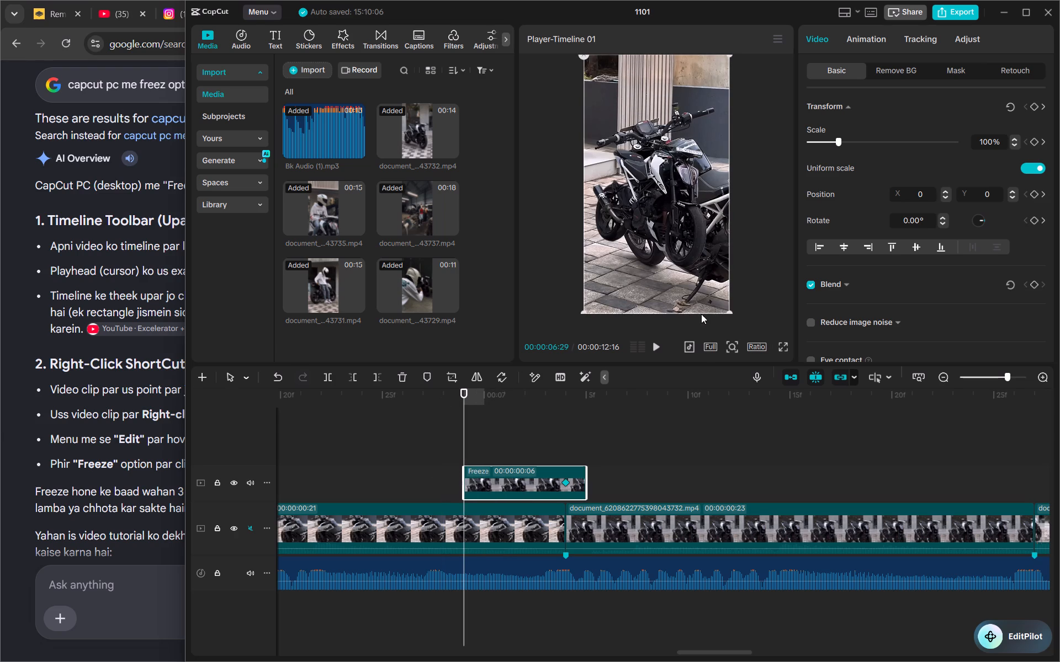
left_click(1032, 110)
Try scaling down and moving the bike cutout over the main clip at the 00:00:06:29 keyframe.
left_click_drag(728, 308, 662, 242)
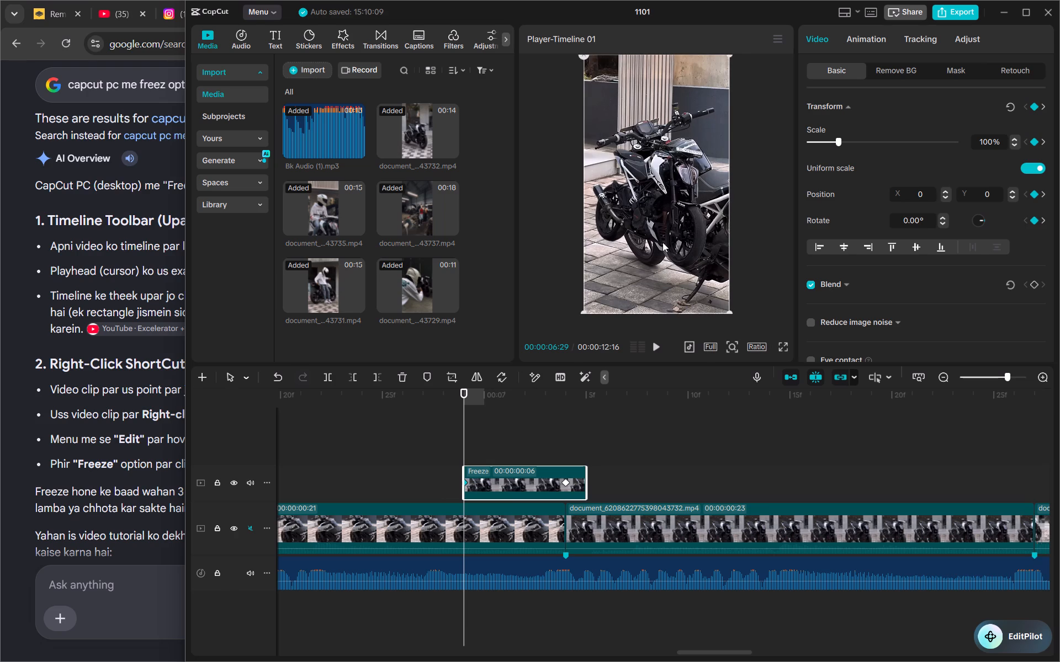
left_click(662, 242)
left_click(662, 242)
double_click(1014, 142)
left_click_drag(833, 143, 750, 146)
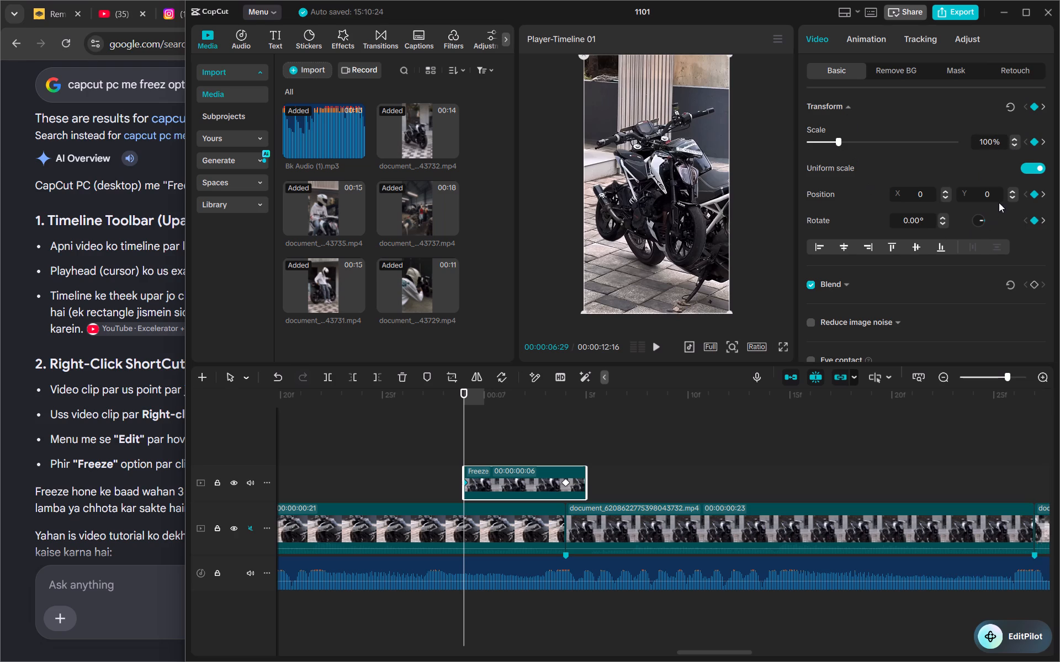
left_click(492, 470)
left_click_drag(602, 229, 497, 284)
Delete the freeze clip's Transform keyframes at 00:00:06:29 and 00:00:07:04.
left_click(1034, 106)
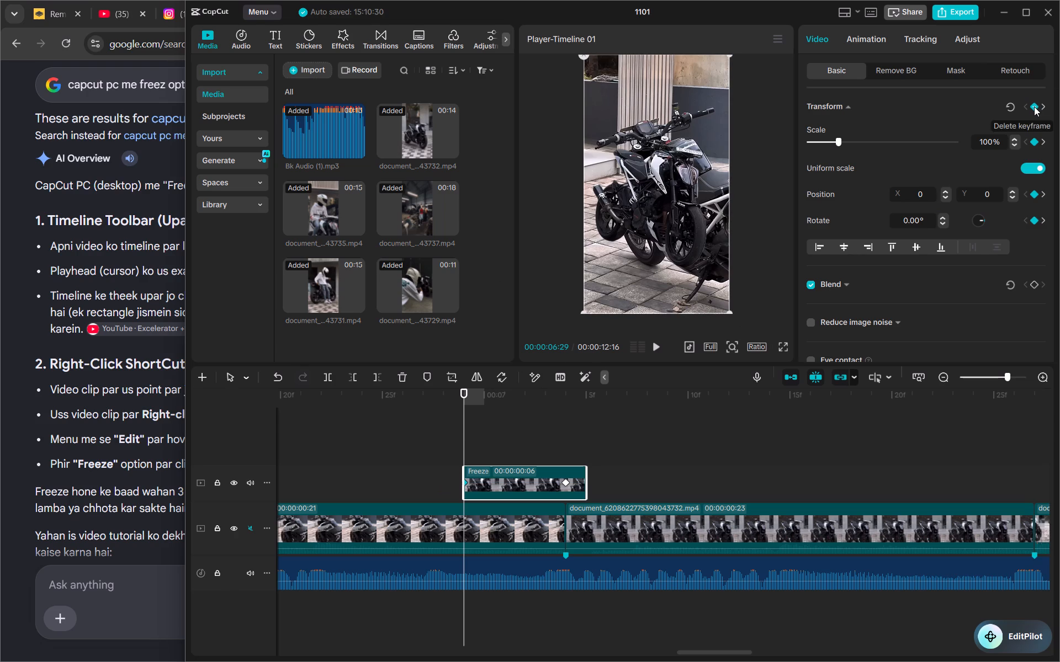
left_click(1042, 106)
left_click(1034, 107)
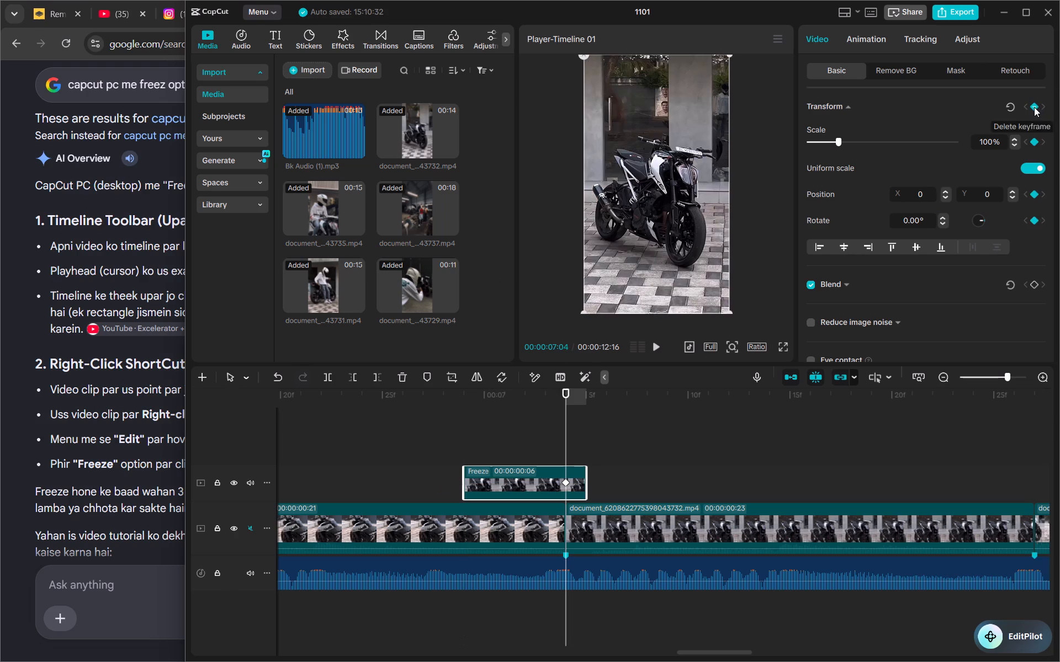
Reduce the freeze clip's scale to 29% with the playhead at 00:00:07:02.
left_click(526, 393)
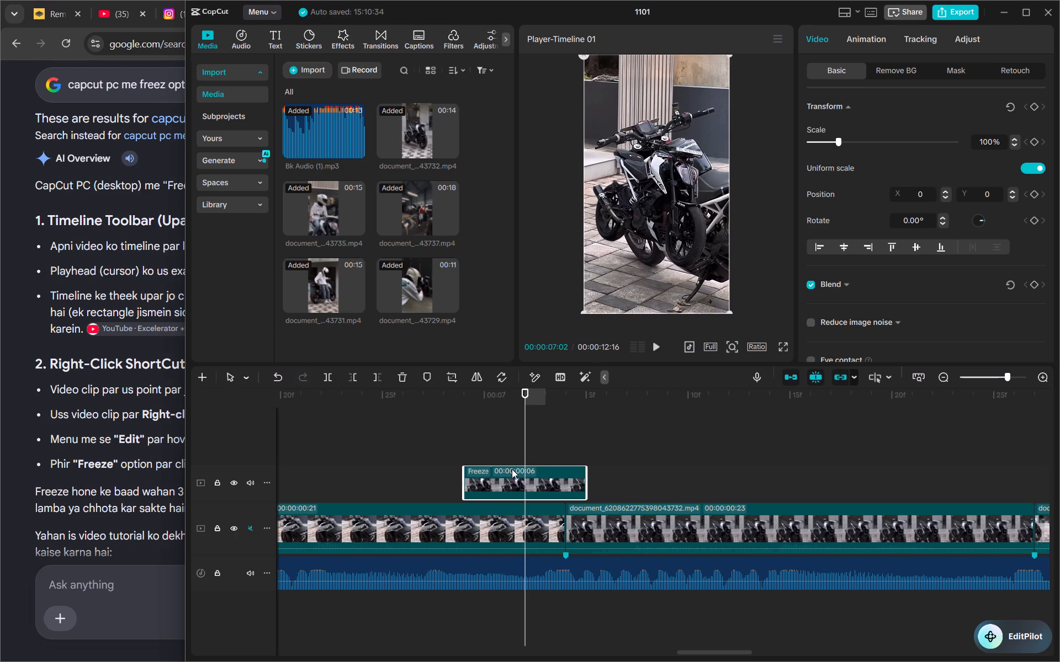
left_click(685, 131)
left_click(1014, 142)
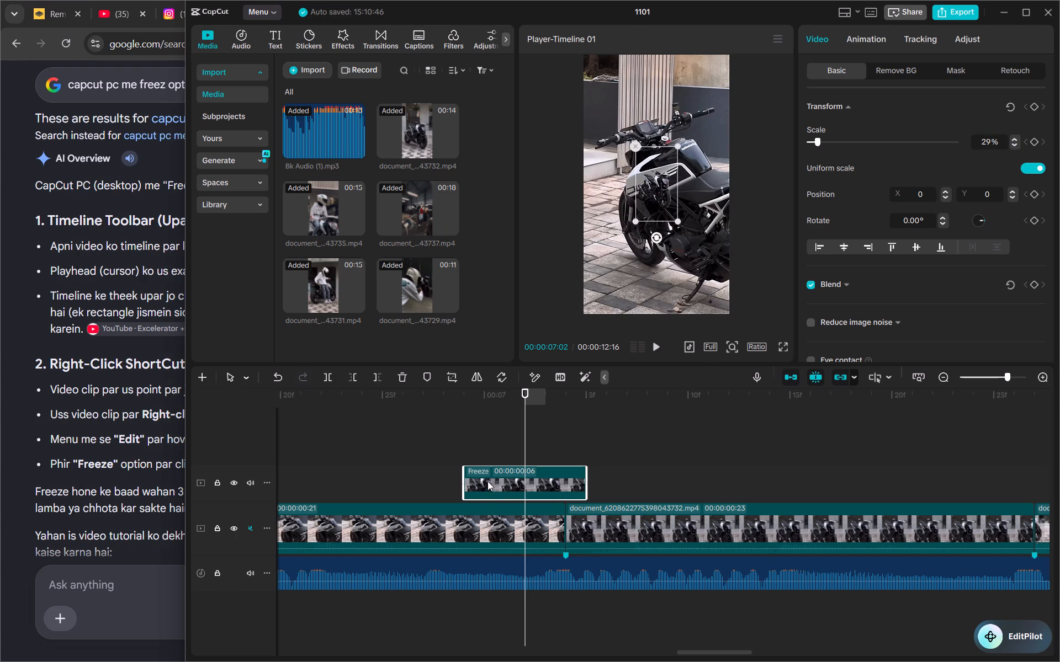
Add a Transform keyframe to the shrunken freeze clip at its start, 00:00:06:29.
left_click_drag(525, 443, 468, 452)
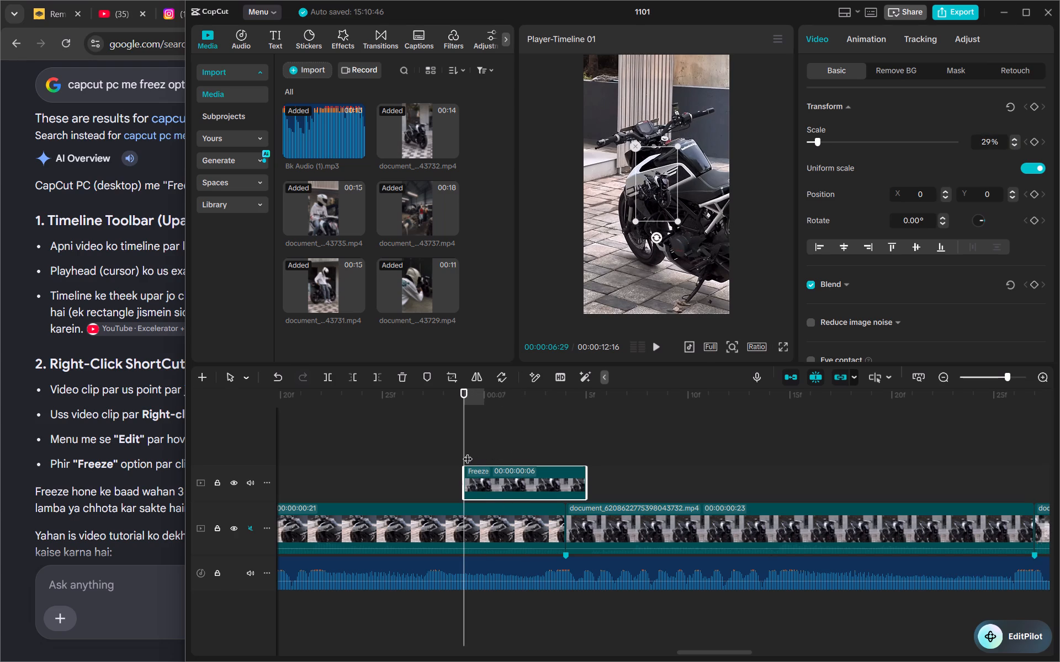
left_click(1034, 109)
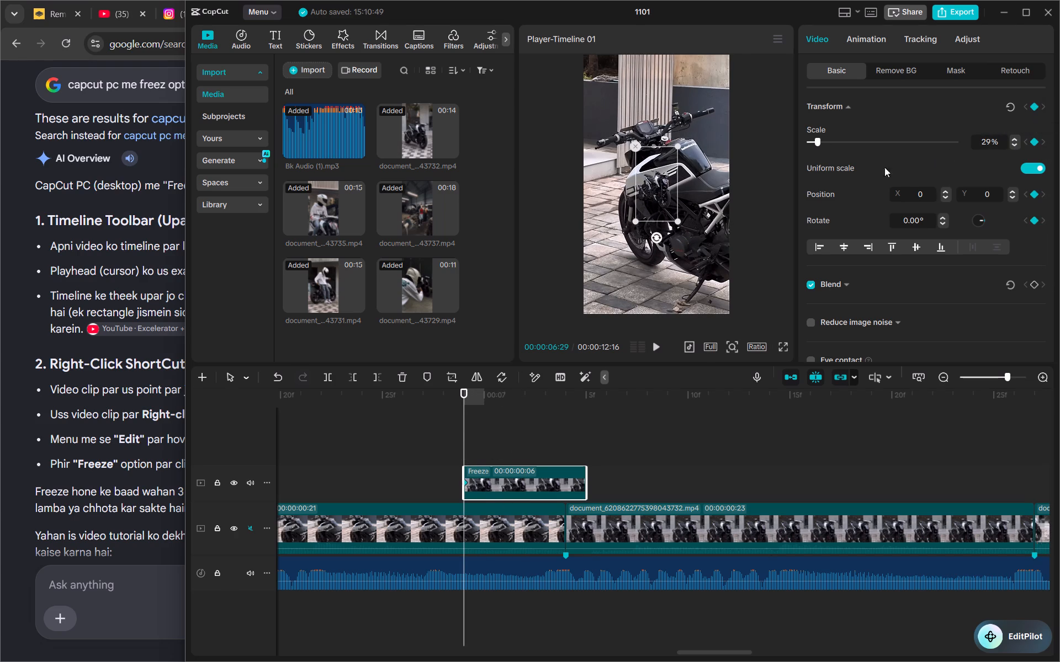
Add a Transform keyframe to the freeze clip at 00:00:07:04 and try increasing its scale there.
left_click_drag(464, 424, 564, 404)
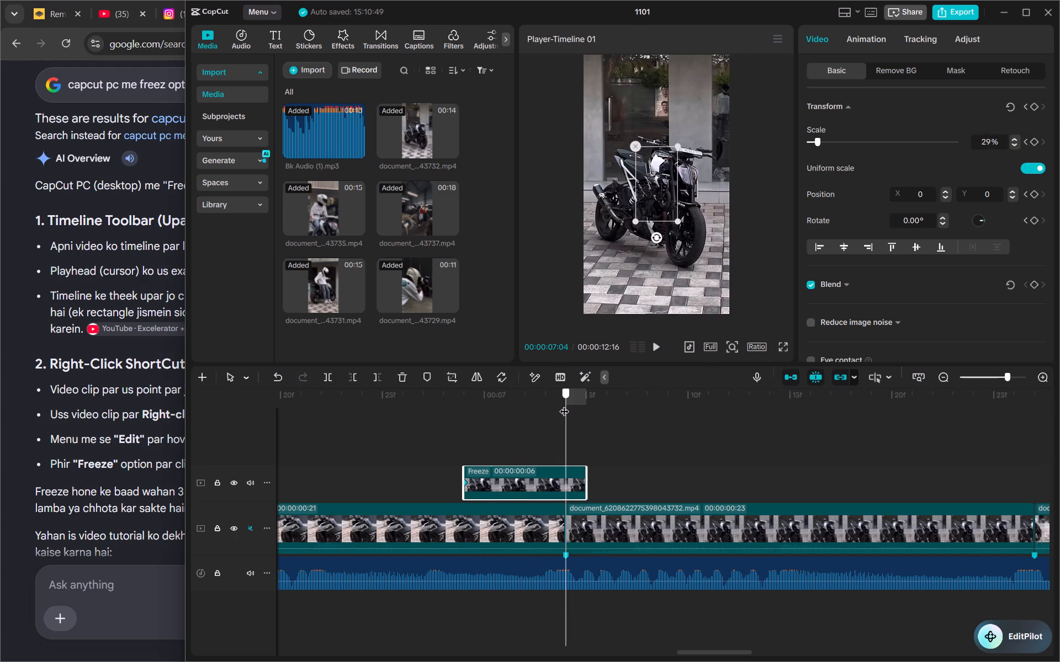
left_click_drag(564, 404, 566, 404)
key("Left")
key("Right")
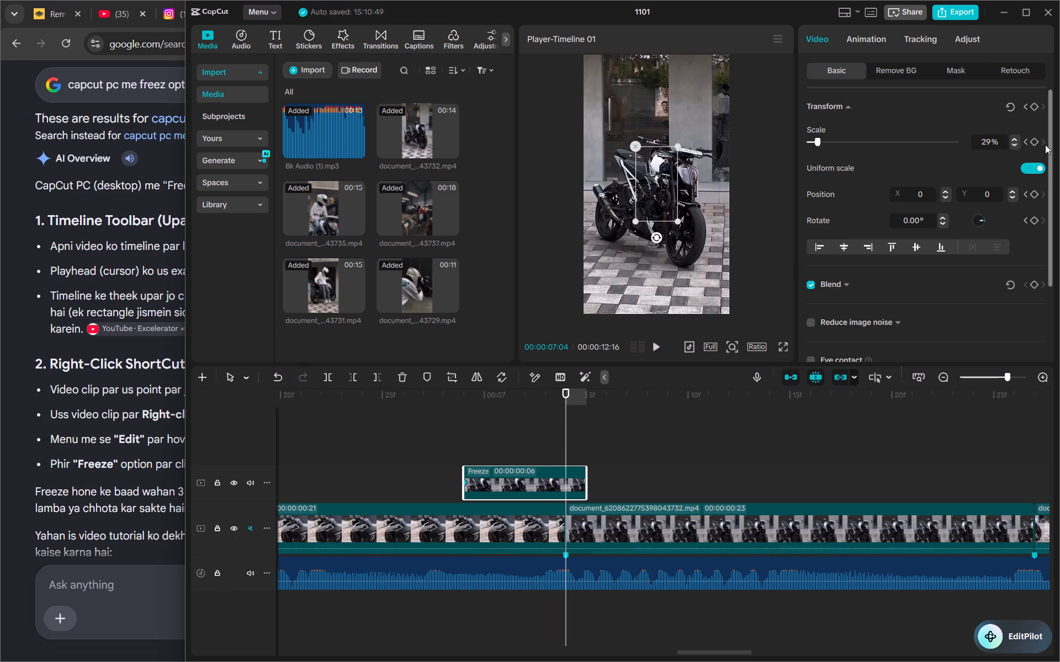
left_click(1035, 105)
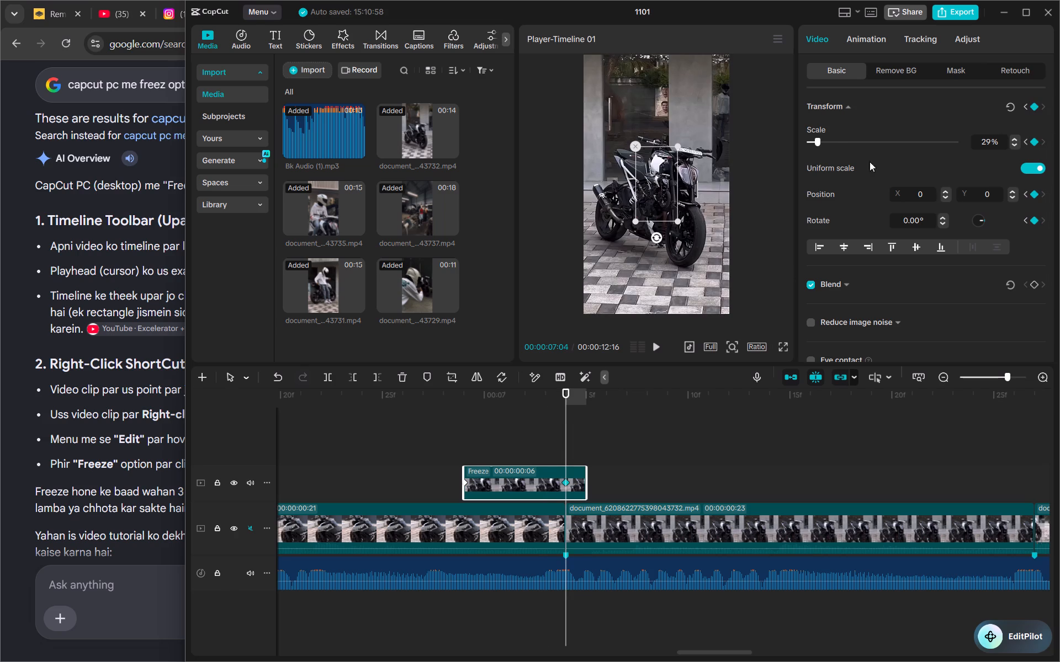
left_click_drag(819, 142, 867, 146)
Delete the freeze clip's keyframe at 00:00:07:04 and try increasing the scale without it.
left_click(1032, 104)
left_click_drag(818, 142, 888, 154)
Delete the freeze clip's Transform keyframe at its start, 00:00:06:29.
left_click(508, 490)
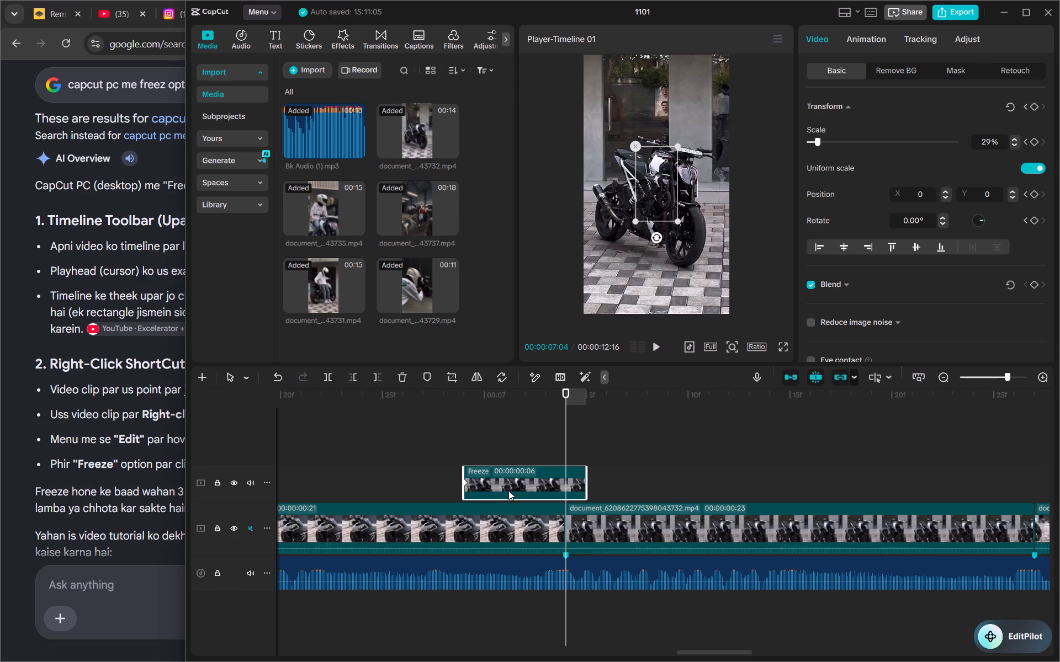
scroll(889, 244, "down", 1)
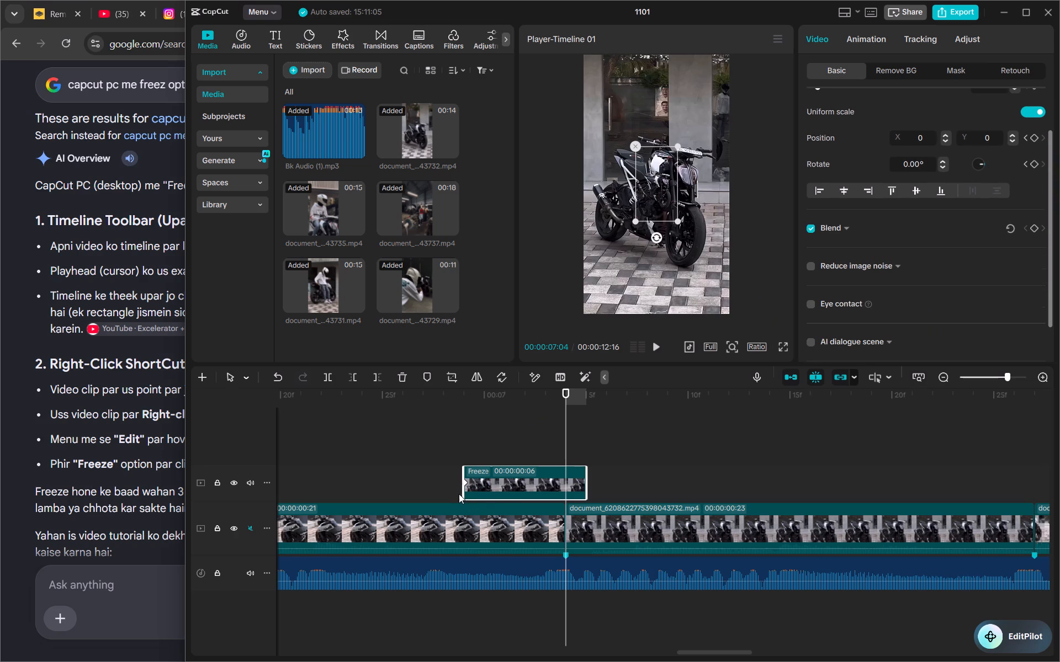
left_click(468, 484)
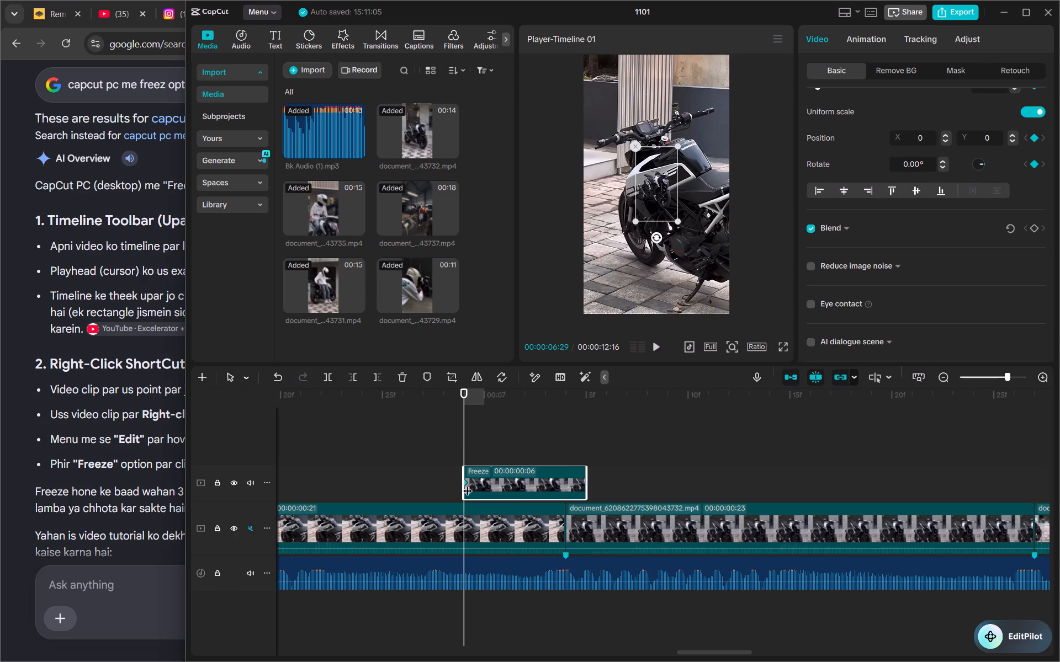
left_click(468, 484)
scroll(1014, 180, "up", 5)
left_click(1035, 105)
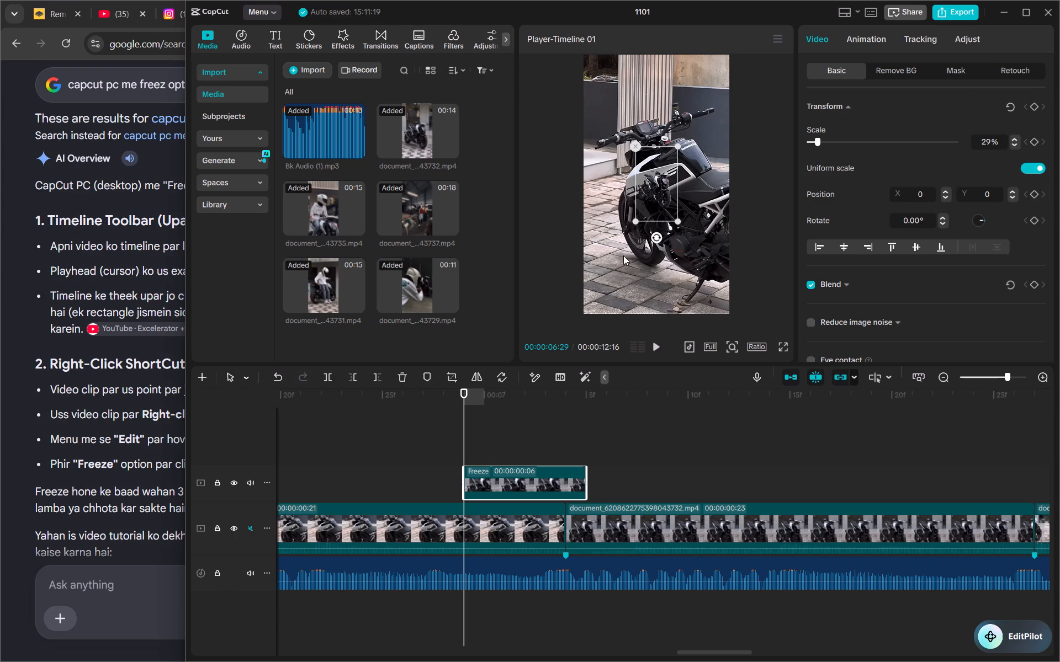
Enlarge the freeze clip in the preview and settle its scale at 100%, with the playhead at 00:00:06:29.
left_click_drag(634, 225, 544, 399)
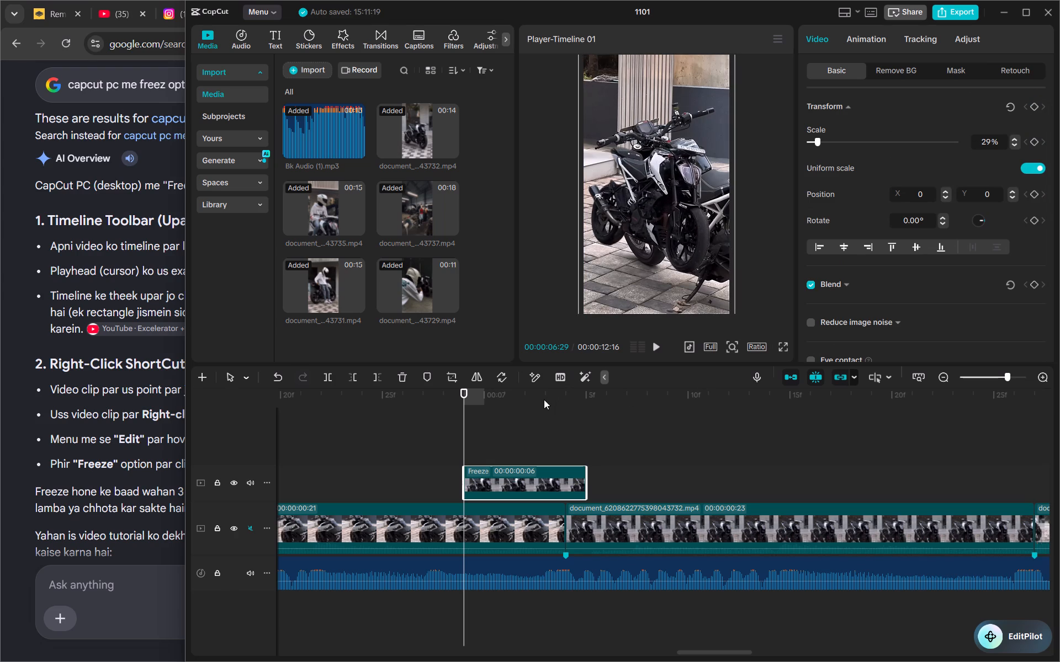
left_click_drag(544, 399, 543, 399)
scroll(590, 232, "down", 4, "ctrl")
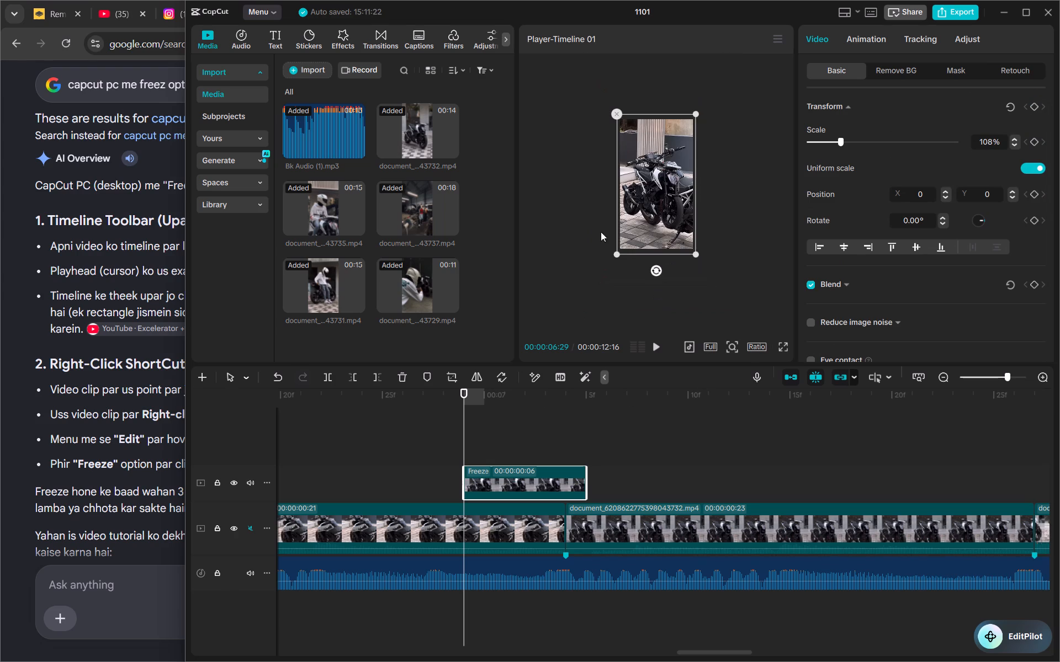
left_click_drag(617, 252, 618, 245)
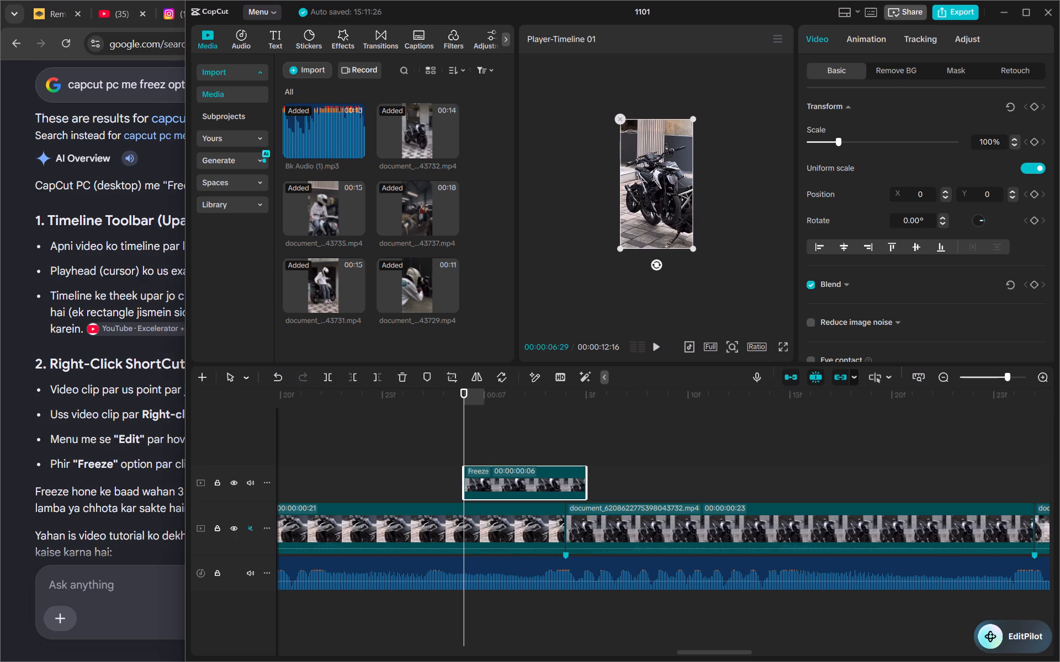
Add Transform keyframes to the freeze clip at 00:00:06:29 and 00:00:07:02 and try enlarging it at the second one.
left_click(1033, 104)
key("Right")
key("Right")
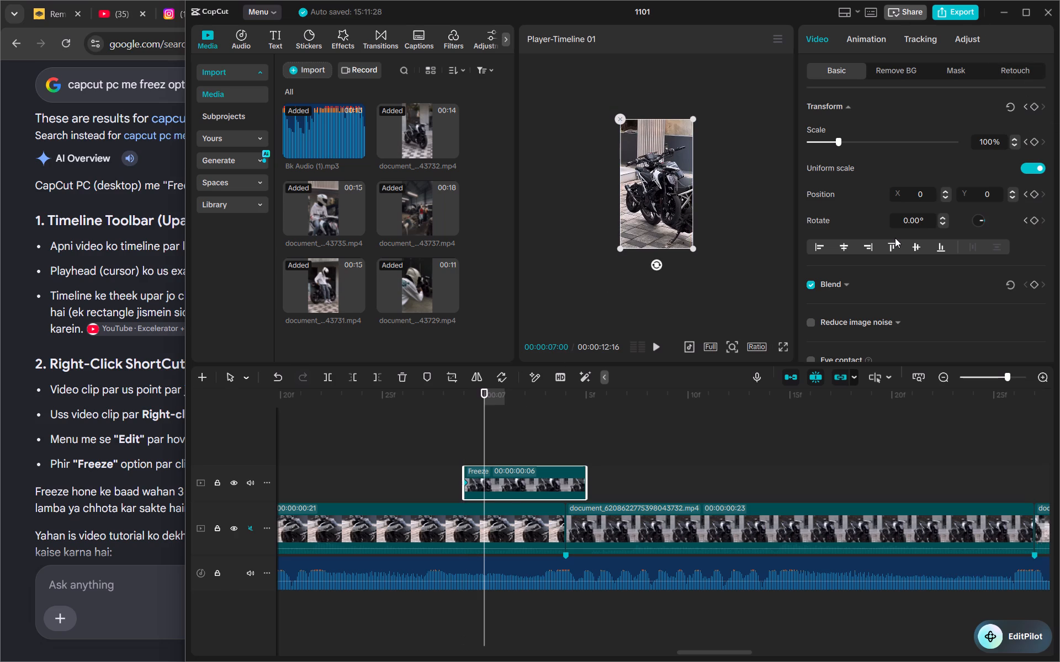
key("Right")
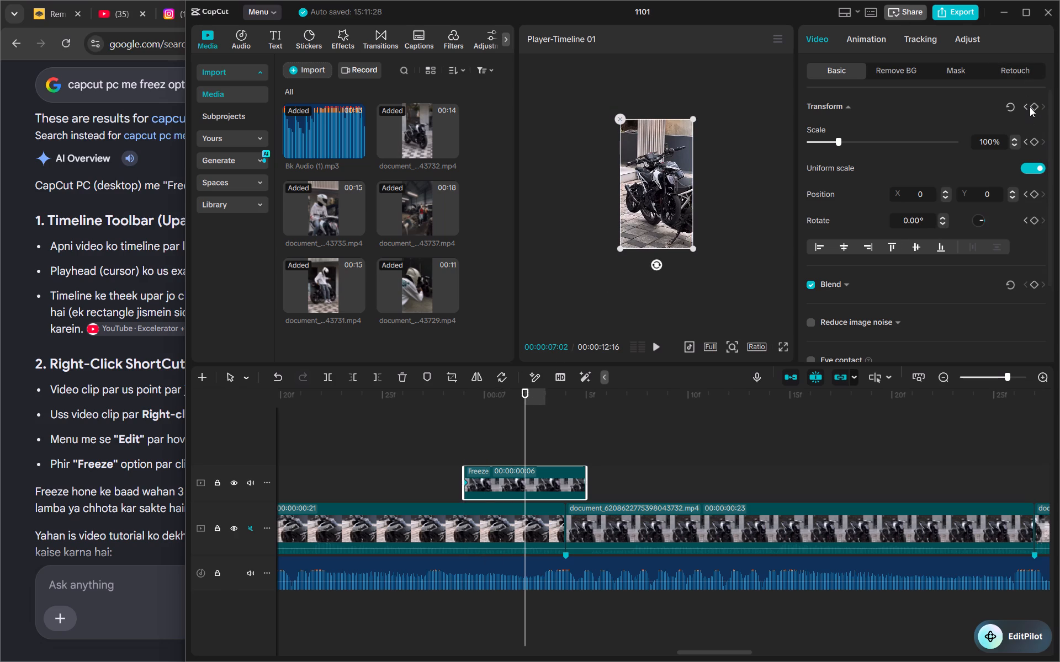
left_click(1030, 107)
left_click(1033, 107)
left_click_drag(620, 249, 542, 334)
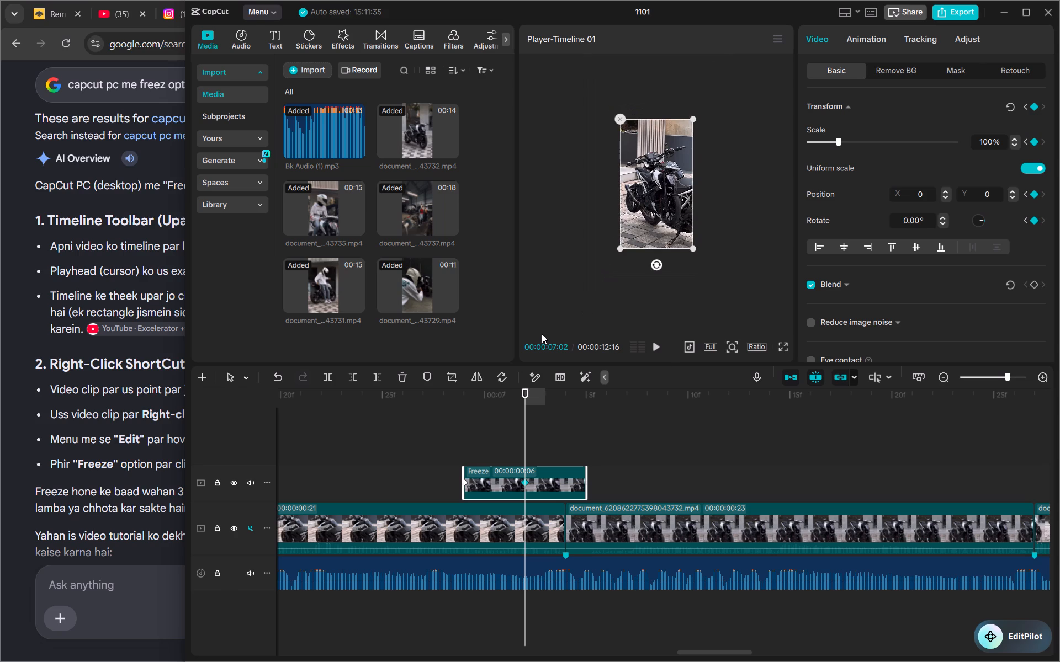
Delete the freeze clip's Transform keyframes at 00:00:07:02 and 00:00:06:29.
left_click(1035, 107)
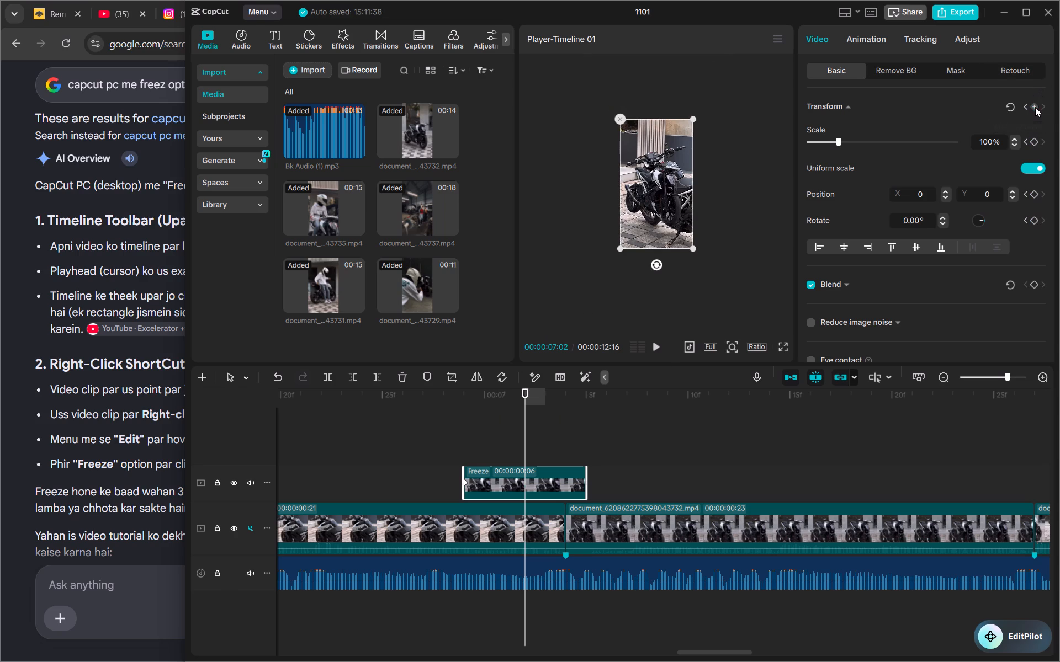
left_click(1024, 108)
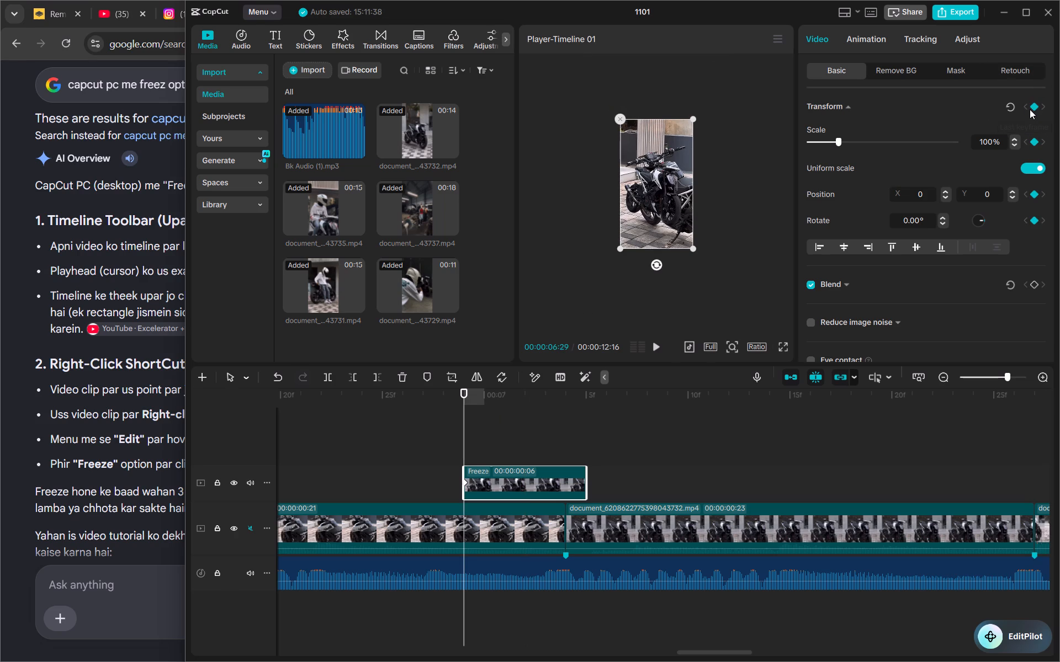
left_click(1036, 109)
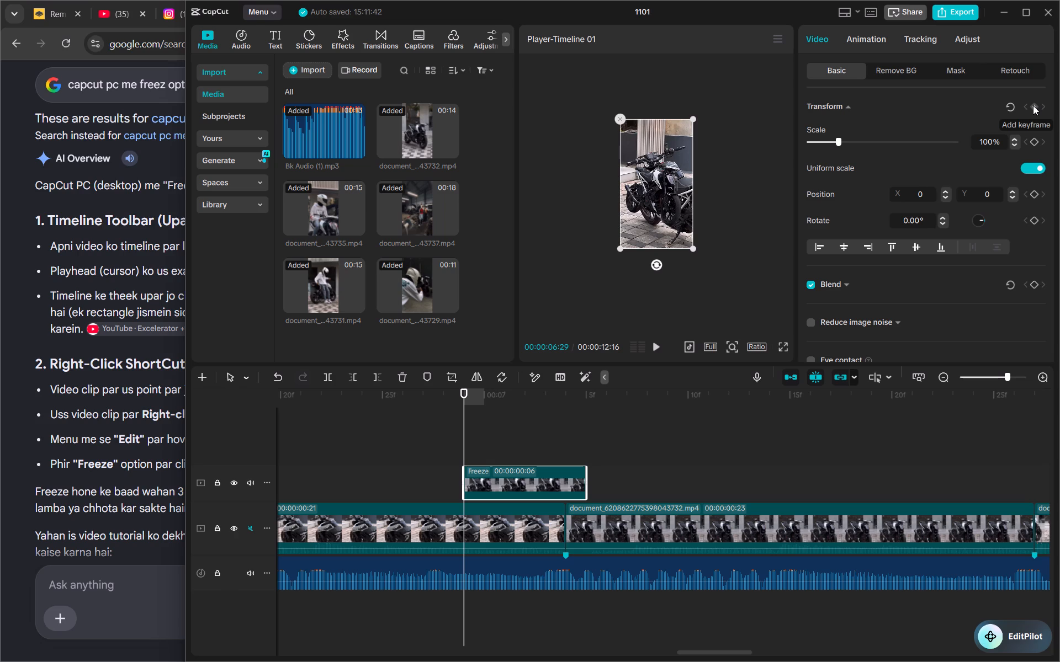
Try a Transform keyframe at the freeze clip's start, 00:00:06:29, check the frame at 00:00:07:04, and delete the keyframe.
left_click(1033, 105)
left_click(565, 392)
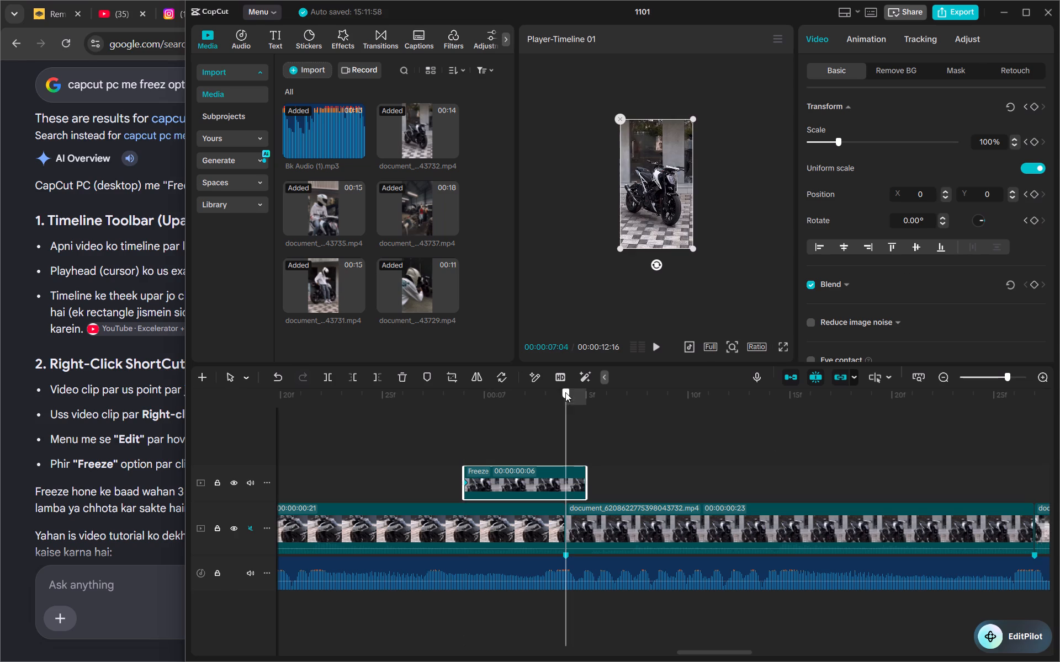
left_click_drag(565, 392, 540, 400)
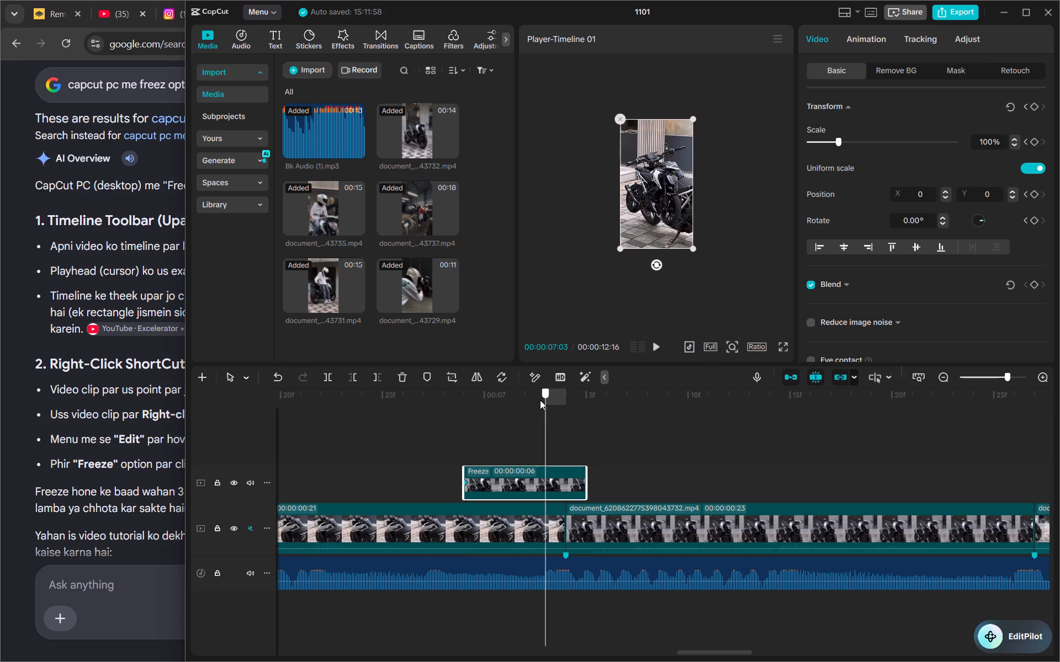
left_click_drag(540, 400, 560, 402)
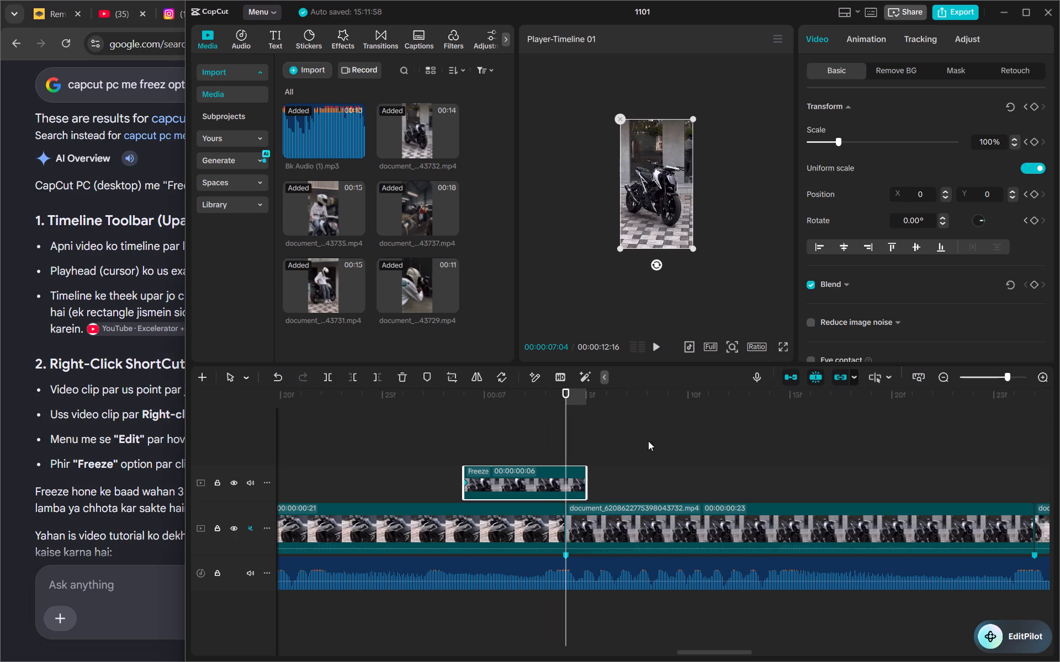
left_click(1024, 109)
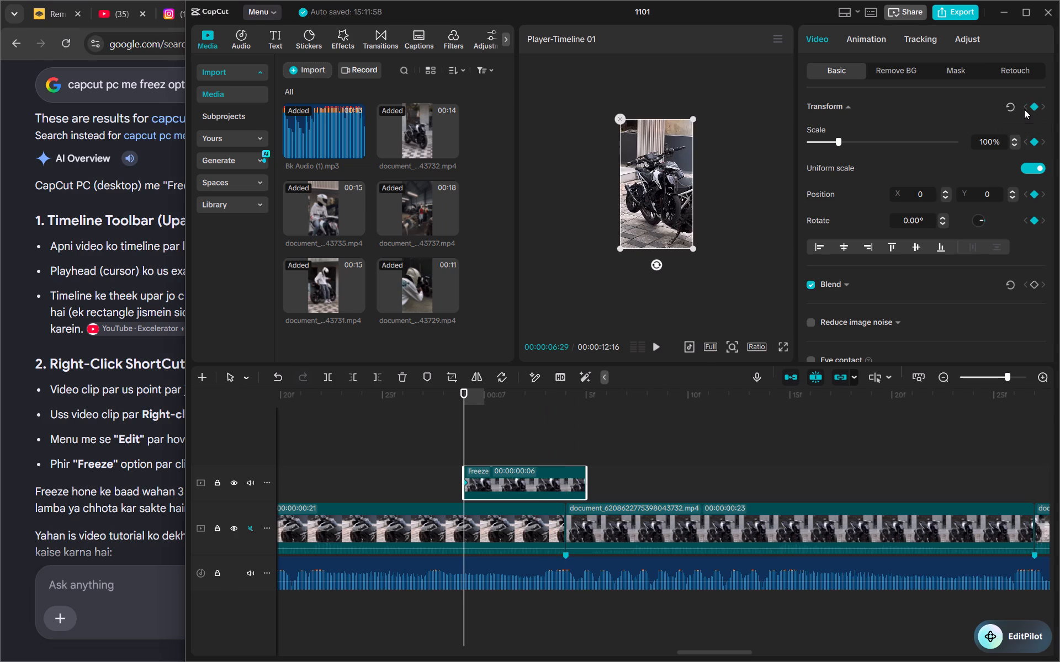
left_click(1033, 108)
Convert the freeze clip into a compound clip (subproject).
right_click(497, 484)
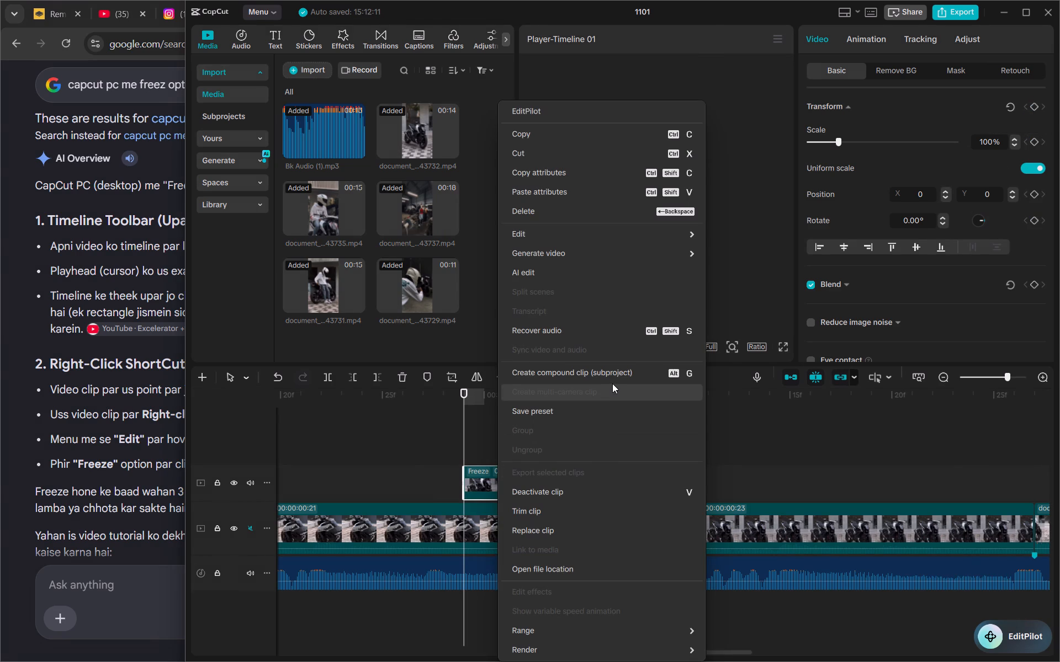
left_click(614, 375)
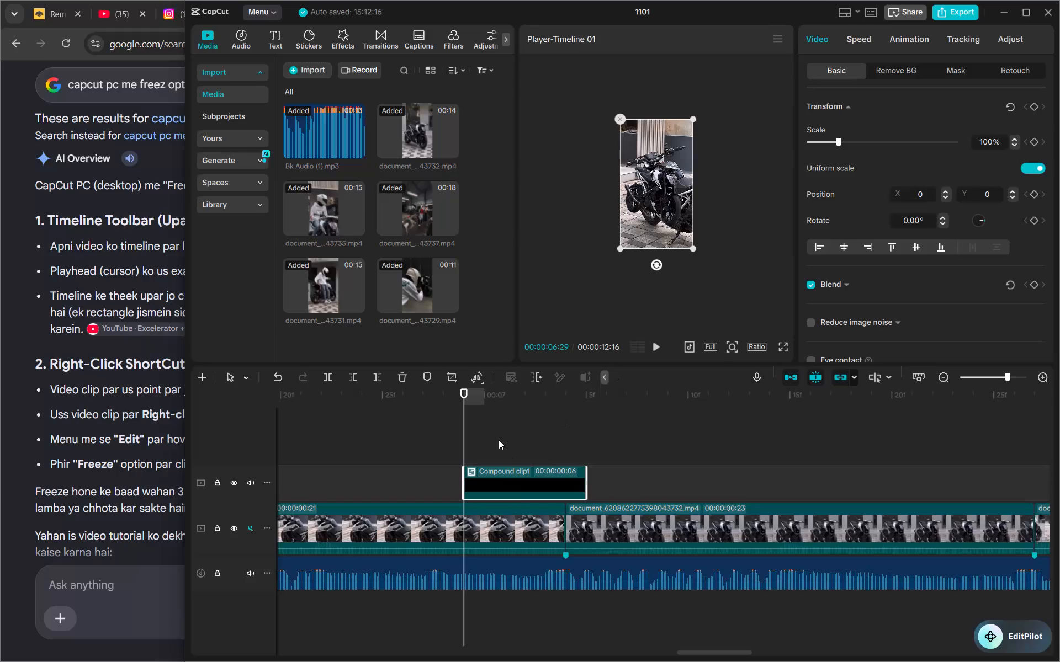
Add a Transform keyframe to the compound clip at its start, 00:00:06:29.
left_click_drag(490, 433, 464, 430)
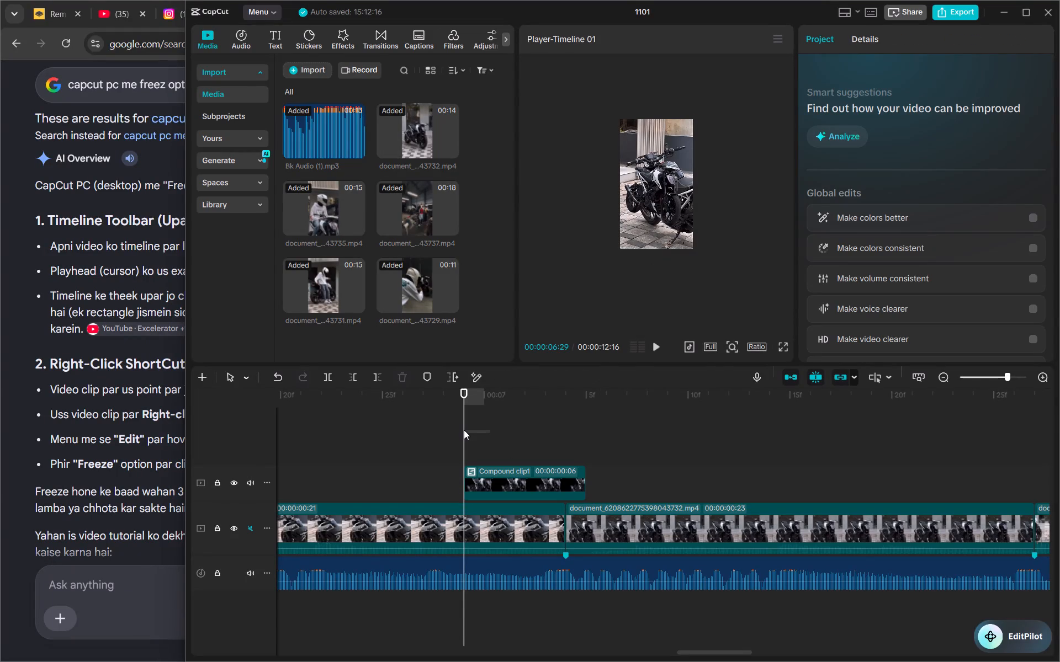
left_click_drag(464, 430, 470, 430)
left_click(496, 465)
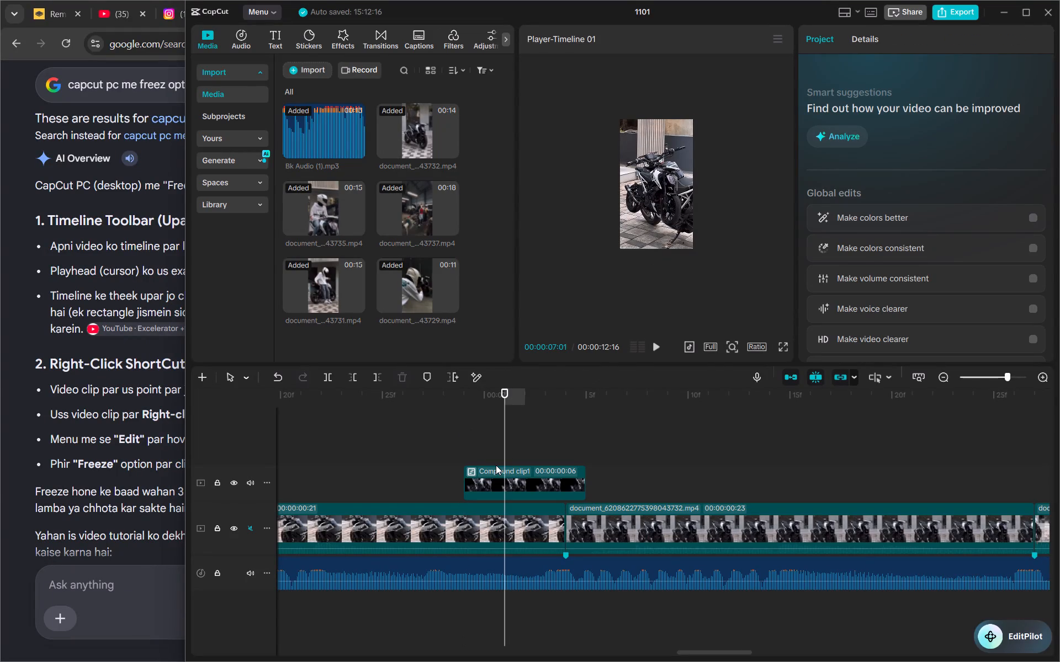
left_click(496, 475)
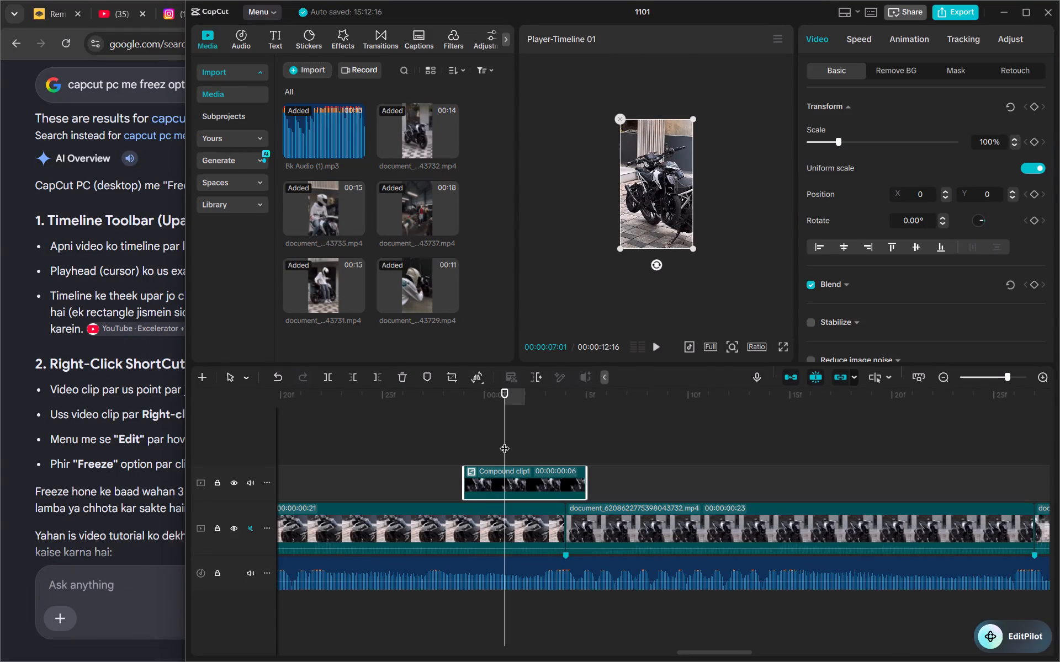
left_click_drag(505, 441, 468, 440)
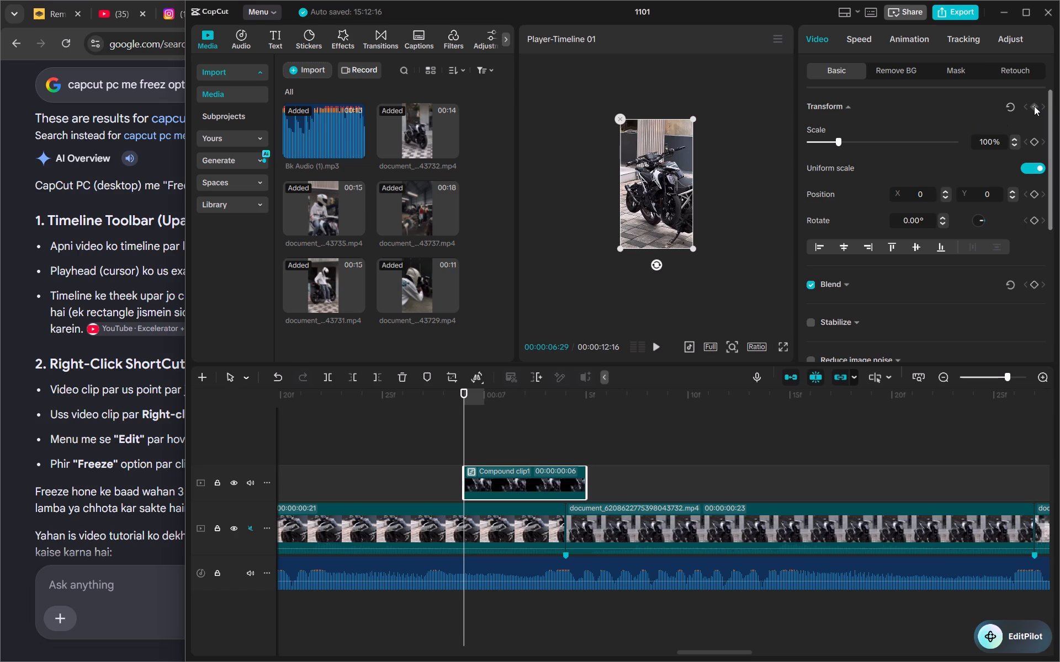
left_click(1034, 106)
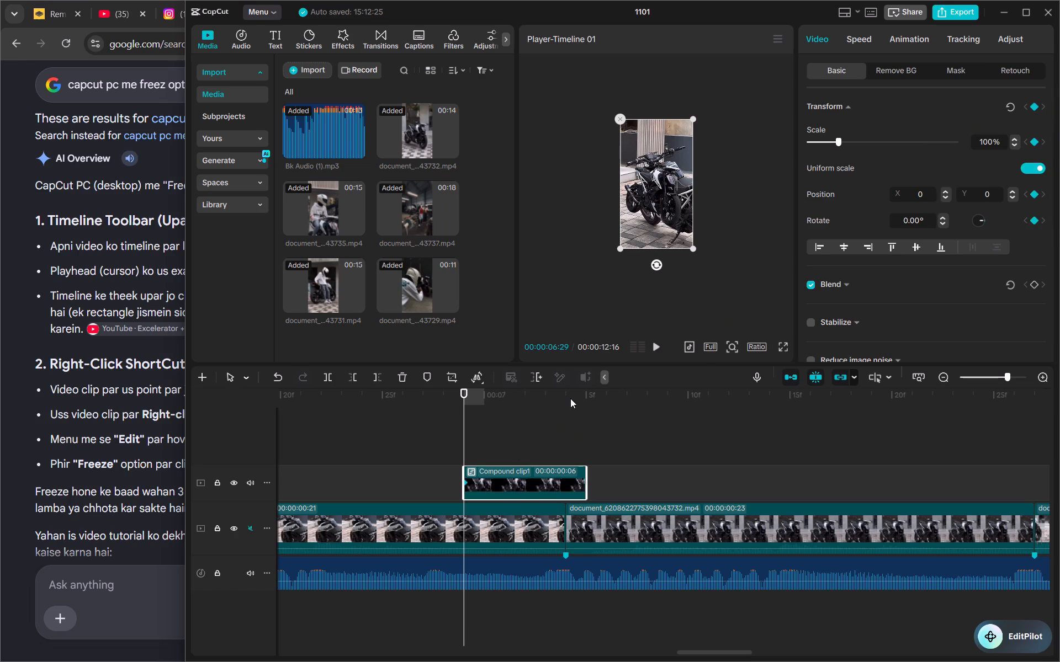
Add a second Transform keyframe to the compound clip at the 00:00:07:04 cut.
left_click(570, 397)
left_click_drag(570, 397, 558, 408)
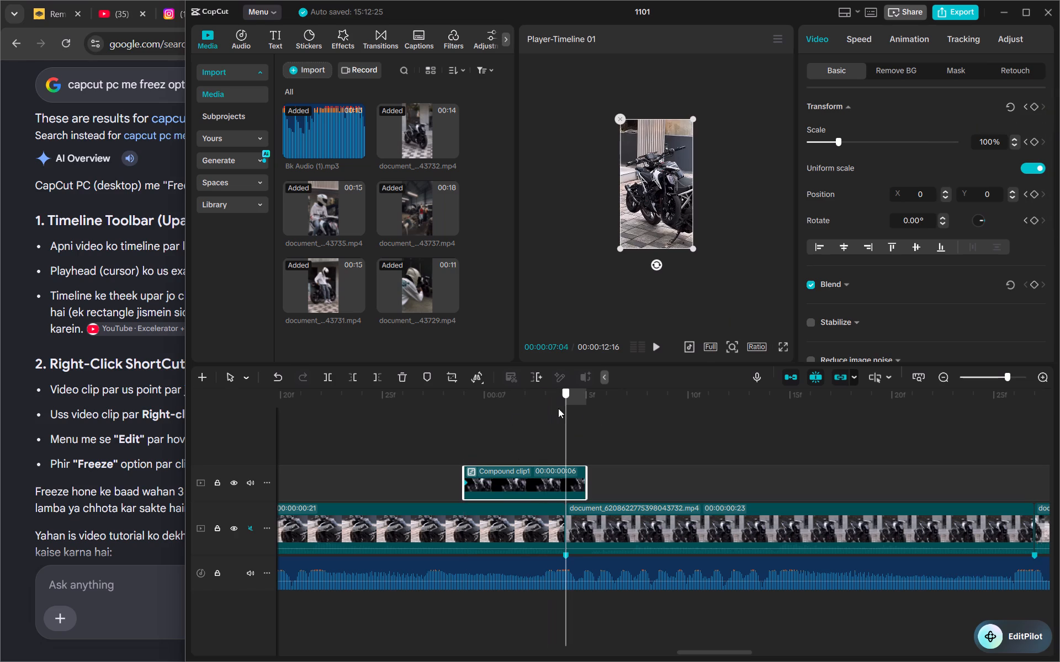
left_click_drag(558, 408, 561, 409)
left_click(1035, 106)
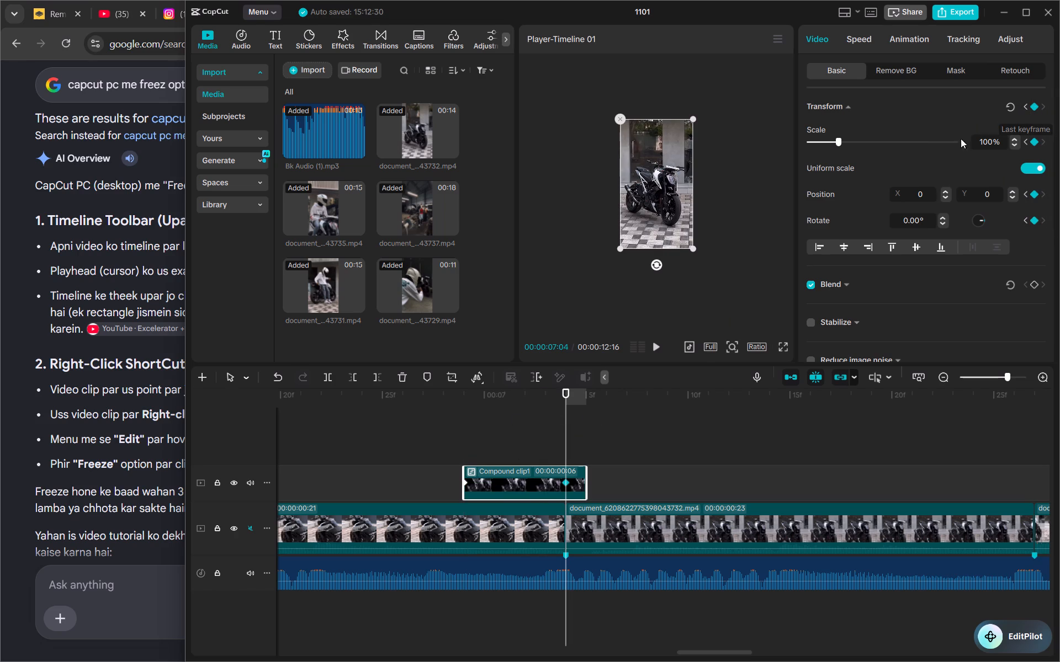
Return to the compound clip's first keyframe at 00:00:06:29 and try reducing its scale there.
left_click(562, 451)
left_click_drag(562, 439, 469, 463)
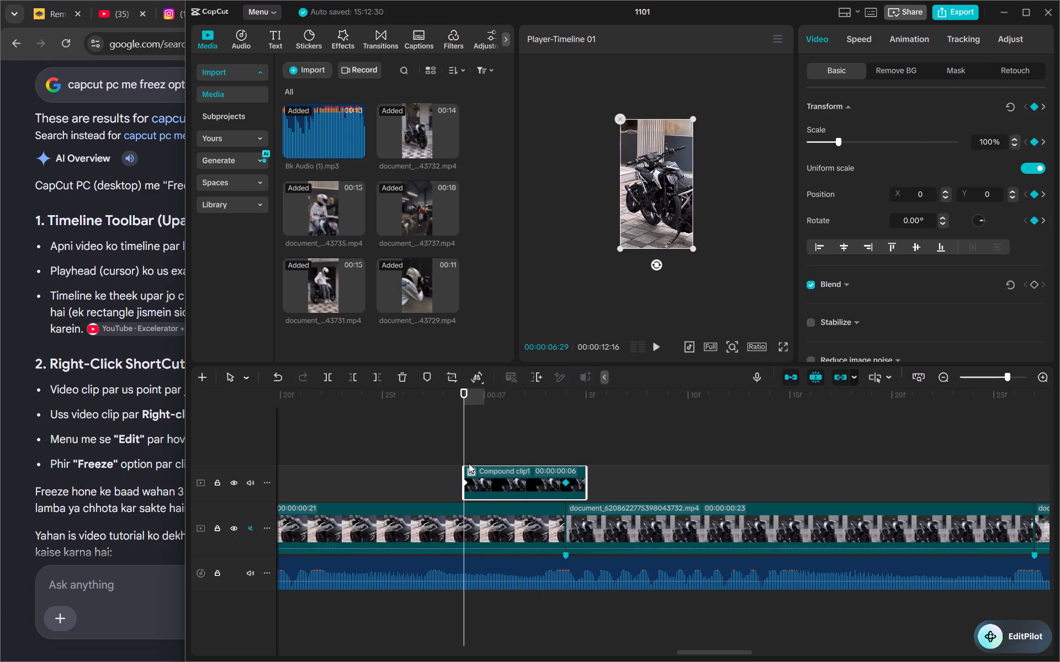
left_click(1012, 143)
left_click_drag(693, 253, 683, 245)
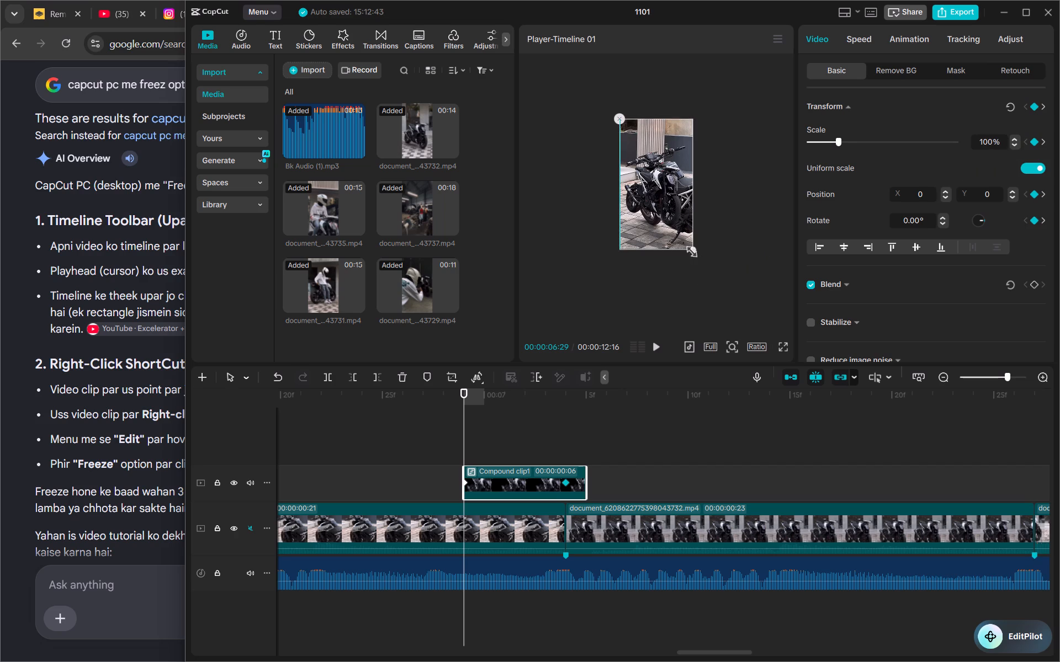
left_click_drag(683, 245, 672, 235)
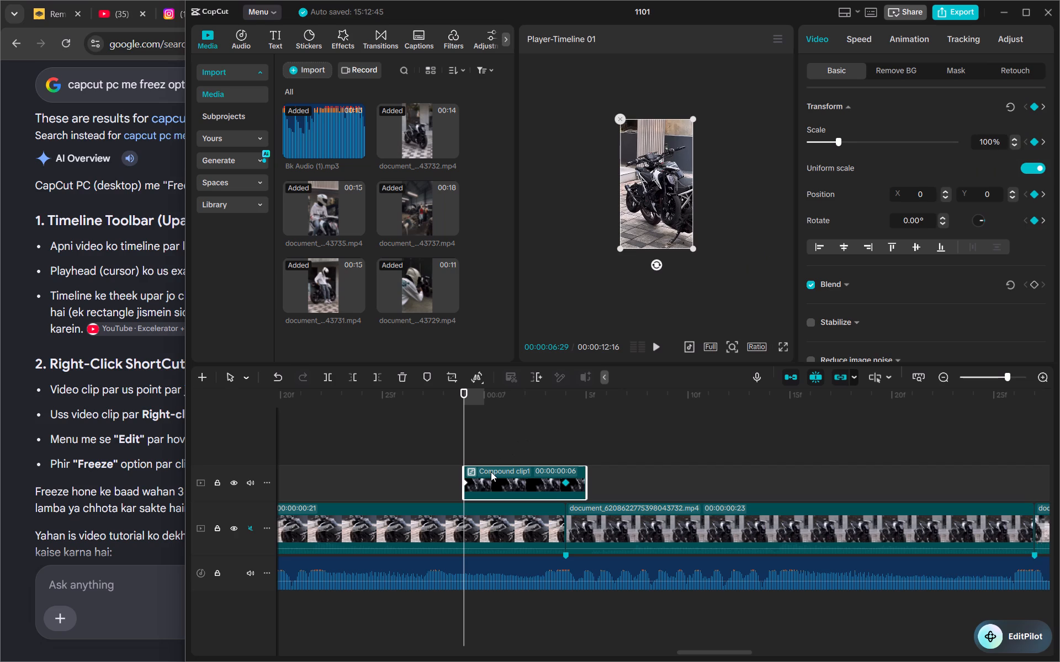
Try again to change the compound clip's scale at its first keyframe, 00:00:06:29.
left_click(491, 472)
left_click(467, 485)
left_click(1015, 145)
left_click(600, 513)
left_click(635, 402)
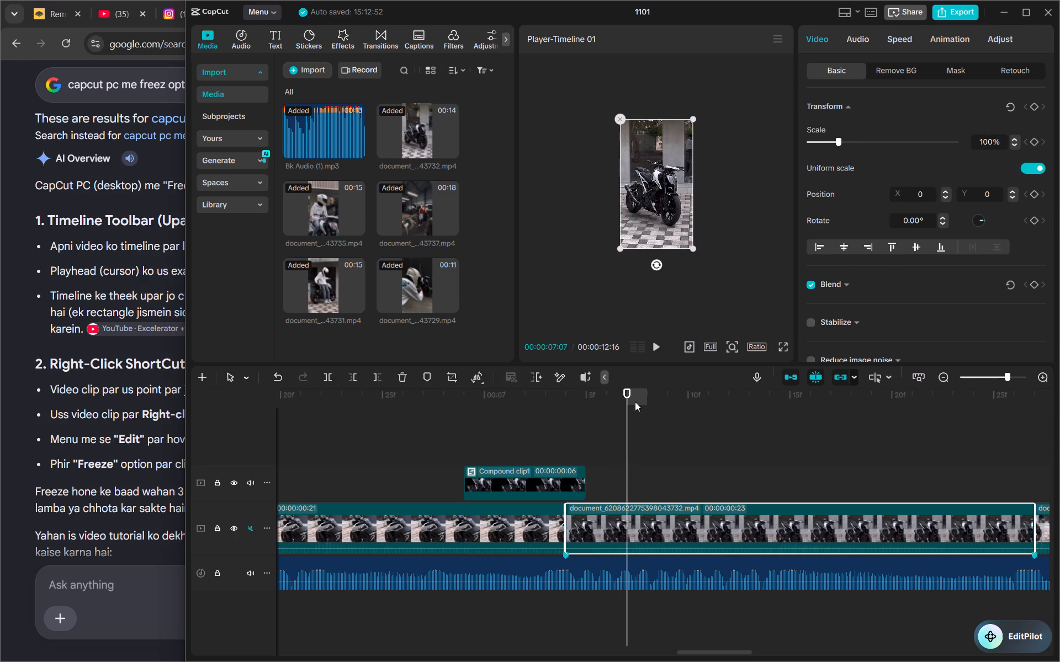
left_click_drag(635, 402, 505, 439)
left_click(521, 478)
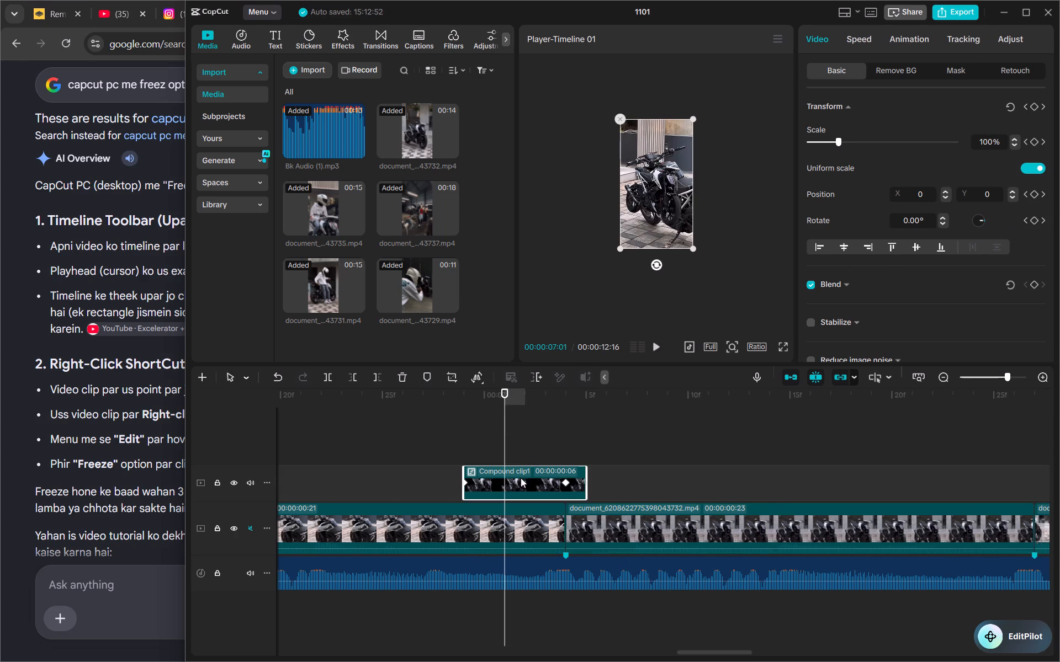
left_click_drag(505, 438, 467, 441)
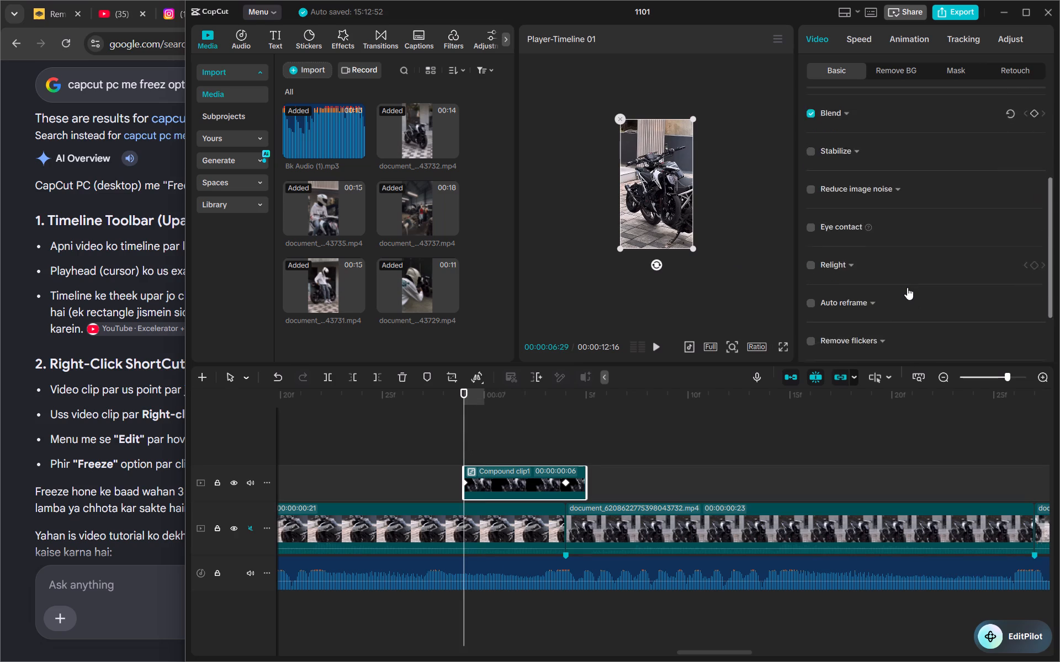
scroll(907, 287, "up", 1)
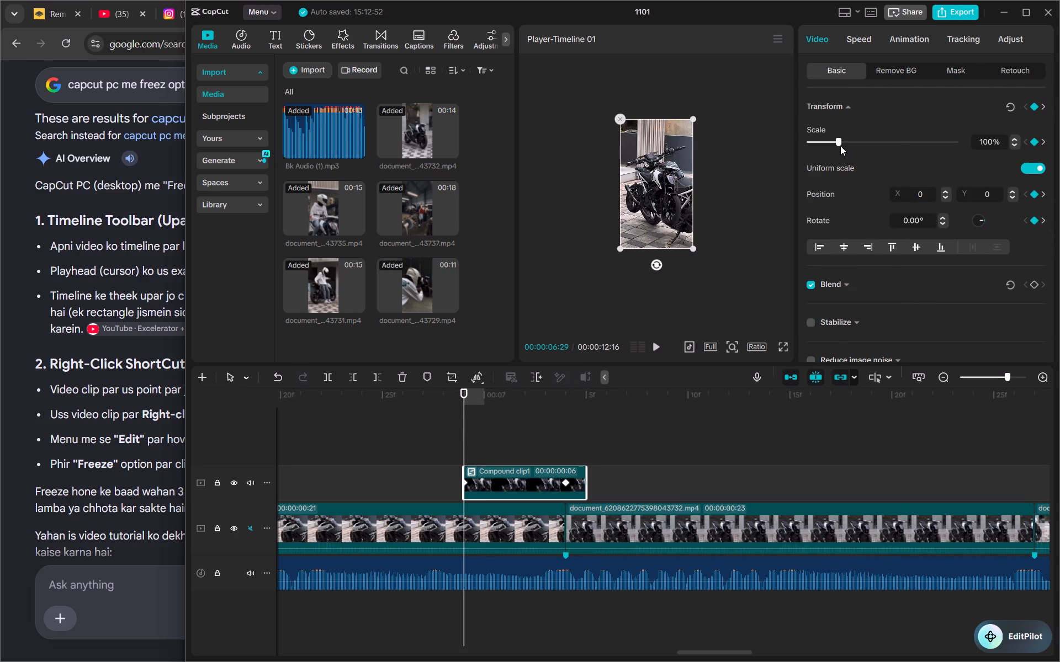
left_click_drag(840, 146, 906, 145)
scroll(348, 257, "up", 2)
Import the background-removed bike image Screenshot_2026-11-01_150207-removebg-preview from drive D:.
left_click(297, 80)
left_click(297, 78)
left_click(297, 78)
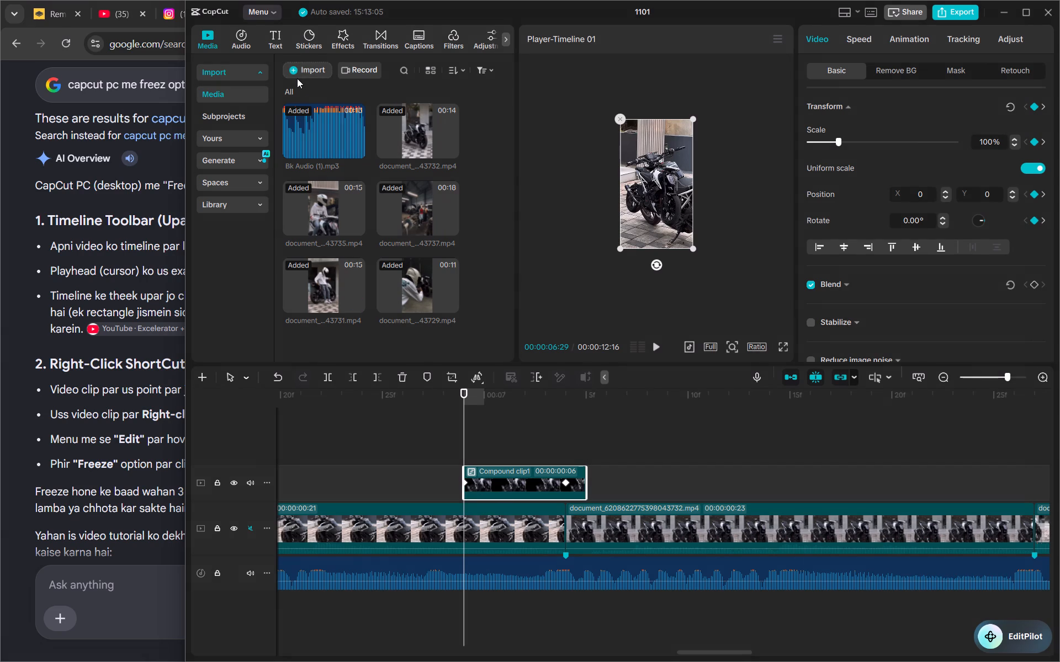
left_click(300, 78)
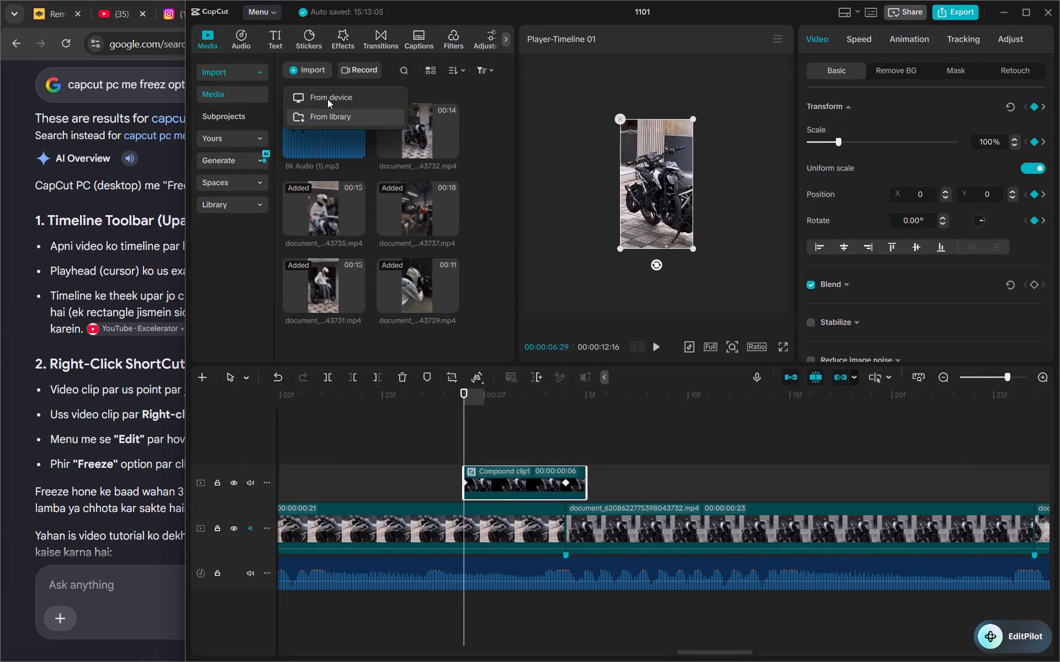
left_click(327, 99)
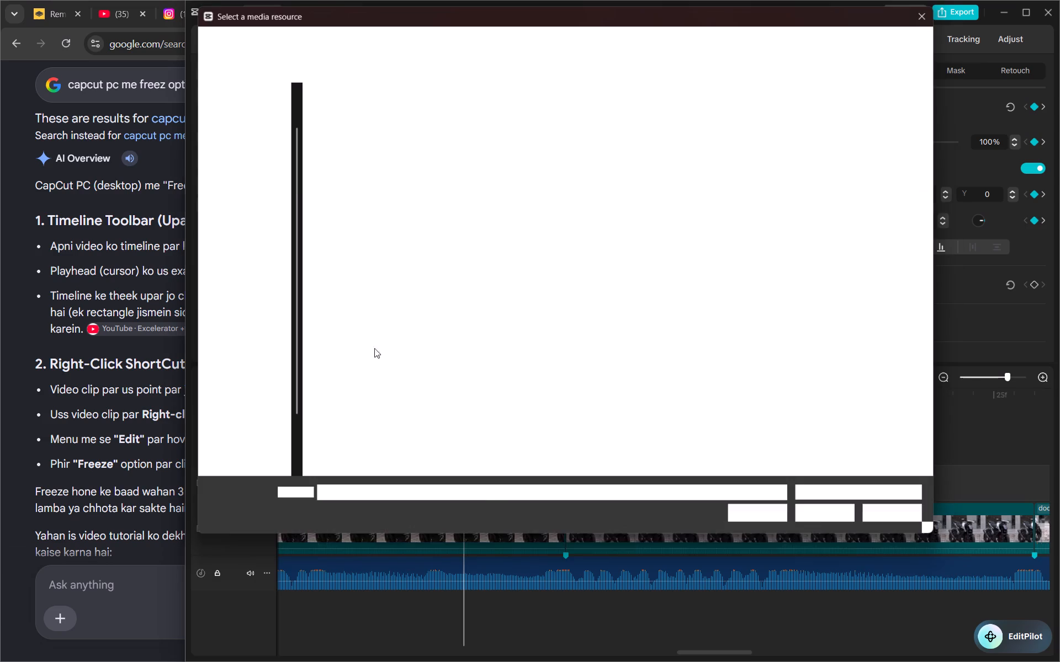
left_click(386, 394)
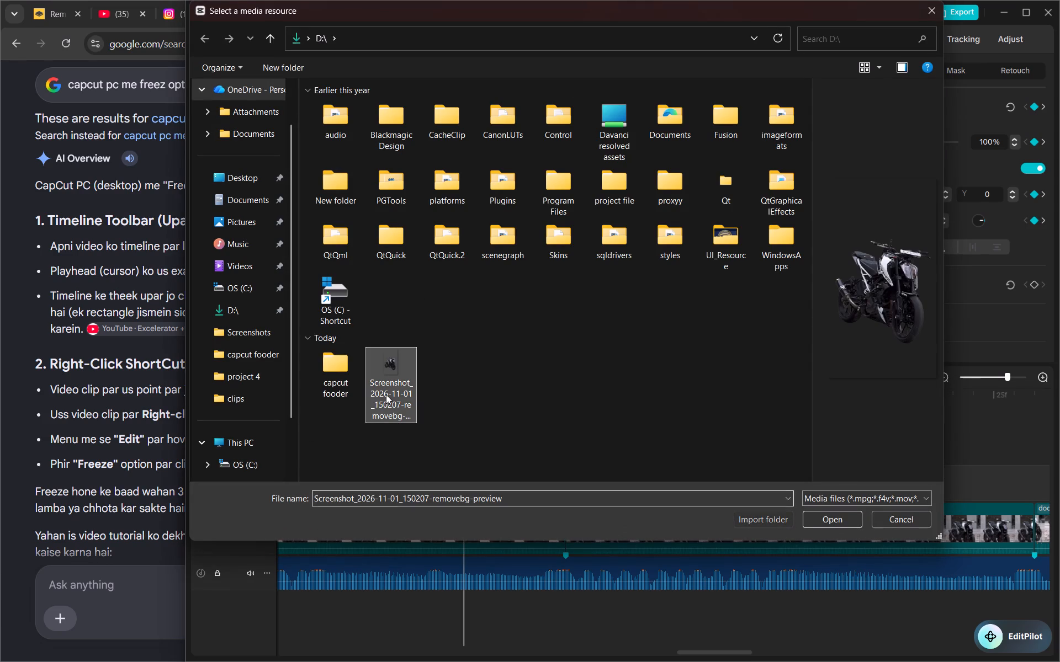
left_click(825, 527)
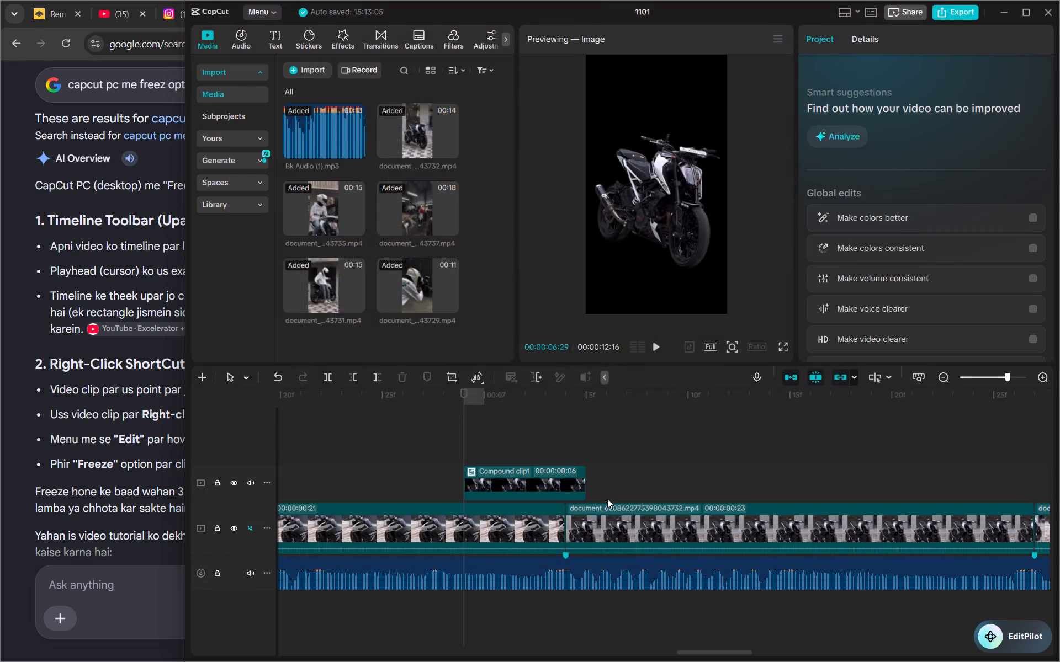
Place the bike image on a new track above the compound clip at 00:00:06:29, cutting off everything after 00:00:07:05.
left_click_drag(320, 309, 470, 449)
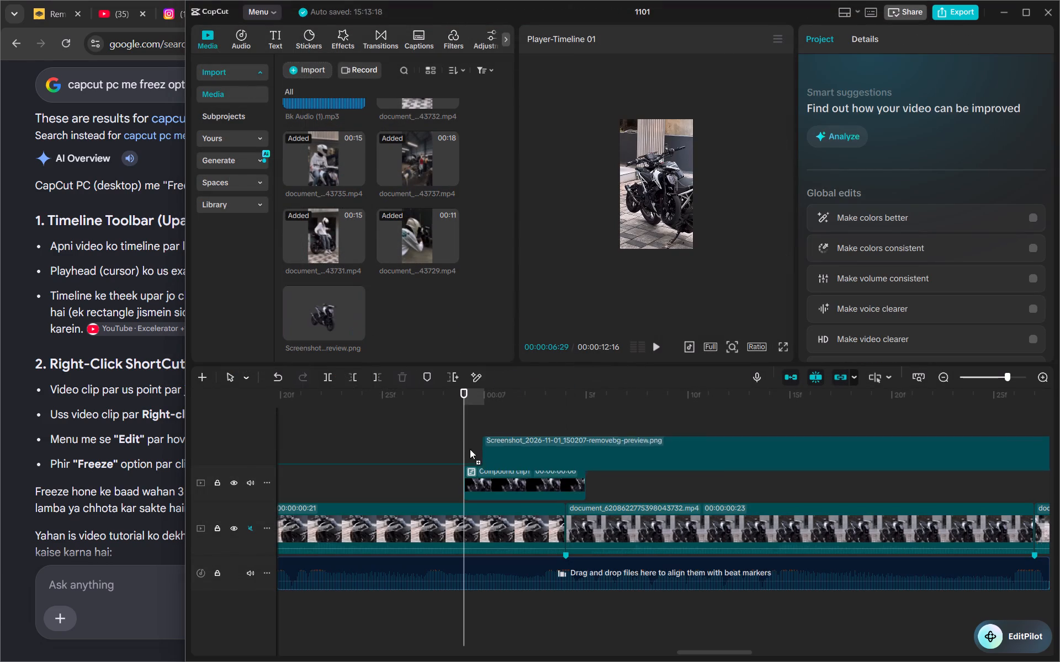
left_click_drag(470, 449, 455, 441)
left_click(591, 401)
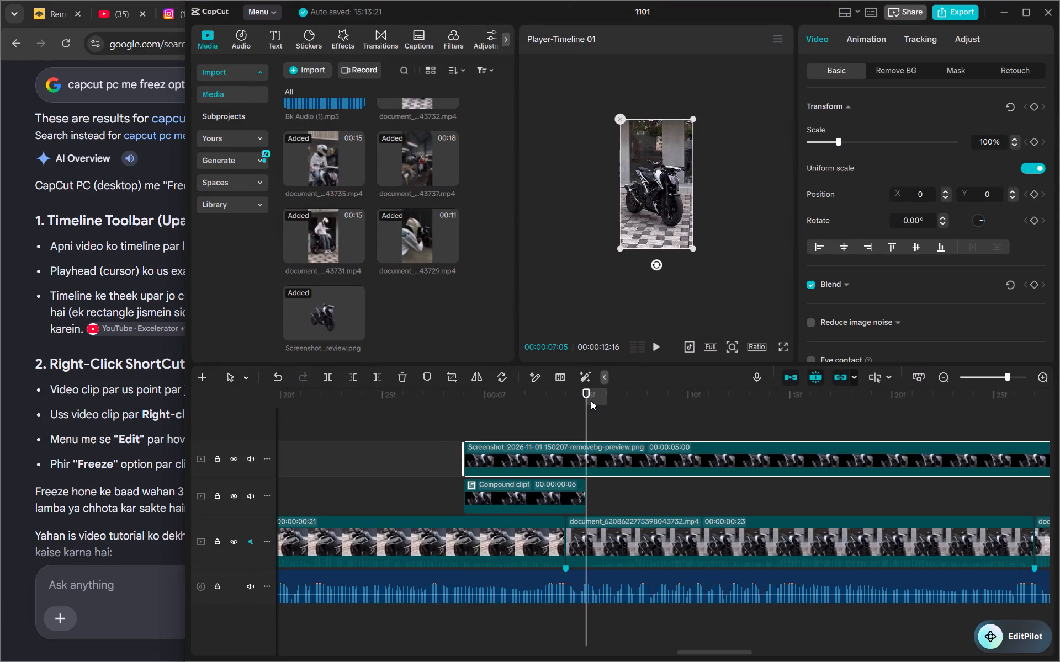
key("g")
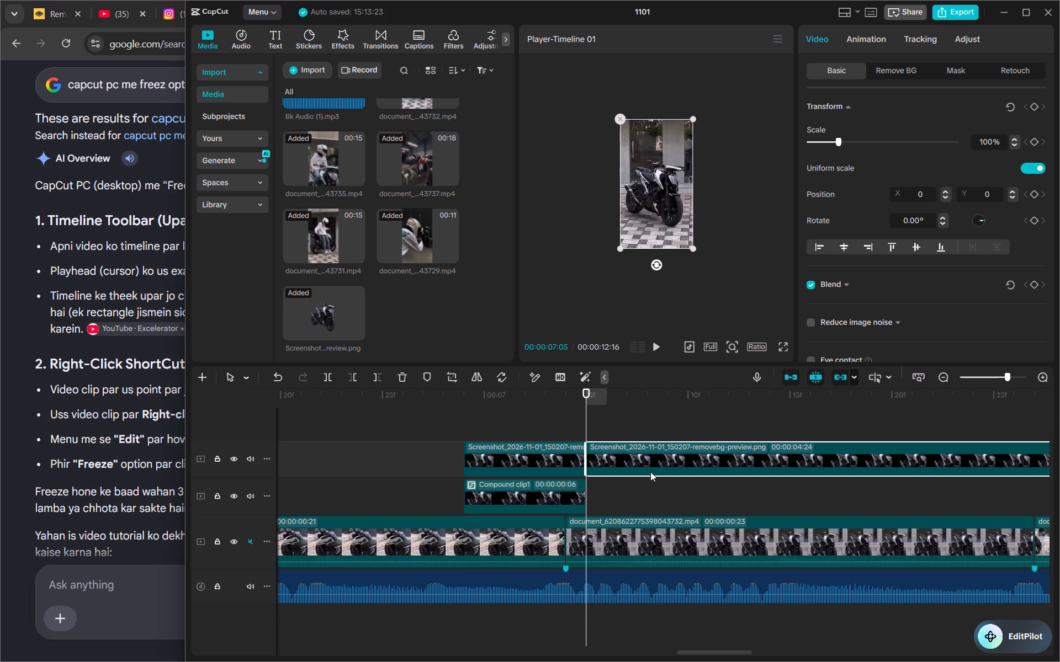
key("BackSpace")
Hide the compound clip's track.
left_click_drag(585, 422, 508, 434)
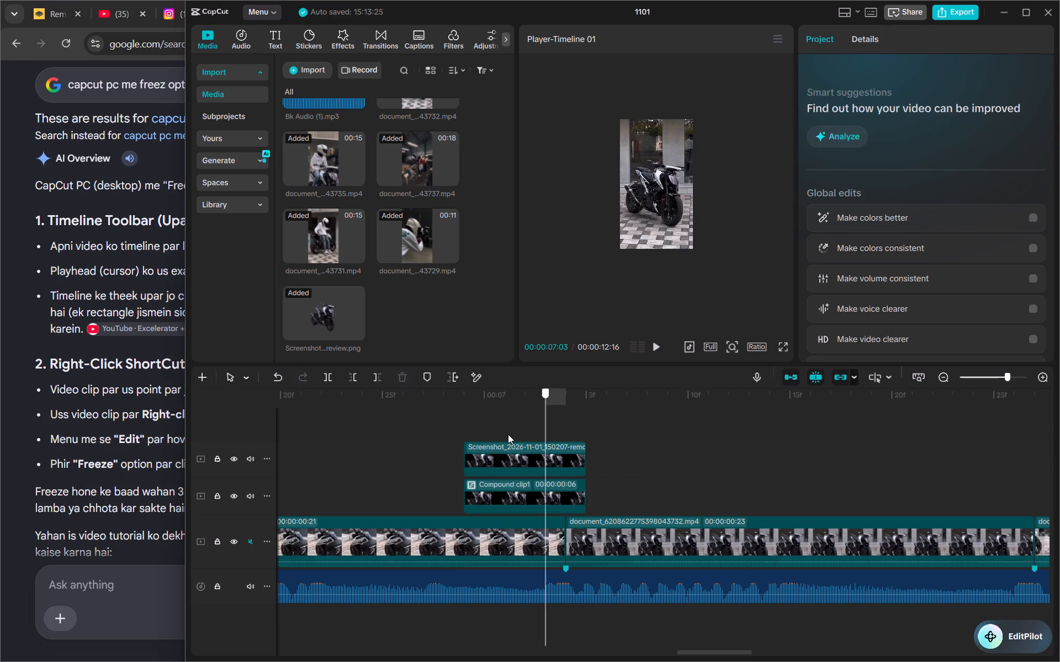
left_click_drag(508, 434, 473, 436)
left_click(499, 465)
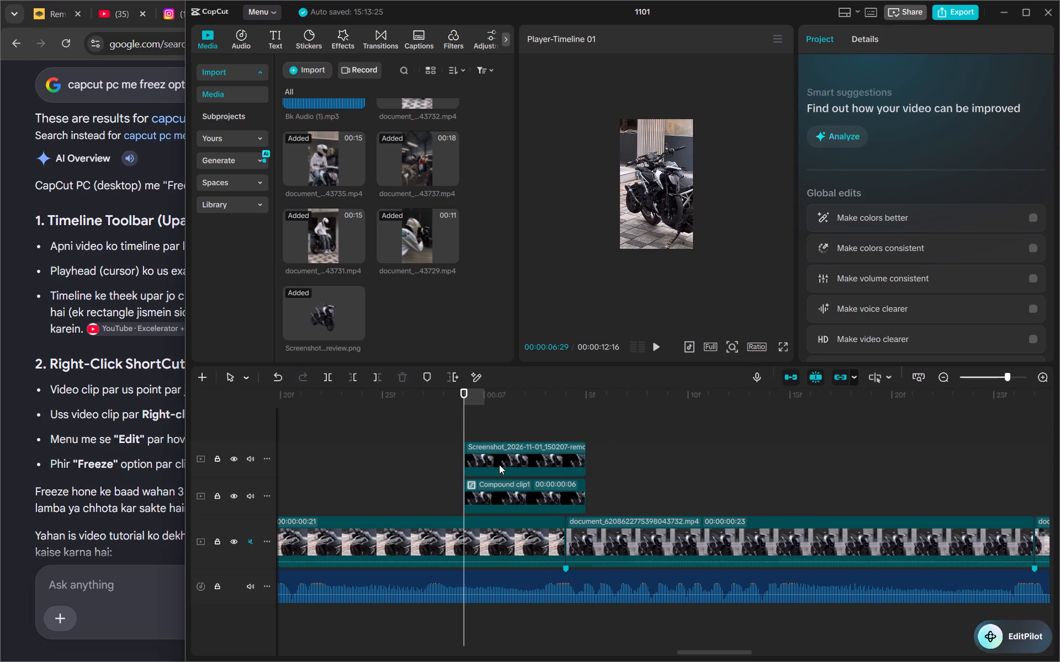
left_click(499, 485)
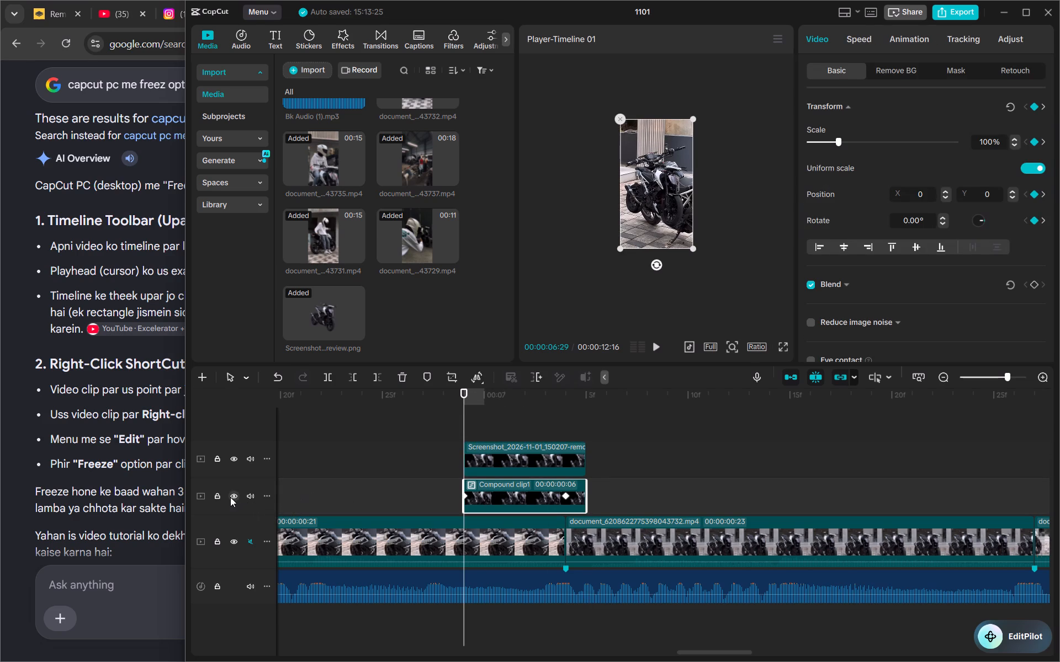
left_click(230, 497)
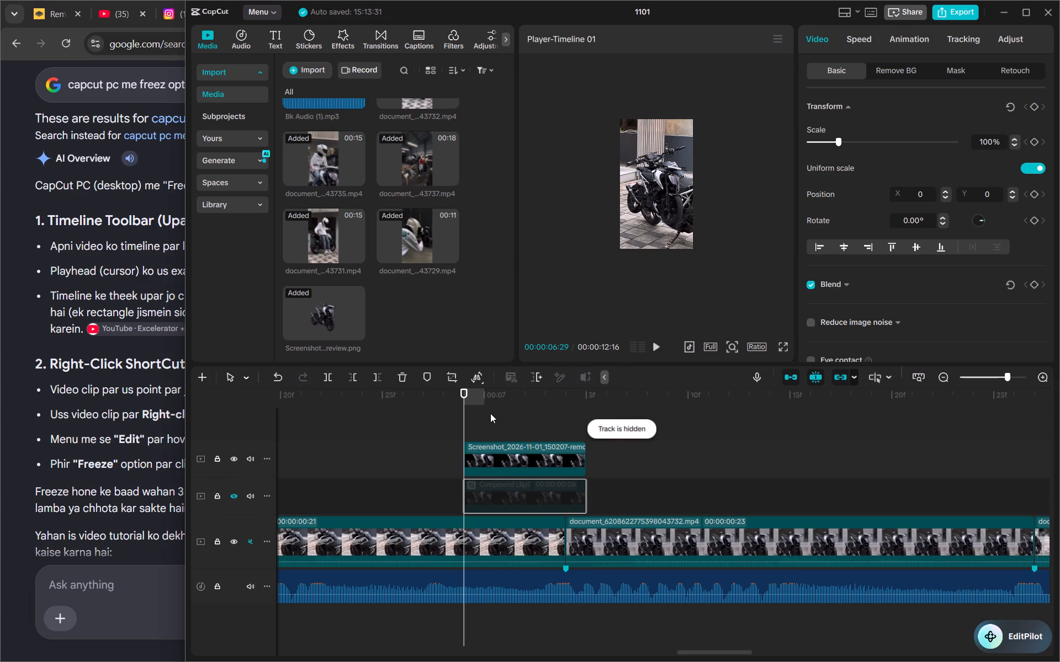
Scale the bike image to 104% and add a Transform keyframe at its start, 00:00:06:29.
left_click(502, 469)
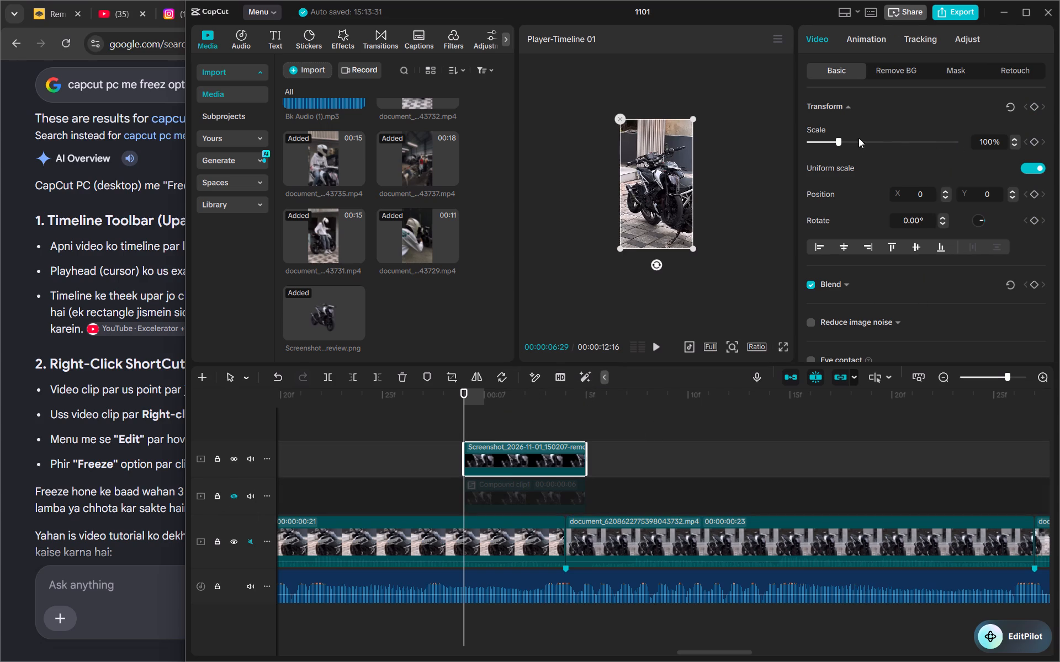
left_click_drag(841, 140, 861, 158)
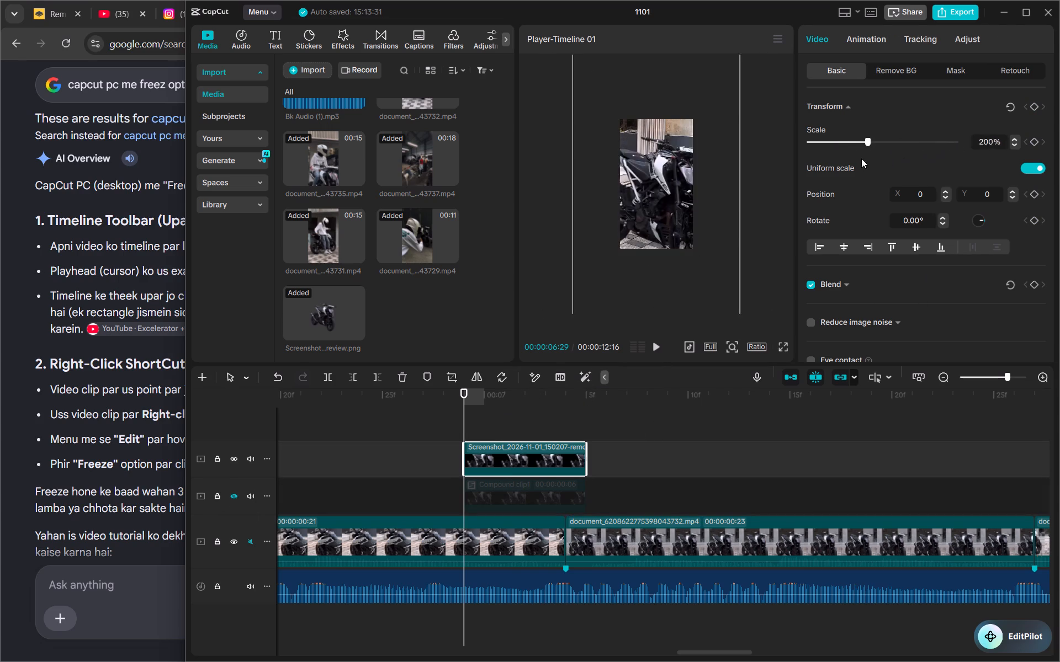
left_click_drag(861, 158, 840, 159)
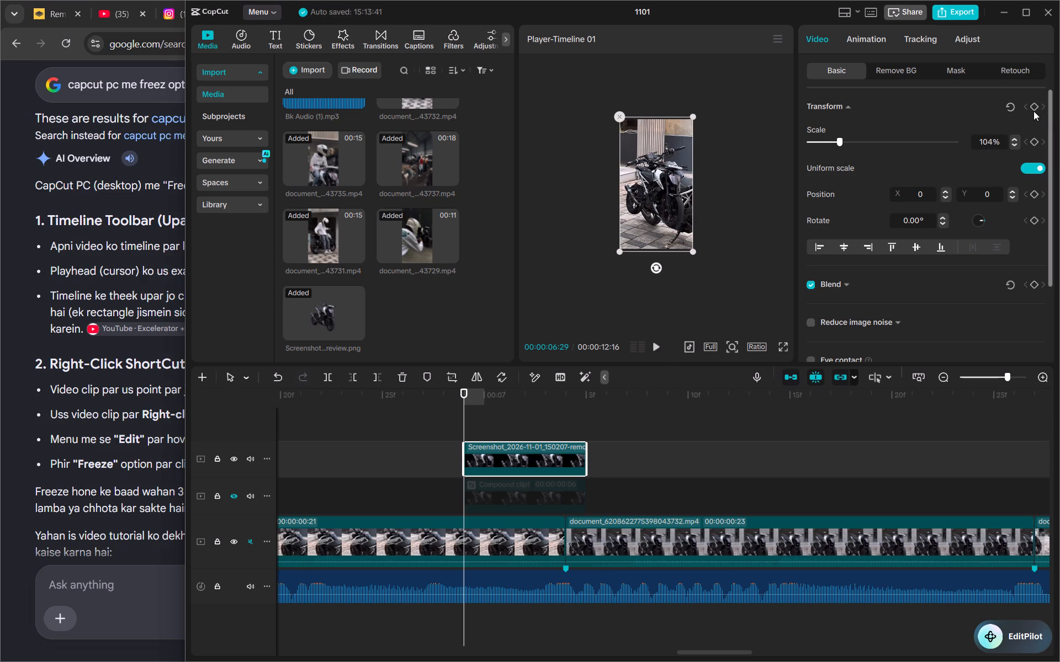
left_click(1033, 105)
Add a second Transform keyframe to the bike image at the 00:00:07:04 cut.
key("Right")
key("Right")
key("Right")
key("Right")
key("Right")
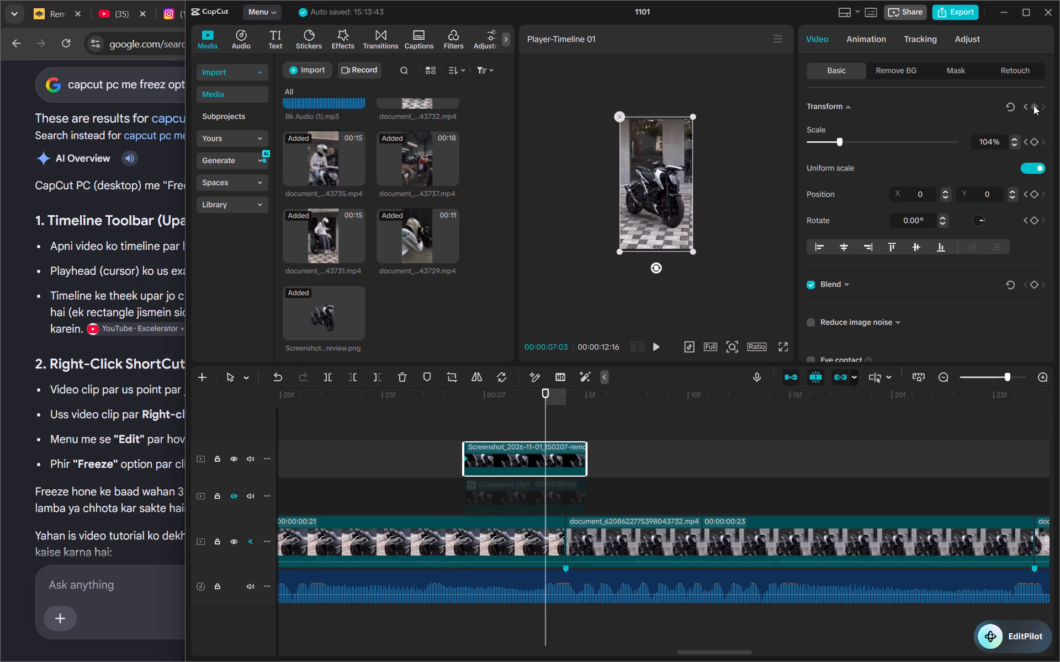
left_click(1033, 105)
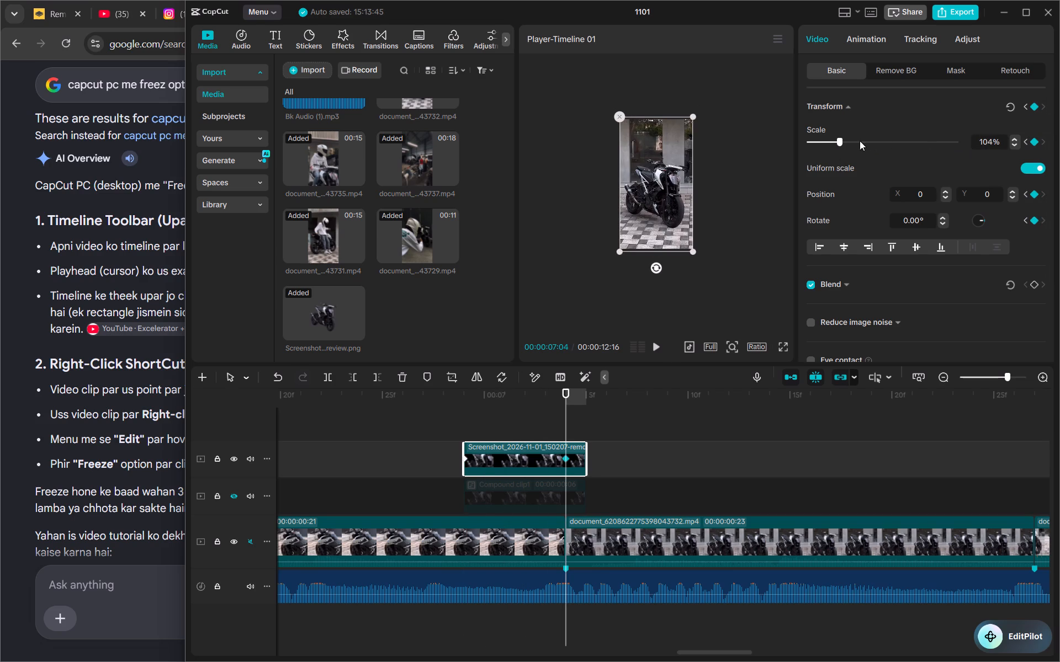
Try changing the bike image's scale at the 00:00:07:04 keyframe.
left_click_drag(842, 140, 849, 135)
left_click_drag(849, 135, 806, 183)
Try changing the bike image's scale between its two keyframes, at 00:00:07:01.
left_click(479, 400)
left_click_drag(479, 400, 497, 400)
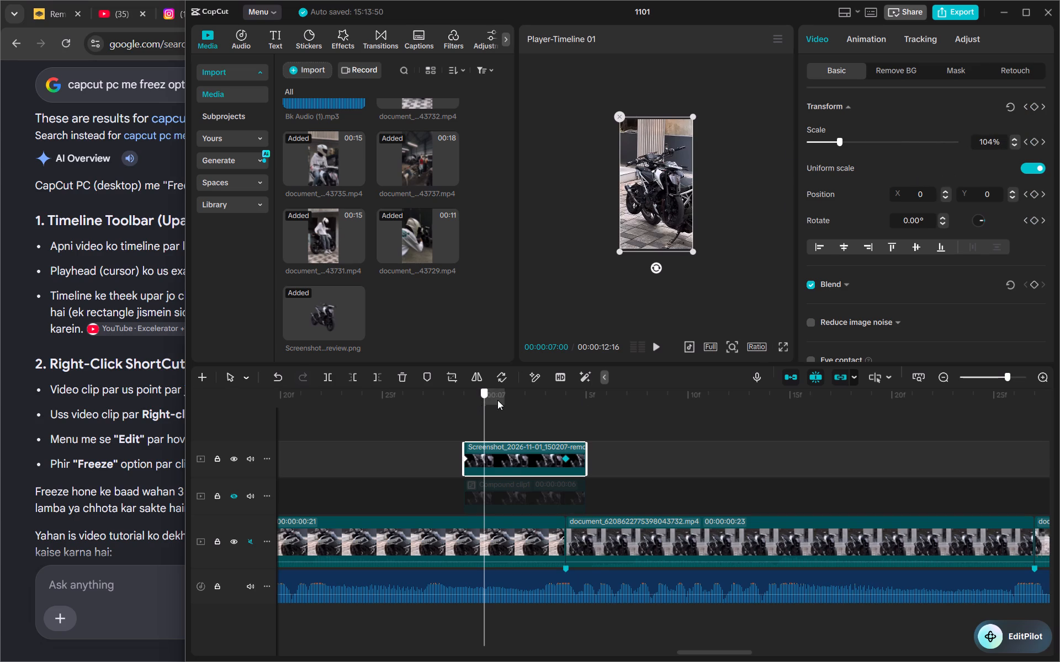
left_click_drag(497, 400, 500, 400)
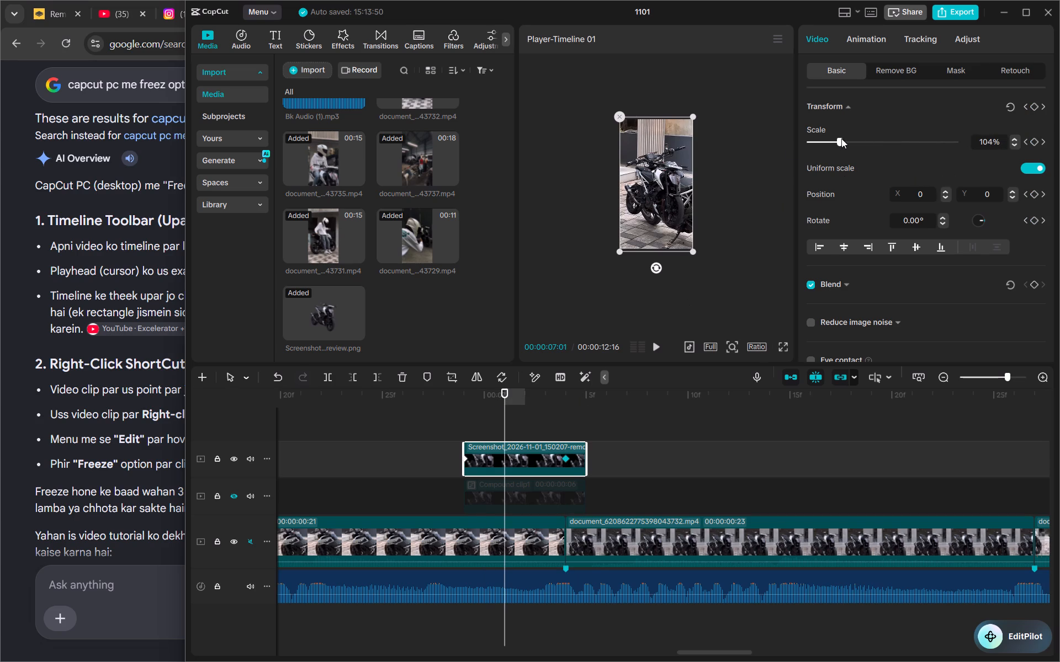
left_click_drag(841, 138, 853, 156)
Play back the section around the bike image overlay and scrub through its start to check the transition.
left_click(379, 389)
key("space")
key("space")
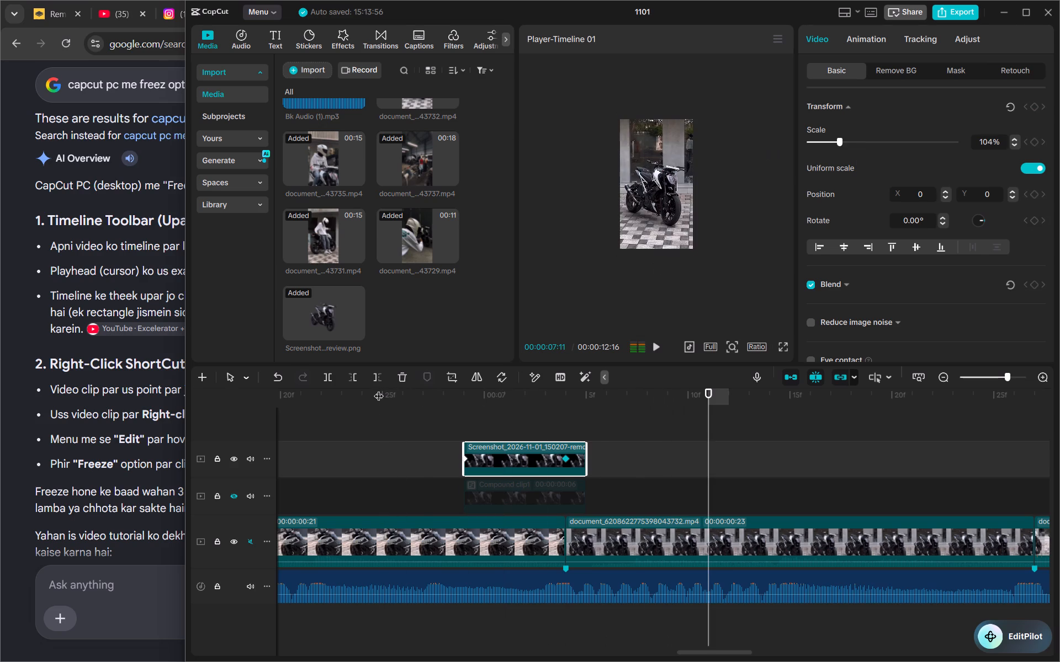
left_click(502, 459)
left_click(351, 394)
key("space")
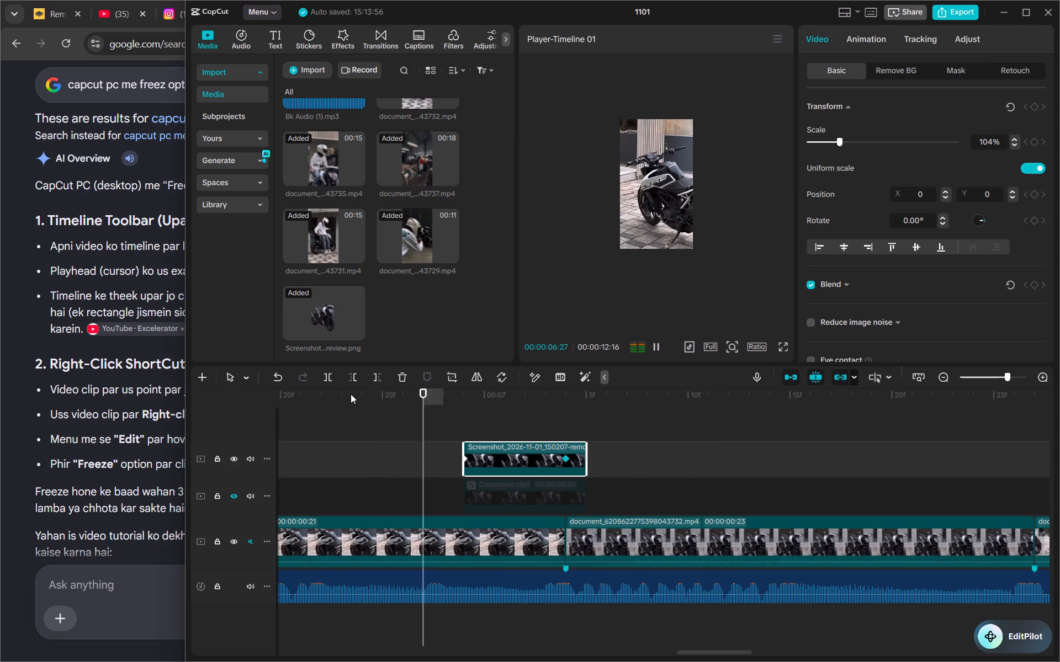
key("space")
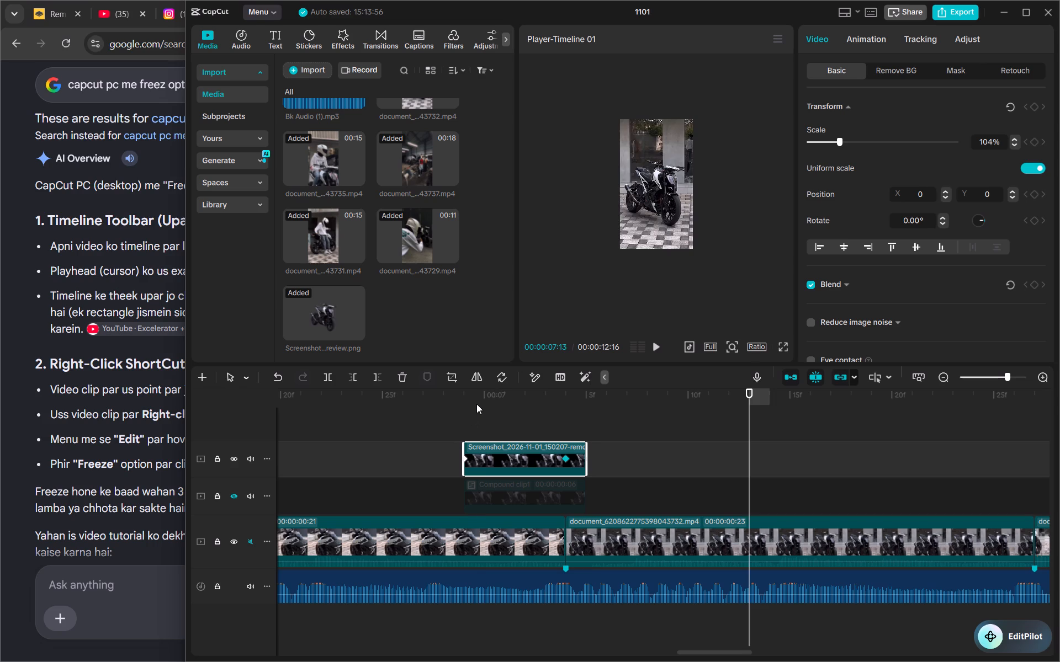
left_click(476, 404)
left_click_drag(476, 404, 491, 423)
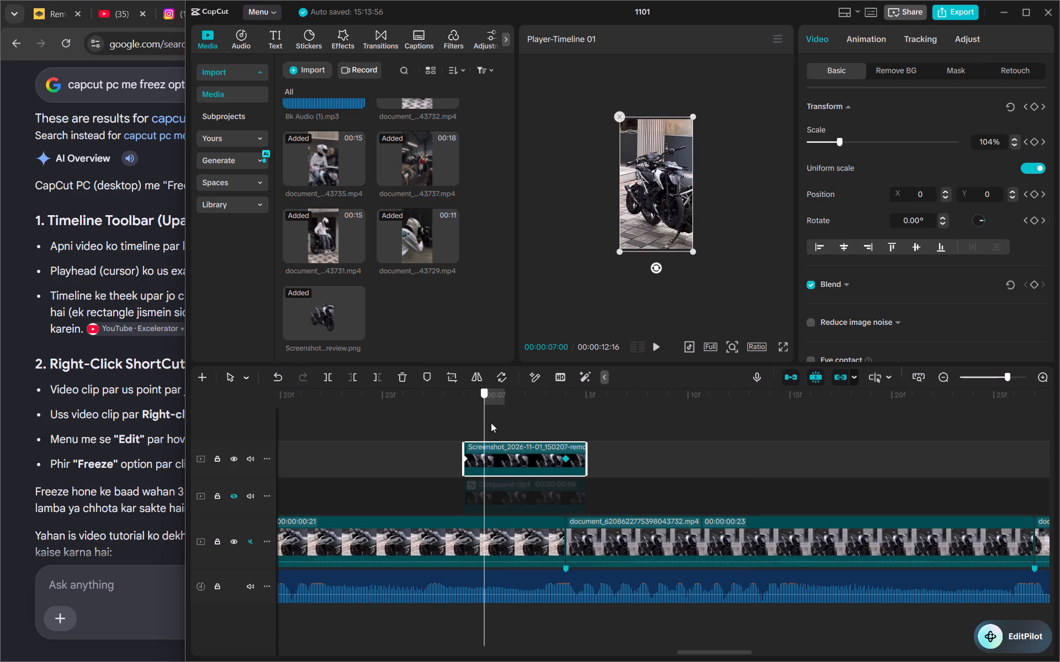
left_click_drag(491, 423, 486, 428)
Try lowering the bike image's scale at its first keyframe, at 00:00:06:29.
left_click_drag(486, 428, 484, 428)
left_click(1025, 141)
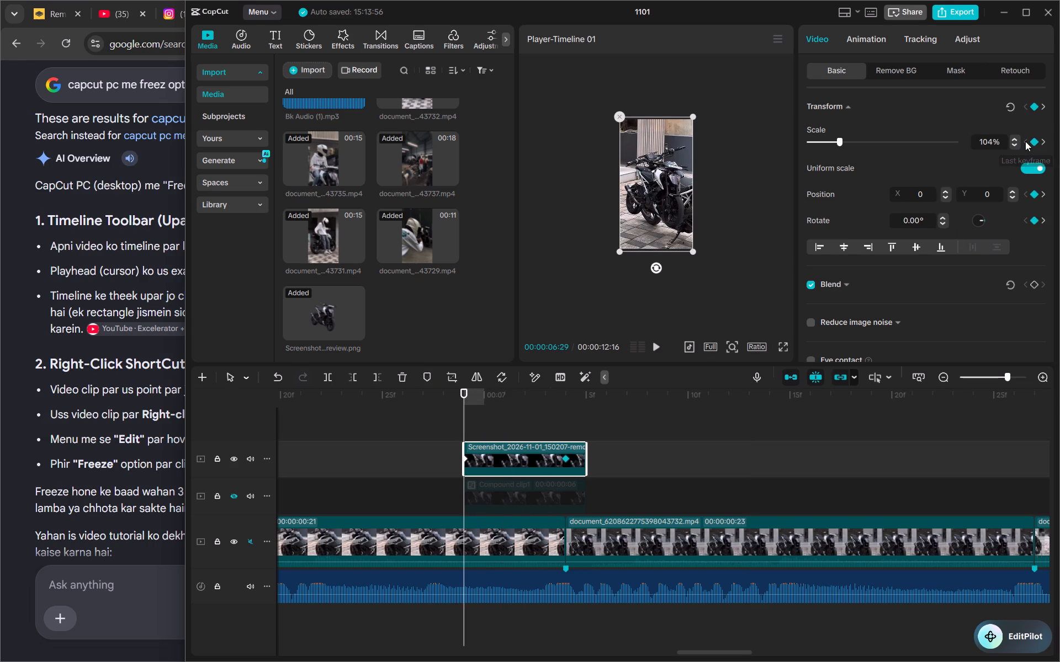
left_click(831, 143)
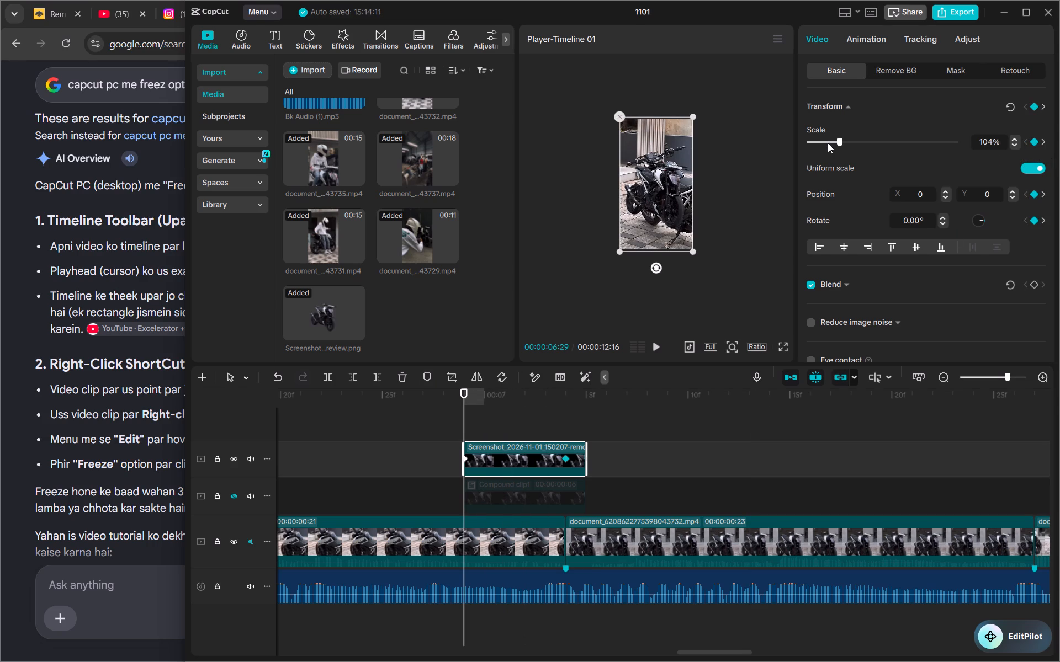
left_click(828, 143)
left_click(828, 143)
Delete the background-removed bike image overlay from the track above the compound clip.
left_click(495, 471)
key("BackSpace")
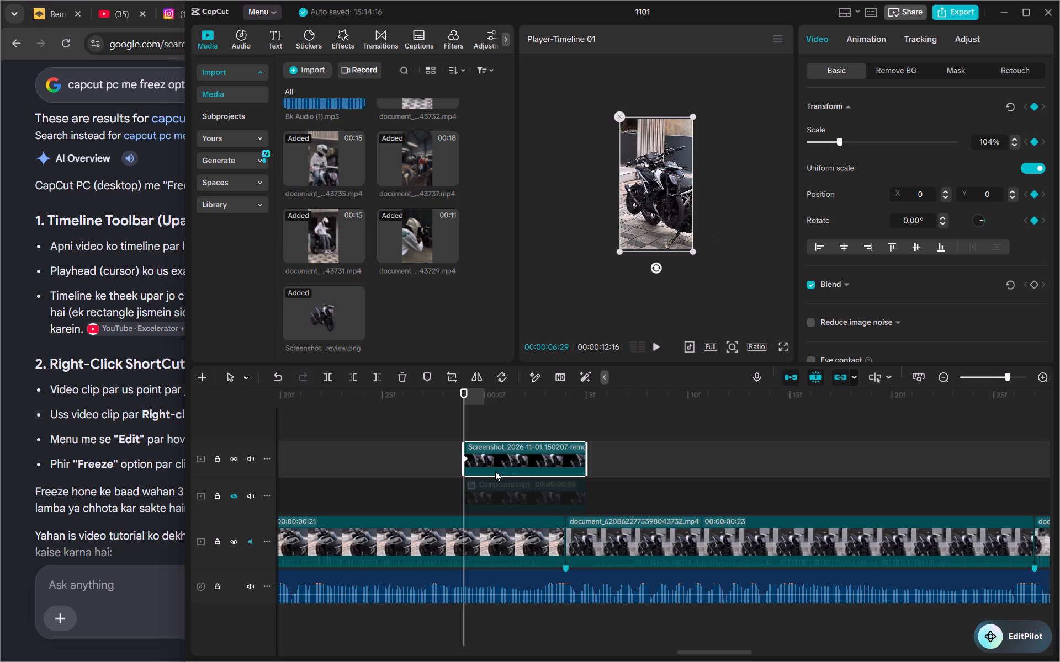
key("BackSpace")
Select Compound clip1 above the main video and unhide its track.
left_click(495, 471)
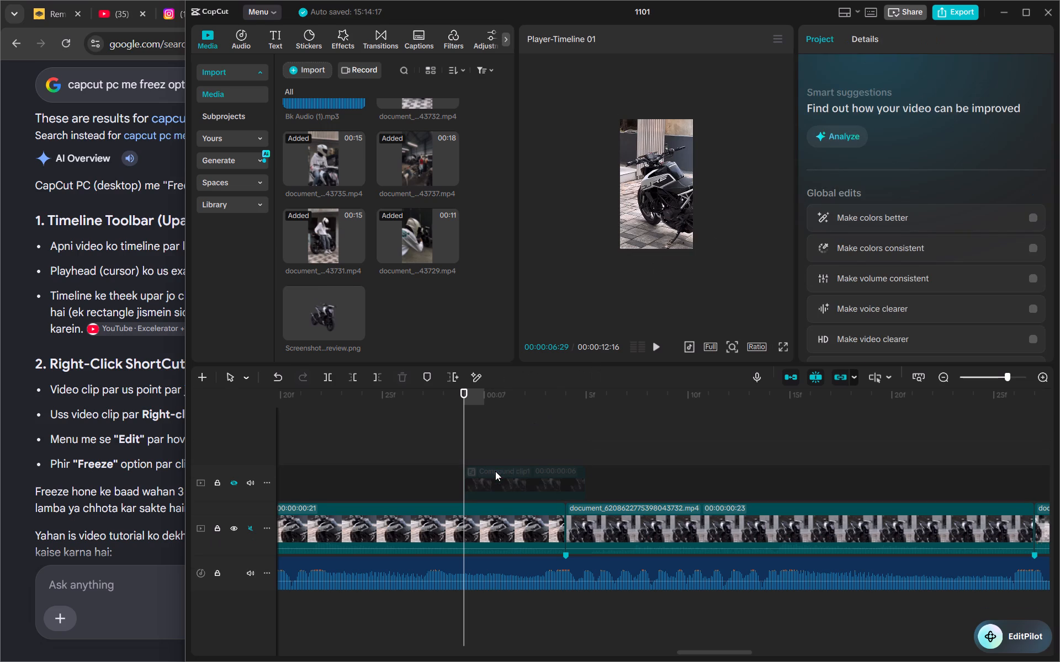
left_click(231, 485)
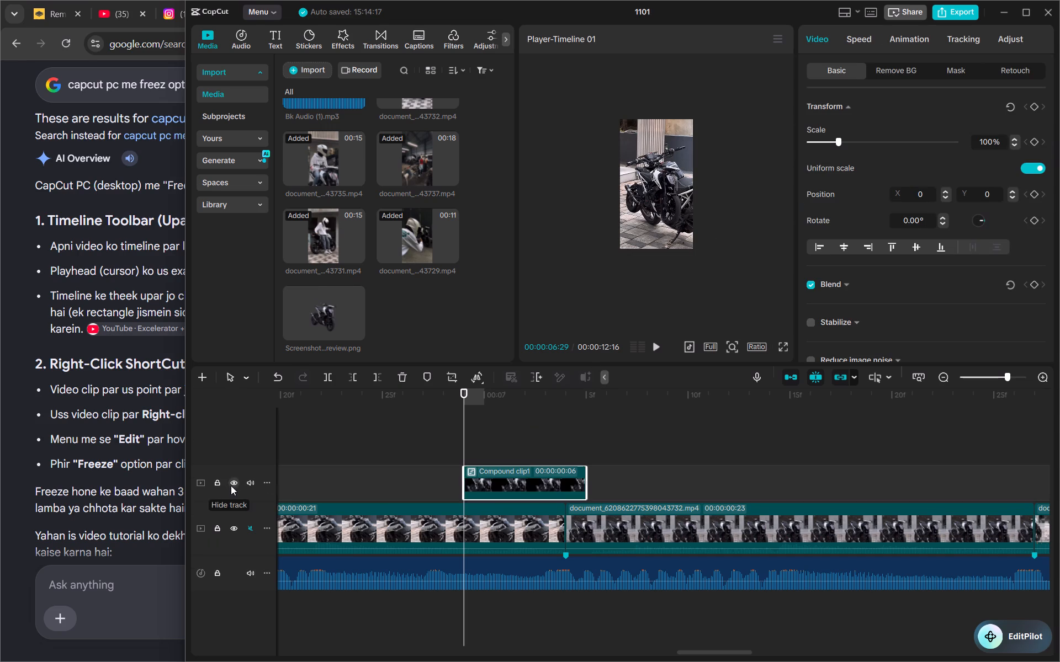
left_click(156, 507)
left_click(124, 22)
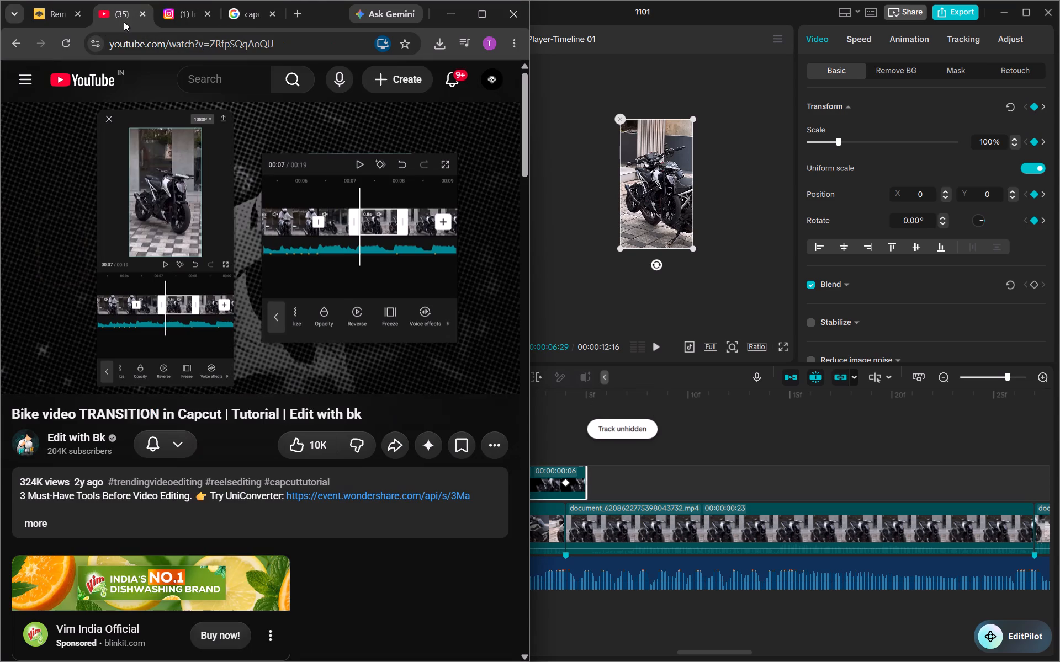
Close the CapCut editing project and its home window.
left_click(803, 247)
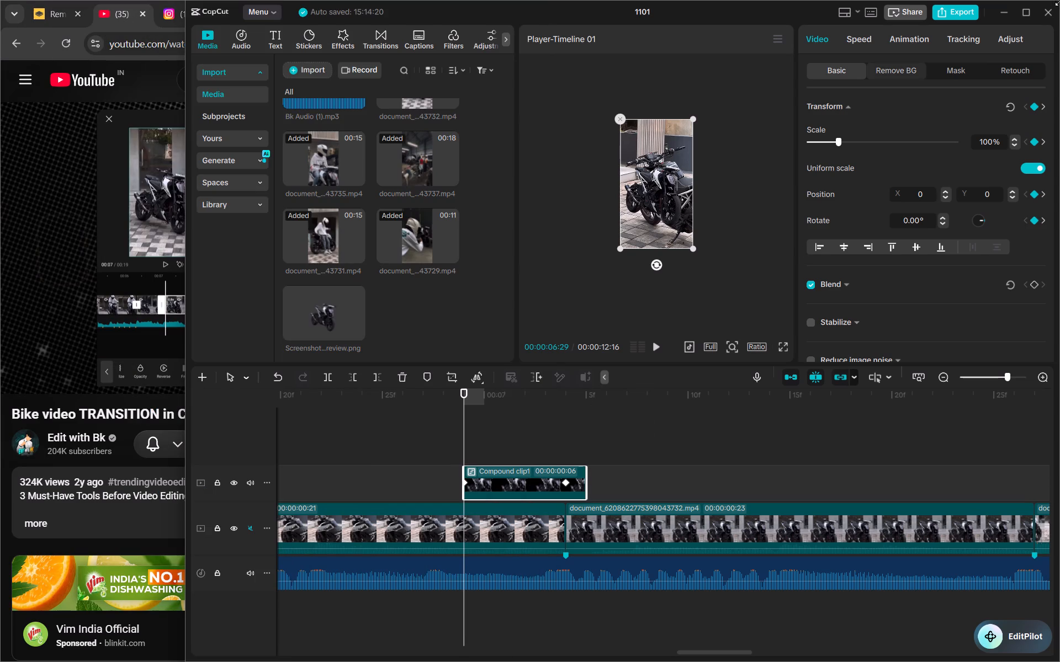
left_click(1042, 11)
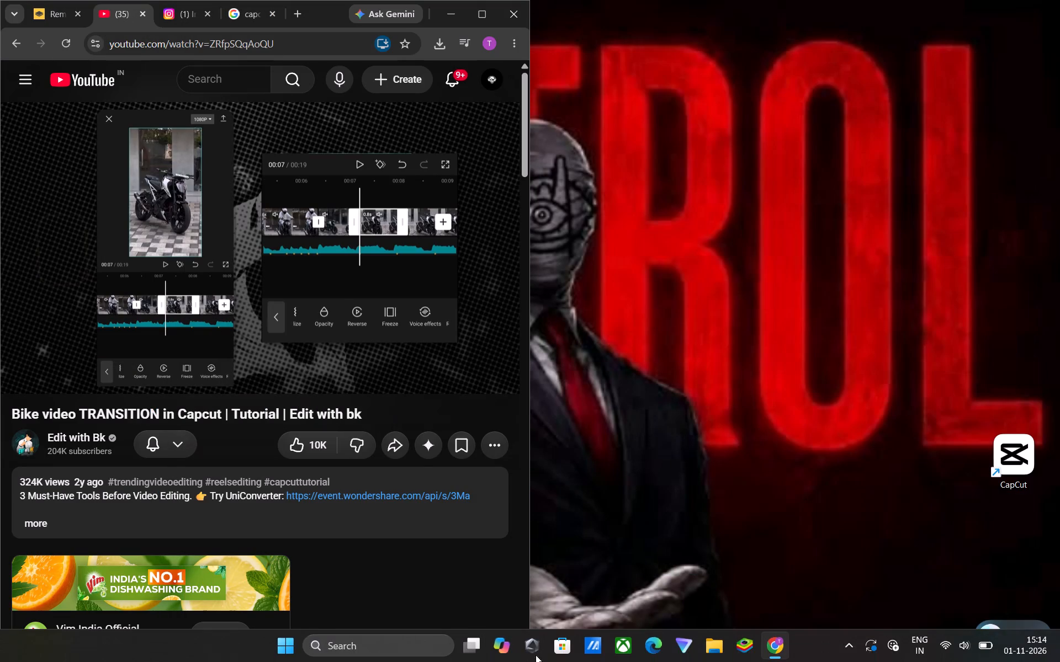
left_click(846, 648)
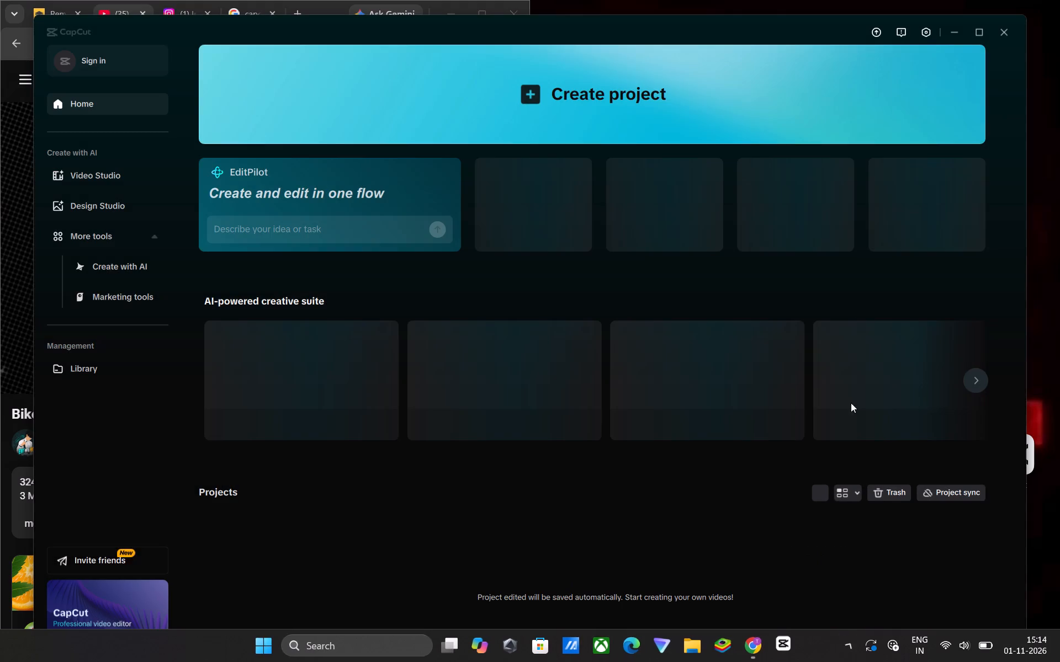
left_click(999, 38)
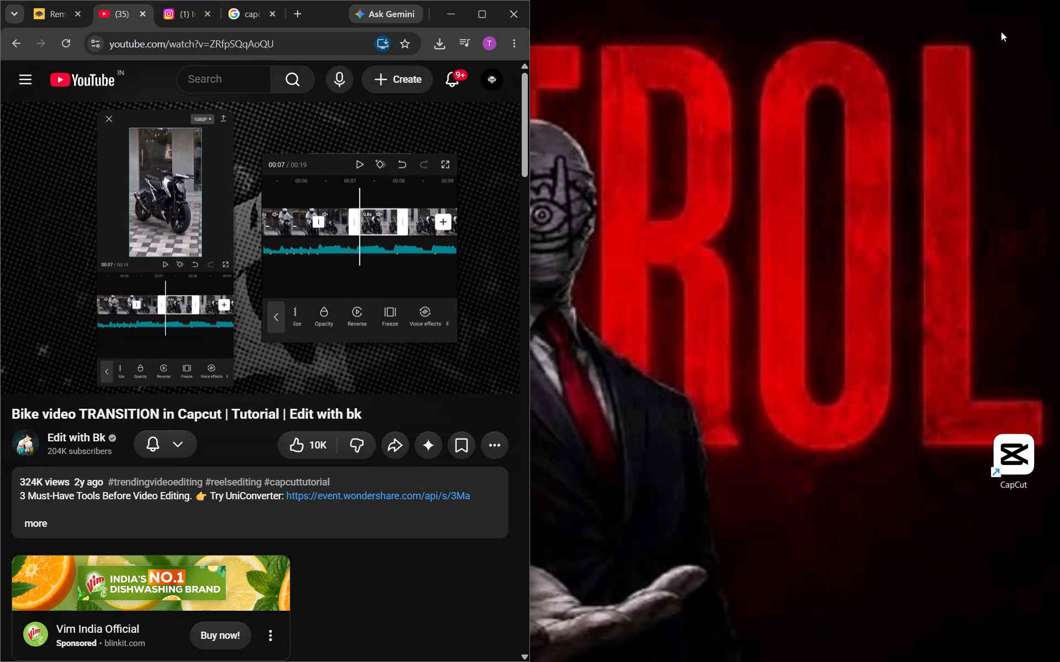
Connect Proton VPN to the fastest free server and dismiss its notification.
left_click(860, 642)
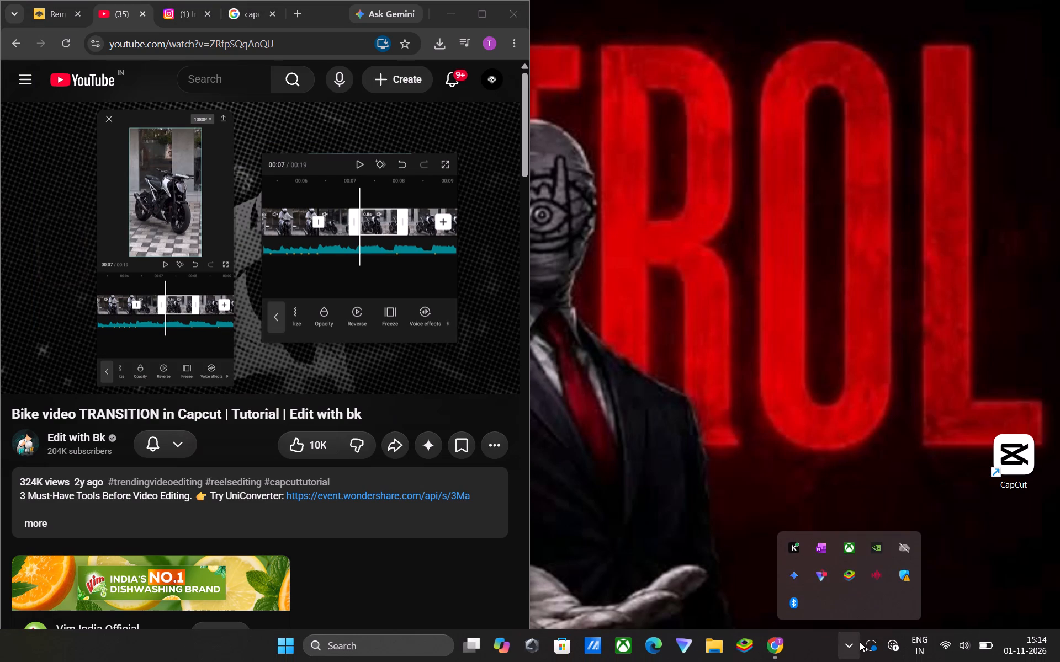
left_click(809, 562)
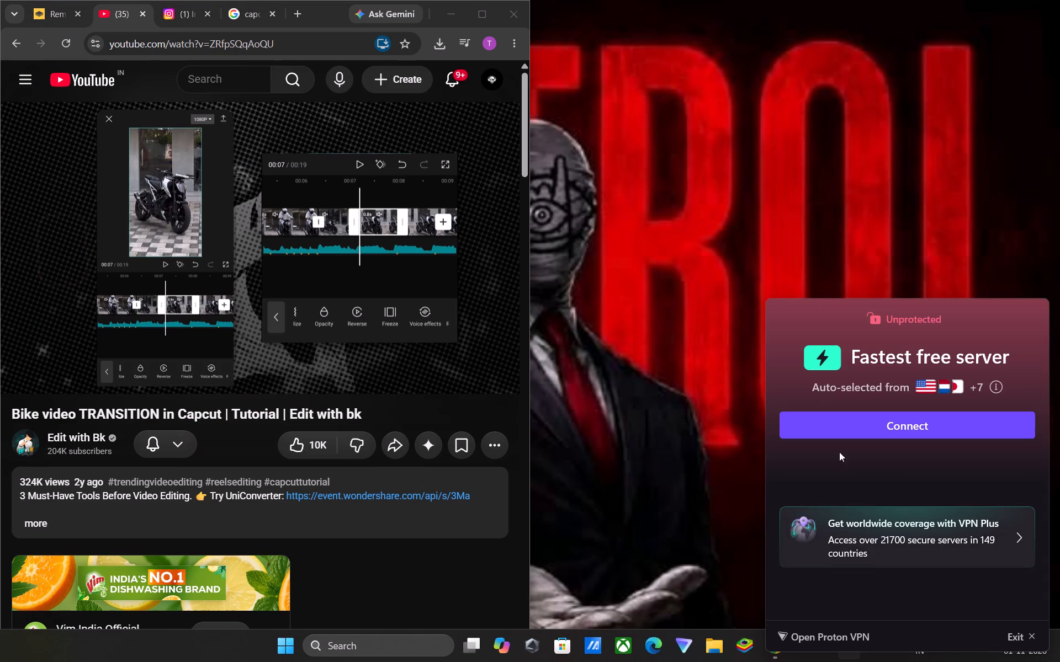
left_click(854, 423)
left_click(666, 418)
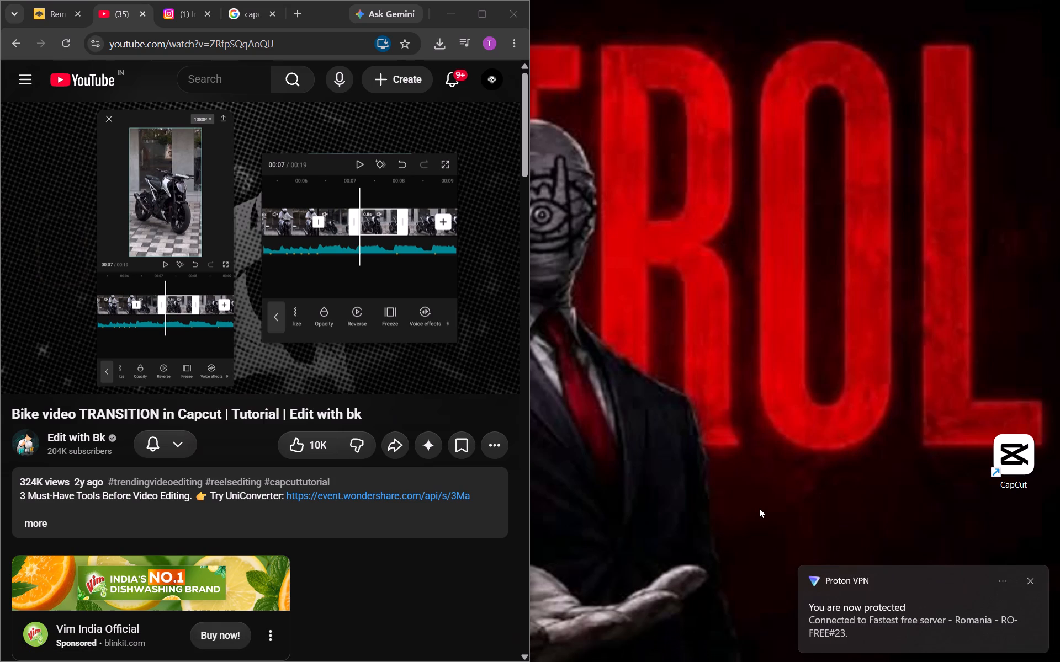
left_click(1036, 577)
Launch CapCut again from the desktop.
double_click(1022, 459)
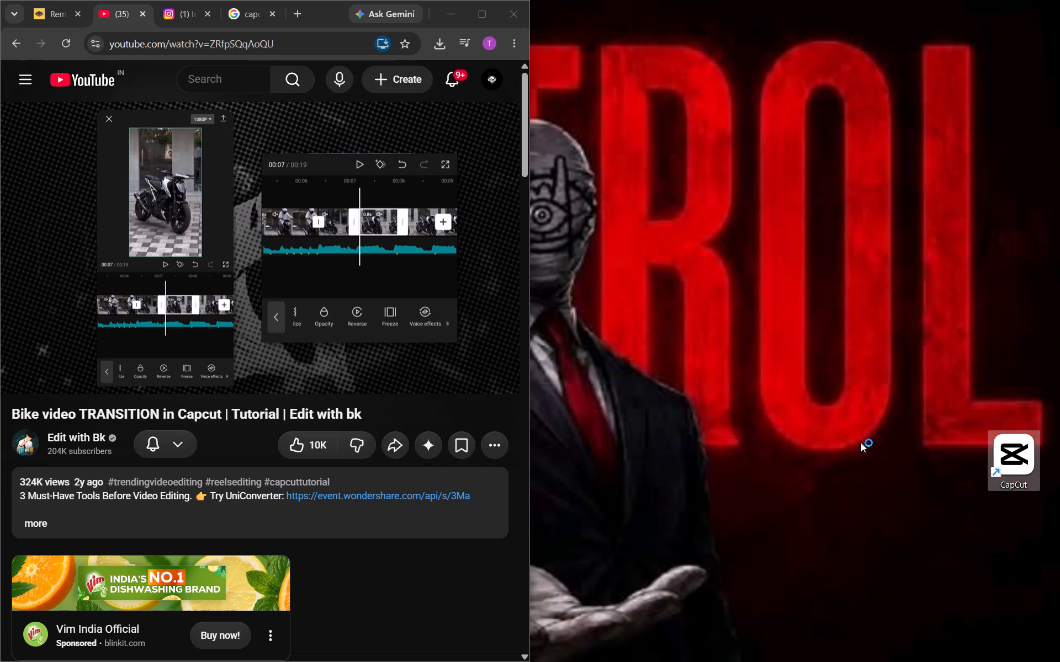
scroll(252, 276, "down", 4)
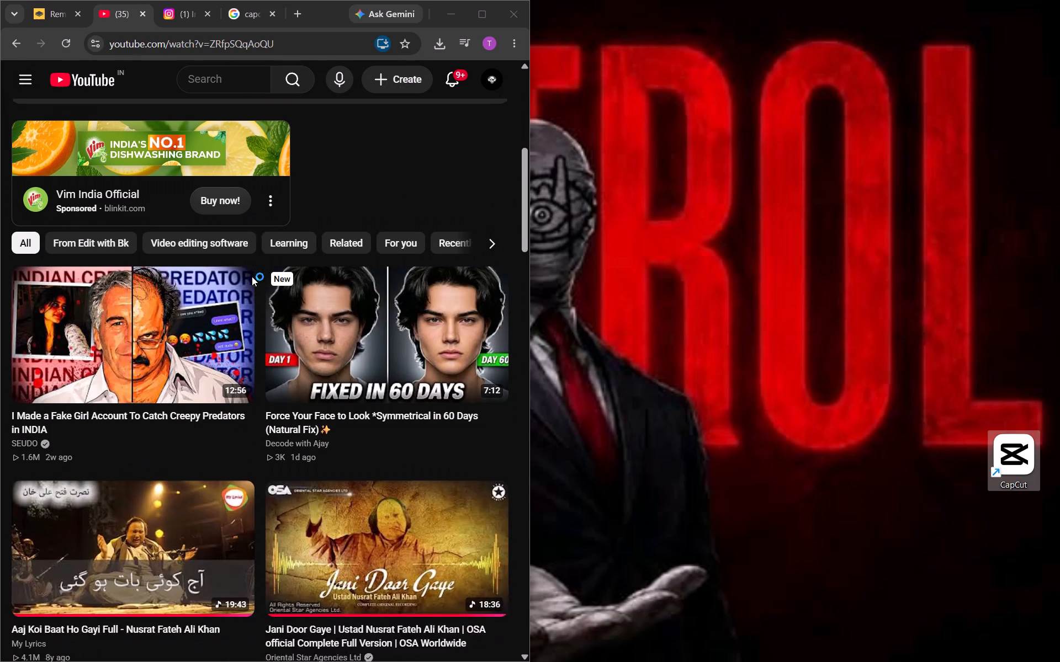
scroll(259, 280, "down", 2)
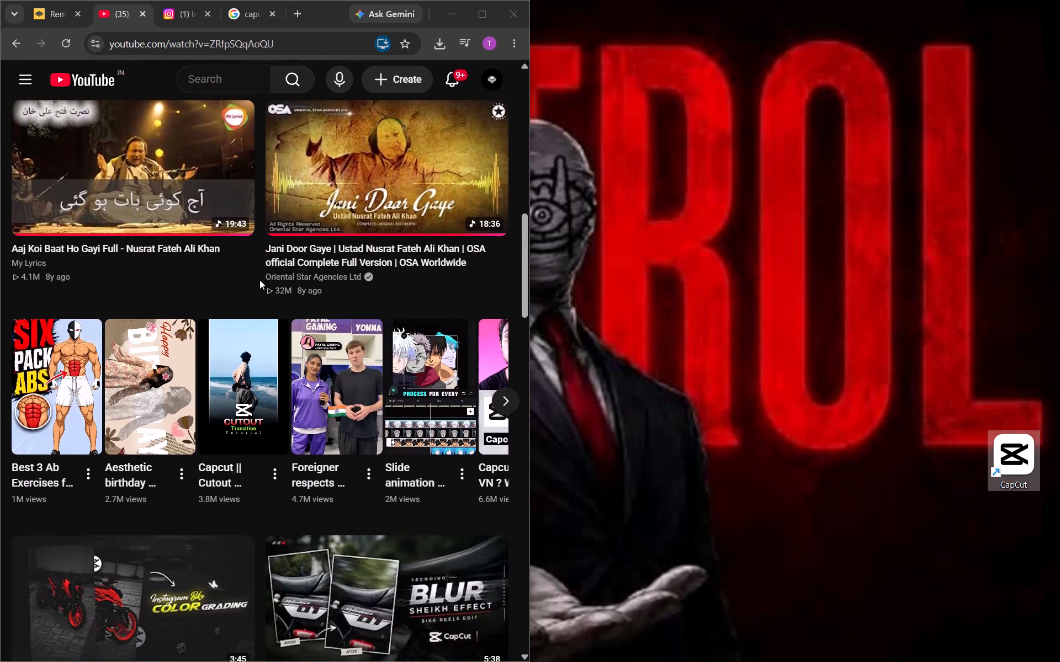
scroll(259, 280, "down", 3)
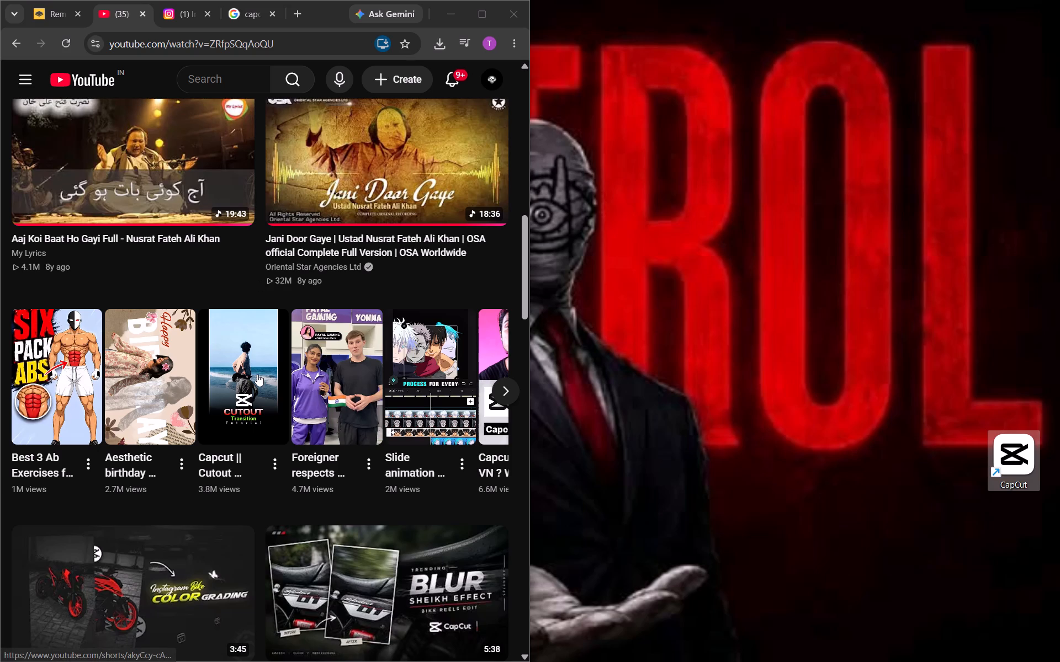
Return to the bike transition tutorial video and move the Environment testing window clear of it.
scroll(257, 374, "up", 8)
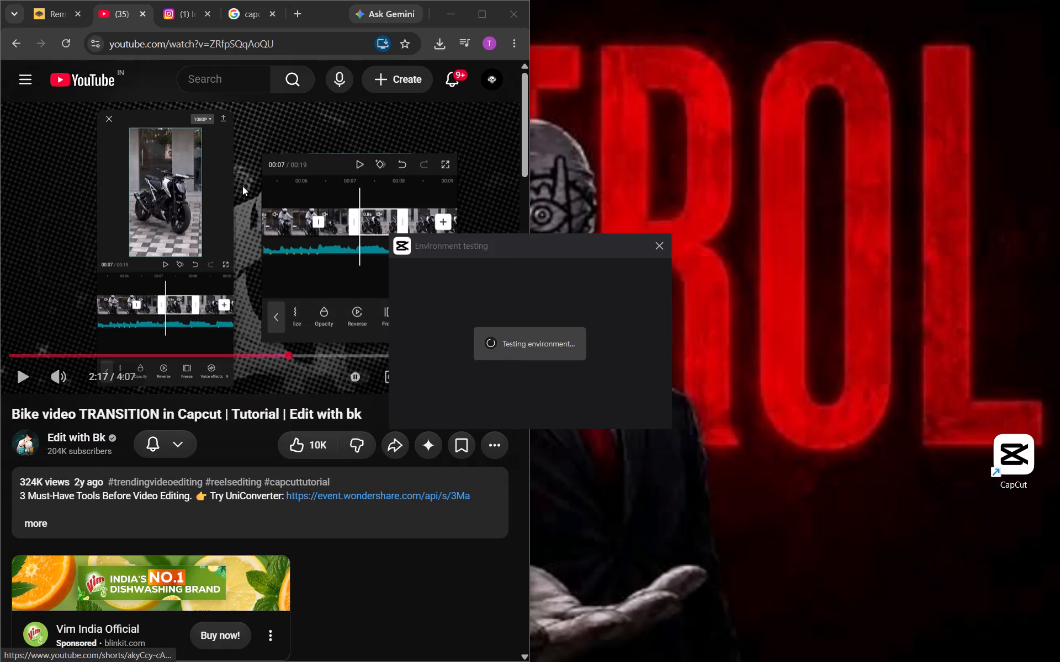
left_click_drag(543, 249, 599, 249)
left_click_drag(599, 249, 634, 282)
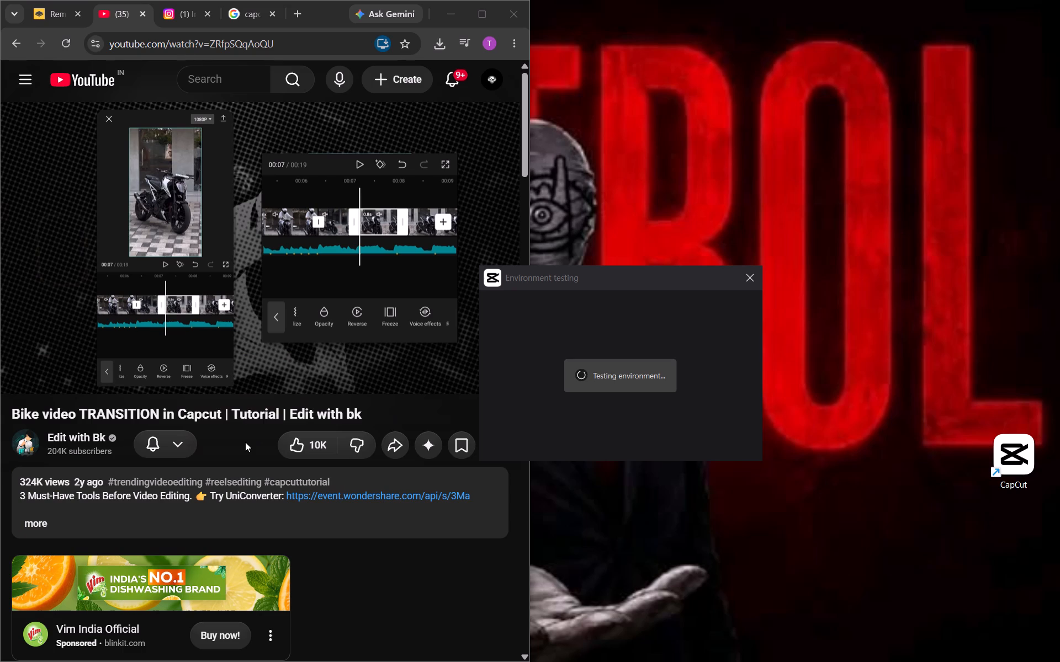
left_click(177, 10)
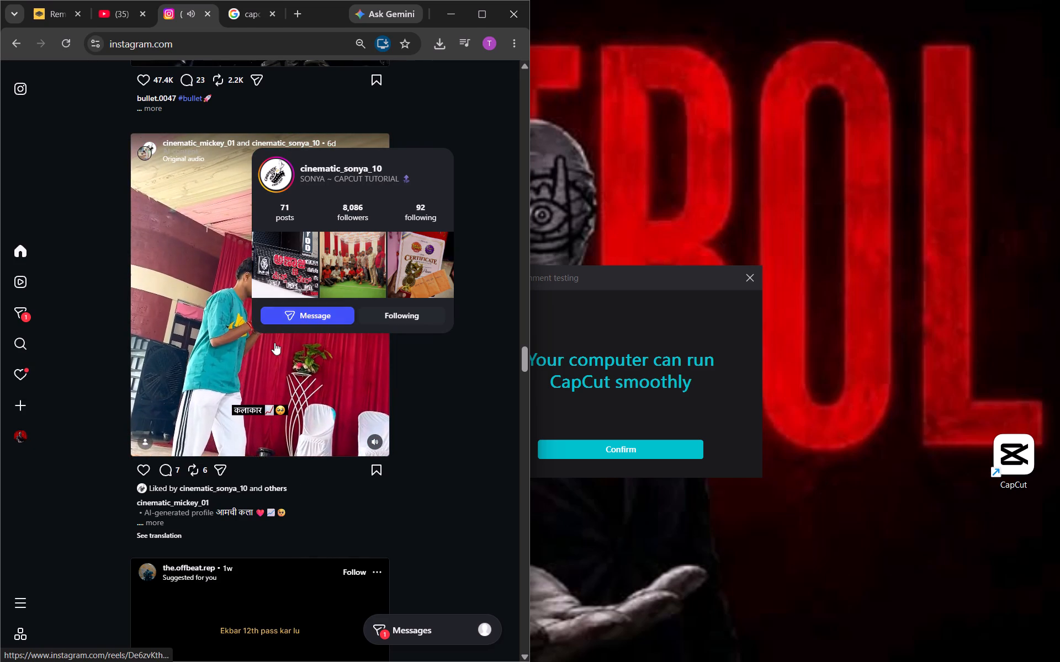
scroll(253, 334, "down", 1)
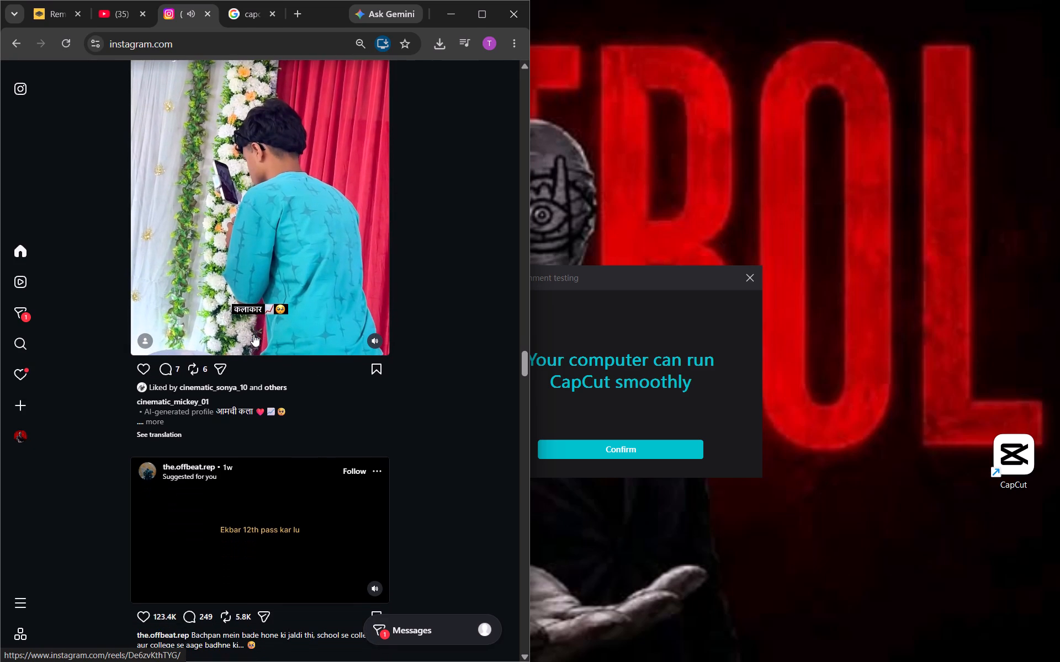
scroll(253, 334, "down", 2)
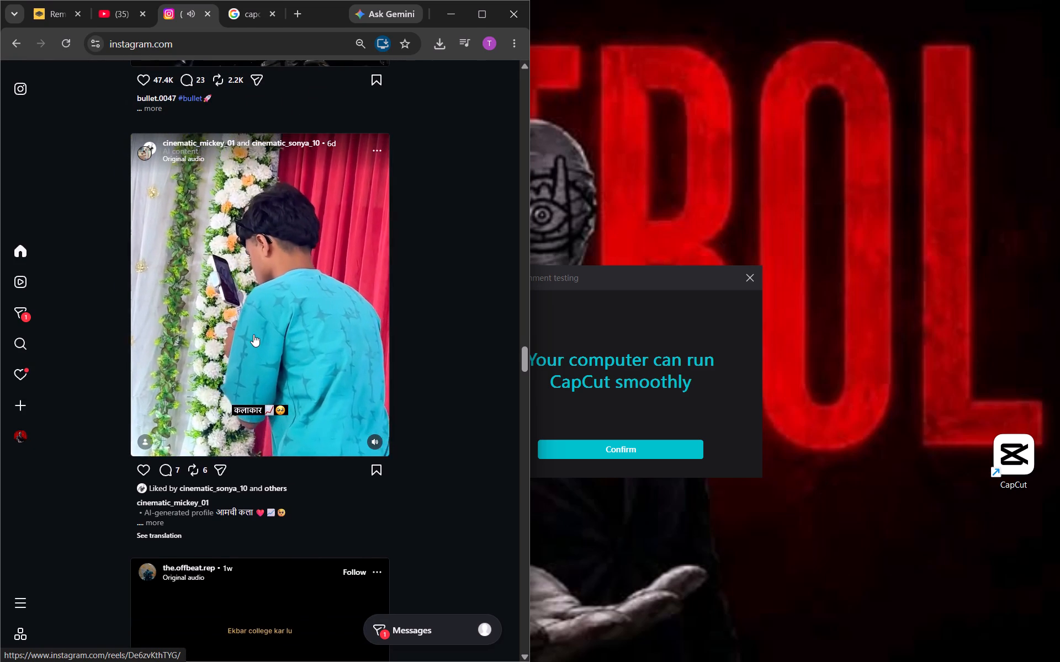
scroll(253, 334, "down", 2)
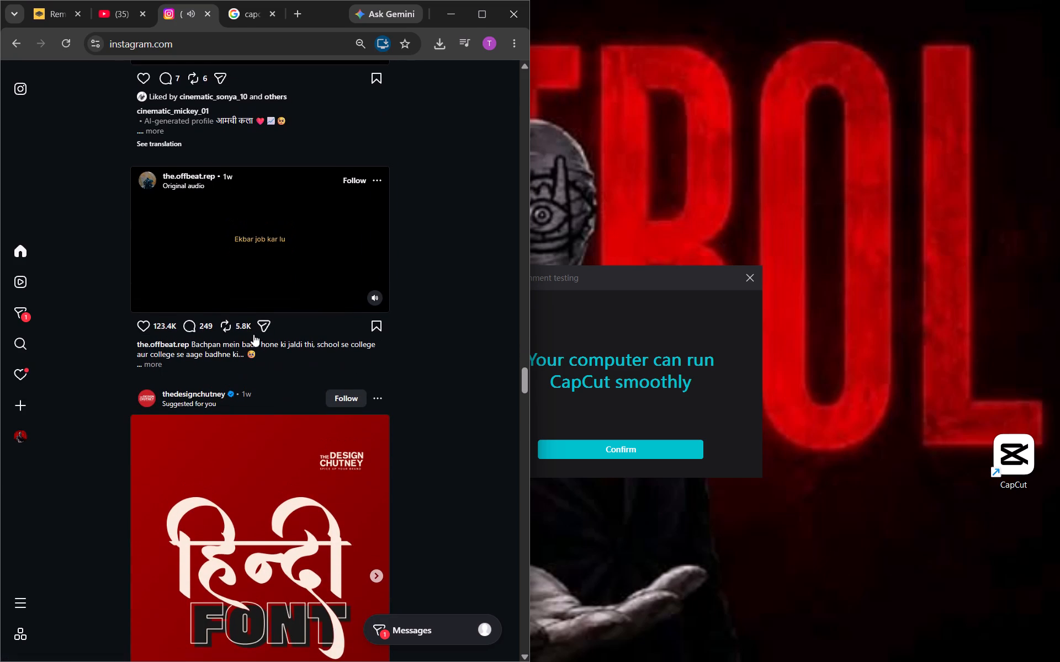
Confirm the completed CapCut environment test.
left_click(610, 451)
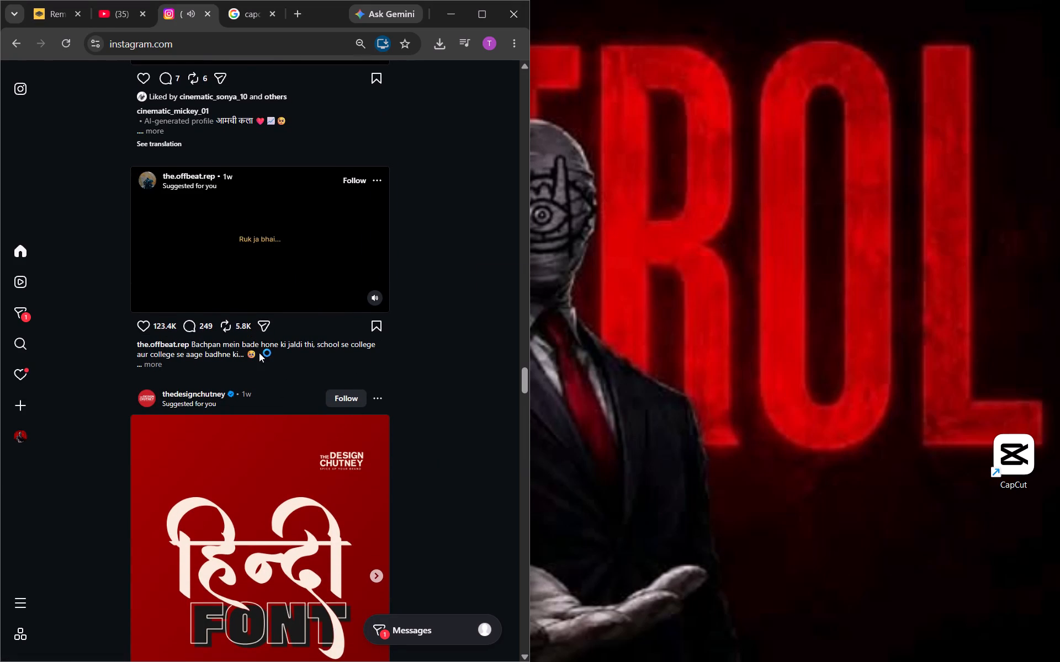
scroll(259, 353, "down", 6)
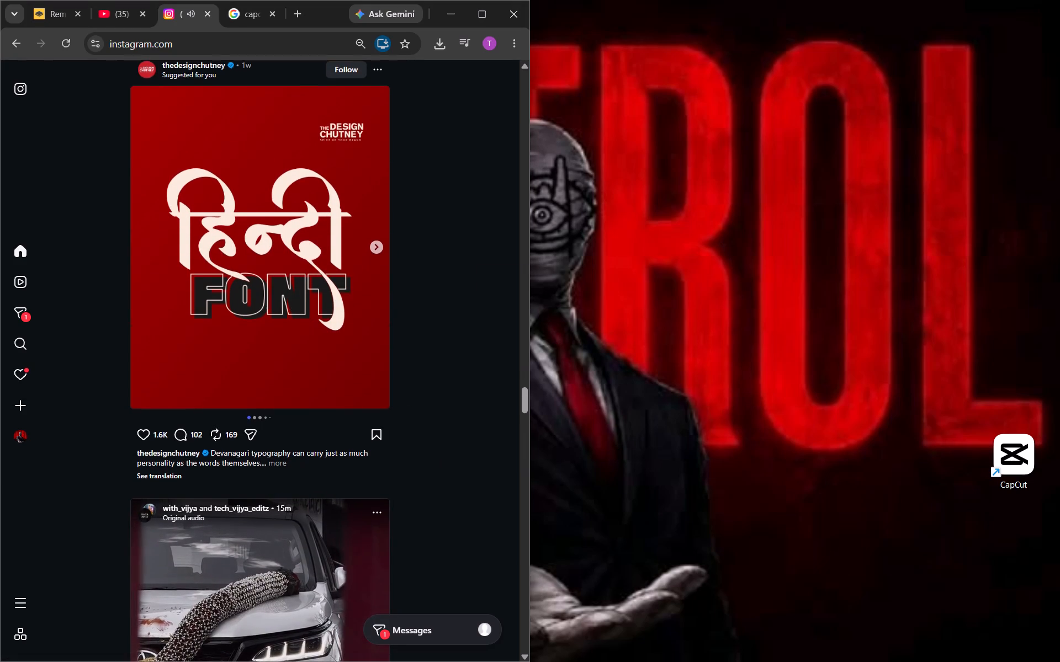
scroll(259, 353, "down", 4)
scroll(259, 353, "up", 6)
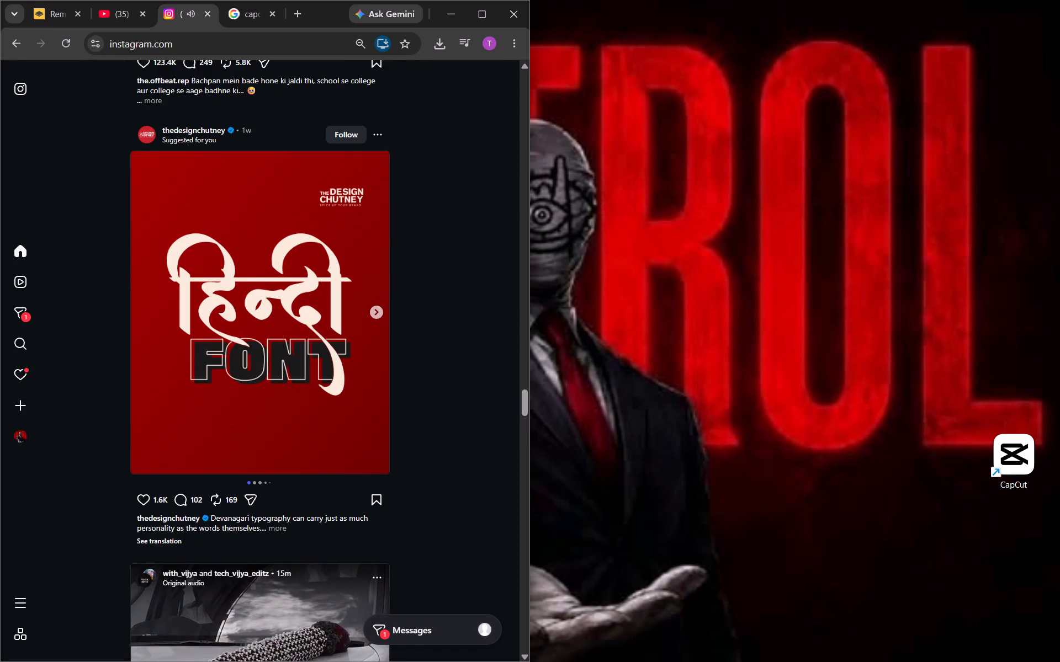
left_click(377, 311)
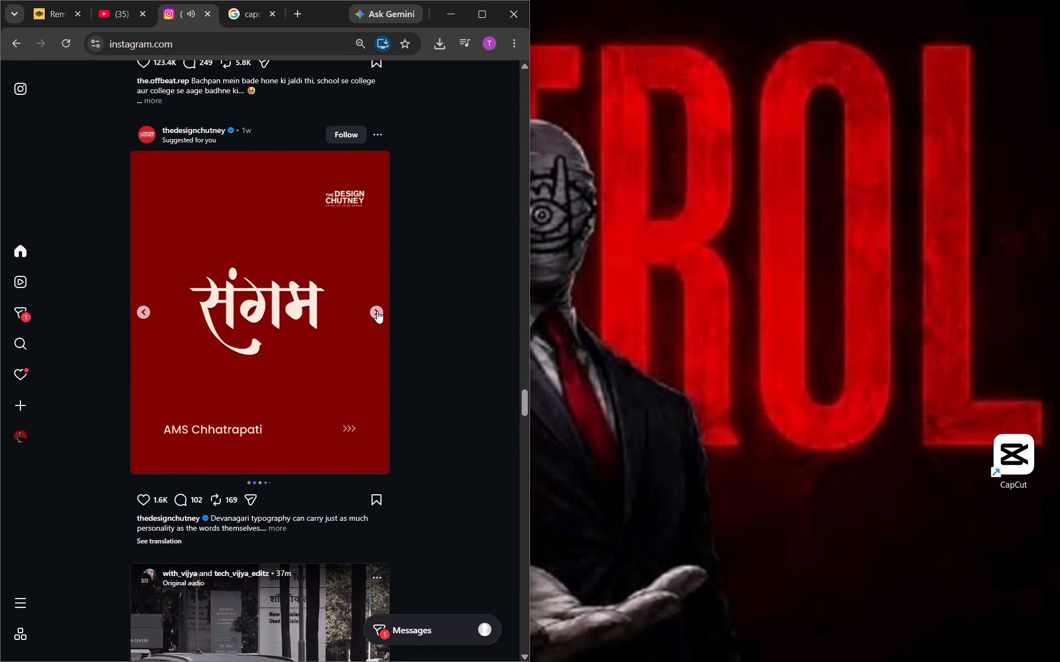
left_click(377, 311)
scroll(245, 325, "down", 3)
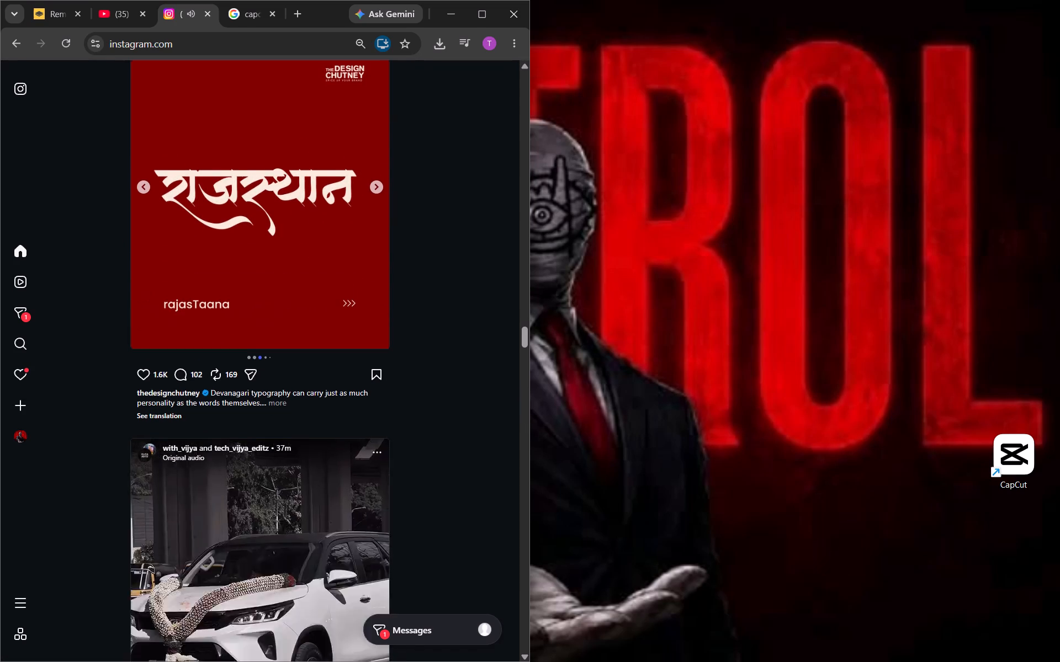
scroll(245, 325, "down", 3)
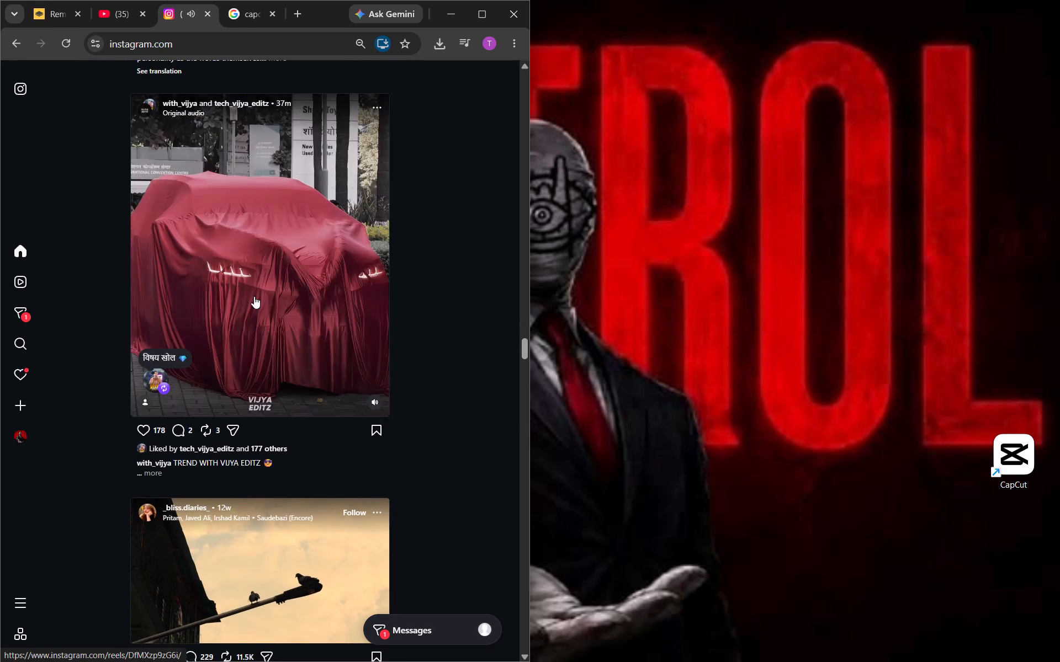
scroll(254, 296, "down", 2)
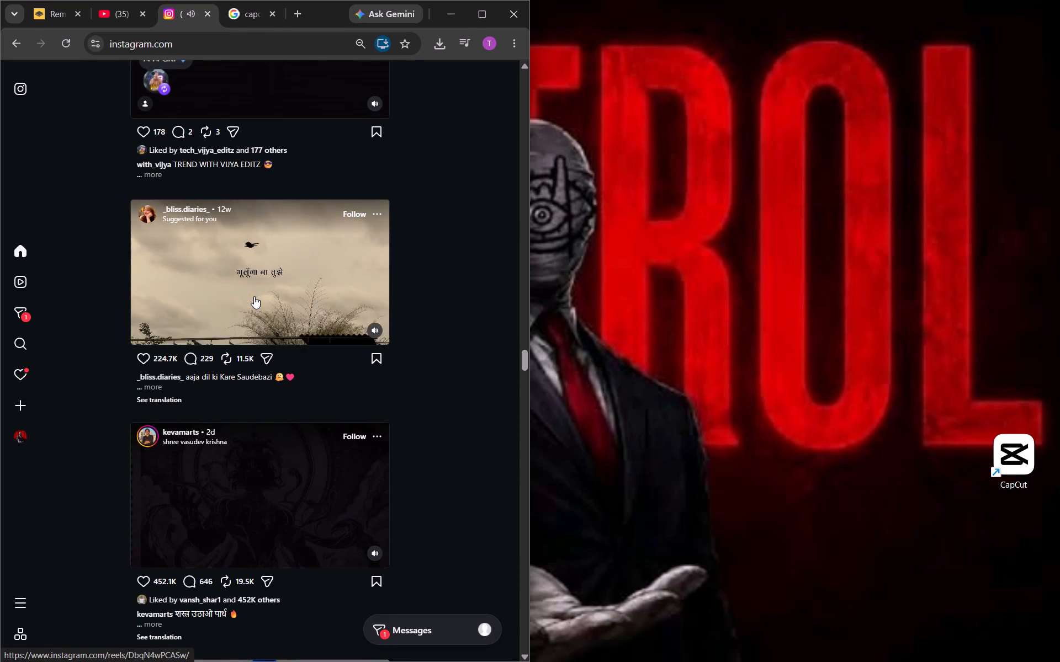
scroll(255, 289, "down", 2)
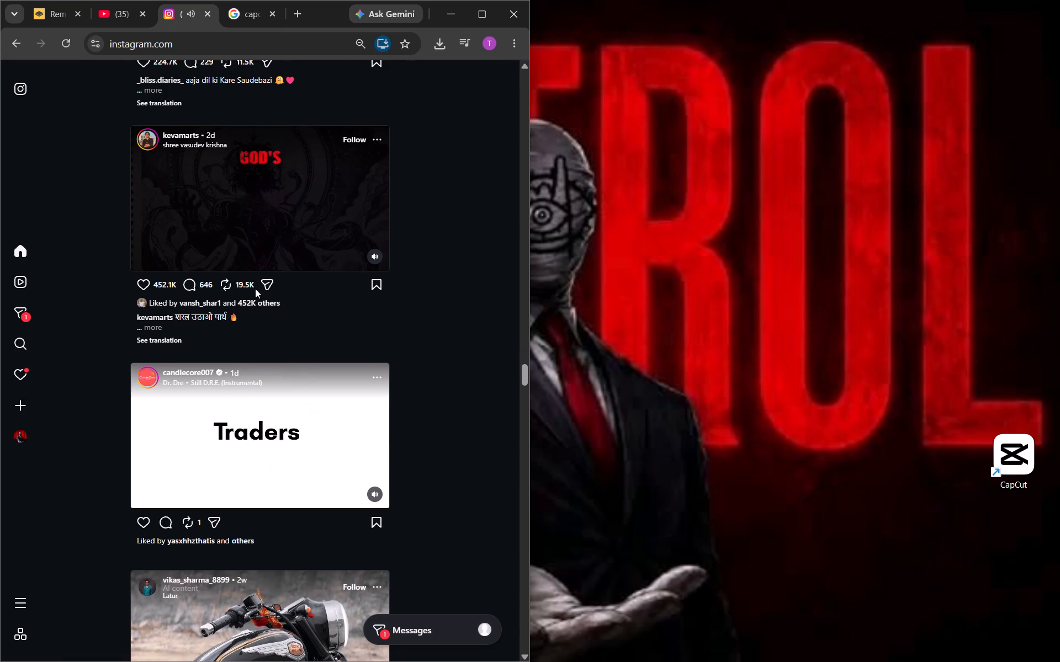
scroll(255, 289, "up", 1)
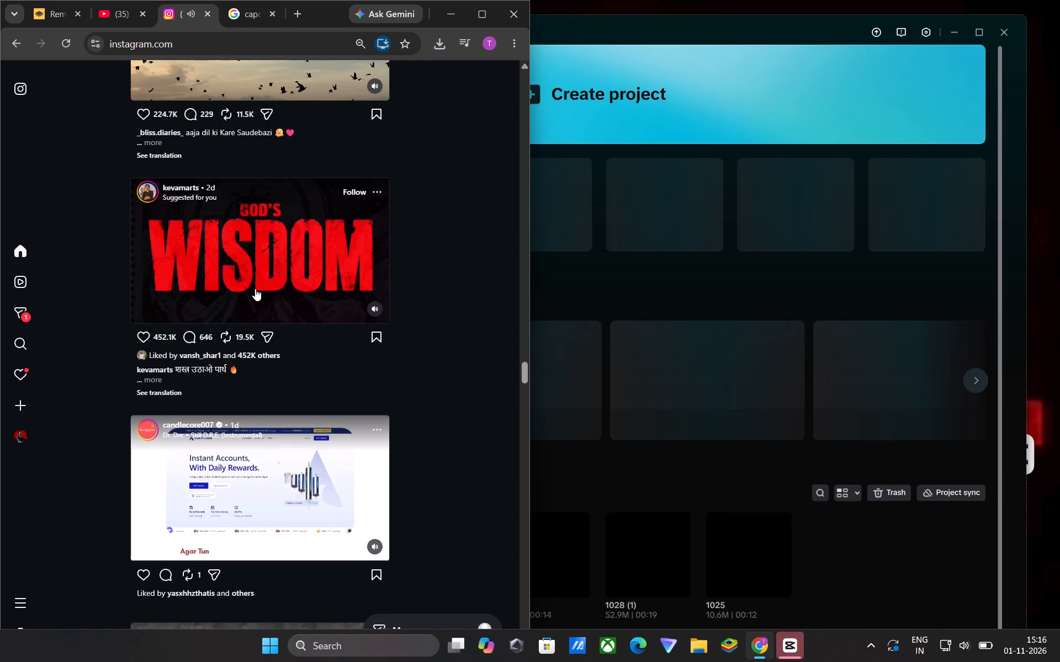
Switch to the CapCut home window and open project 1101.
left_click(563, 29)
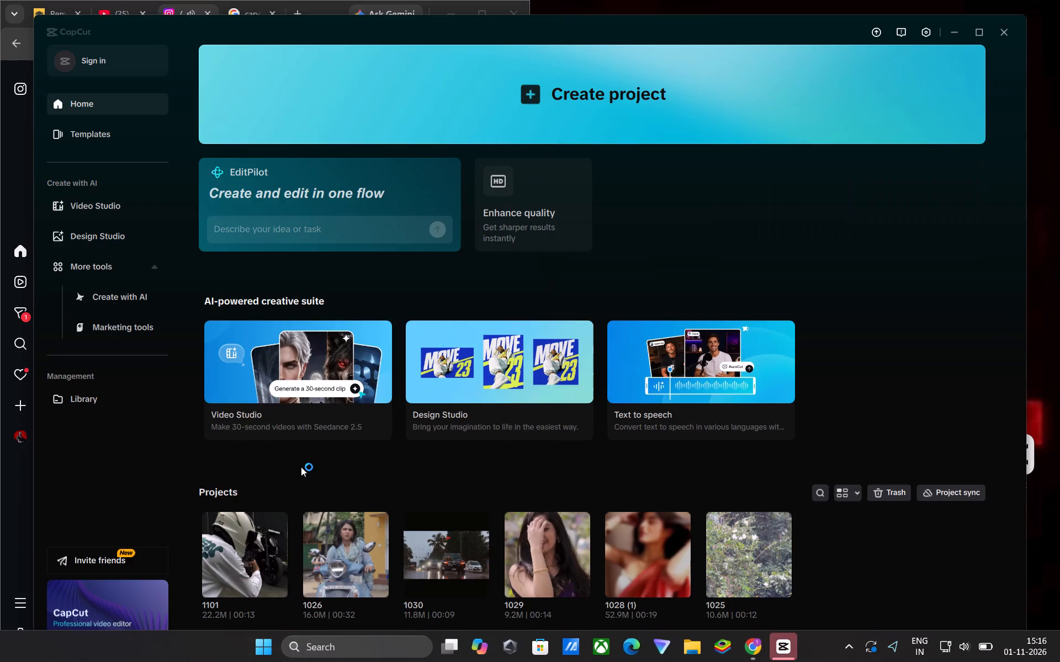
double_click(246, 572)
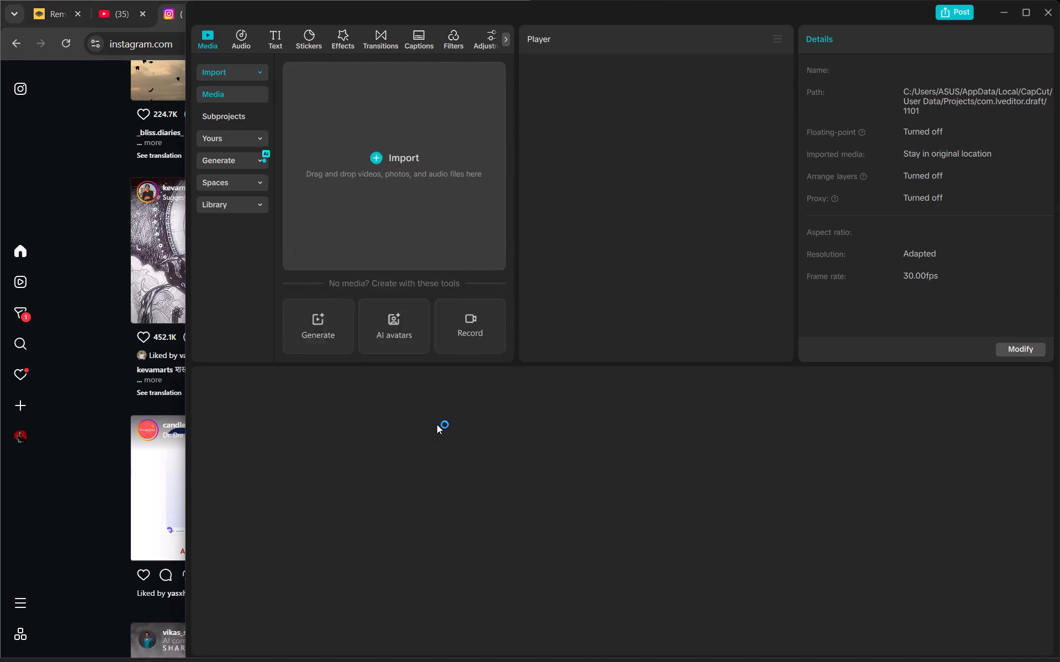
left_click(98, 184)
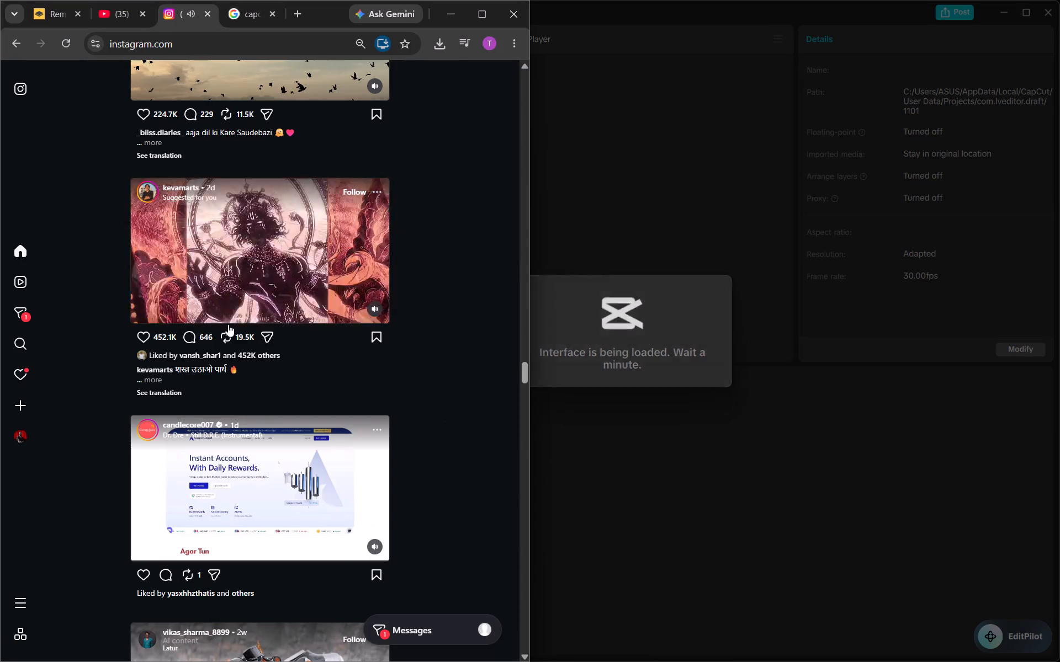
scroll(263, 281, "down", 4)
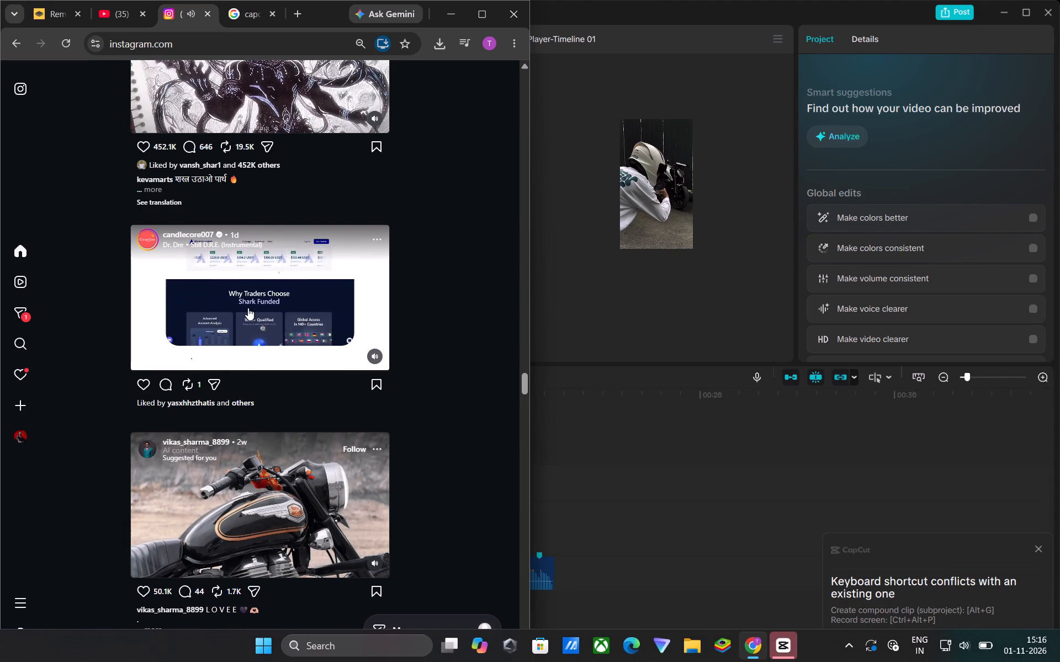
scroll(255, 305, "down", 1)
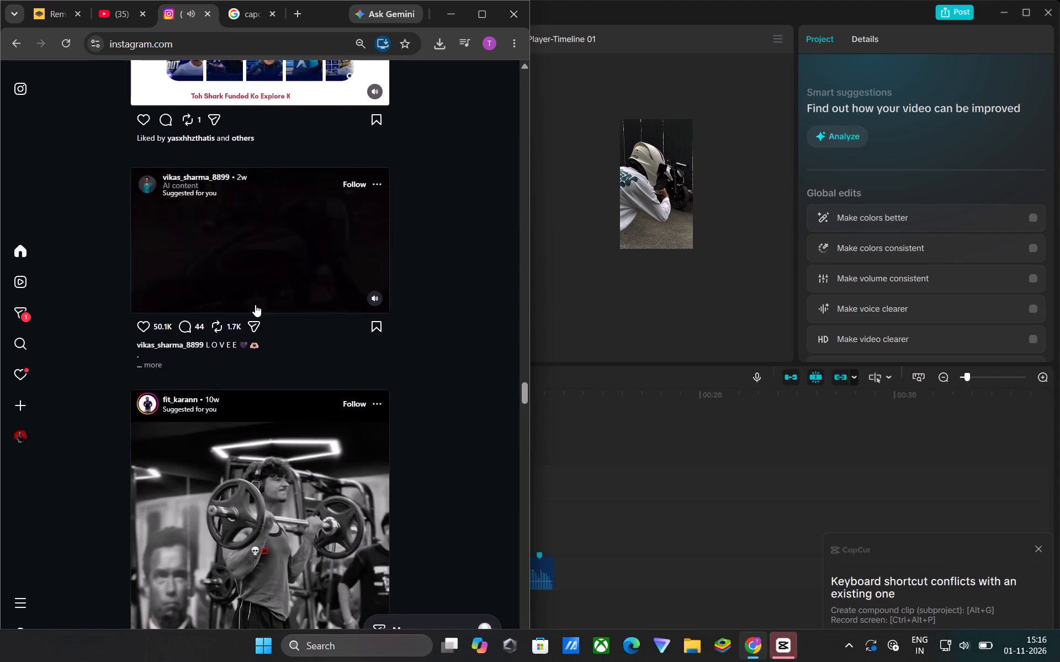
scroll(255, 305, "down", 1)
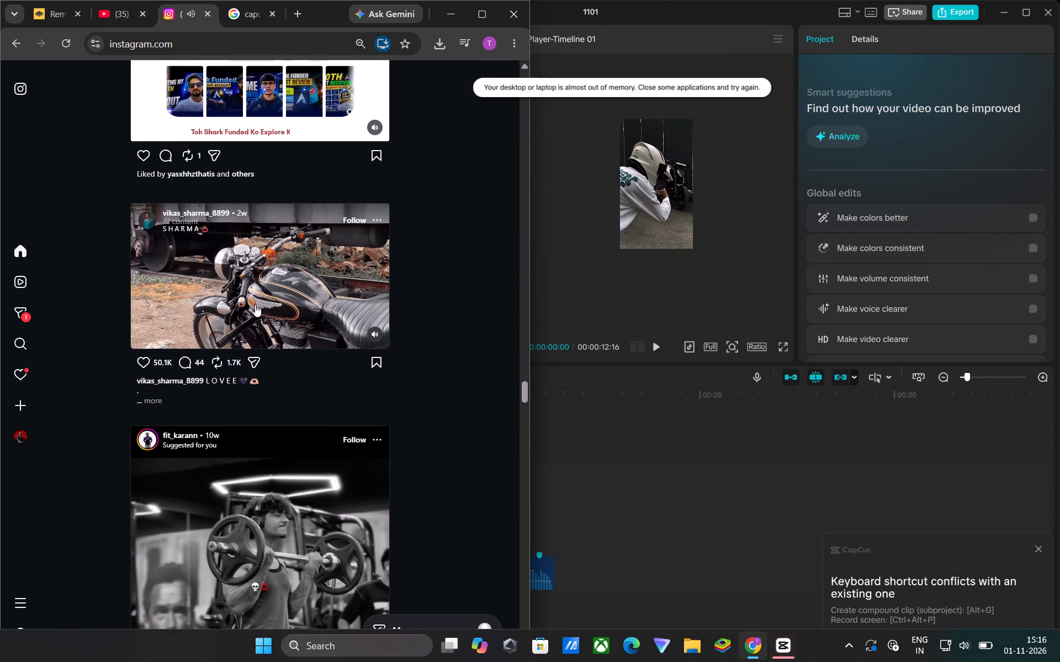
Dismiss CapCut's keyboard shortcut conflict notification.
left_click(1038, 551)
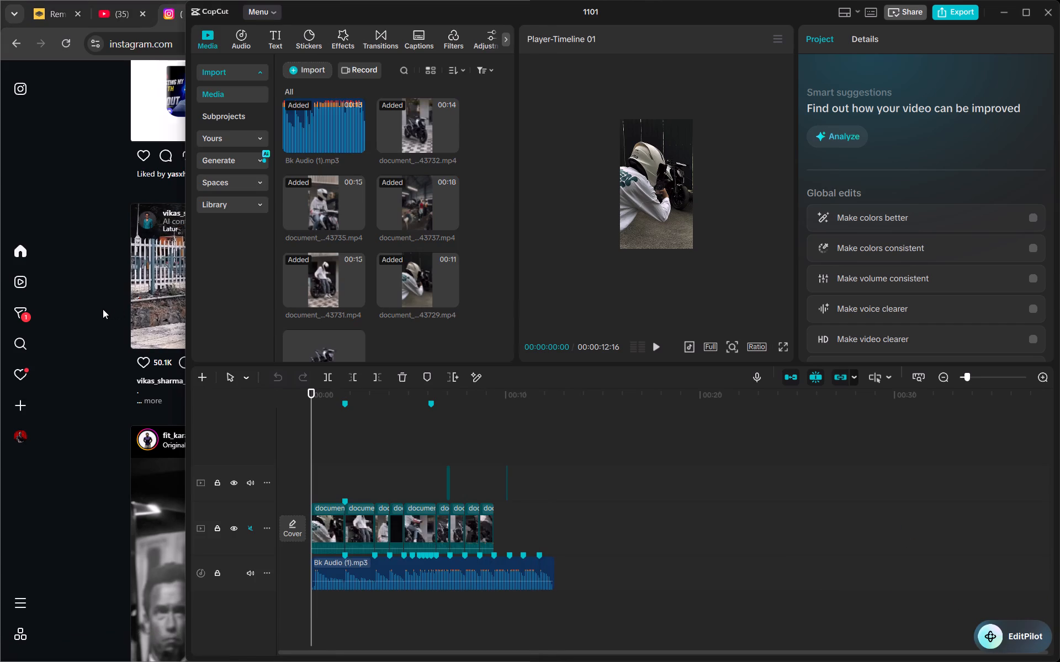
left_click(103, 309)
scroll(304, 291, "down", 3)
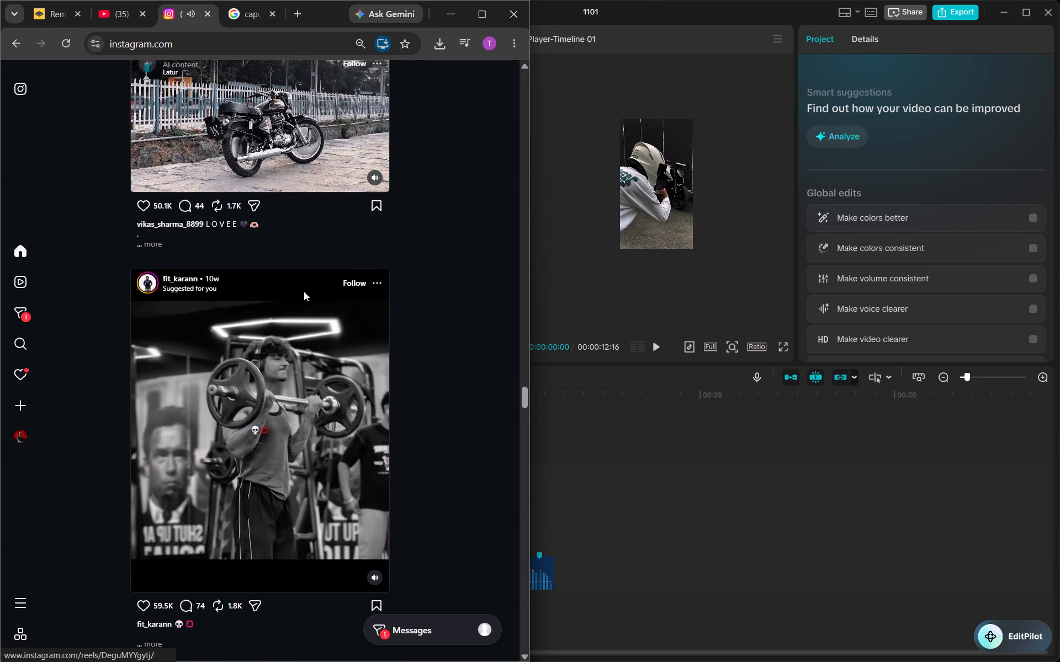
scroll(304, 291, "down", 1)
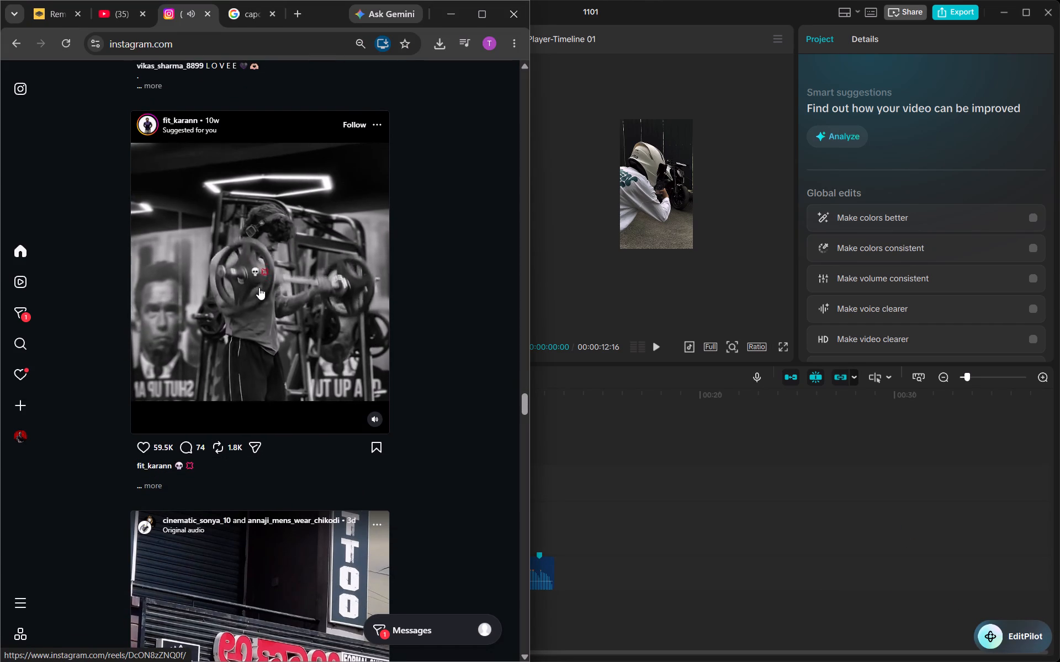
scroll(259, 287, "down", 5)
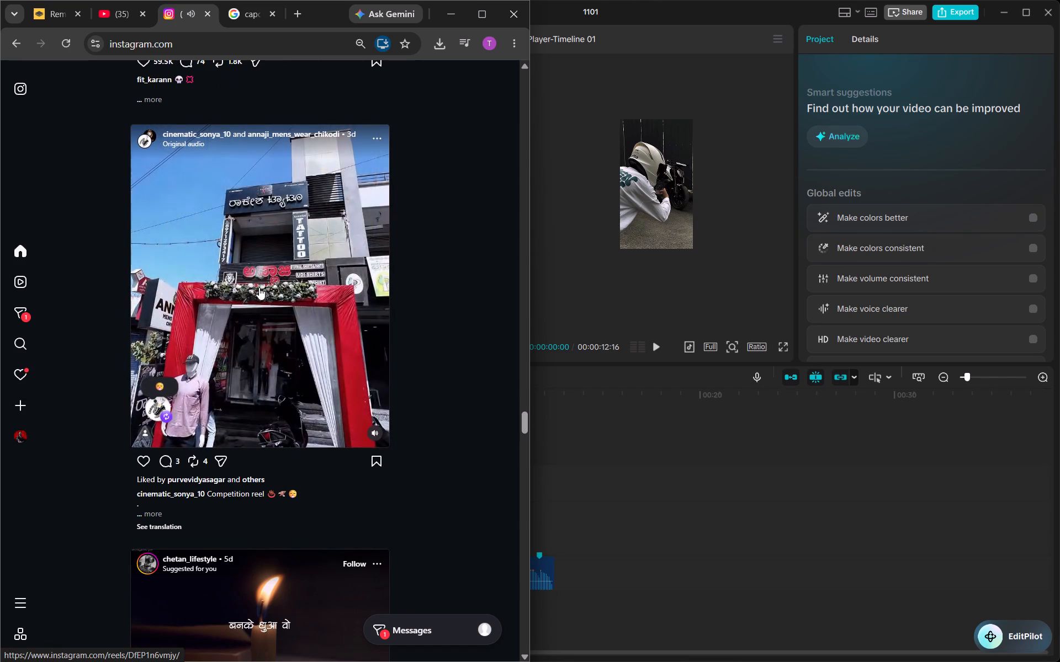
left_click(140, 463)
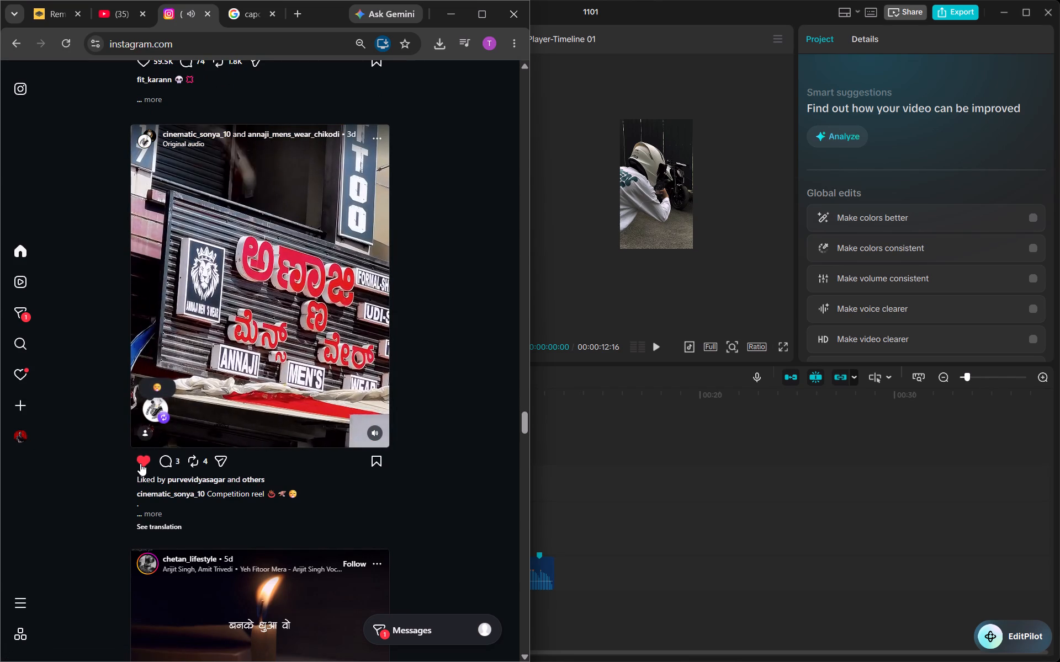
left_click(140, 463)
Like the Instagram reel captioned "Ye fitoor mera".
scroll(241, 324, "down", 4)
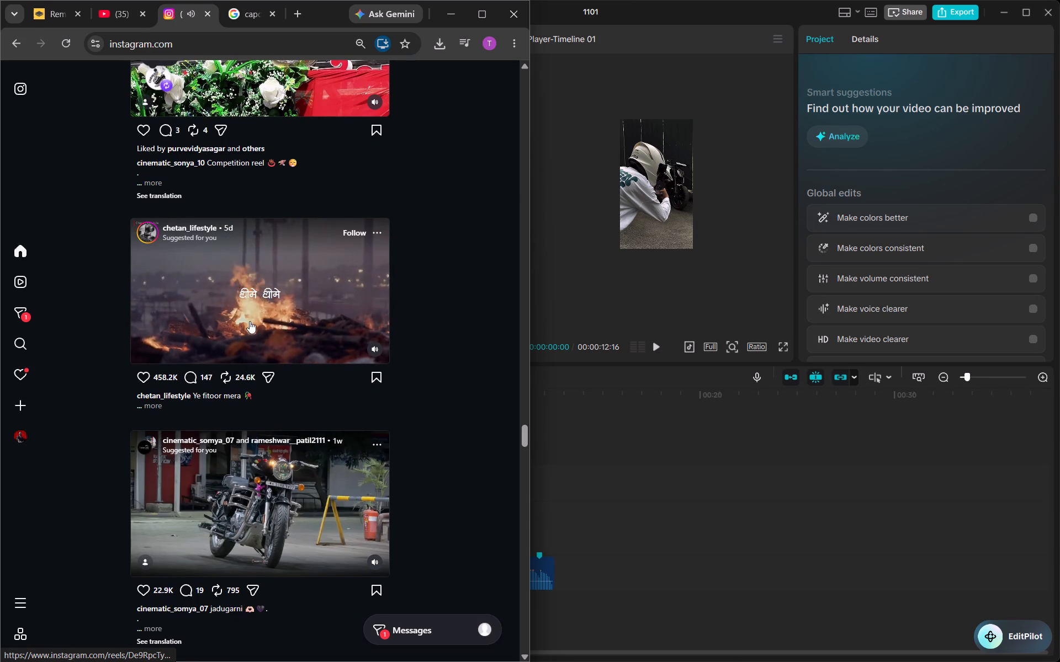
left_click(148, 376)
Search Instagram for "capcut edit" using the recent search entry.
scroll(148, 376, "down", 3)
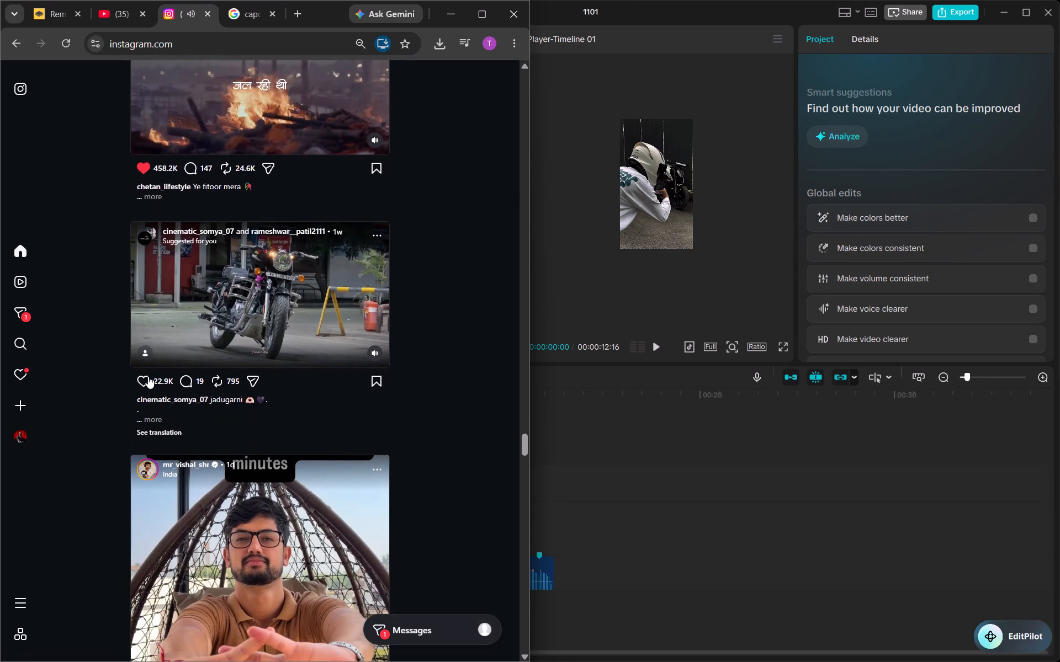
scroll(148, 376, "down", 3)
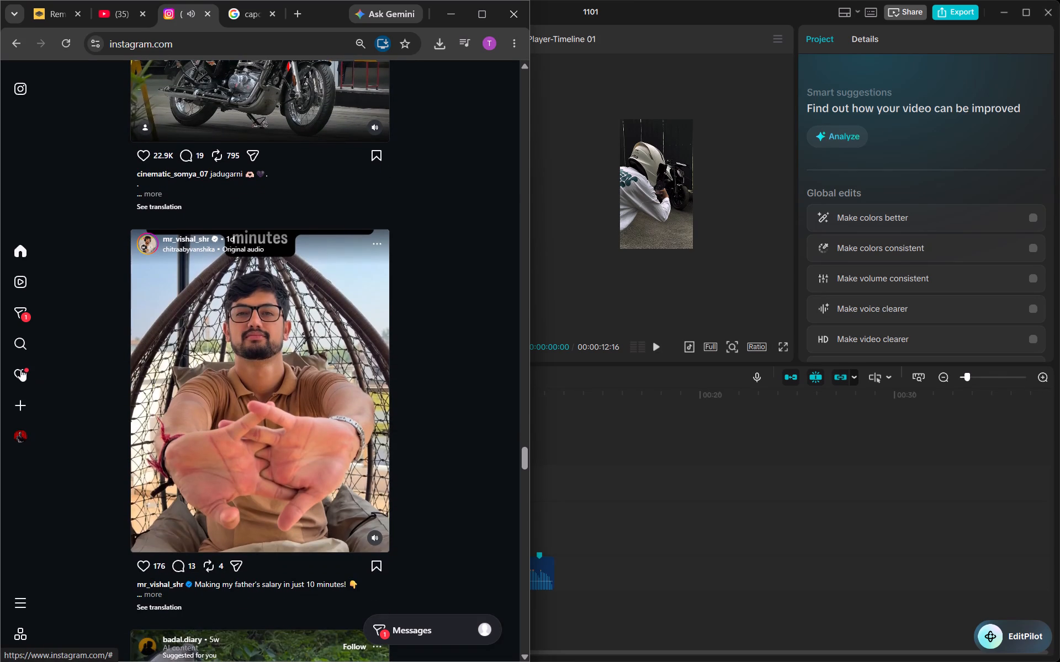
left_click(12, 335)
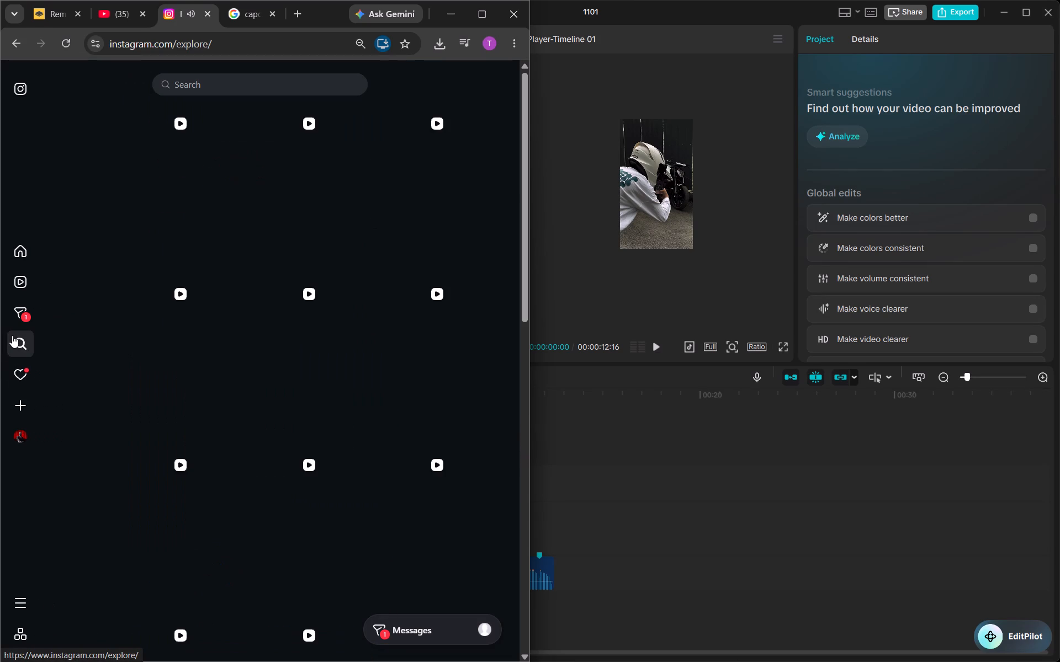
left_click(222, 94)
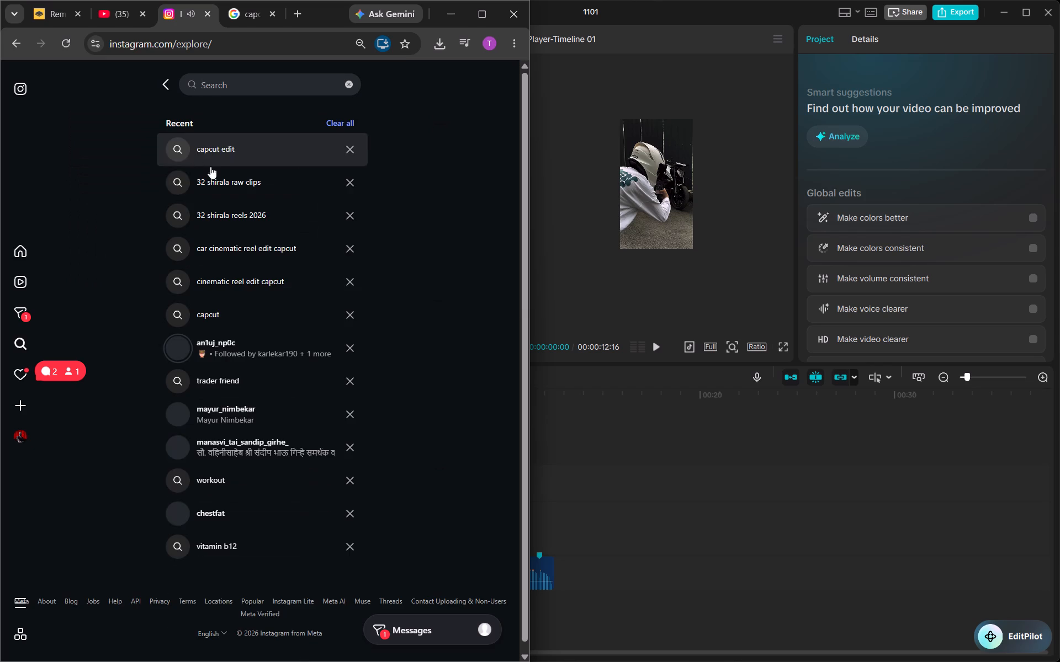
left_click(241, 147)
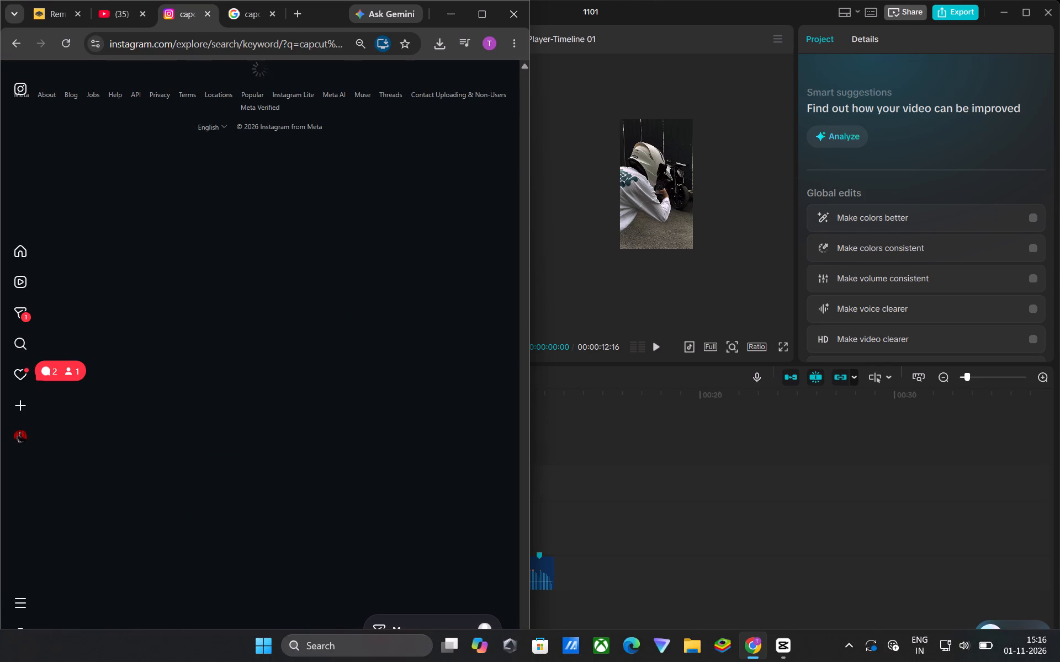
Switch to CapCut and delete the stray short clip on the overlay track near 00:00:10.
left_click(574, 301)
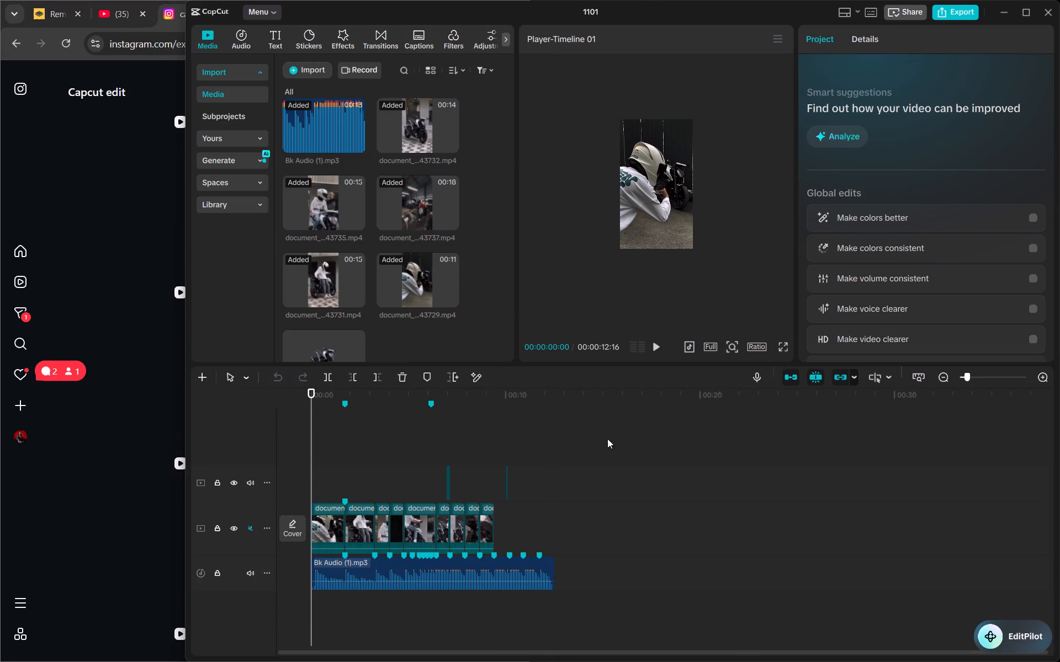
double_click(1042, 374)
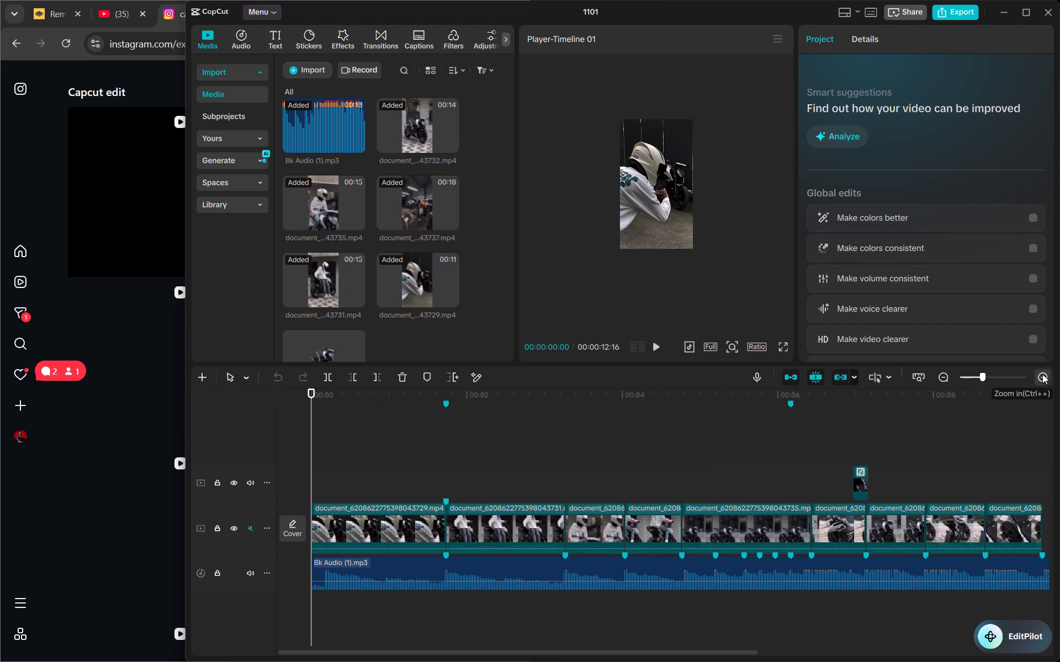
scroll(935, 487, "left", 3)
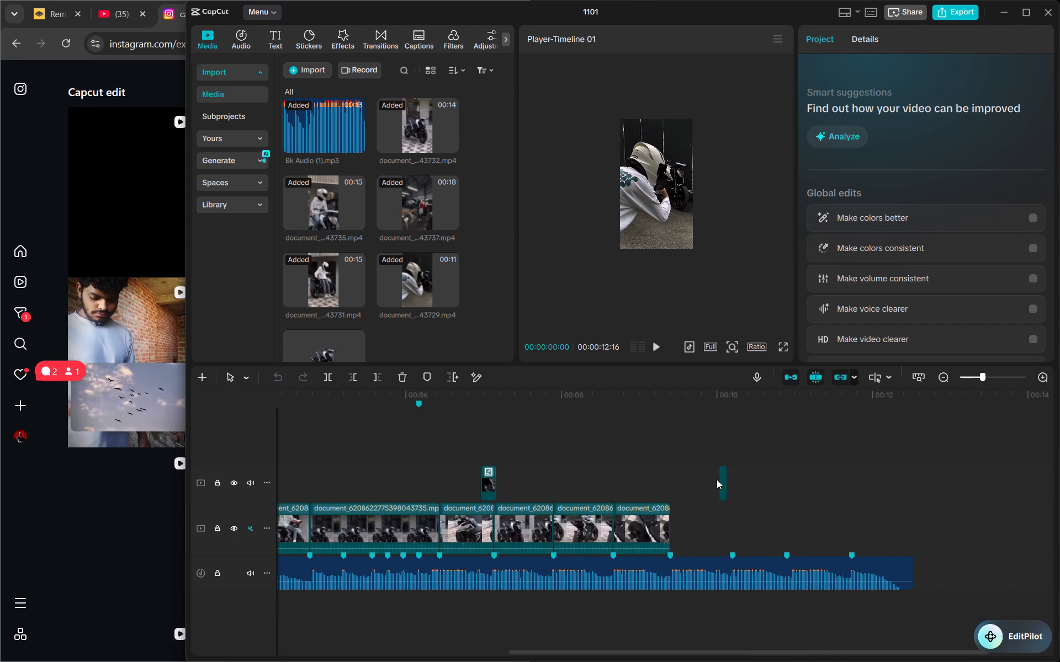
left_click(722, 482)
left_click(722, 482)
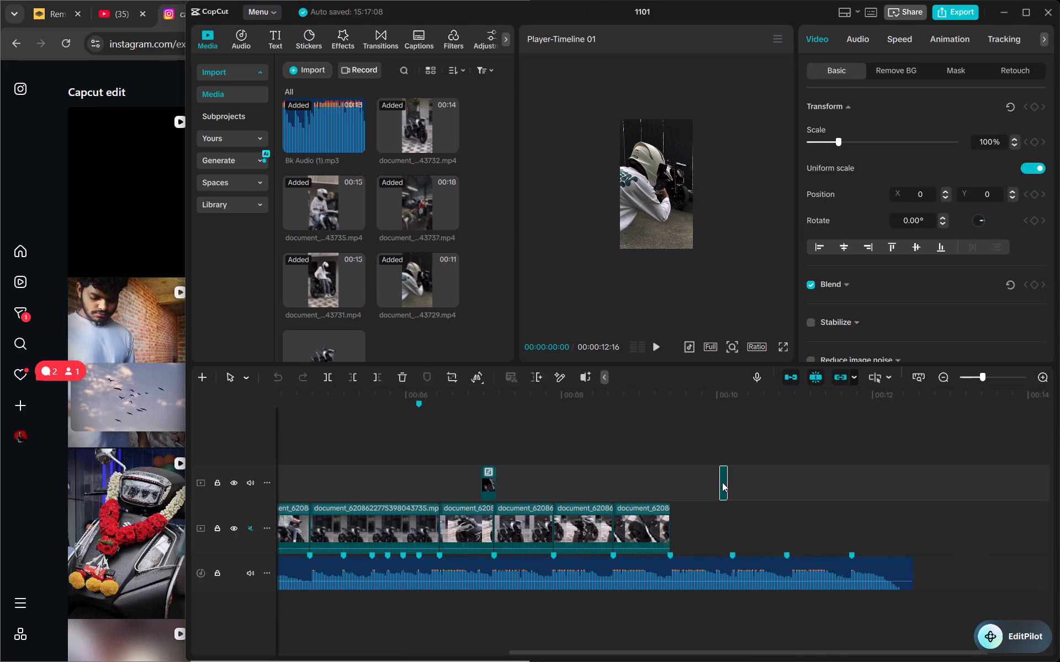
key("BackSpace")
Set the overlay compound clip's scale to 51% at its starting keyframe, at 00:00:06:29.
left_click(1038, 381)
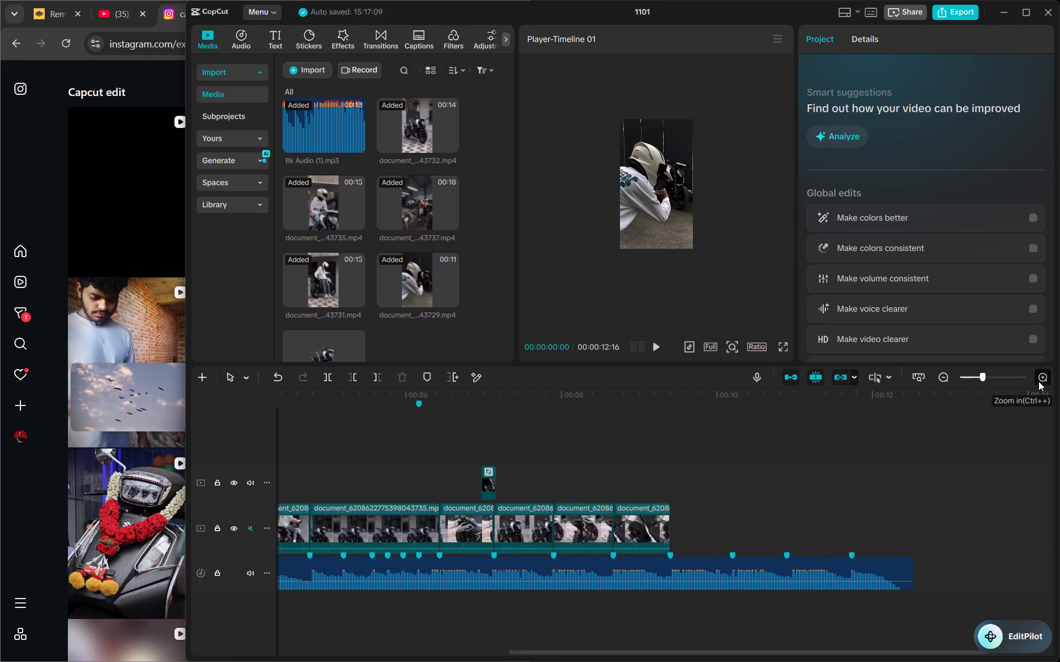
left_click(1038, 381)
scroll(773, 539, "left", 3)
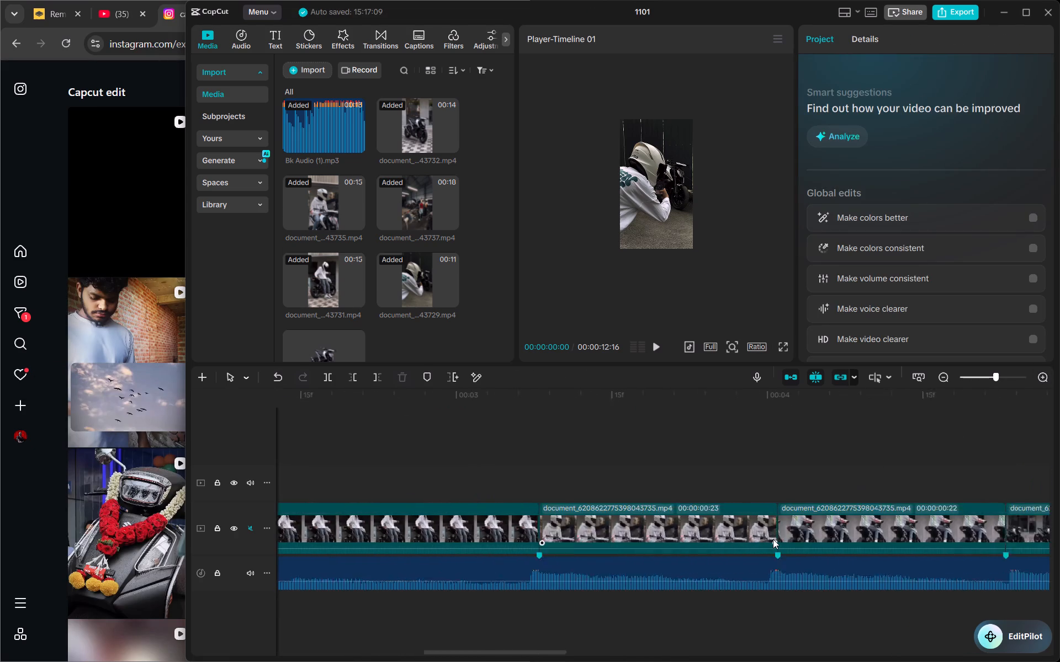
scroll(773, 539, "left", 5)
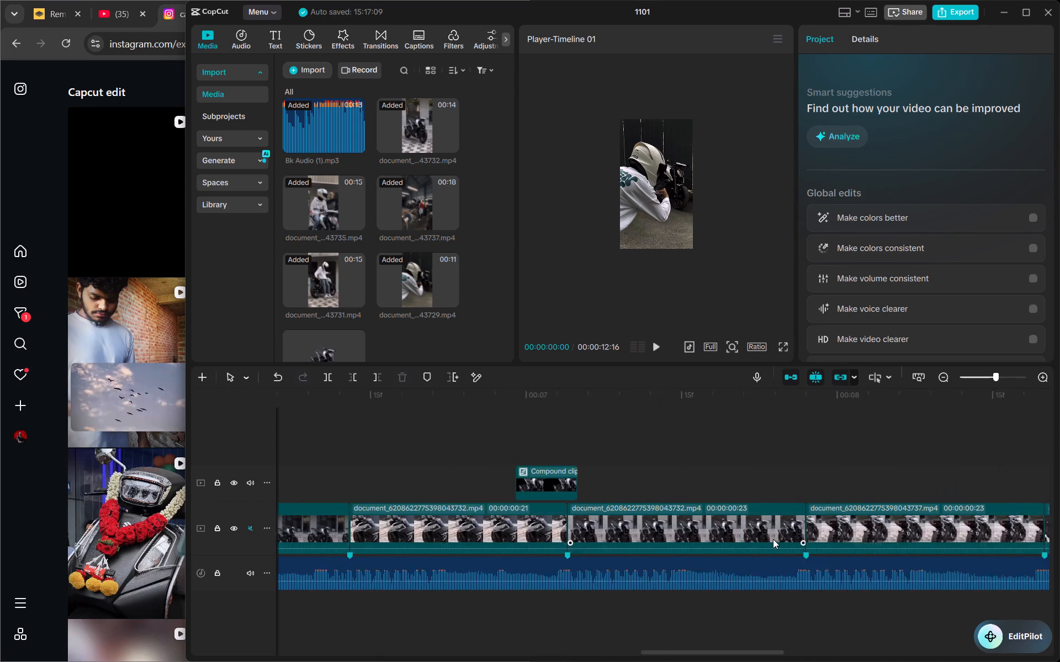
scroll(773, 539, "left", 1)
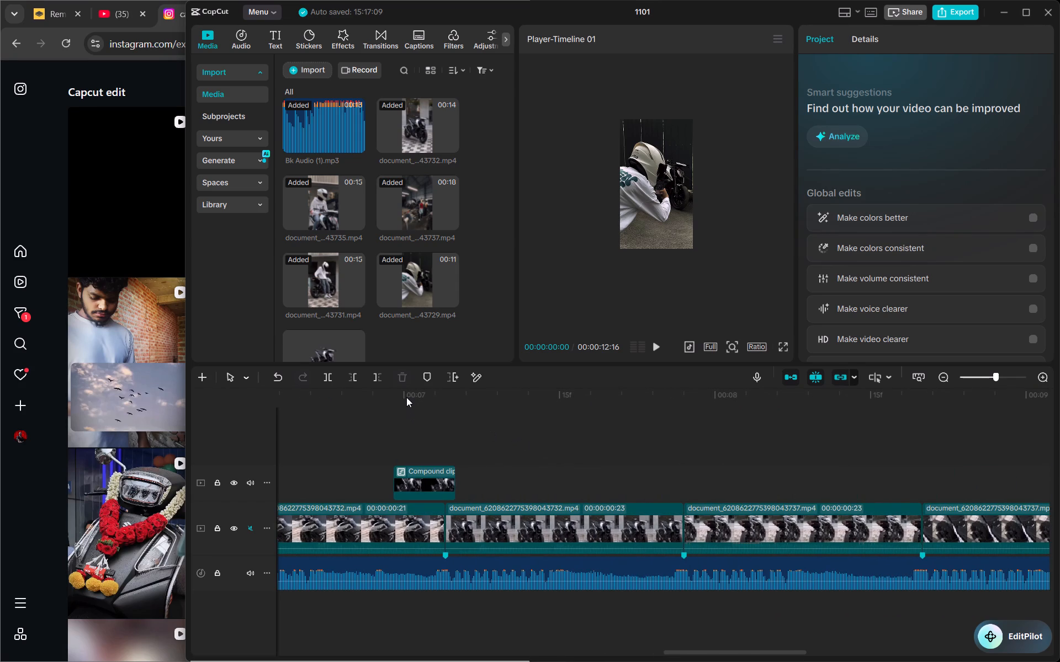
left_click(406, 397)
left_click_drag(406, 397, 410, 405)
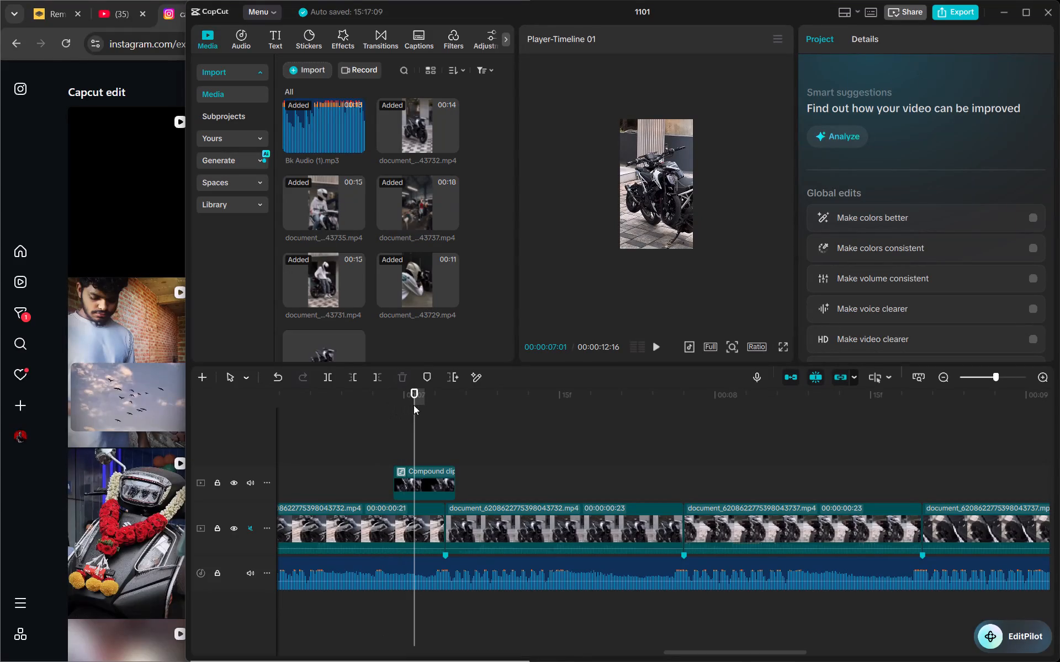
left_click(417, 482)
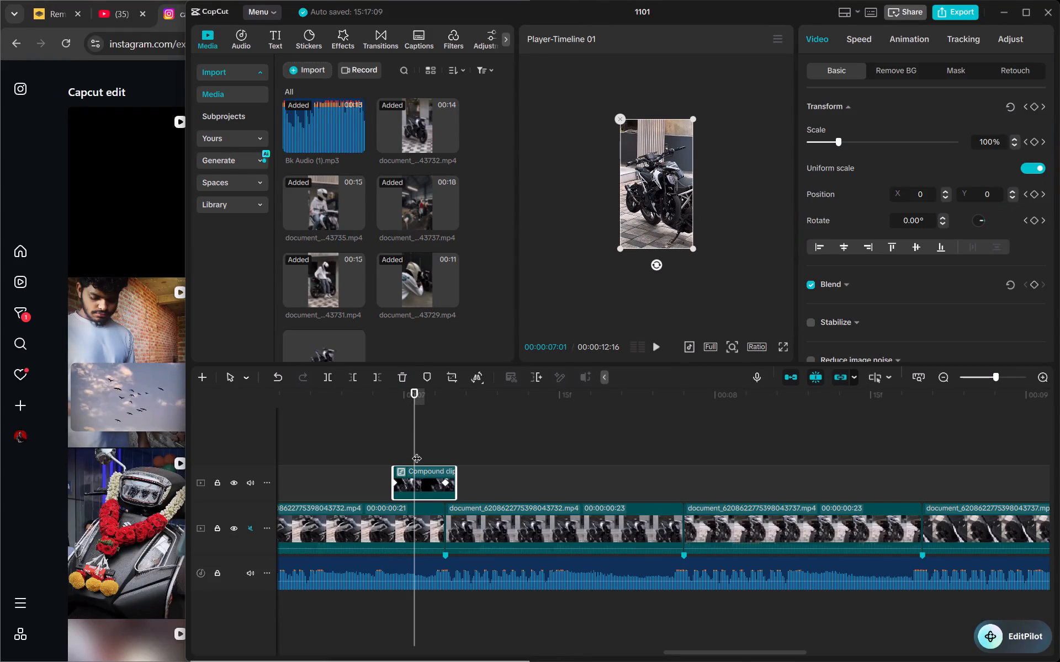
left_click_drag(417, 451, 396, 453)
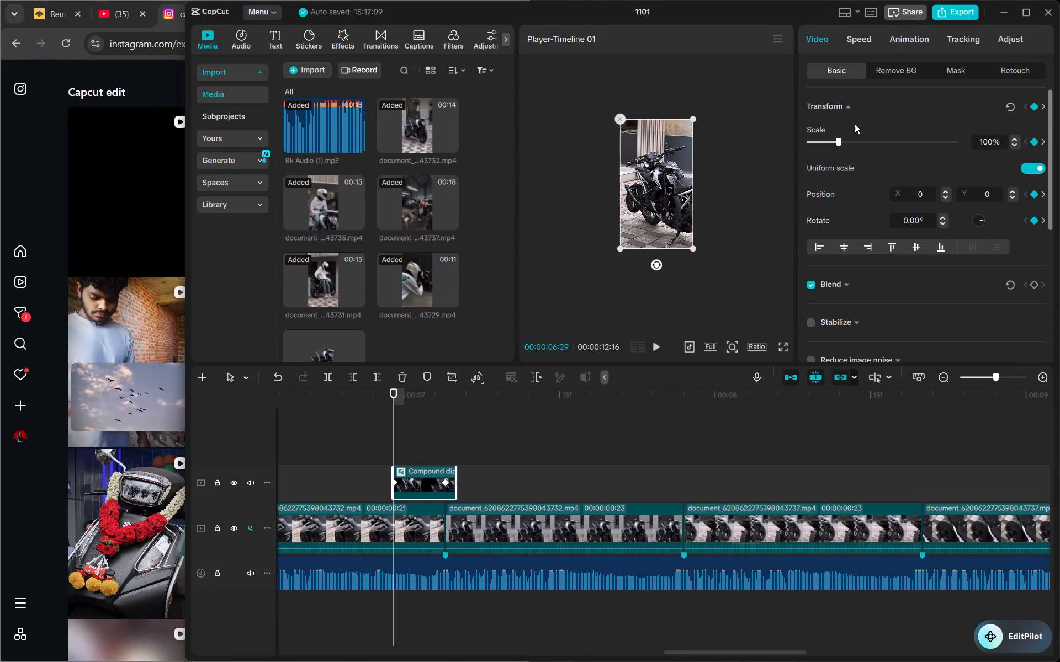
left_click_drag(835, 143, 862, 145)
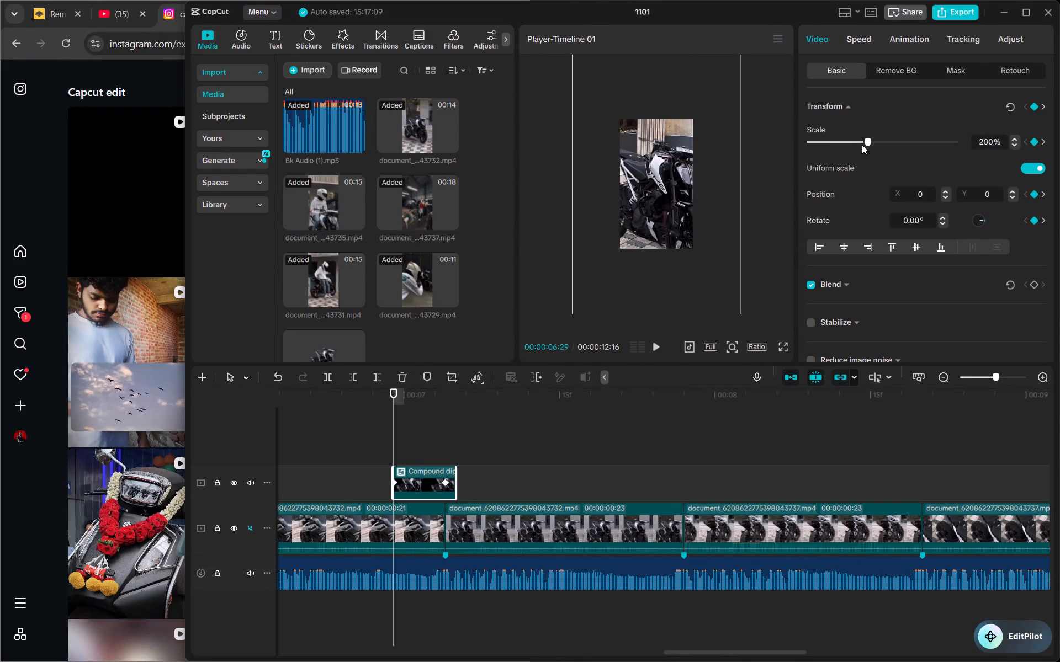
left_click_drag(862, 145, 861, 143)
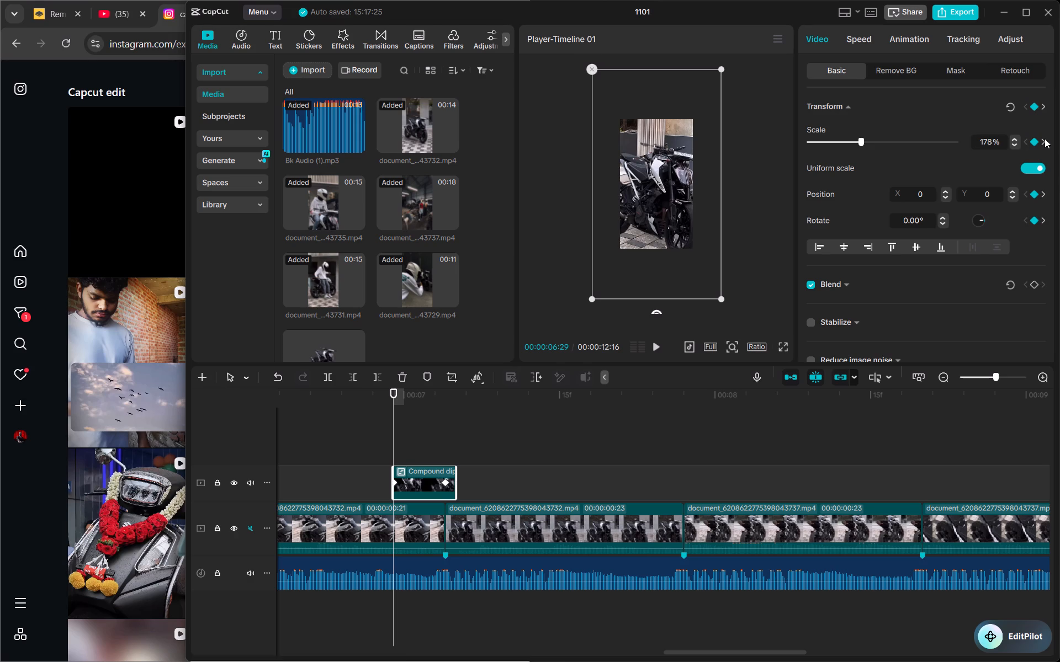
left_click(1045, 138)
left_click(1025, 140)
triple_click(1015, 145)
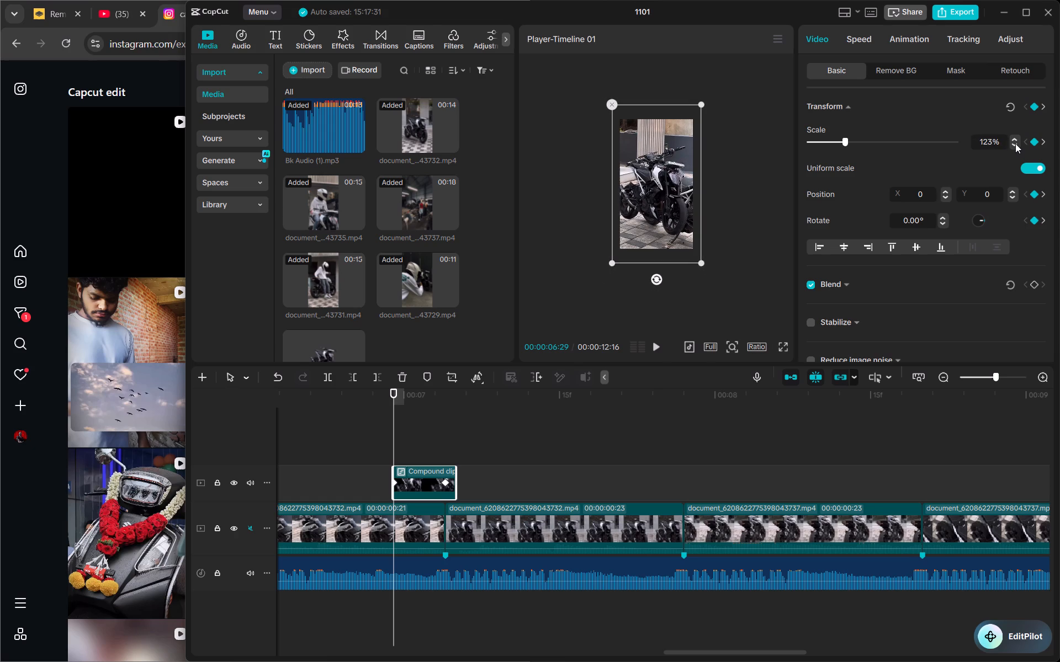
left_click(1014, 142)
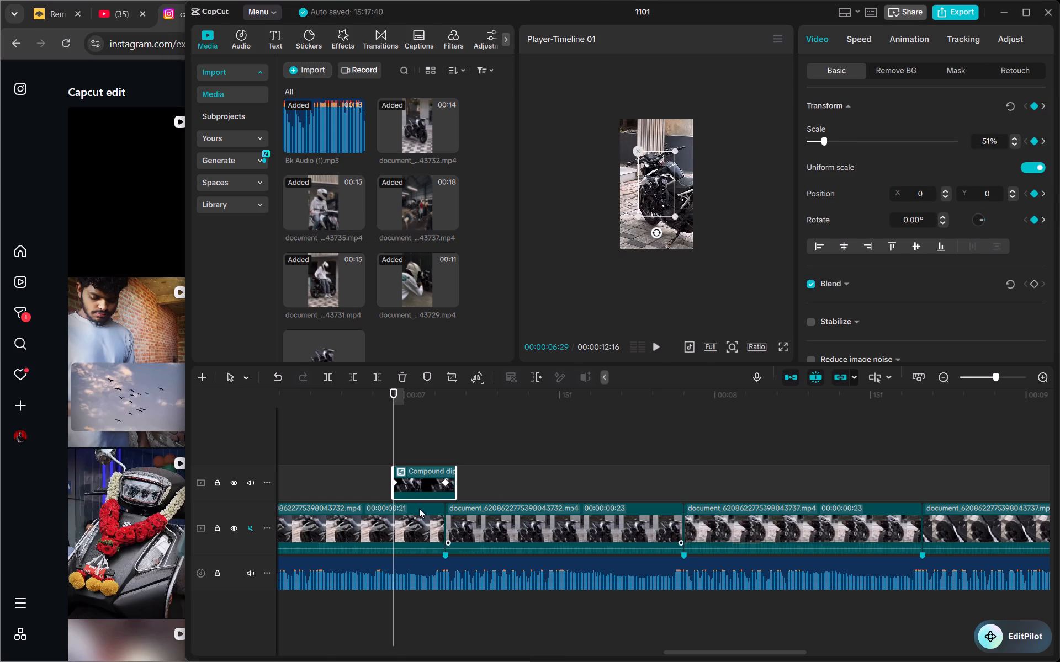
Play the timeline from just before the overlay compound clip to preview the bike transition.
left_click(325, 404)
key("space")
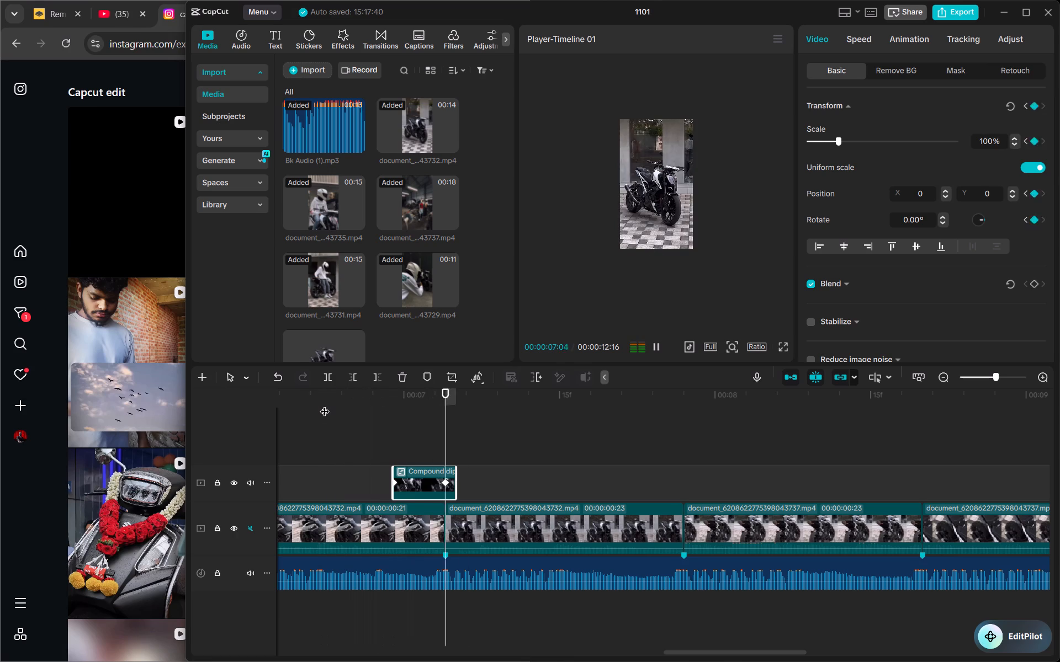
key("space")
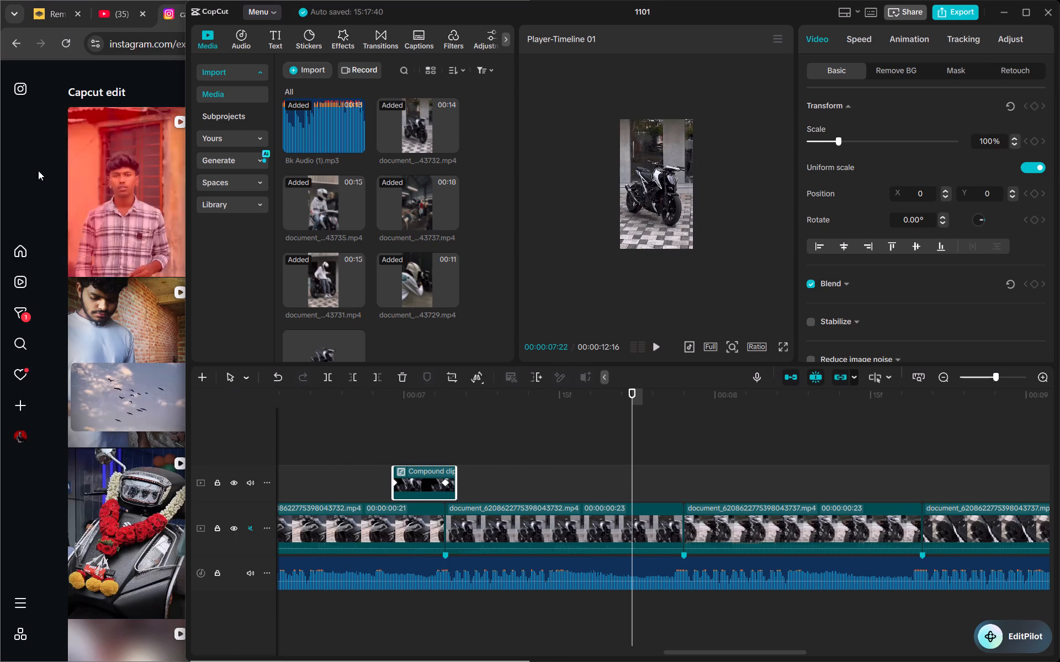
Switch to Chrome with the Instagram "capcut edit" search results.
left_click(38, 170)
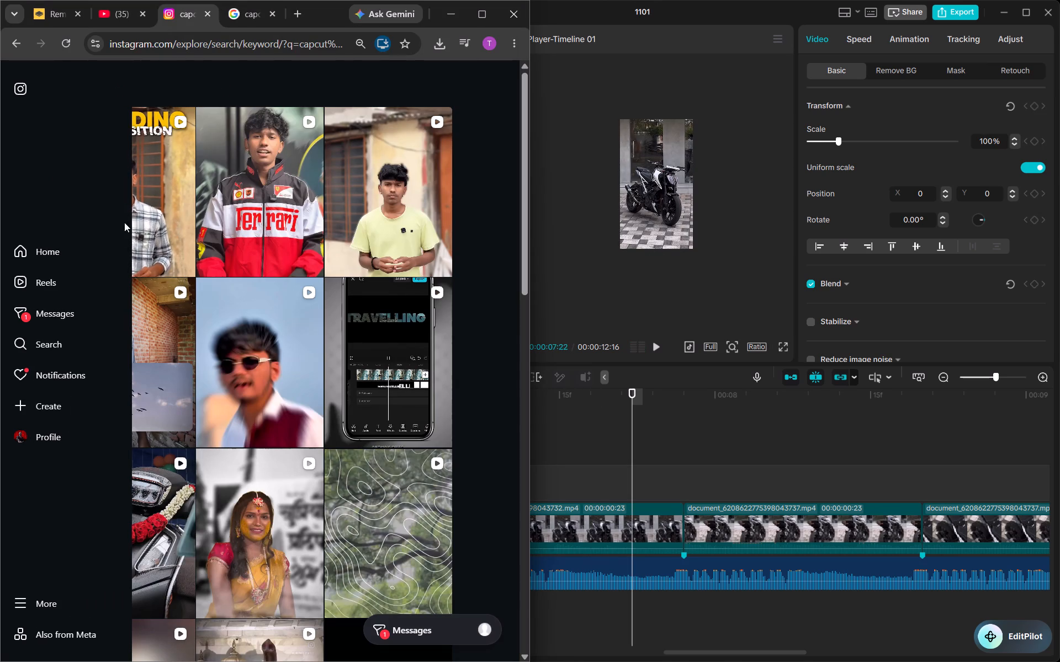
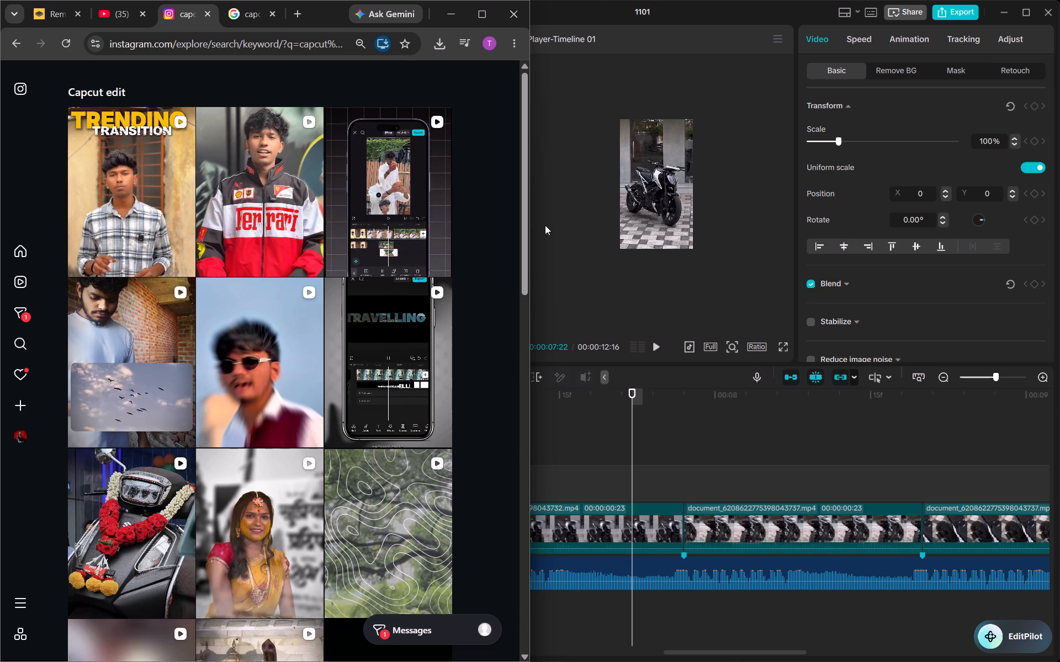
Review the Instagram "Capcut edit" reels on cutout transition, smooth zoom and text animation for ideas, and return to the search results.
left_click(409, 212)
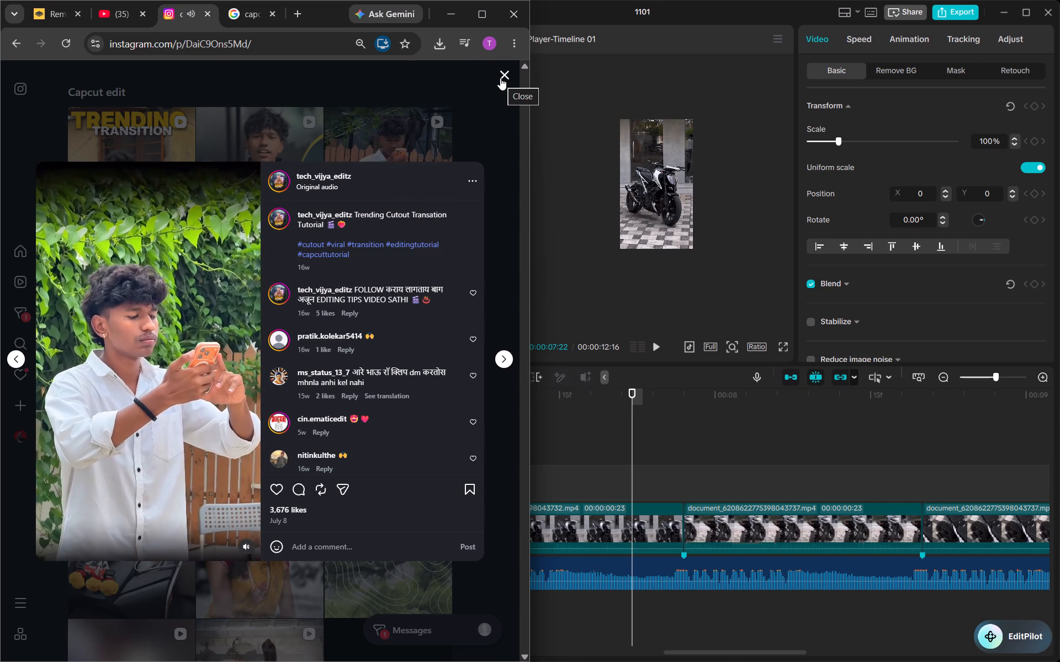
left_click(503, 355)
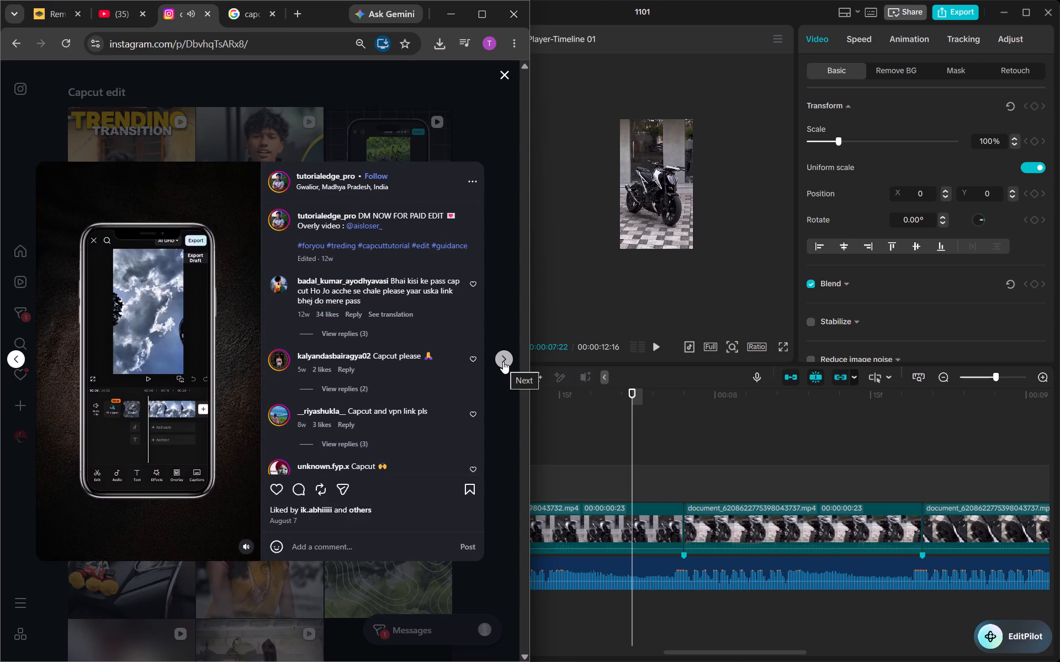
left_click(503, 361)
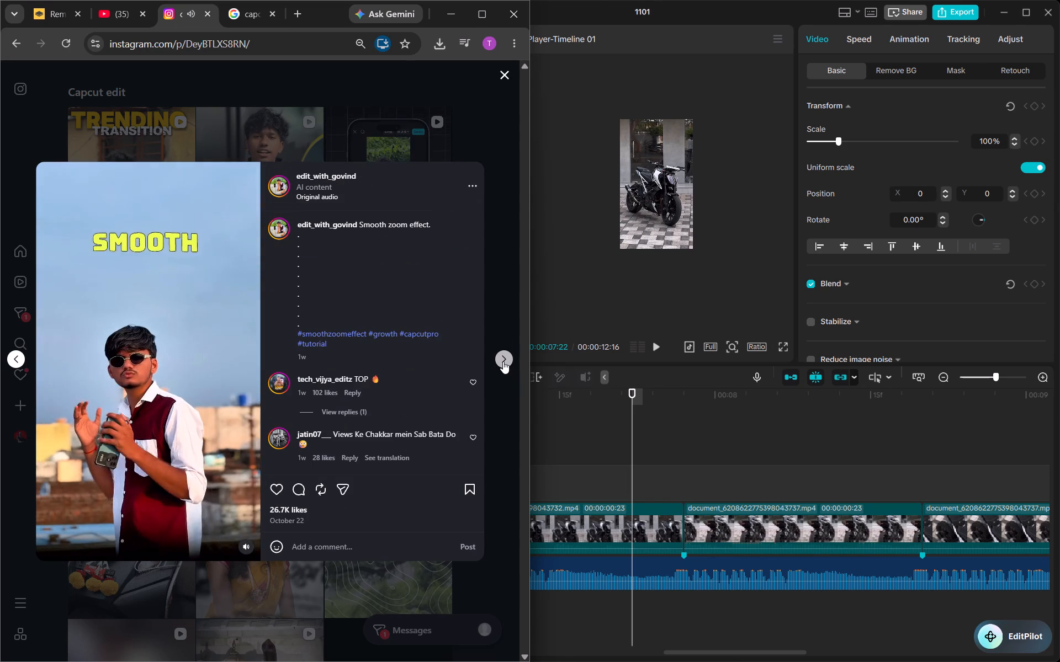
left_click(503, 361)
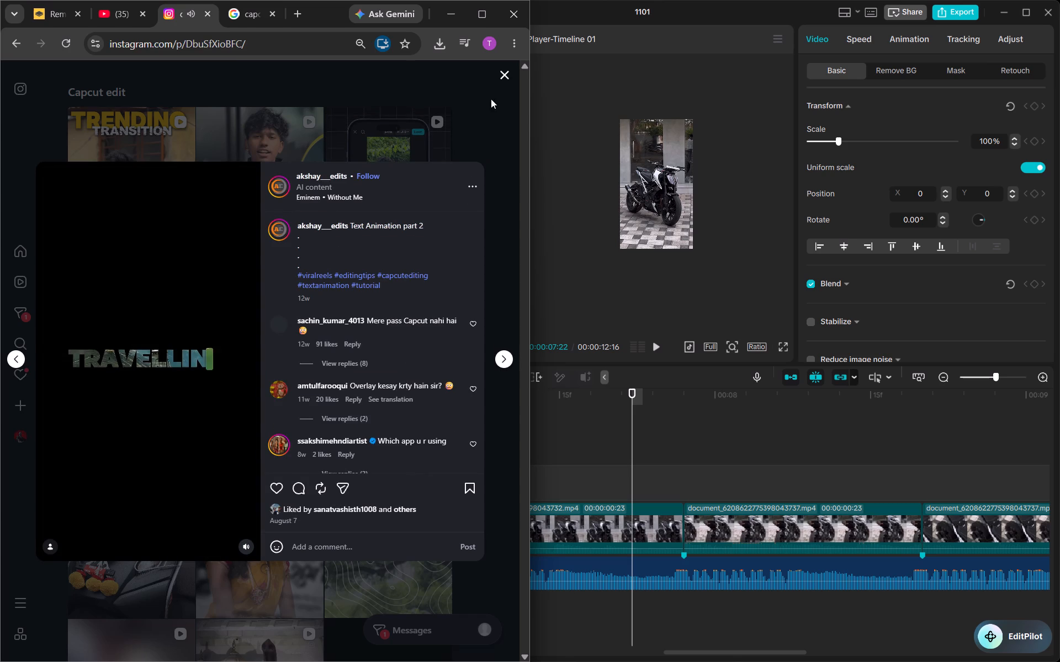
left_click(502, 72)
Examine further reels from the "Capcut edit" results, starting at the masking effect tutorial and watching the elephant cutout transition reel.
scroll(308, 392, "down", 3)
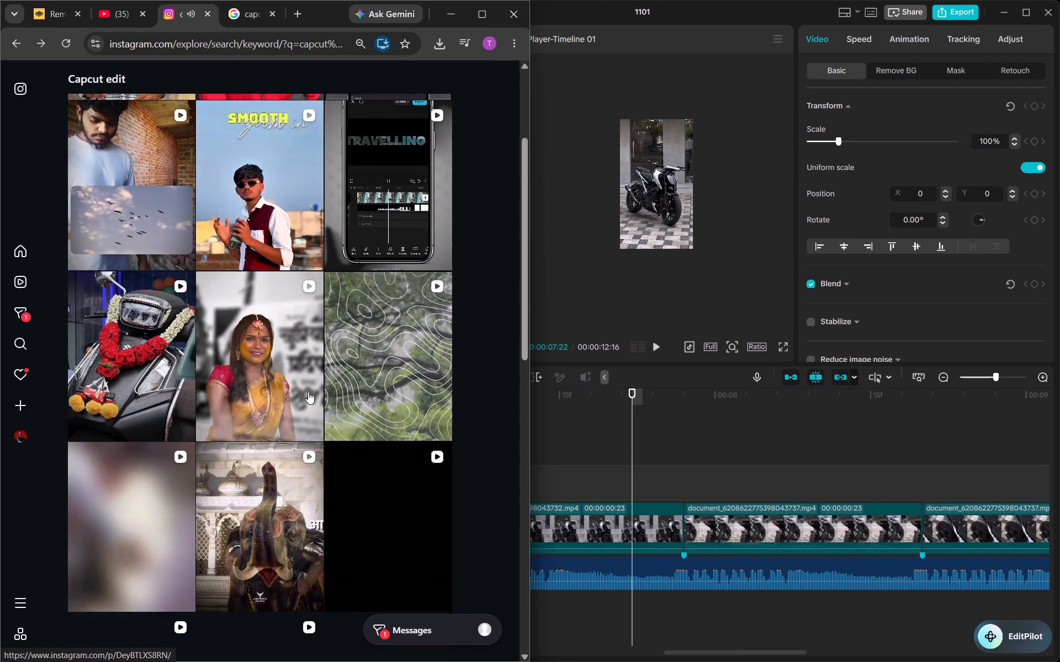
scroll(308, 392, "down", 1)
left_click(267, 274)
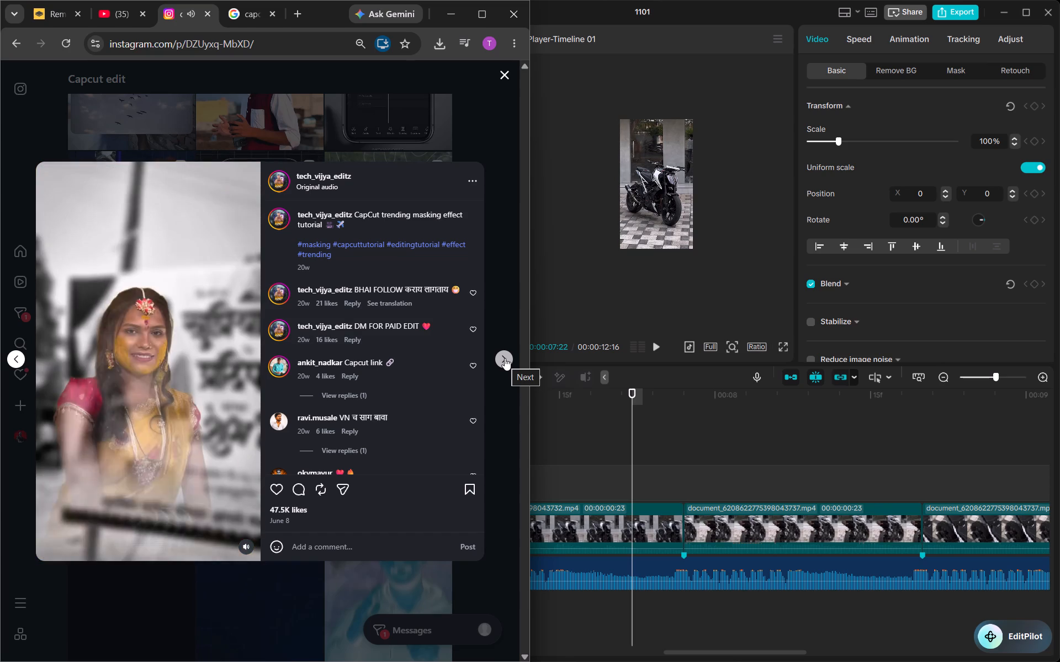
left_click(505, 358)
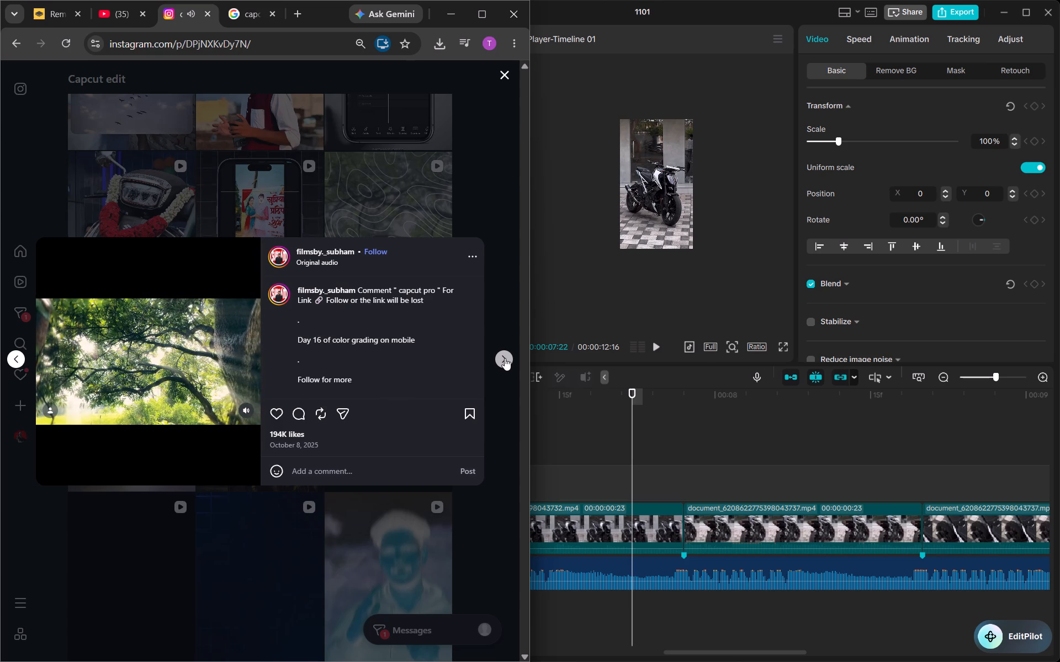
left_click(505, 358)
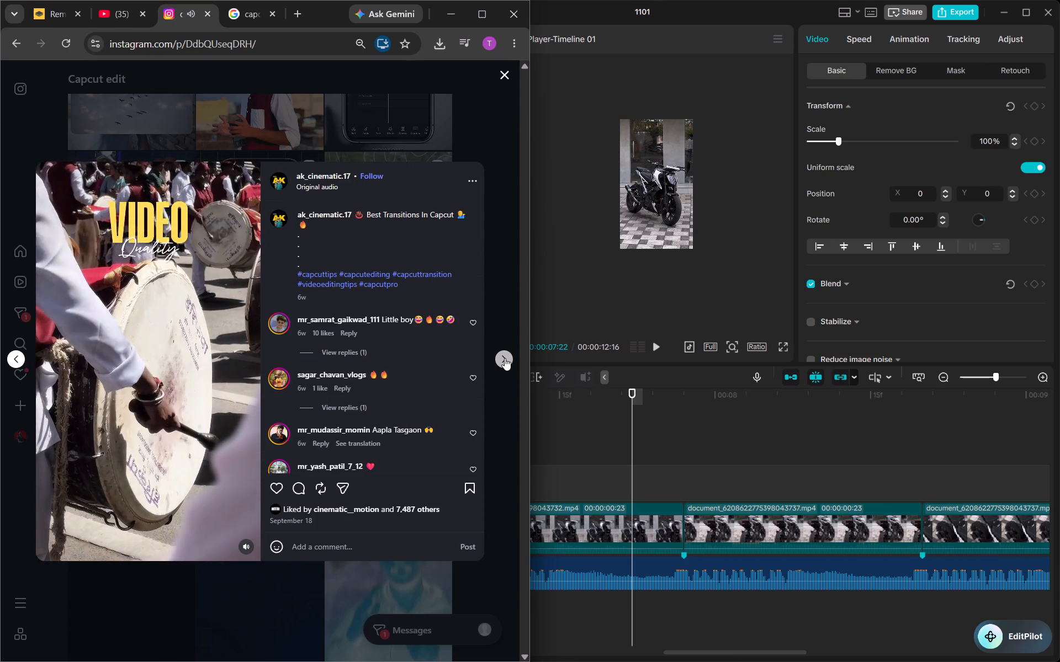
left_click(505, 358)
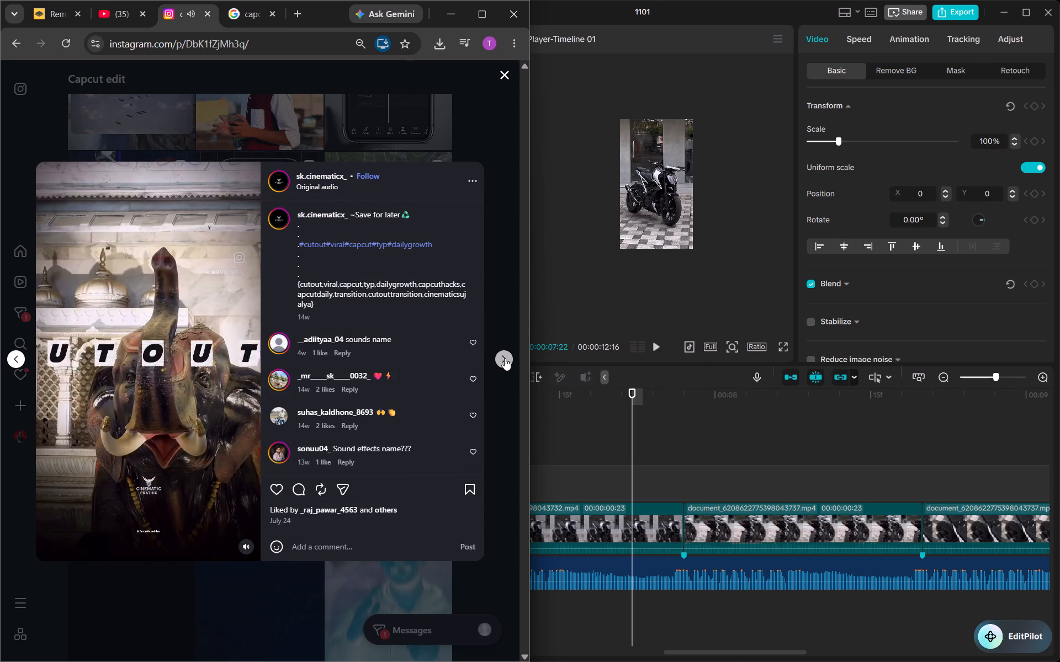
left_click(136, 355)
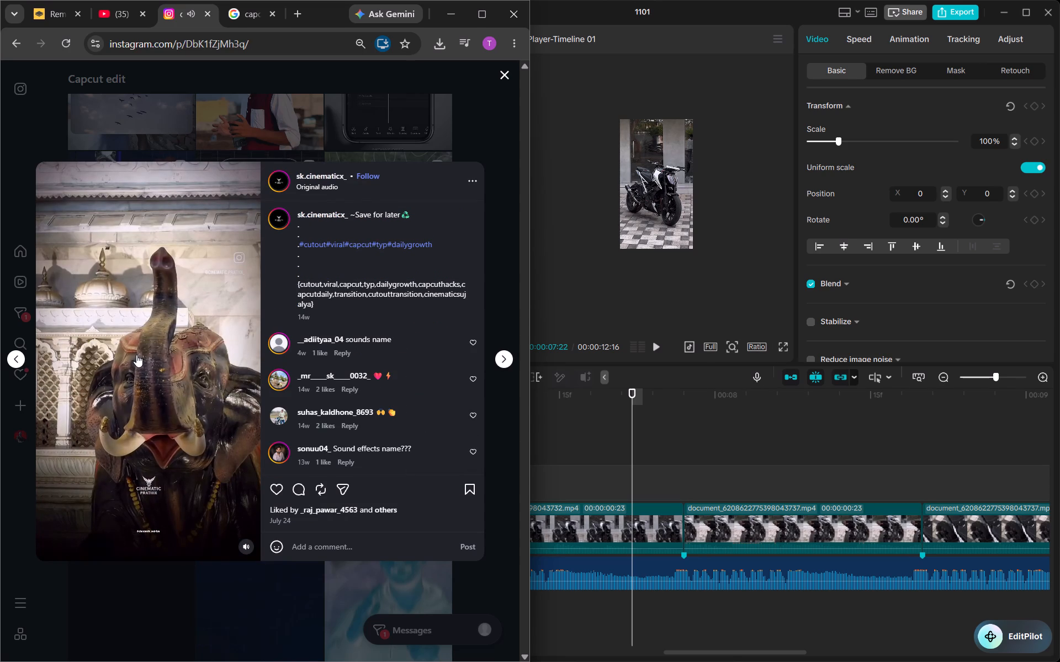
left_click(145, 364)
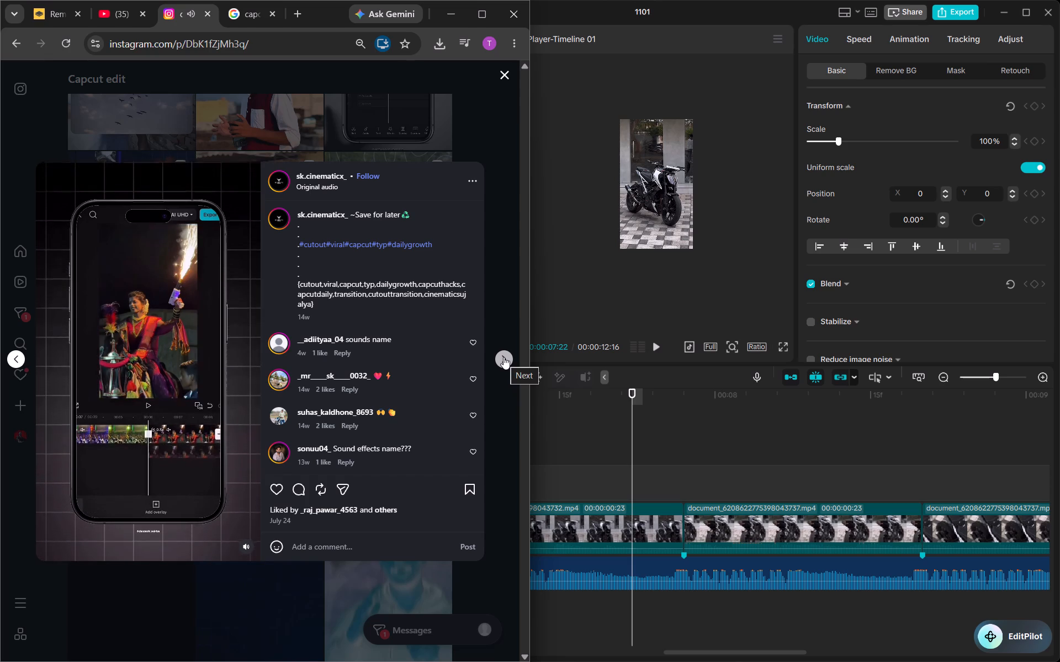
Browse the following CapCut reels on slow motion graphs, motion blur, viral effects, filter effects and masking cutout transitions for editing references.
left_click(504, 357)
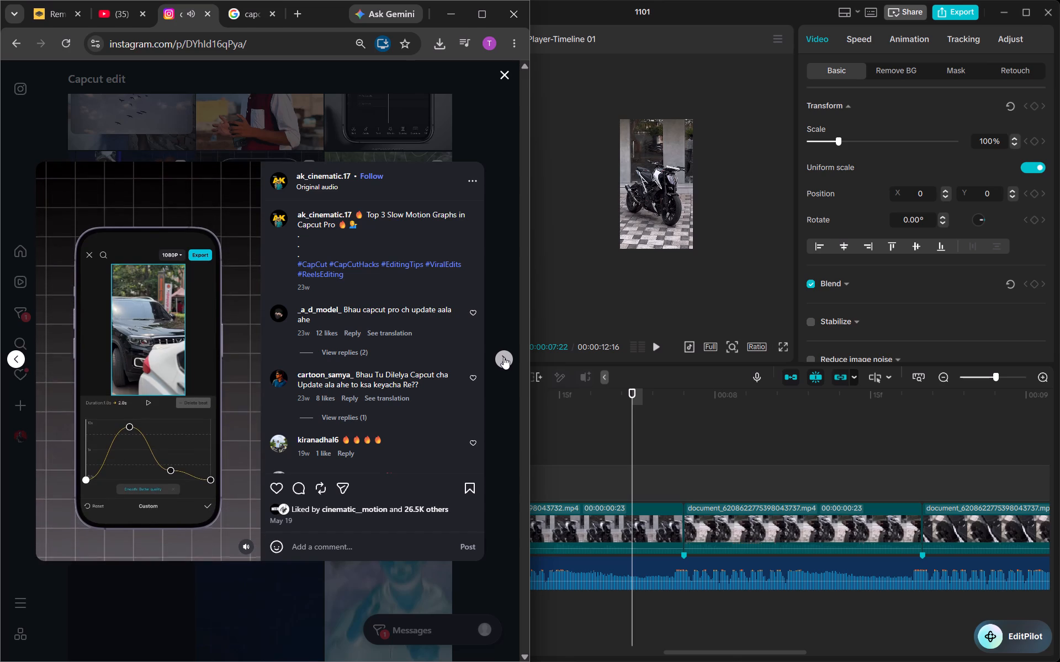
left_click(504, 357)
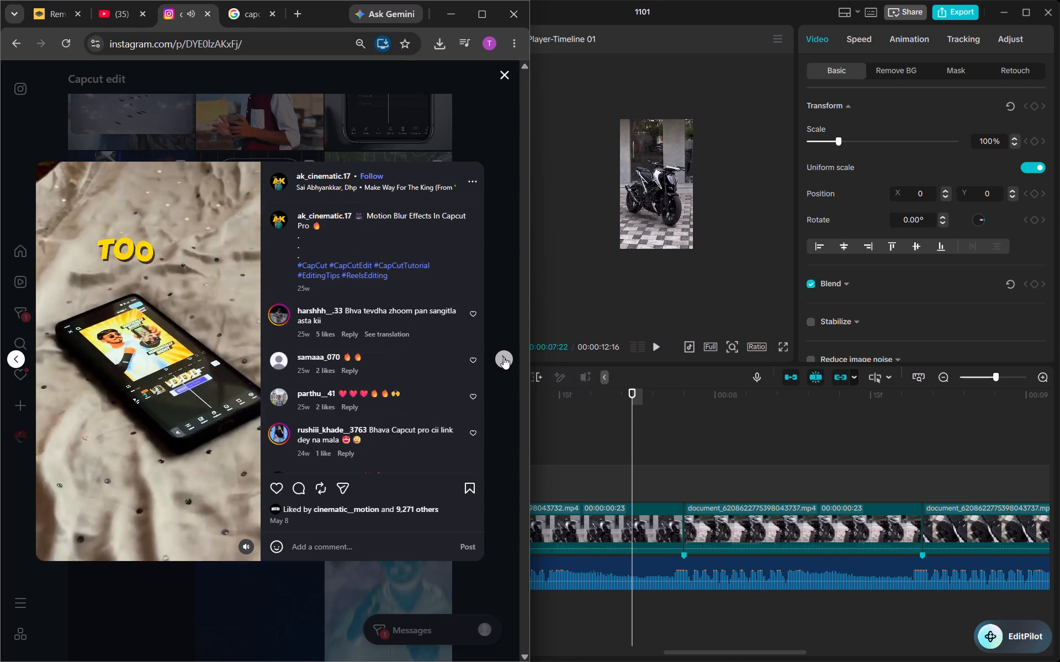
left_click(504, 357)
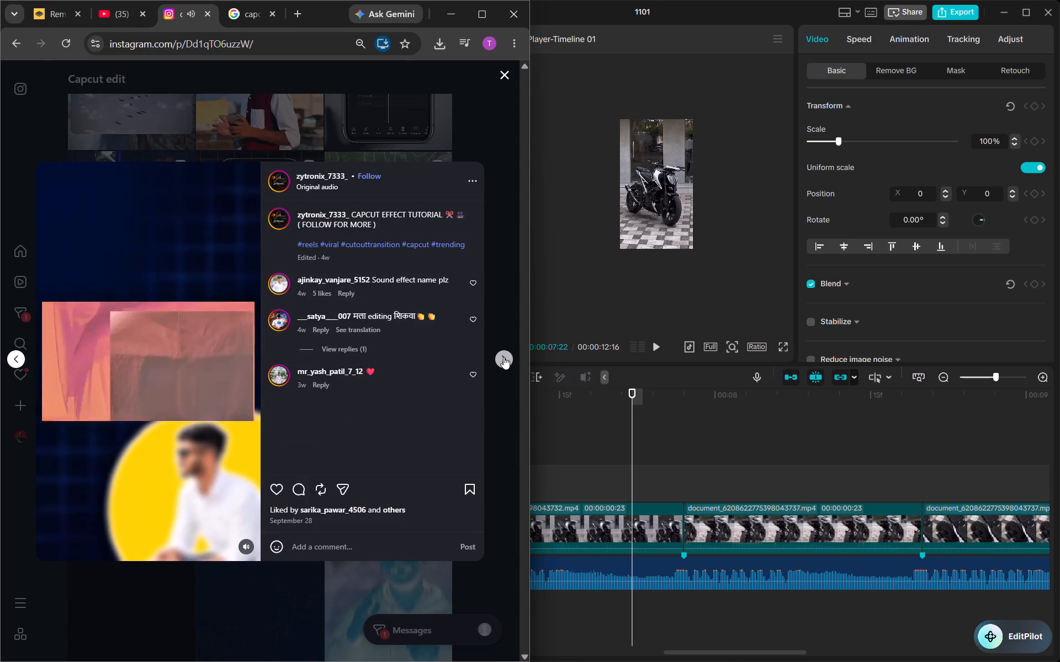
left_click(504, 357)
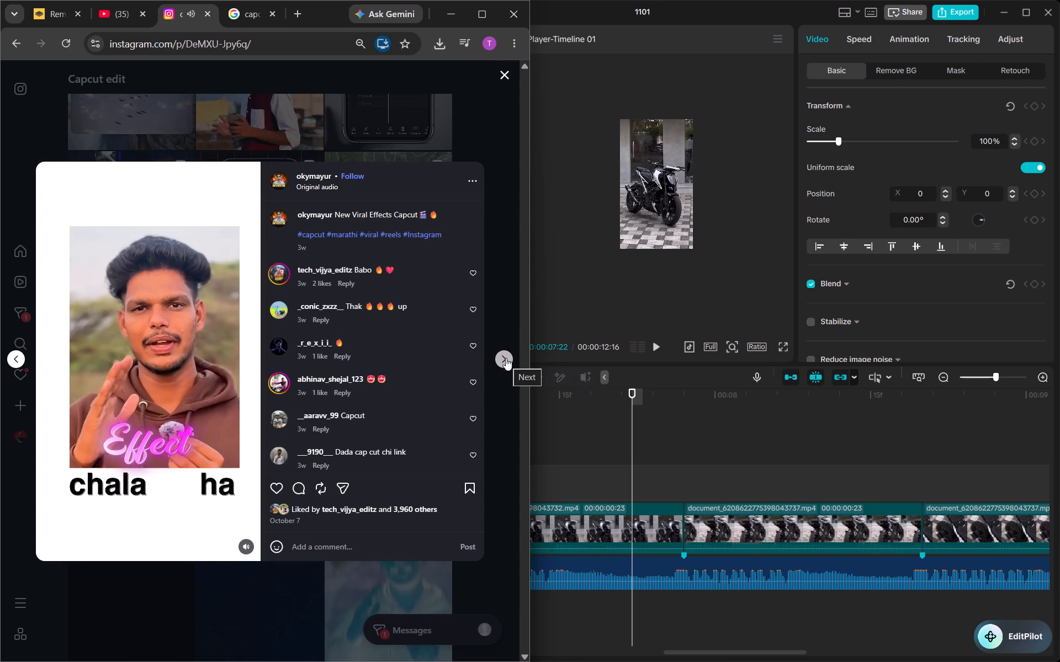
left_click(185, 312)
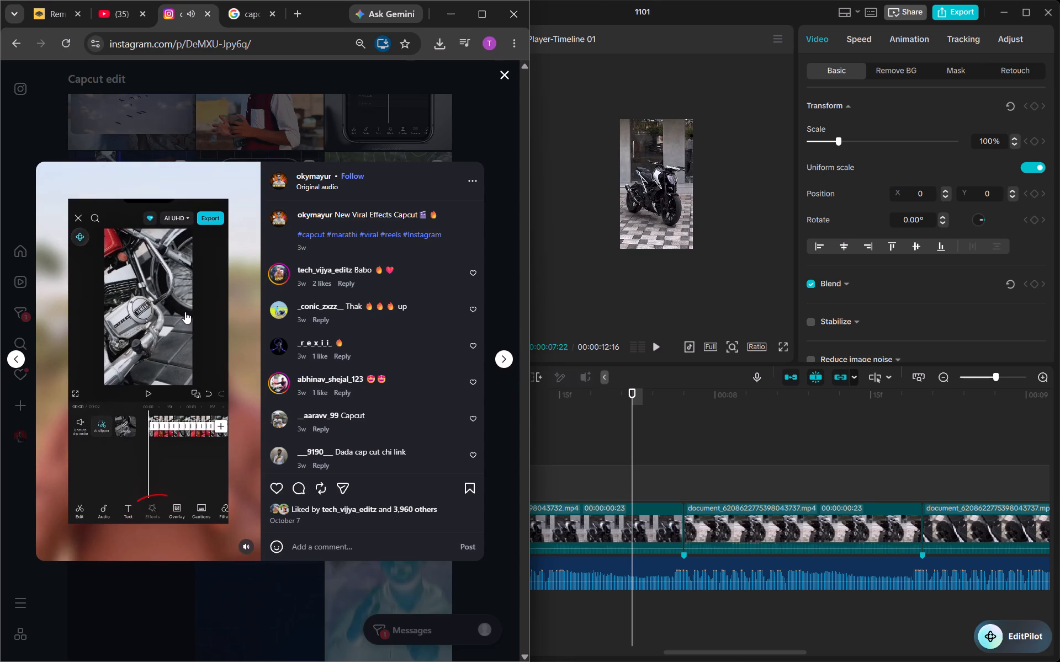
left_click(185, 312)
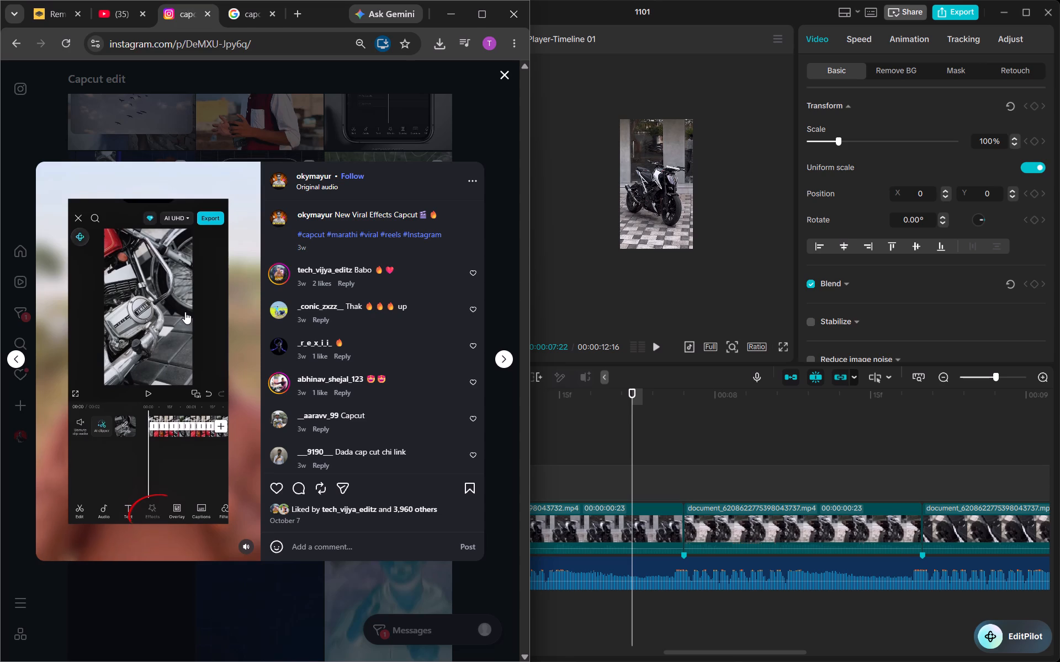
left_click(503, 365)
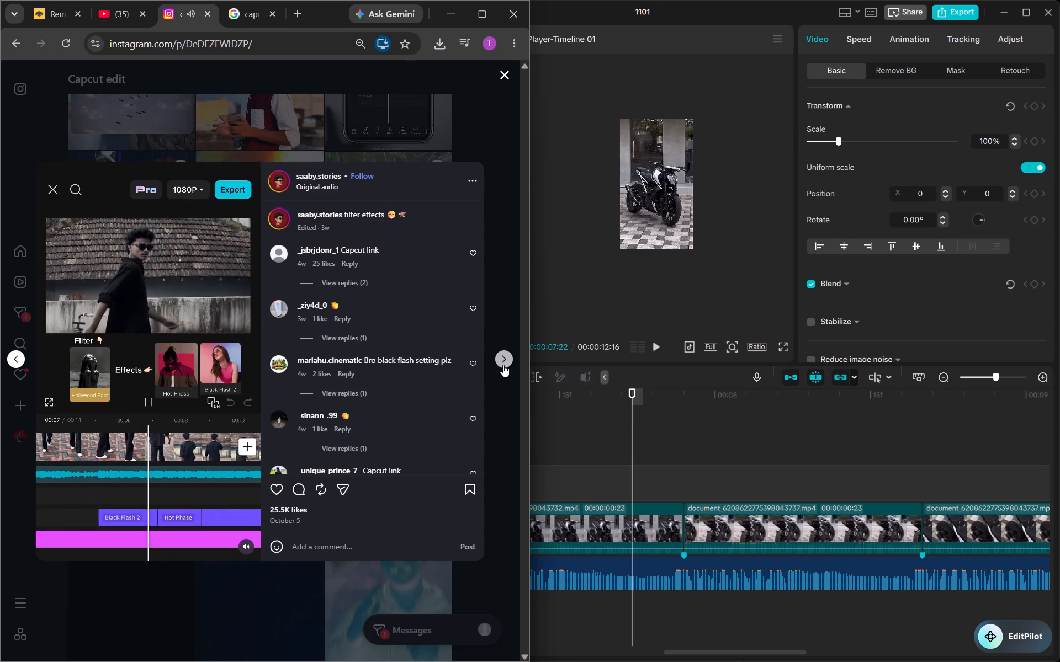
left_click(503, 365)
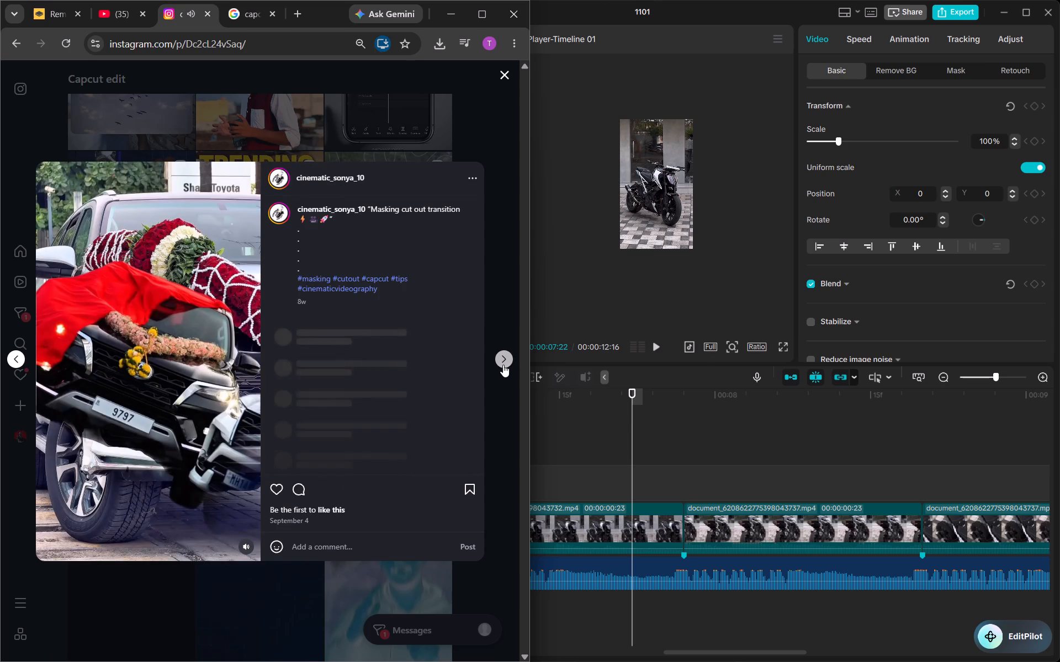
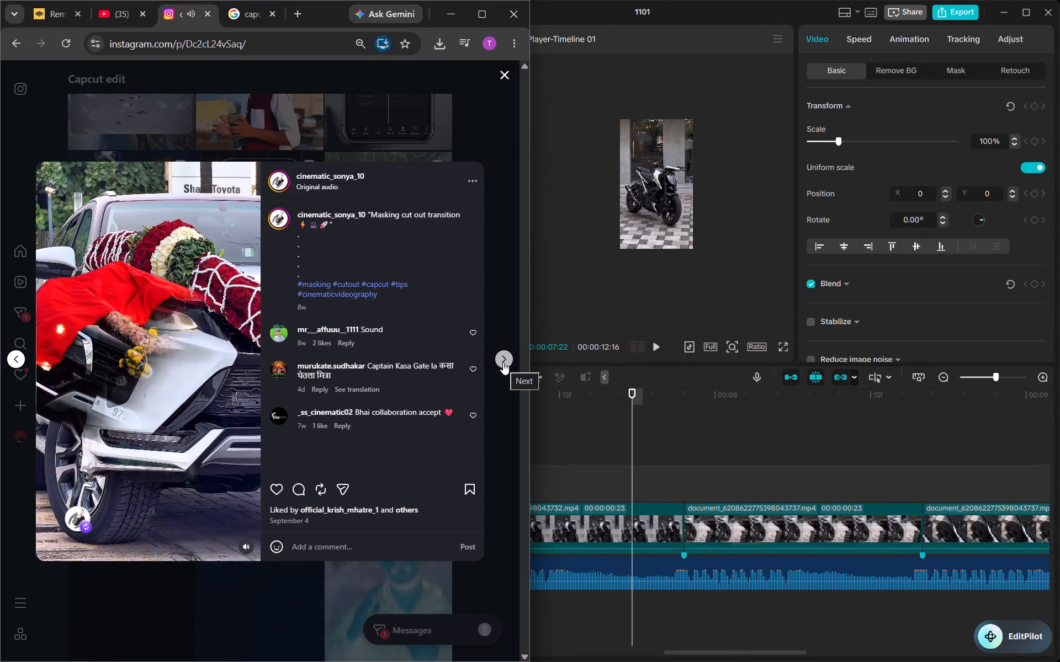
left_click(503, 362)
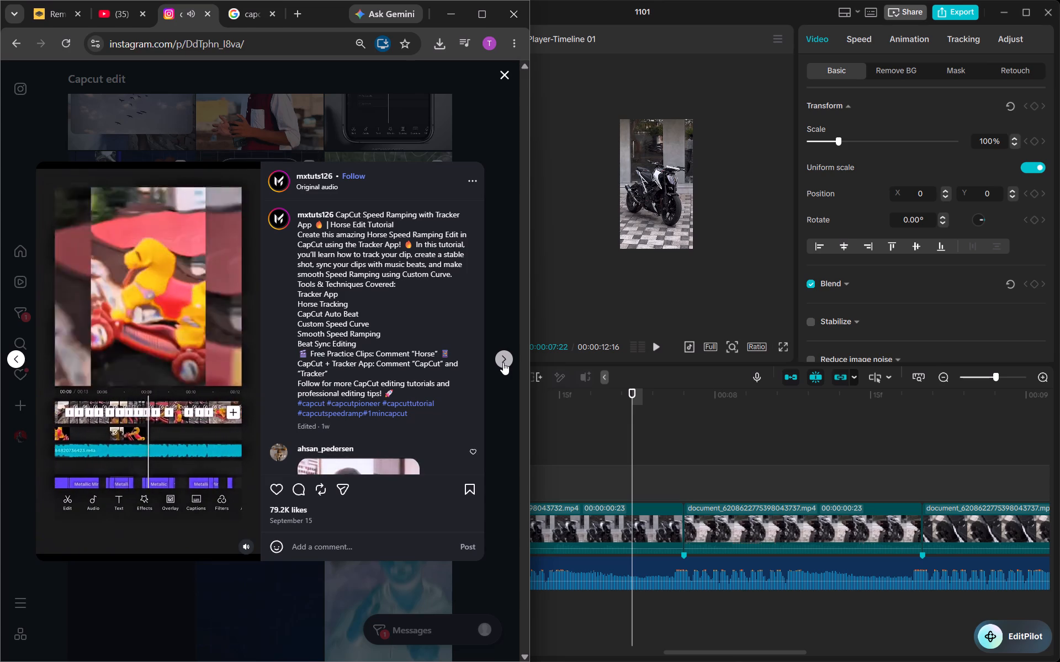
left_click(503, 362)
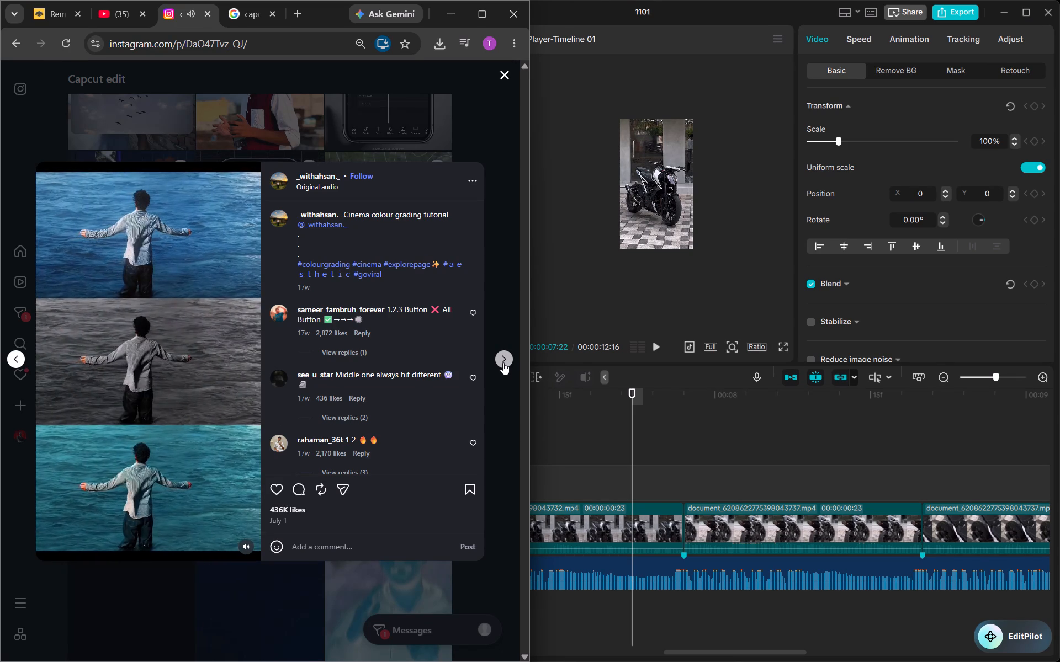
left_click(503, 362)
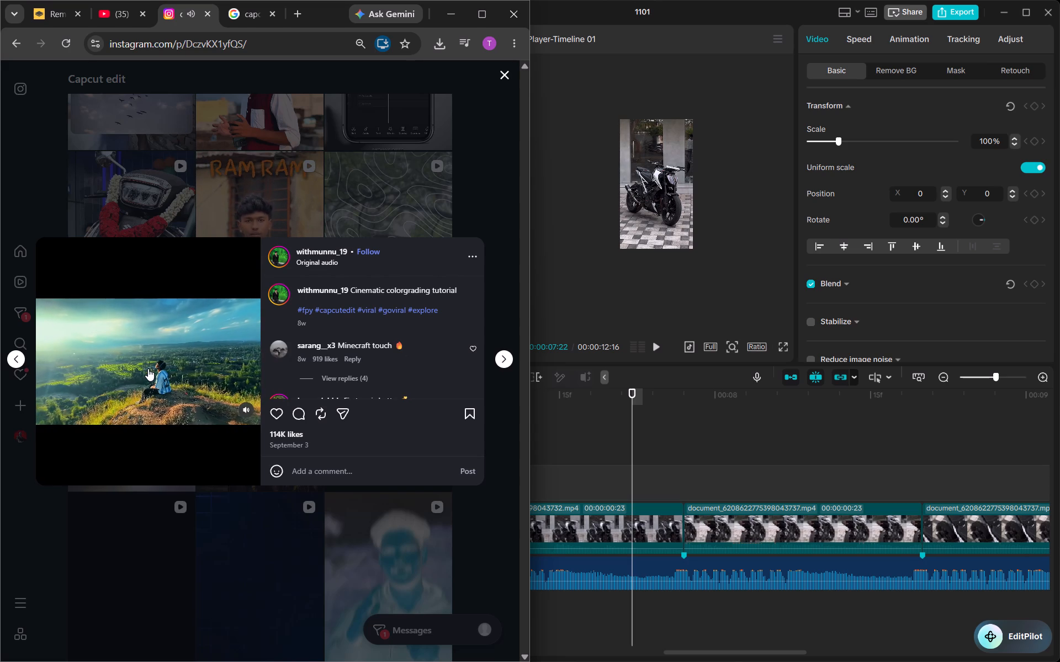
left_click(505, 360)
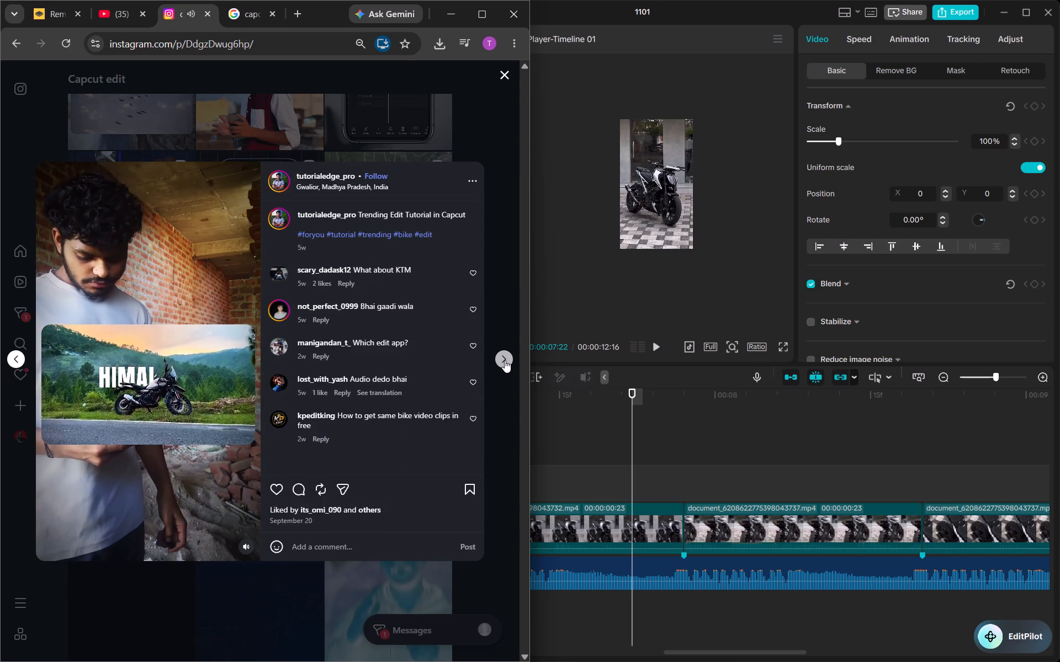
left_click(505, 360)
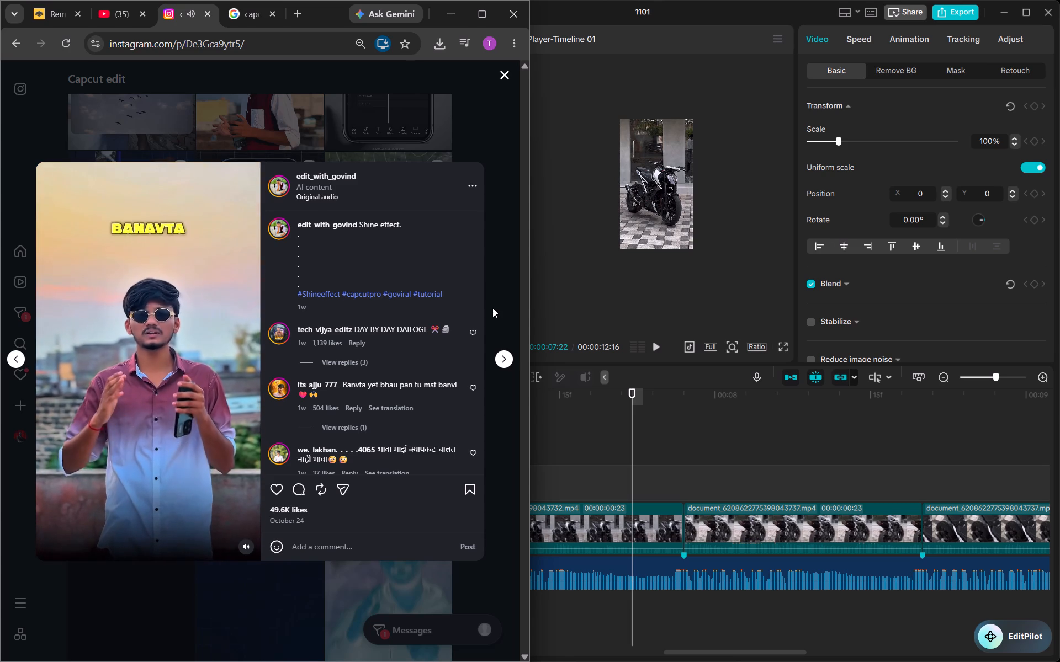
scroll(379, 337, "down", 1)
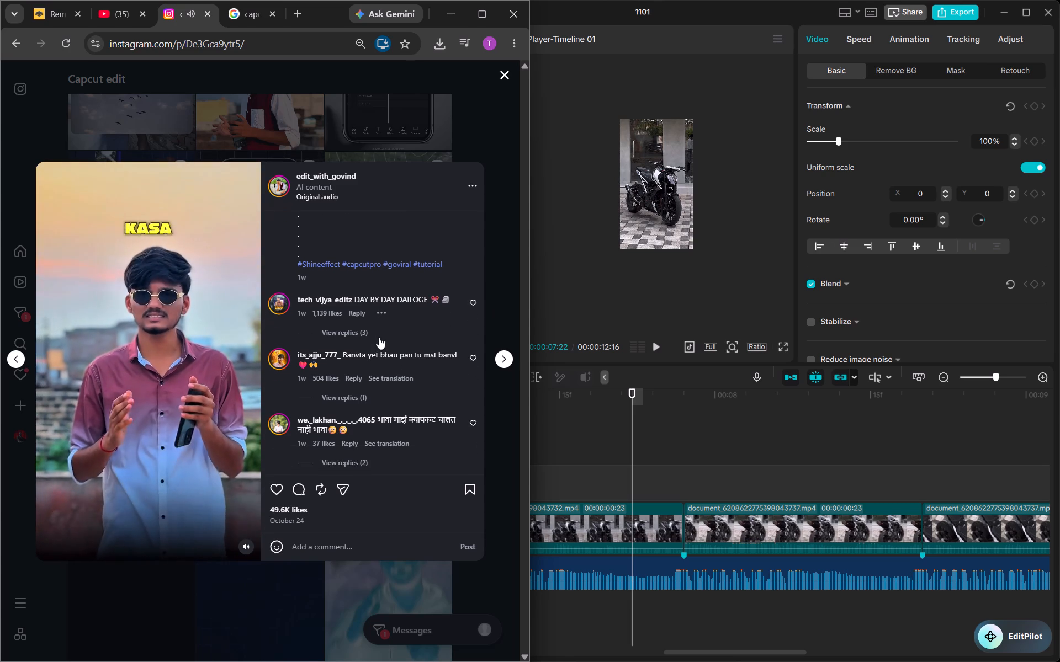
scroll(379, 337, "down", 1)
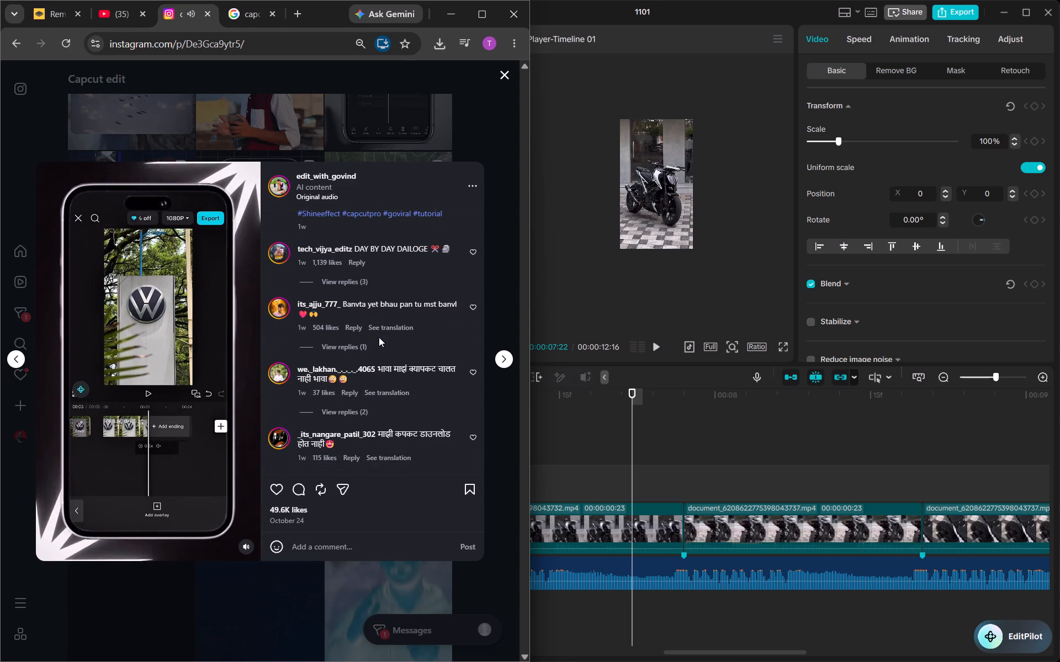
left_click(344, 345)
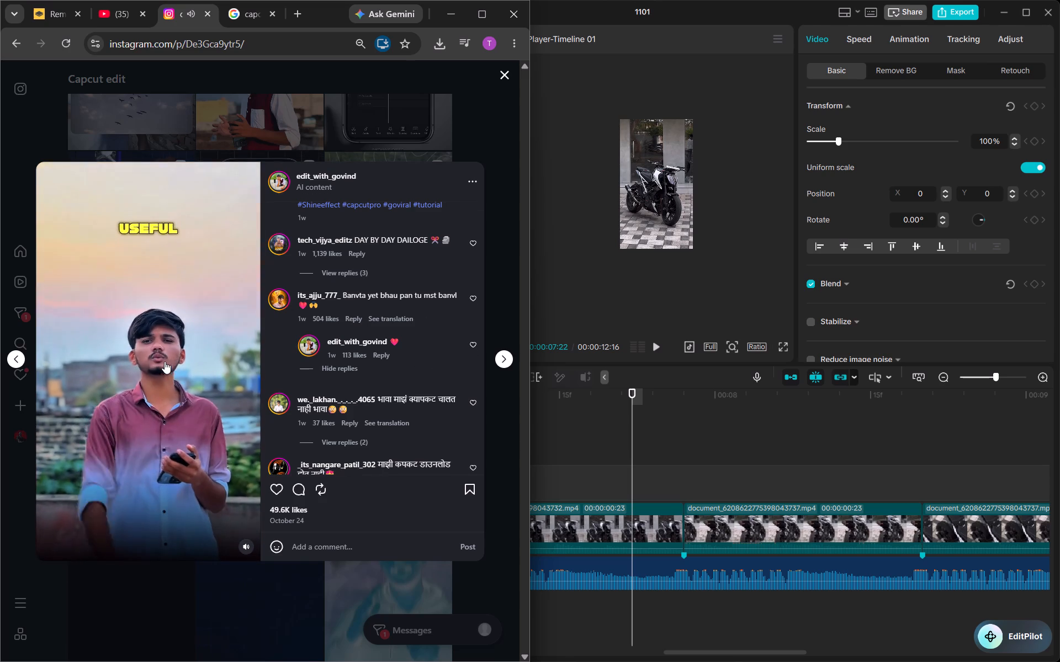
left_click(493, 293)
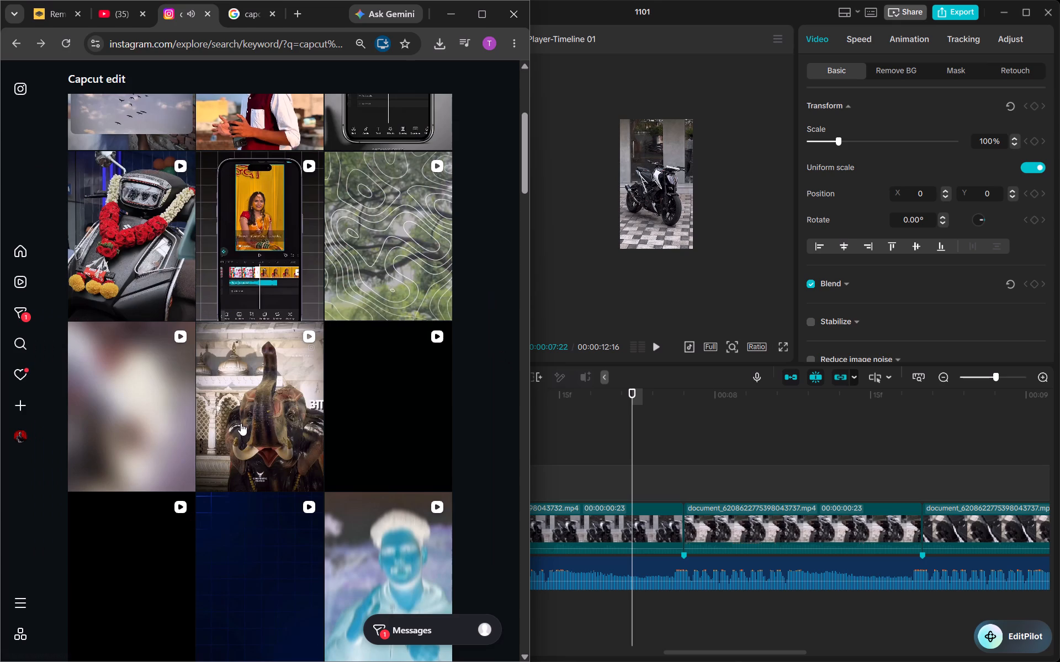
left_click(241, 423)
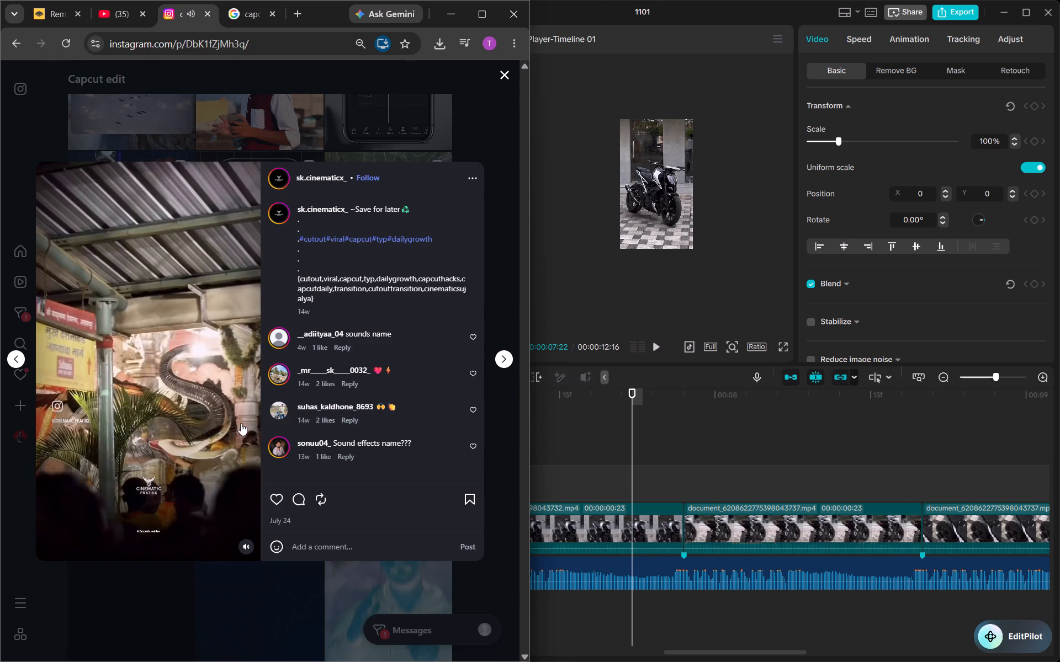
left_click(512, 269)
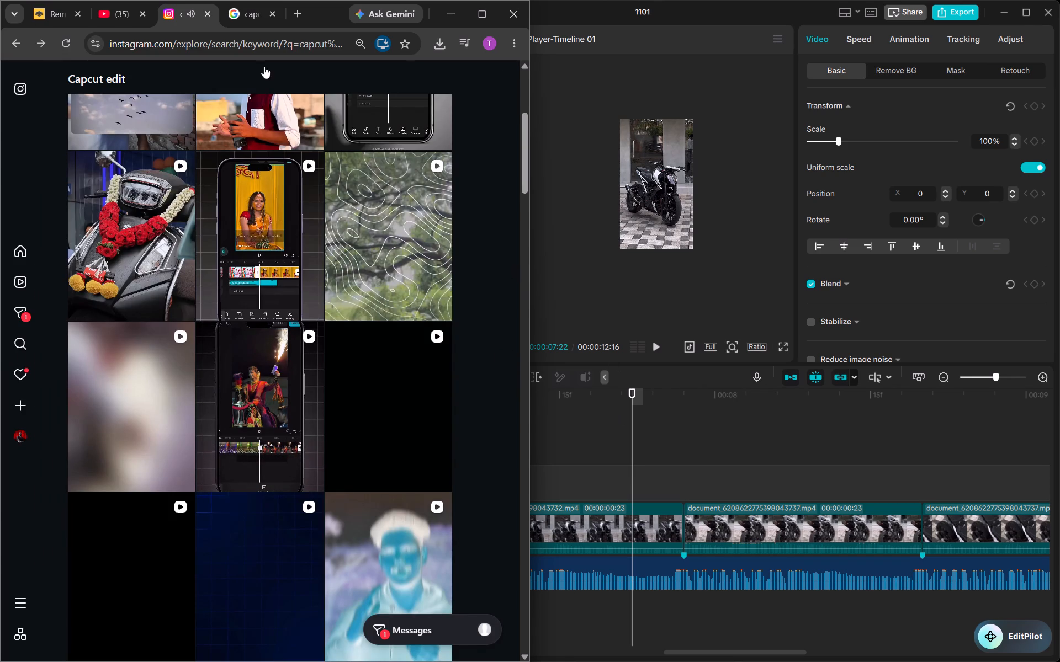
Return to the YouTube bike transition tutorial in the browser and switch back to the CapCut project 1101 timeline.
left_click(118, 17)
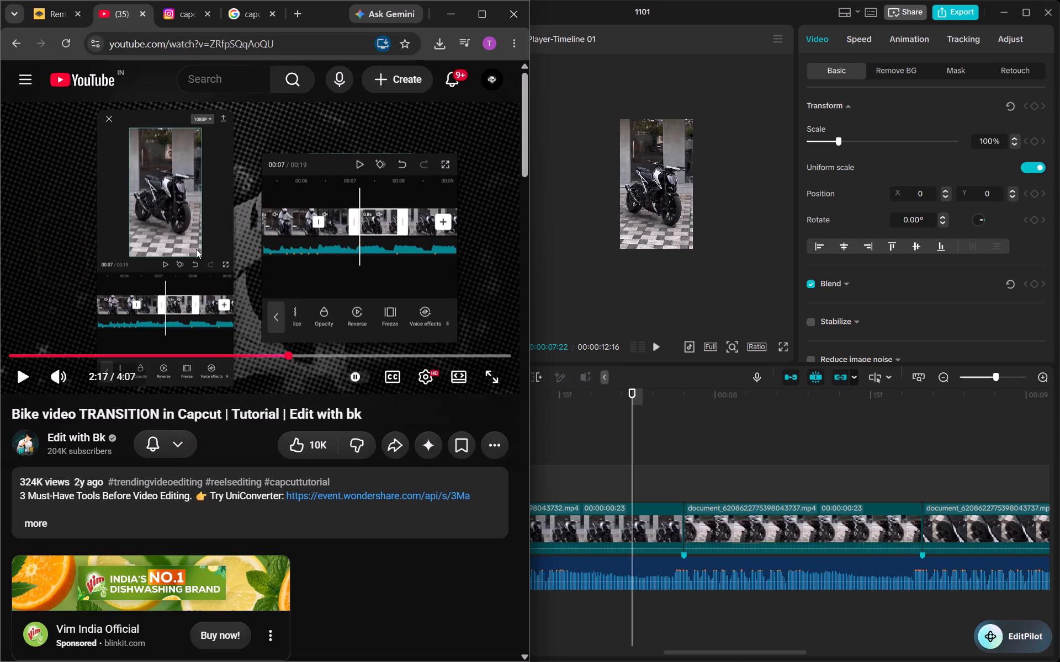
left_click(650, 465)
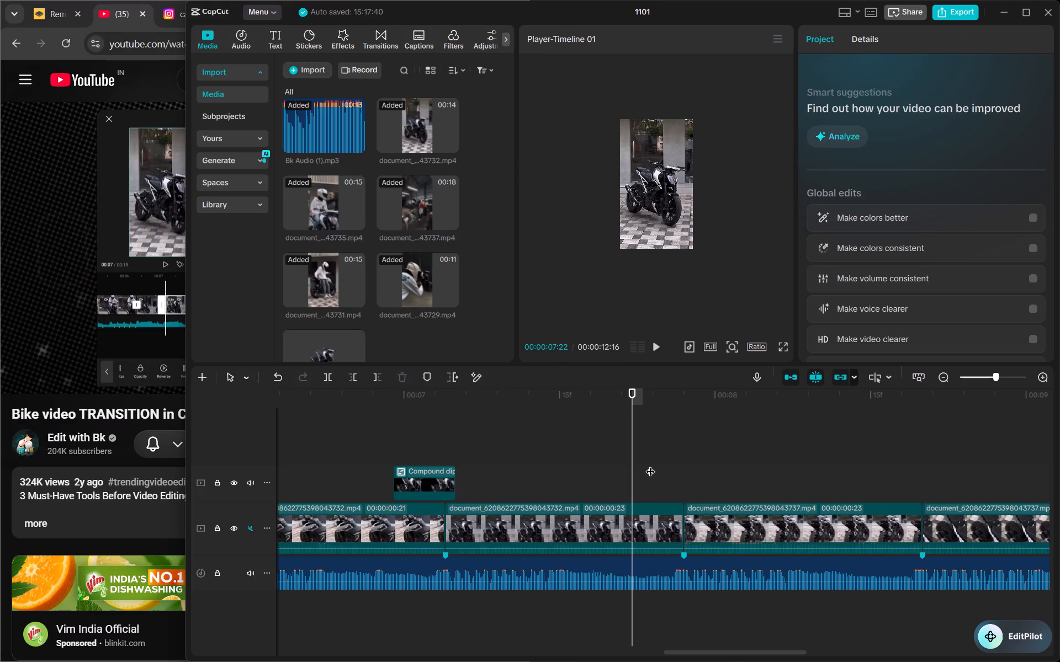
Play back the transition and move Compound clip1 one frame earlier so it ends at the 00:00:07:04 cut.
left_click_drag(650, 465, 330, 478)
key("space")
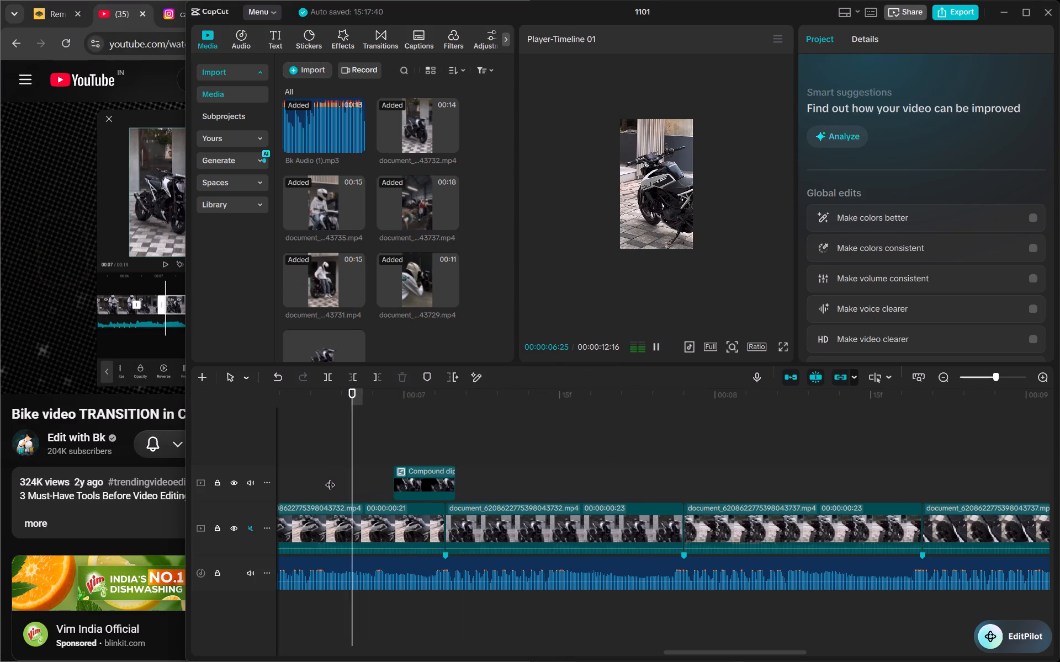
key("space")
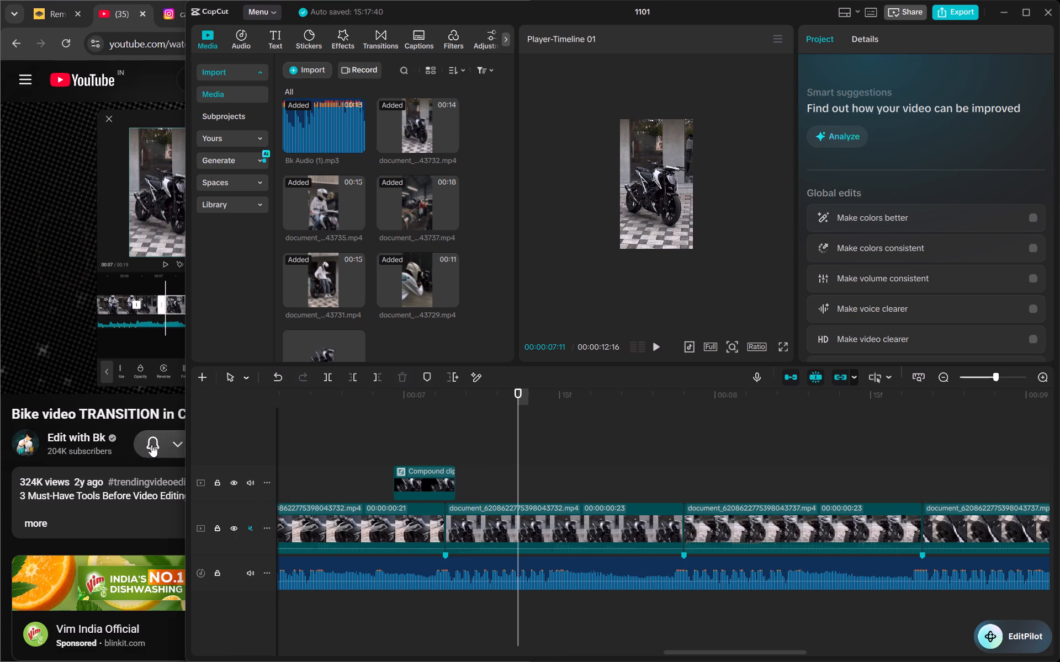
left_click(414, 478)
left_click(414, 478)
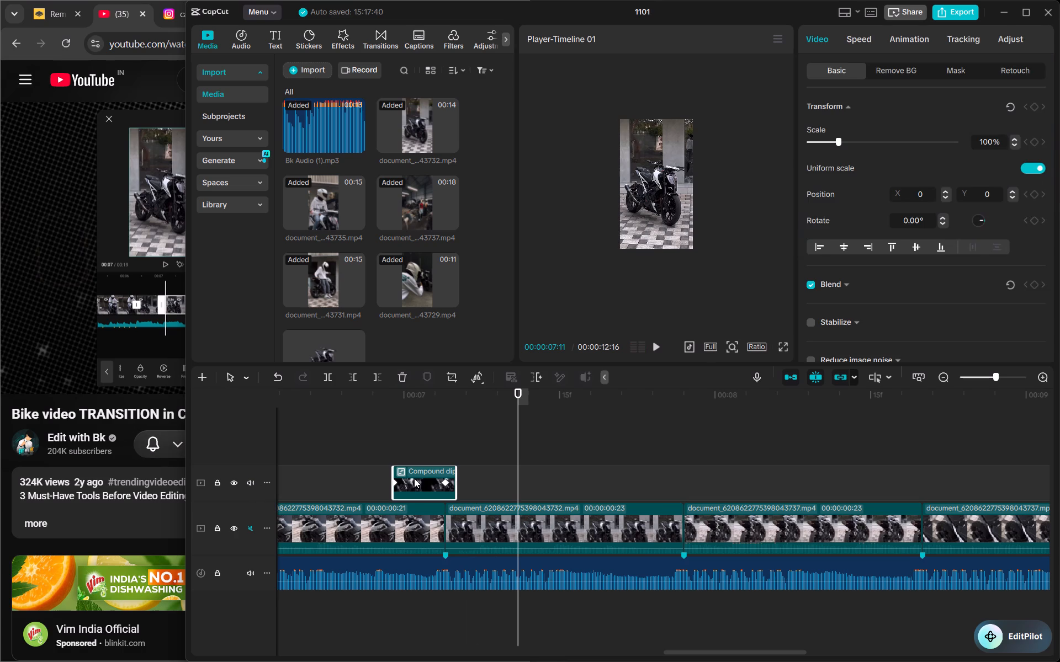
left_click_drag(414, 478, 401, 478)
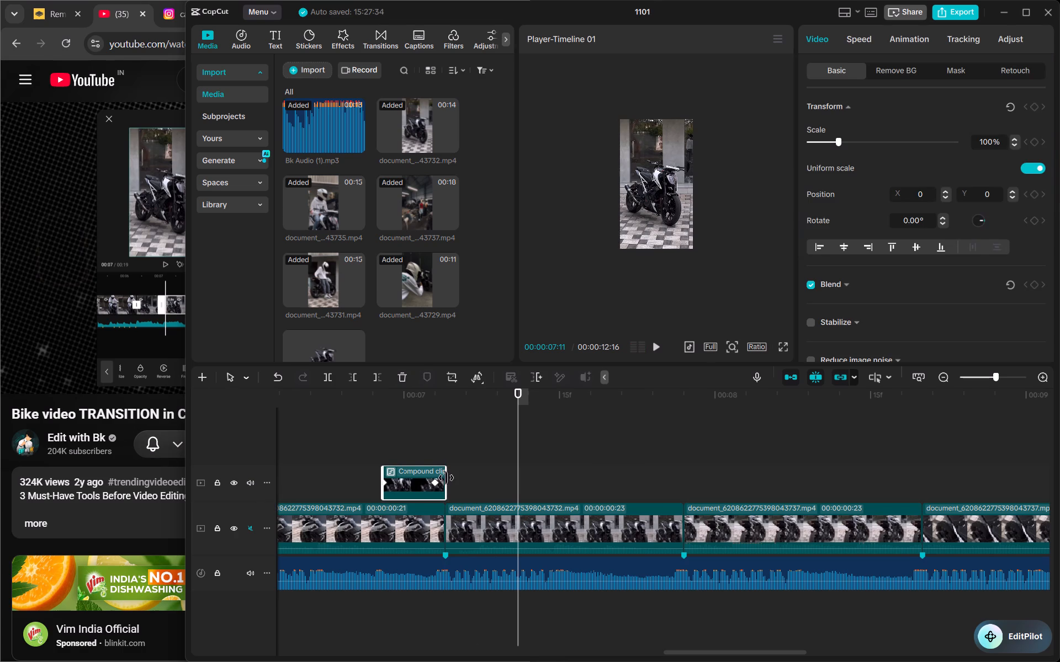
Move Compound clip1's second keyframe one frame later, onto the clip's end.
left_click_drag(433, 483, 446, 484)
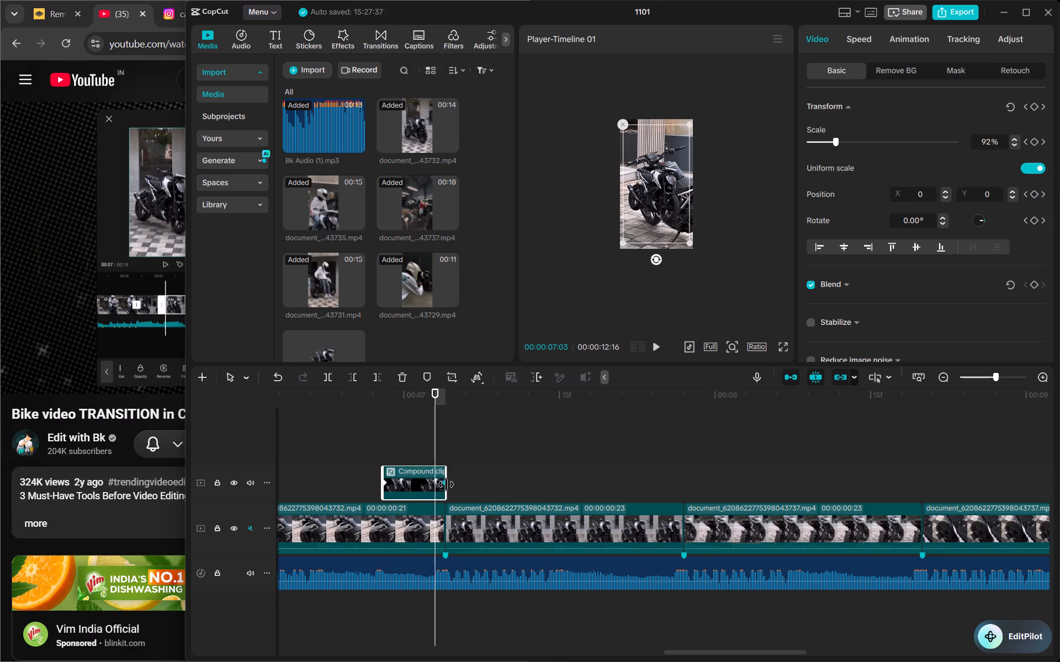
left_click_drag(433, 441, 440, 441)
Play back the transition around Compound clip1 several times to check the timing of the overlay's zoom.
left_click_drag(440, 441, 373, 439)
key("space")
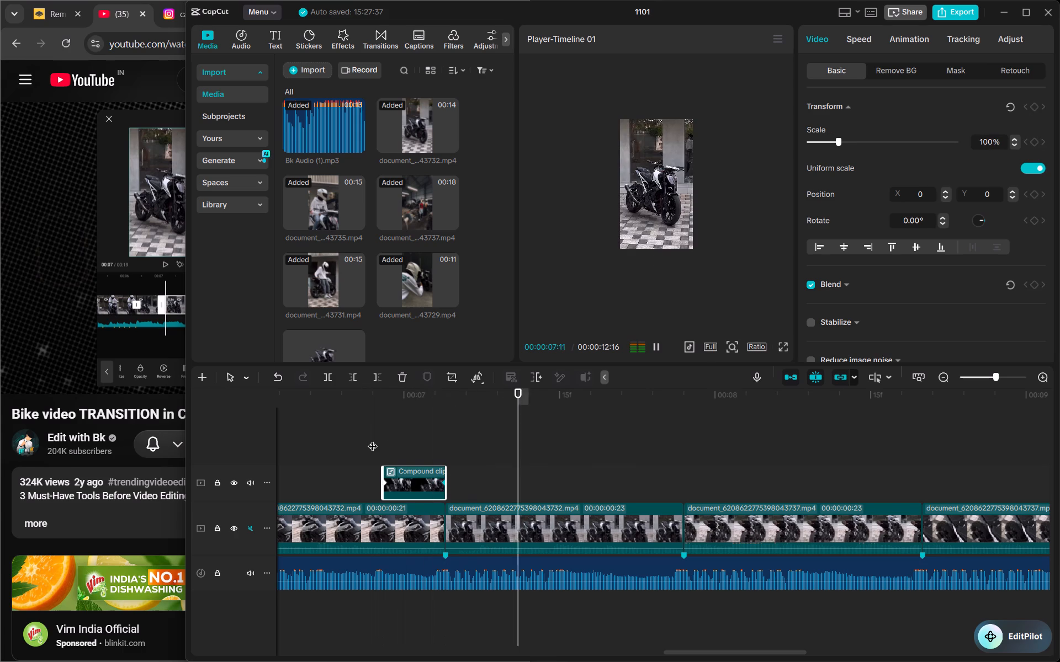
key("space")
left_click(342, 401)
key("space")
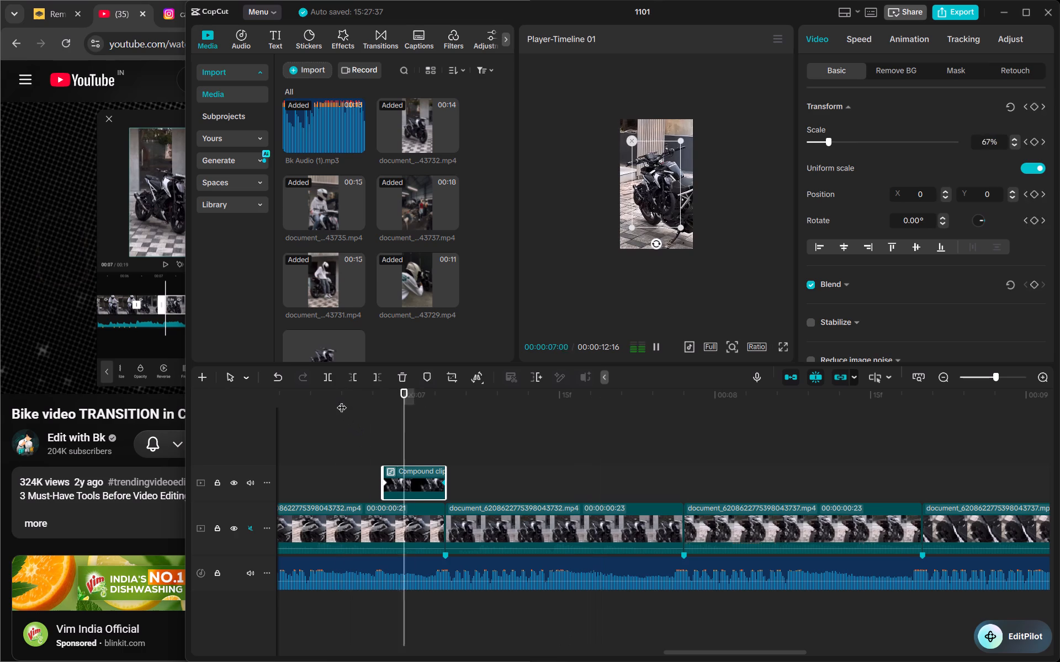
key("space")
left_click(342, 416)
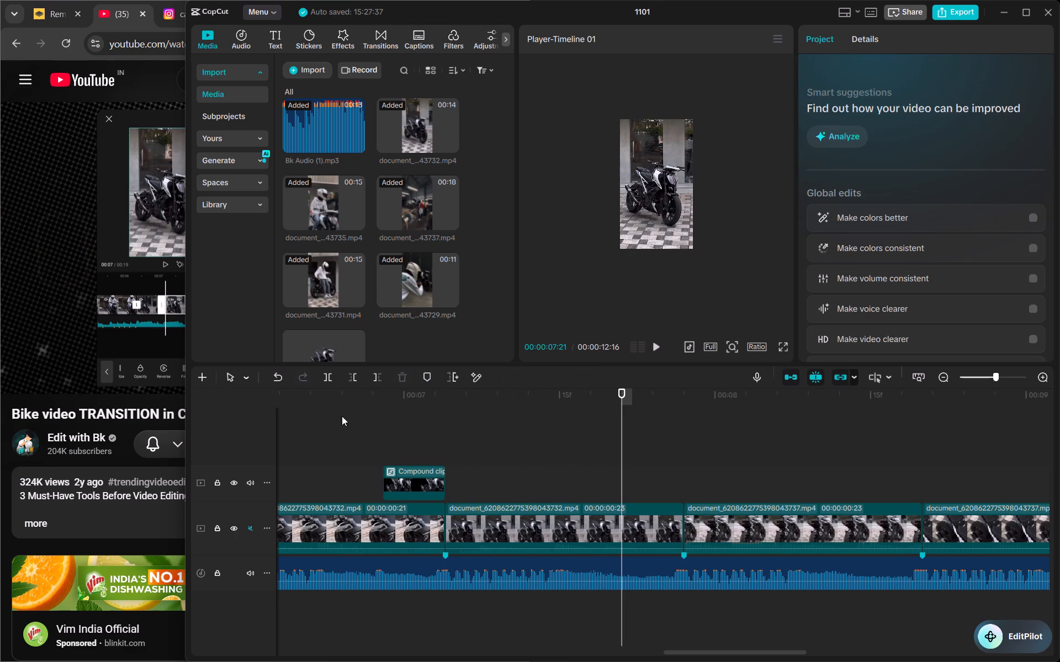
key("space")
key("space")
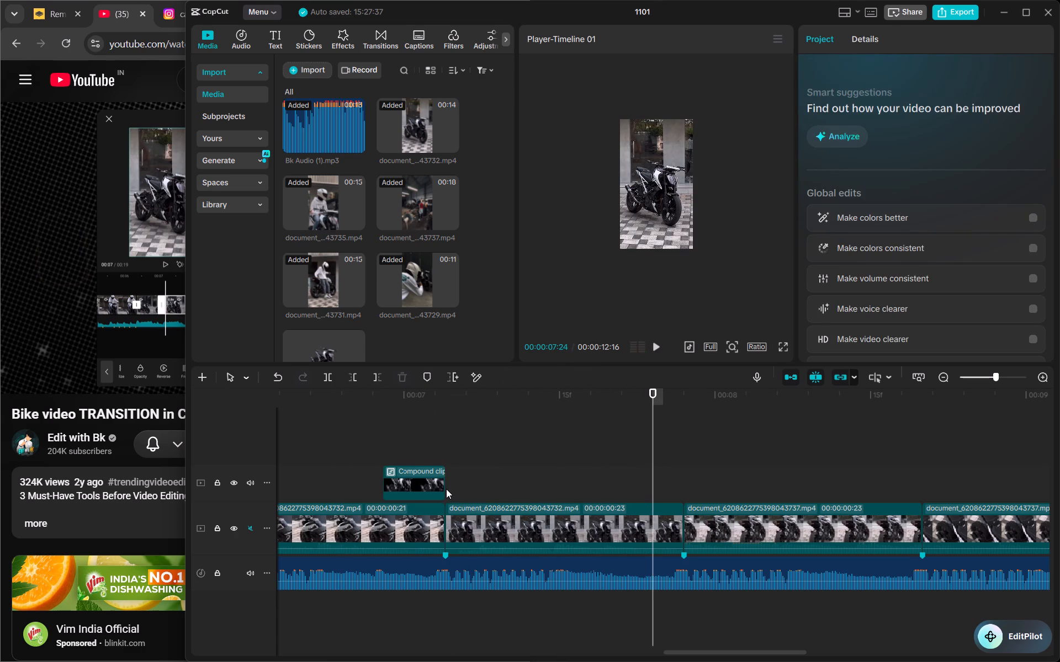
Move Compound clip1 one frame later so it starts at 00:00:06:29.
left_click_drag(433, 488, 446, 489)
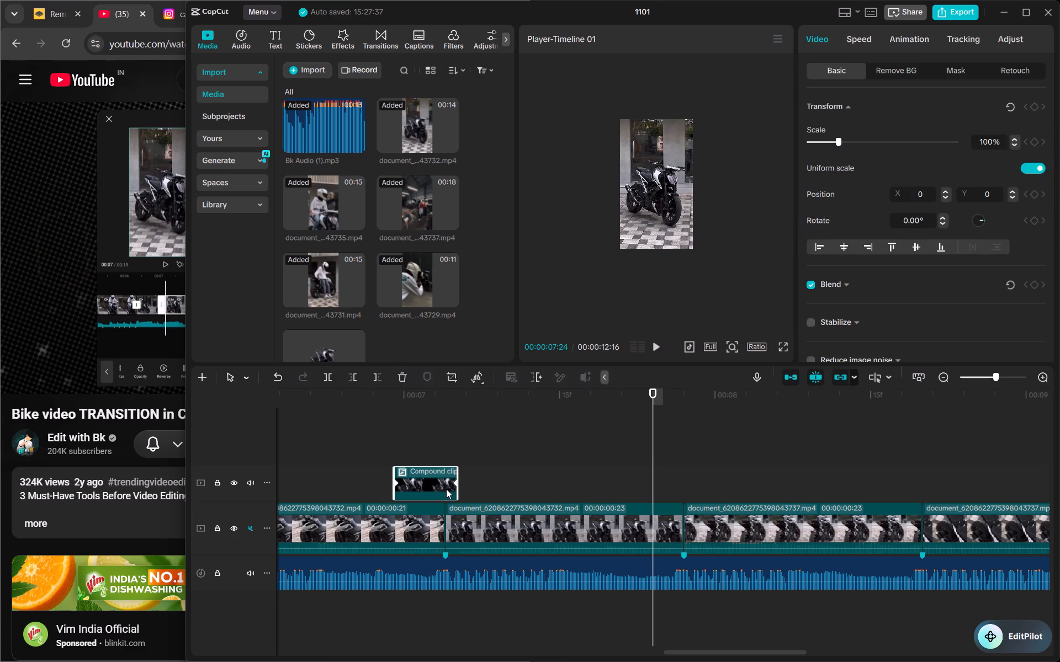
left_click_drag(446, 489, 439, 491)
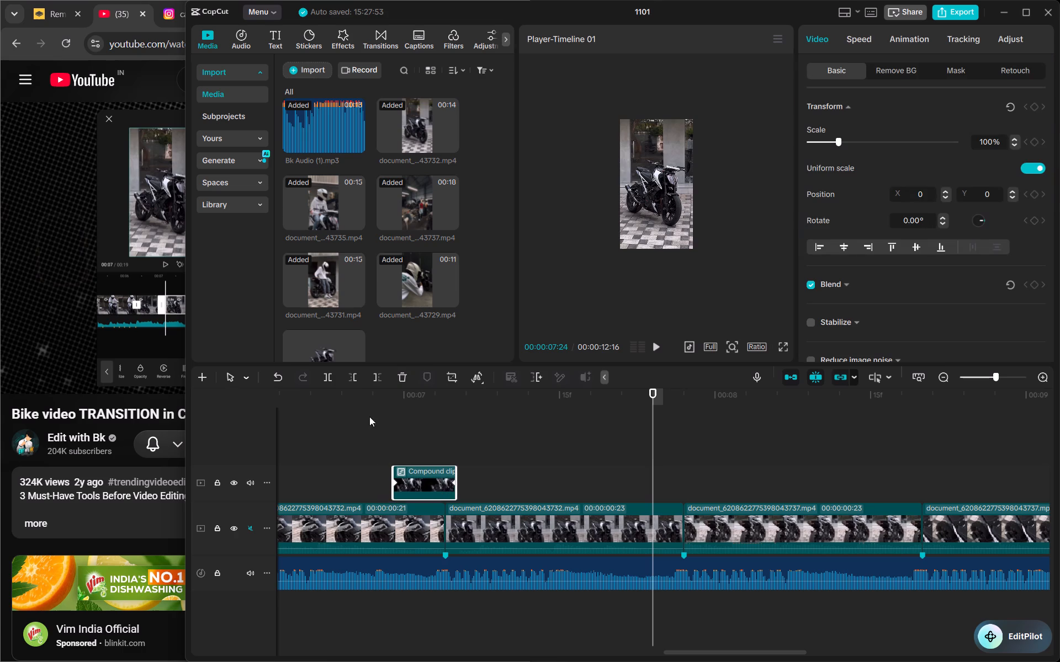
Replay the section around Compound clip1 to check how the overlay lands across the cut.
left_click(343, 405)
key("space")
key("space")
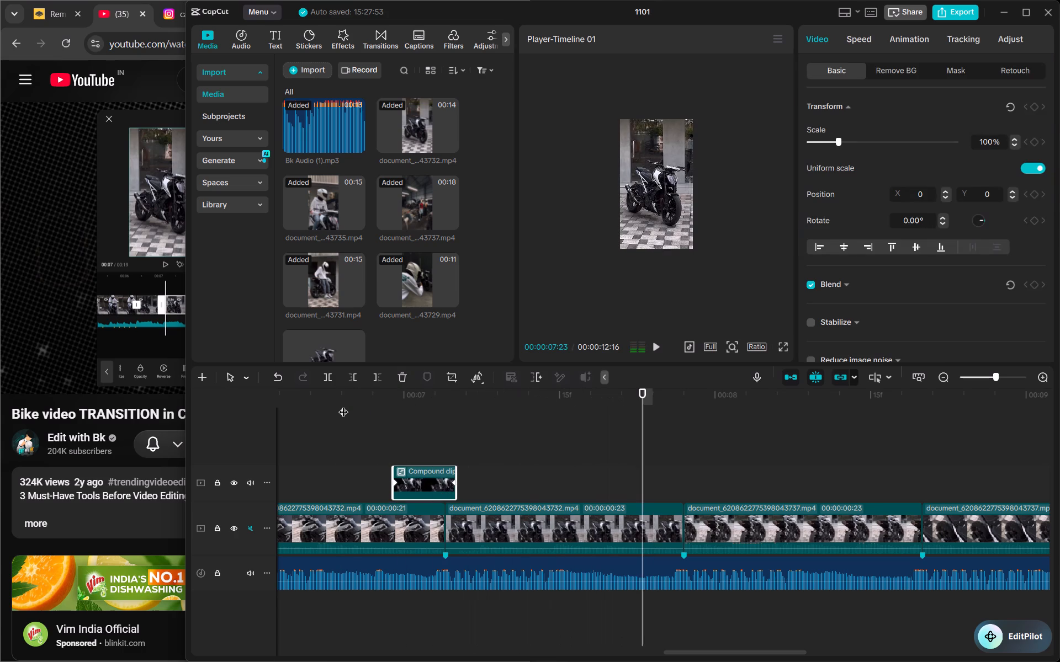
left_click(343, 405)
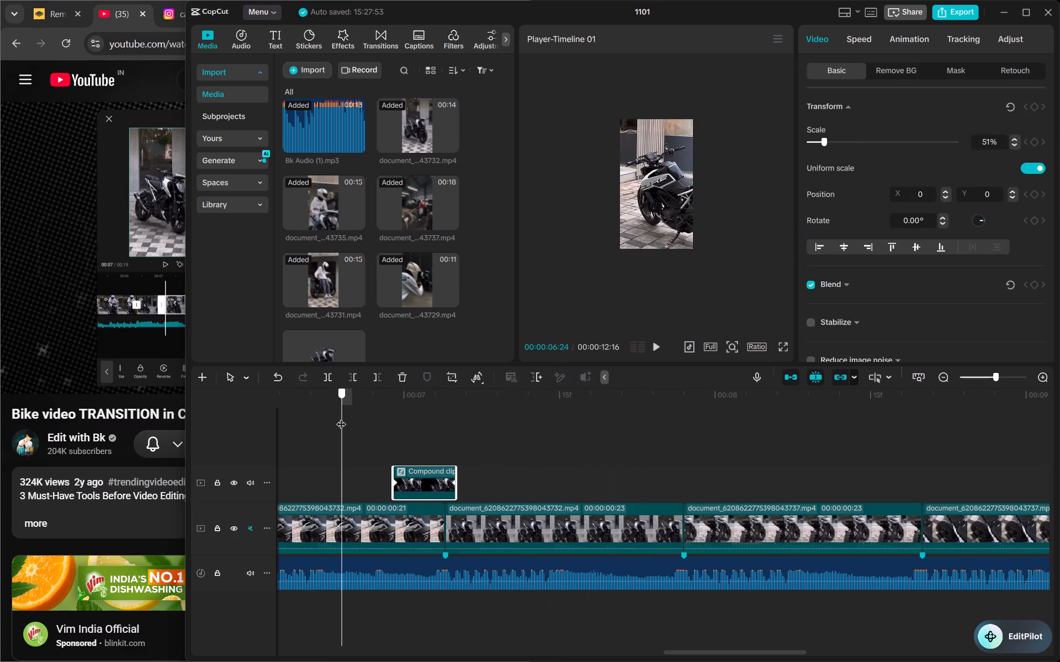
left_click(341, 417)
left_click(341, 417)
left_click(305, 444)
key("space")
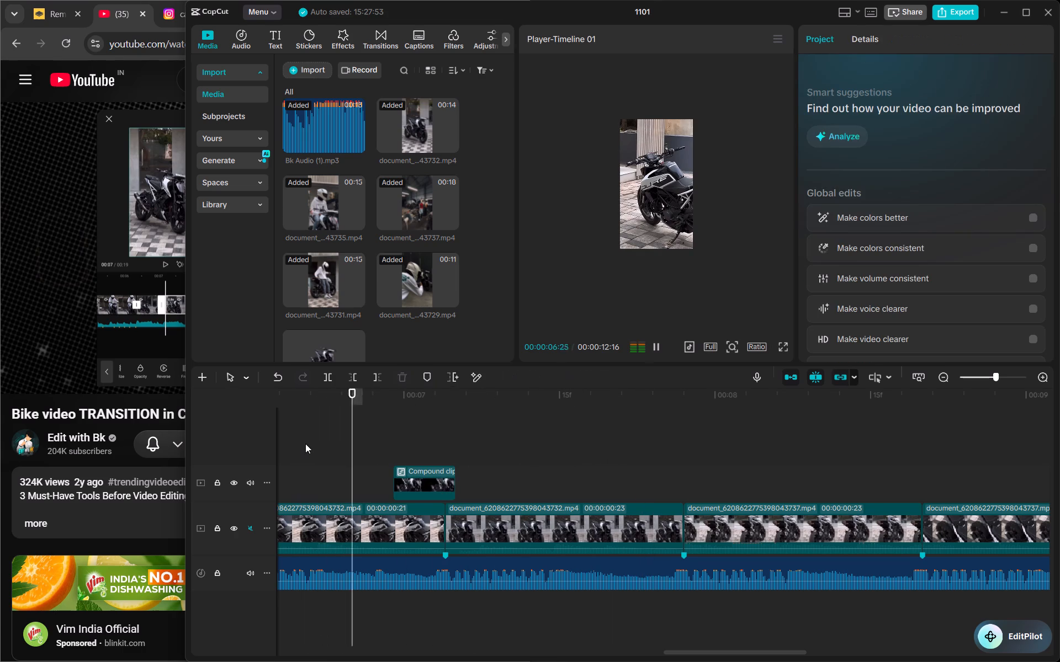
key("space")
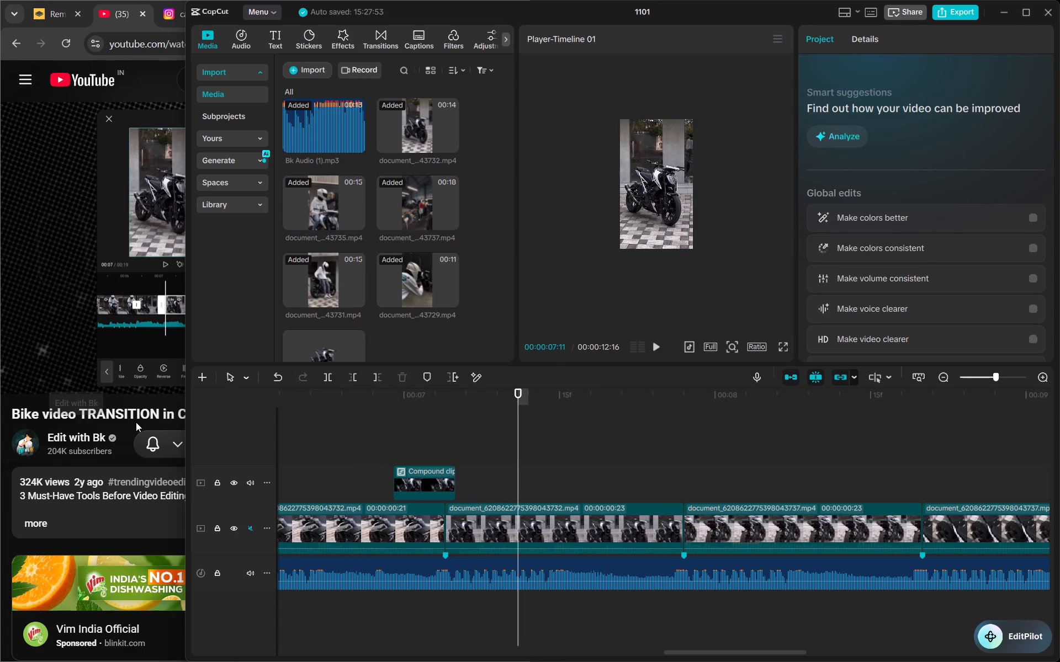
left_click(136, 422)
left_click(552, 481)
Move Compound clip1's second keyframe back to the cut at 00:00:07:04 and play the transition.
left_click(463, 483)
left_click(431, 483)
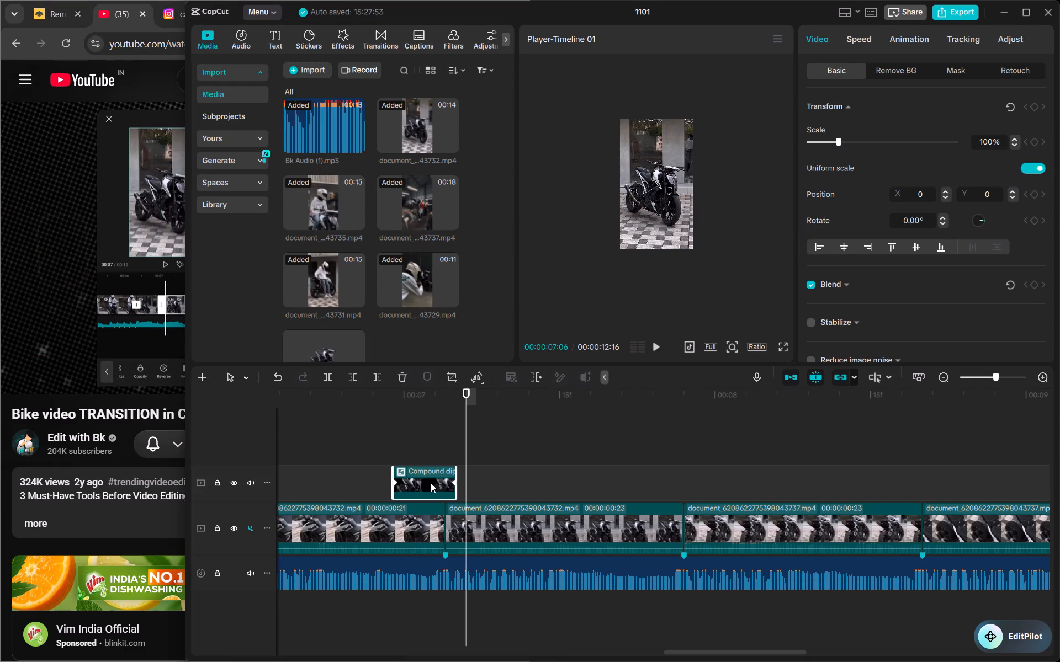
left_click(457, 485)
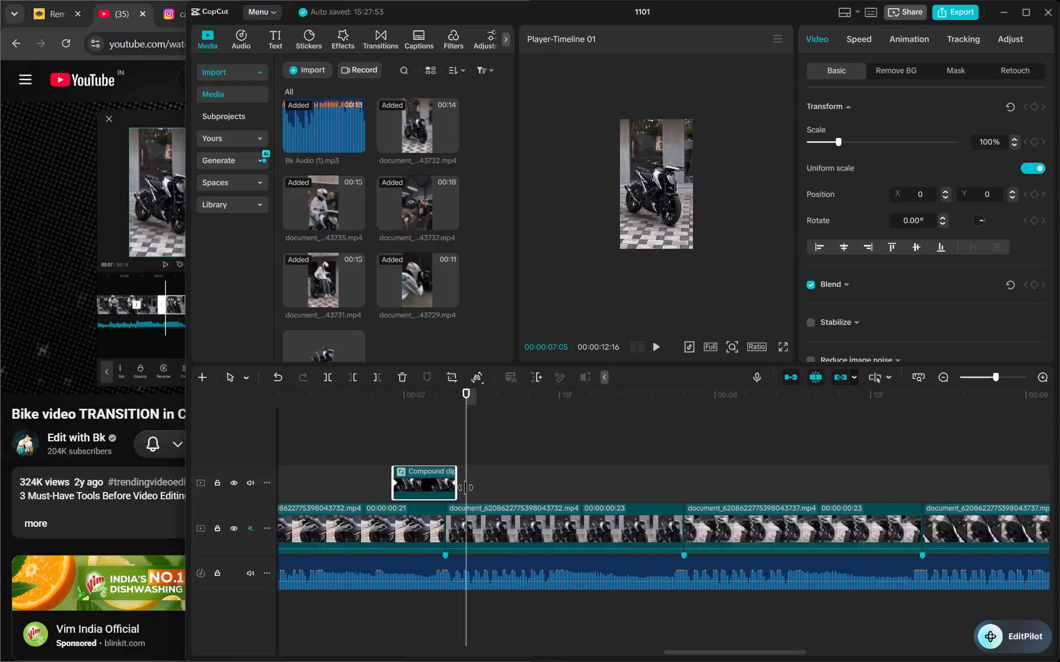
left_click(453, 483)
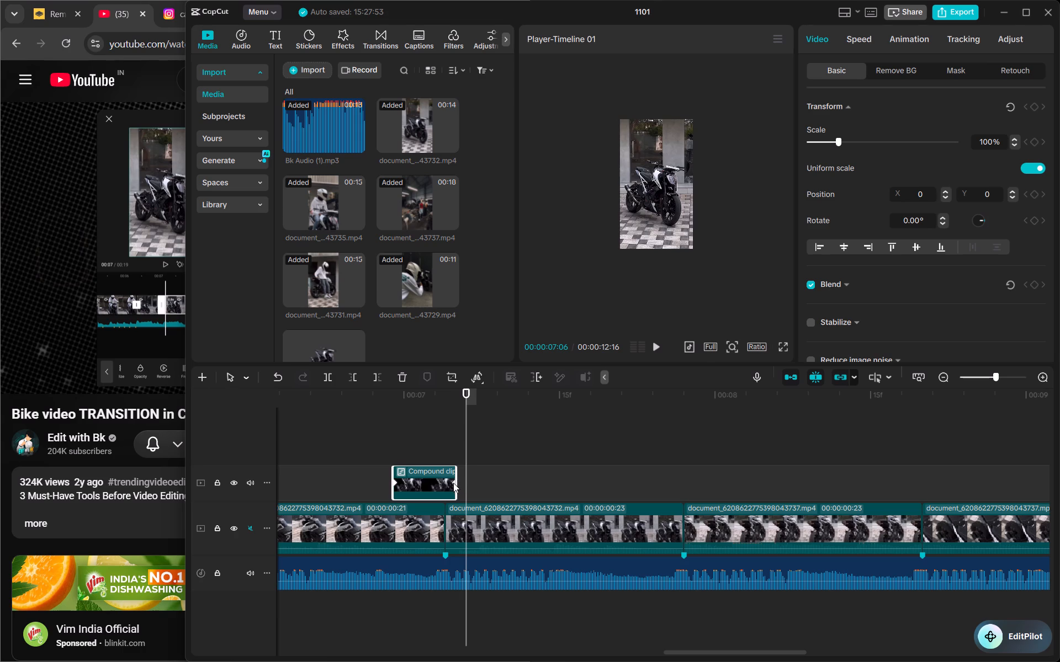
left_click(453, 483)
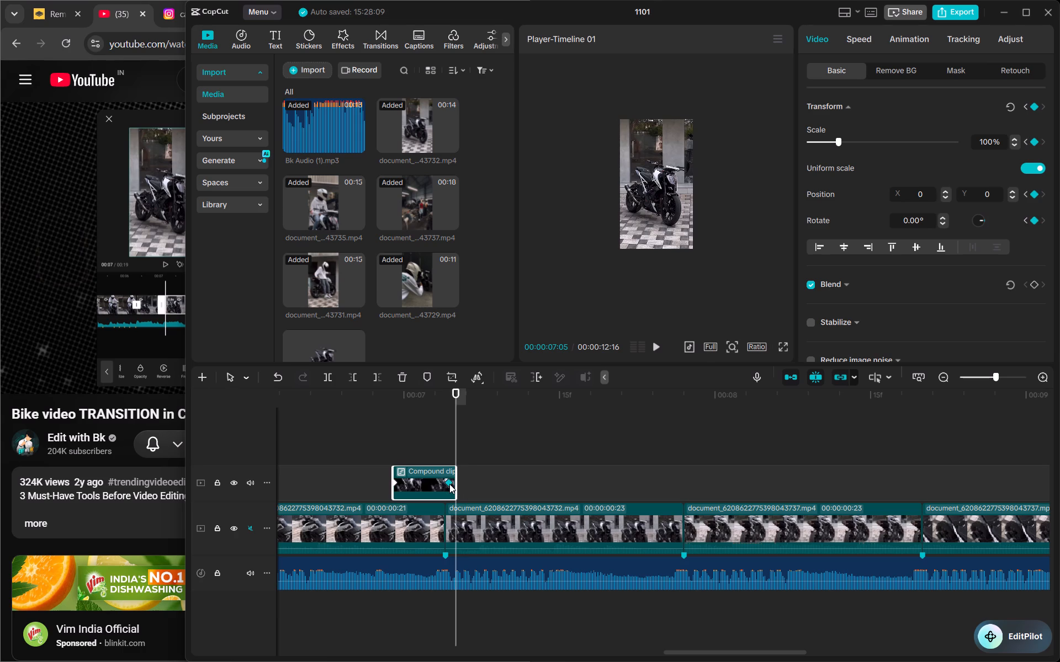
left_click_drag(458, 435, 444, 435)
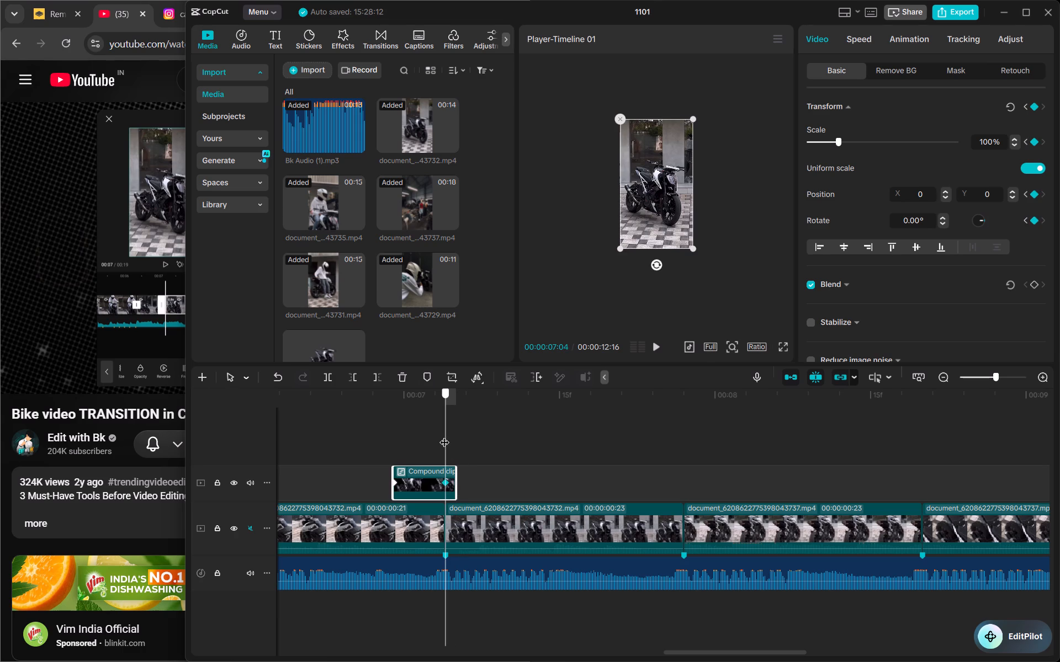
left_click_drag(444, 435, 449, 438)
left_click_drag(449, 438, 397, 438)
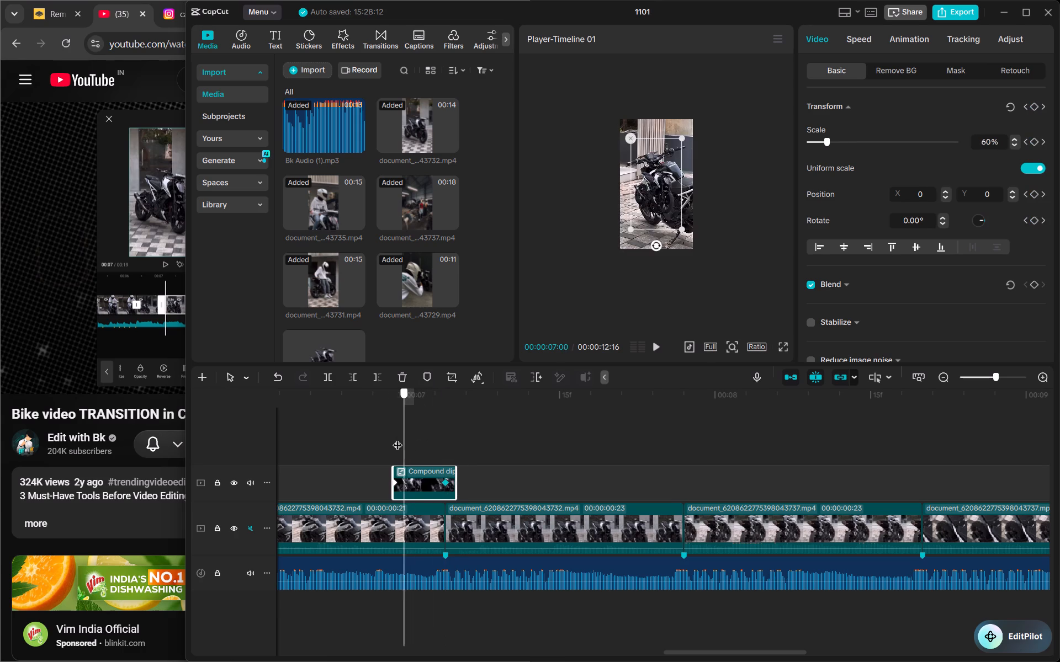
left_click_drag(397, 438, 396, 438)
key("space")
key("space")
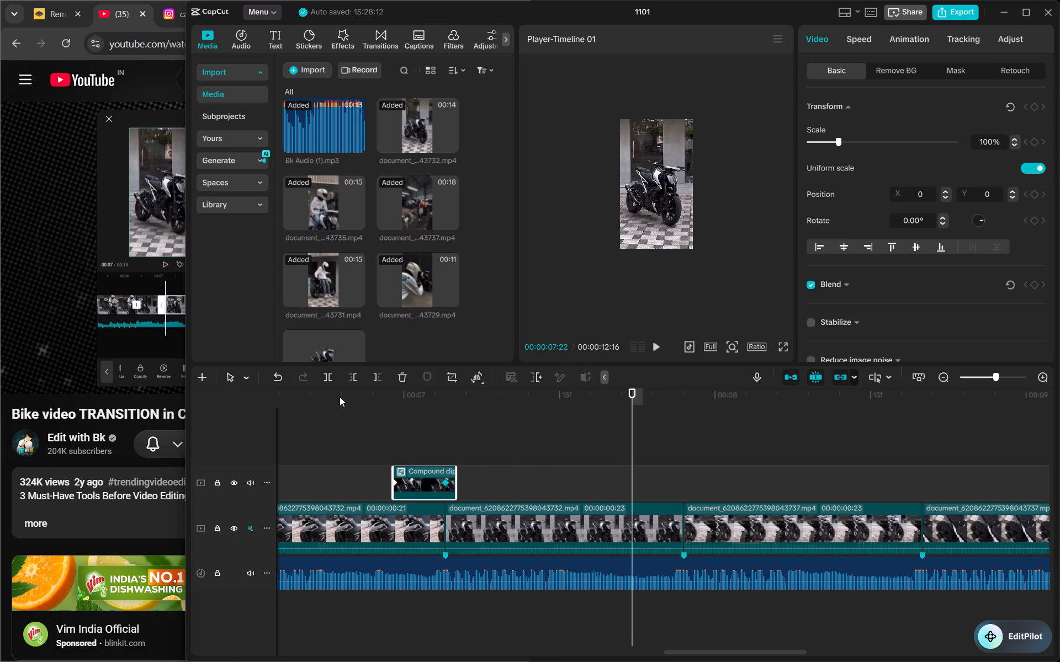
Watch the bike transition tutorial in the browser through to its customized cutout section.
left_click(121, 435)
left_click(186, 284)
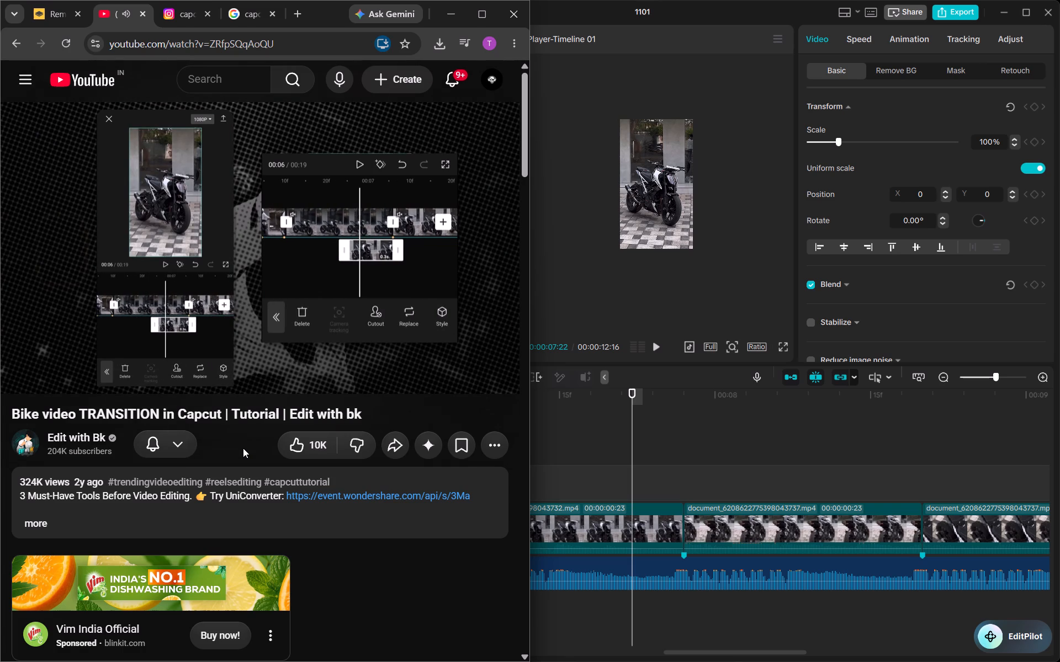
left_click(342, 275)
left_click(342, 275)
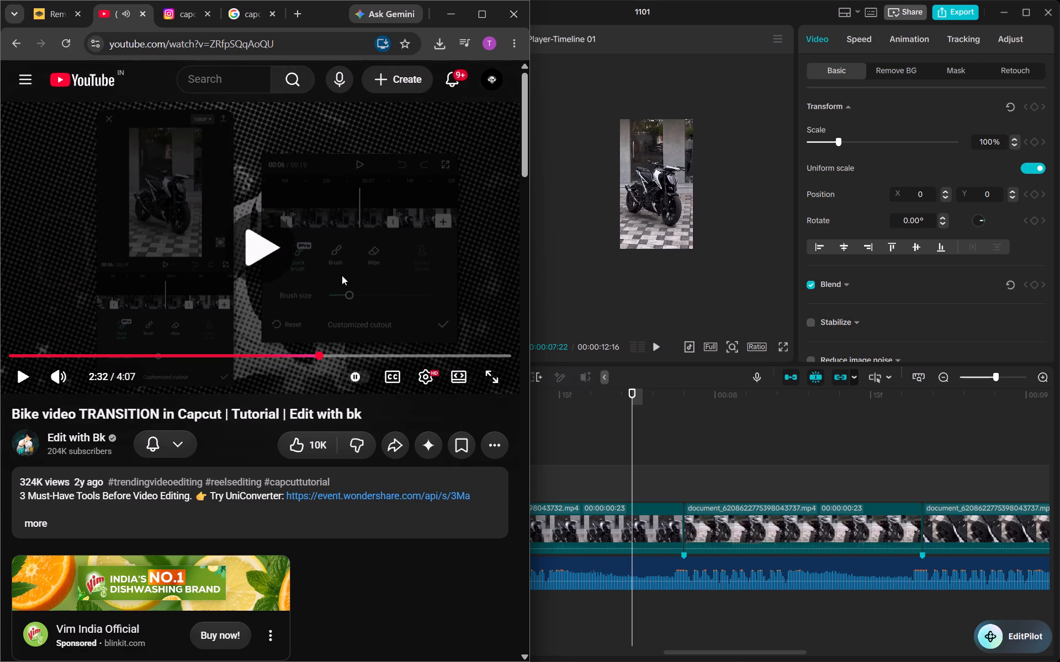
In CapCut, reset Compound clip1's transform from its keyframe at 00:00:07:04, clearing the transform keyframes.
left_click(539, 424)
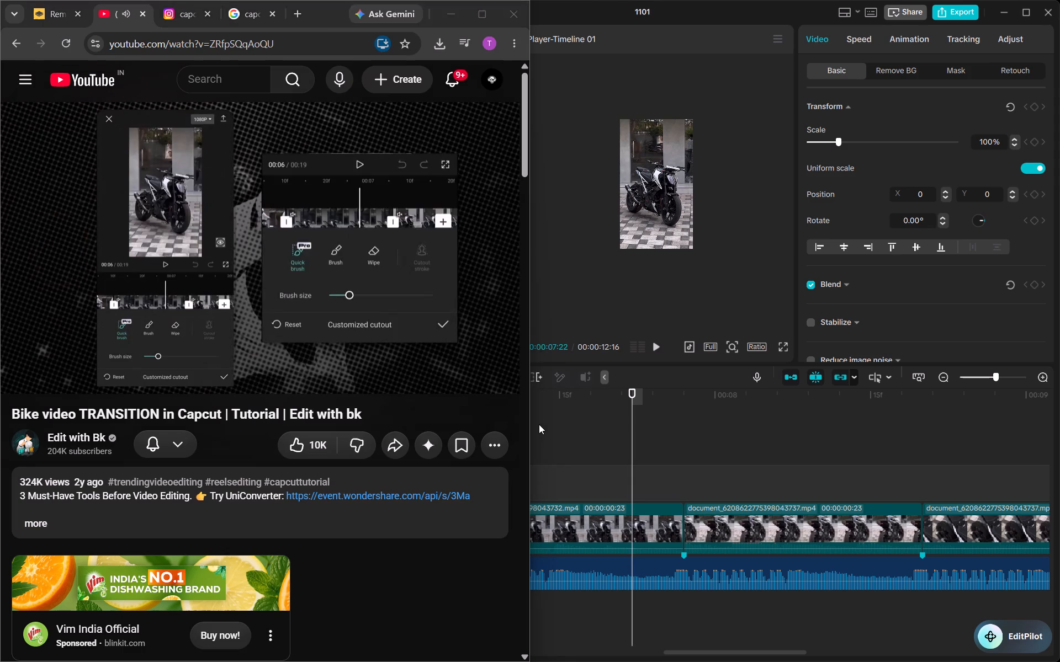
left_click_drag(539, 424, 431, 456)
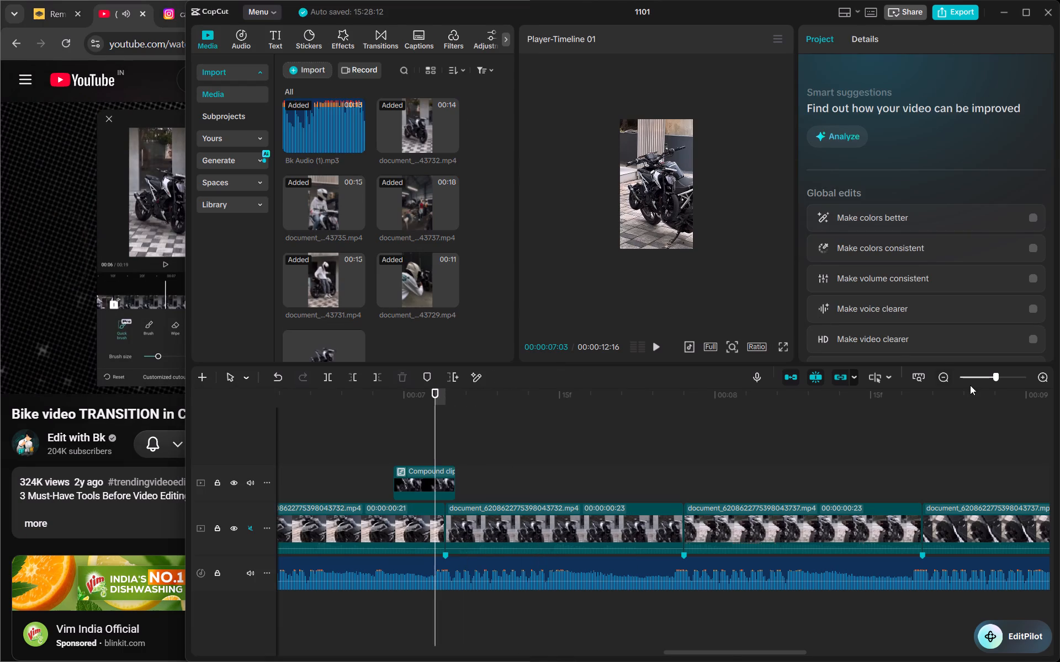
left_click(1038, 383)
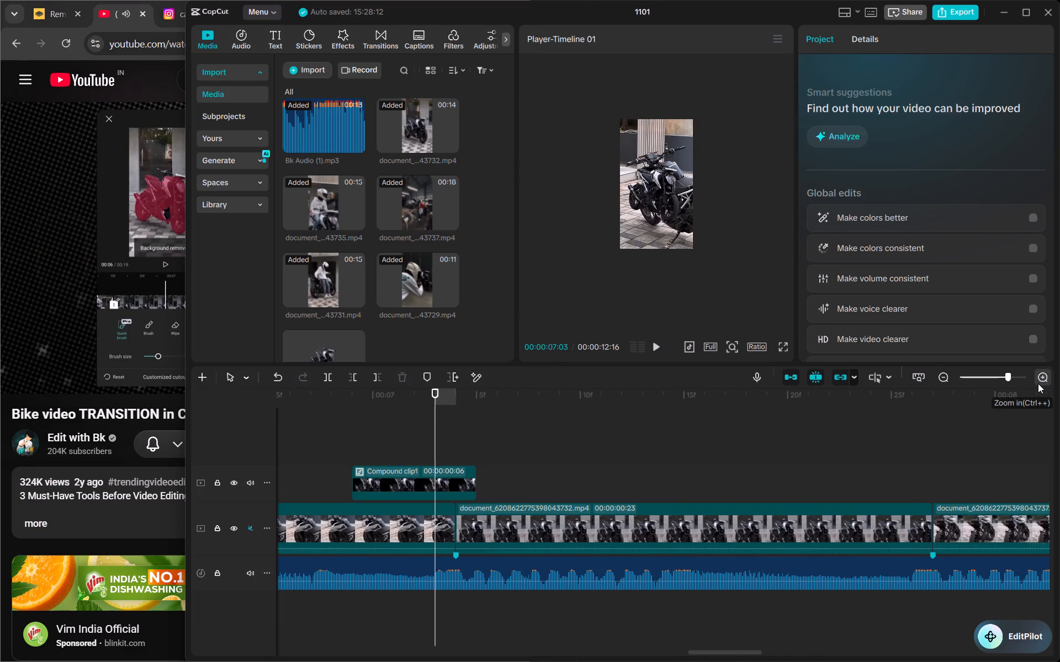
left_click_drag(567, 485, 625, 478)
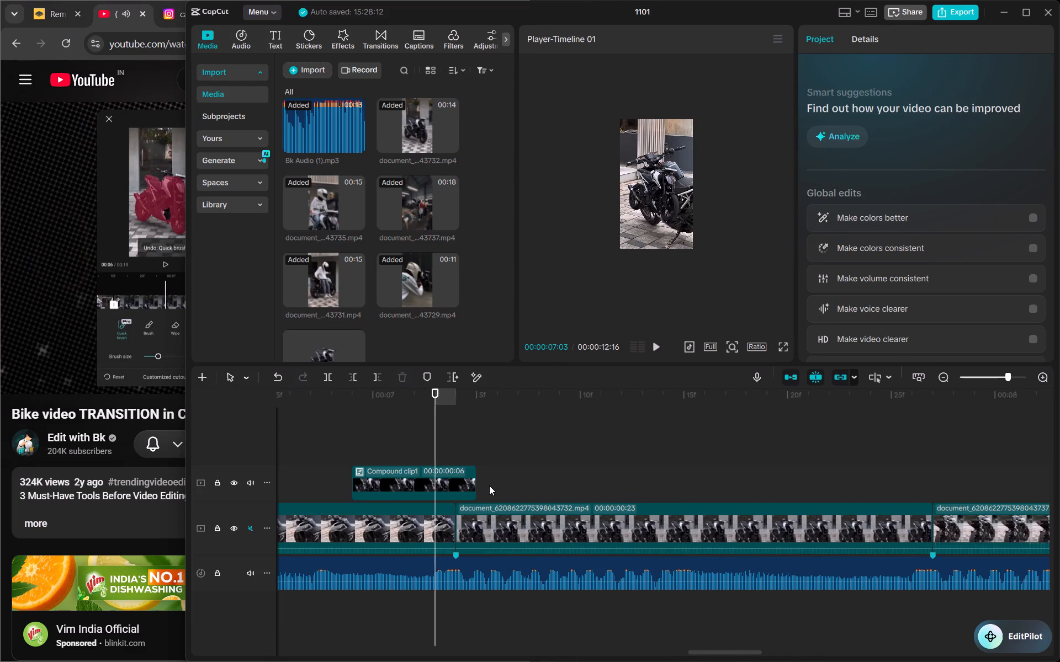
left_click(473, 486)
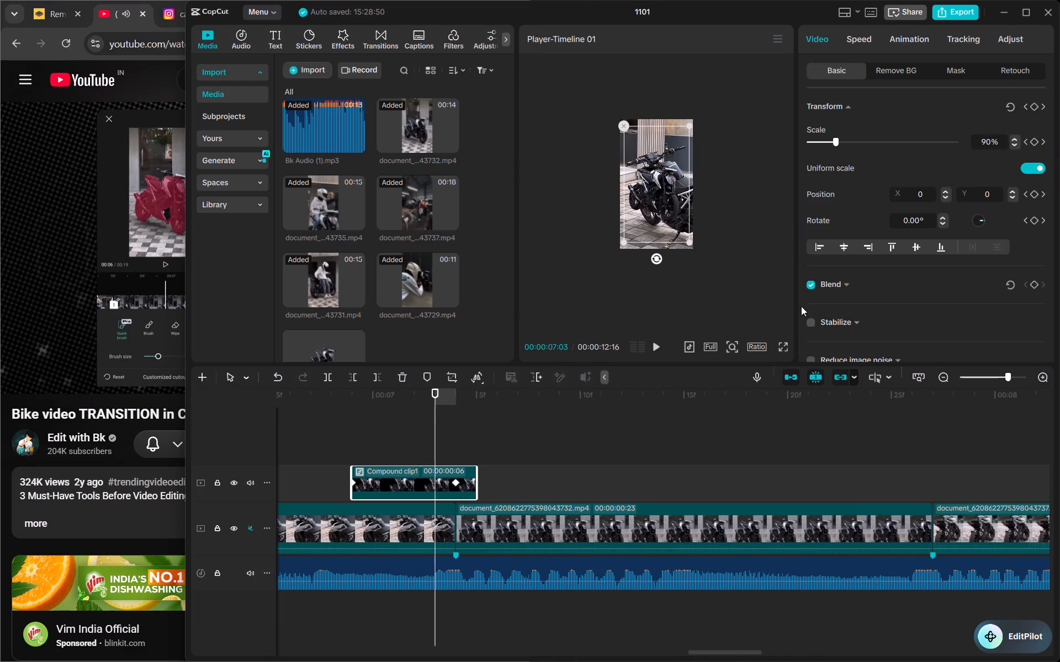
left_click(1043, 108)
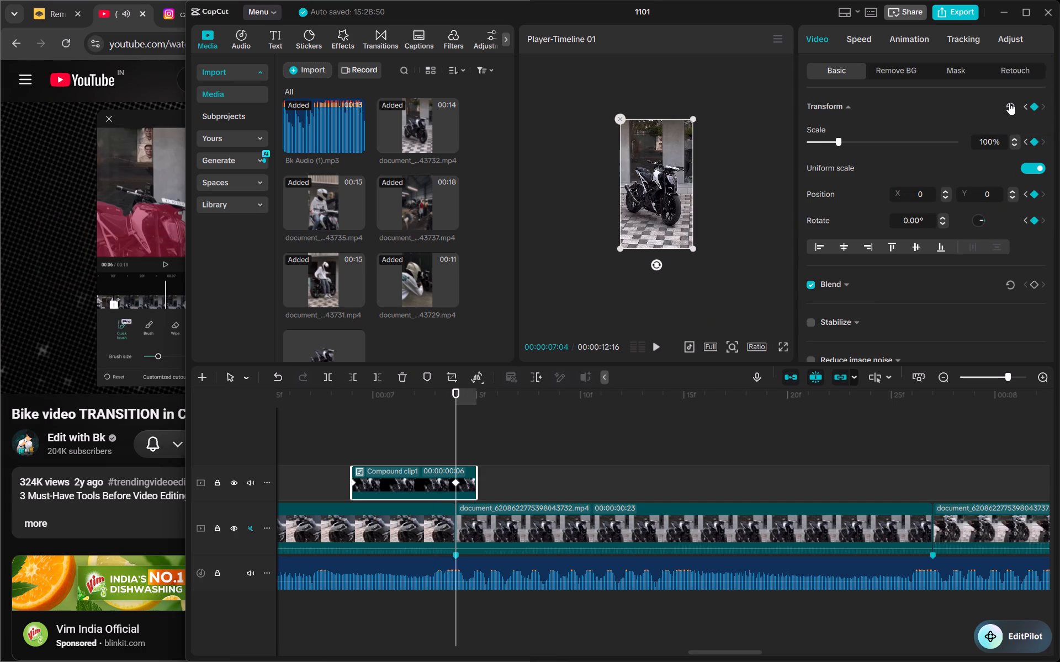
left_click(1009, 103)
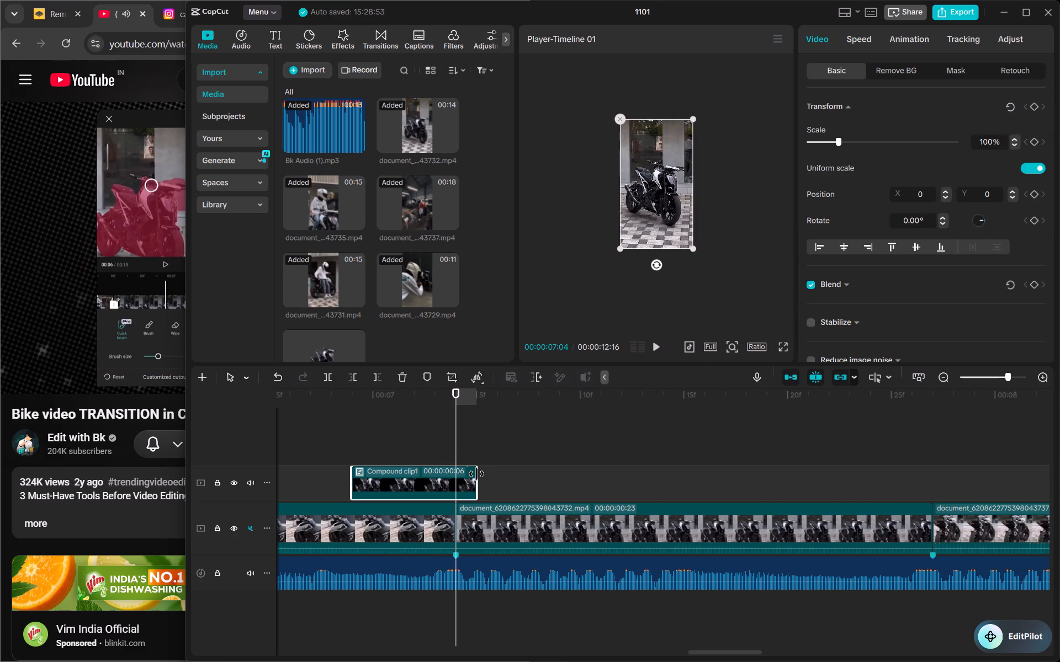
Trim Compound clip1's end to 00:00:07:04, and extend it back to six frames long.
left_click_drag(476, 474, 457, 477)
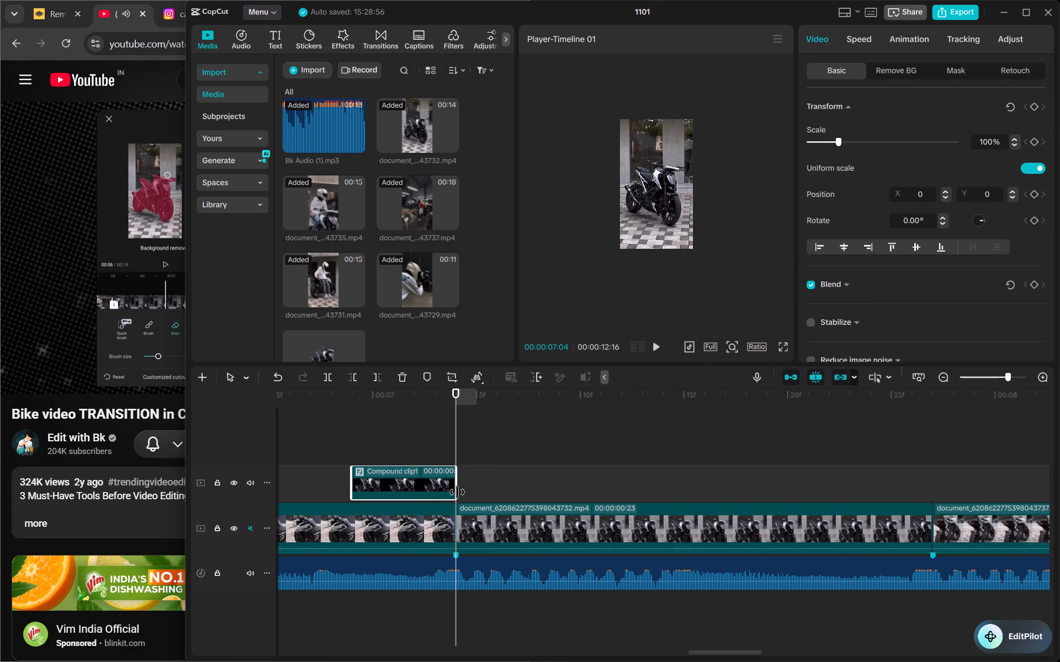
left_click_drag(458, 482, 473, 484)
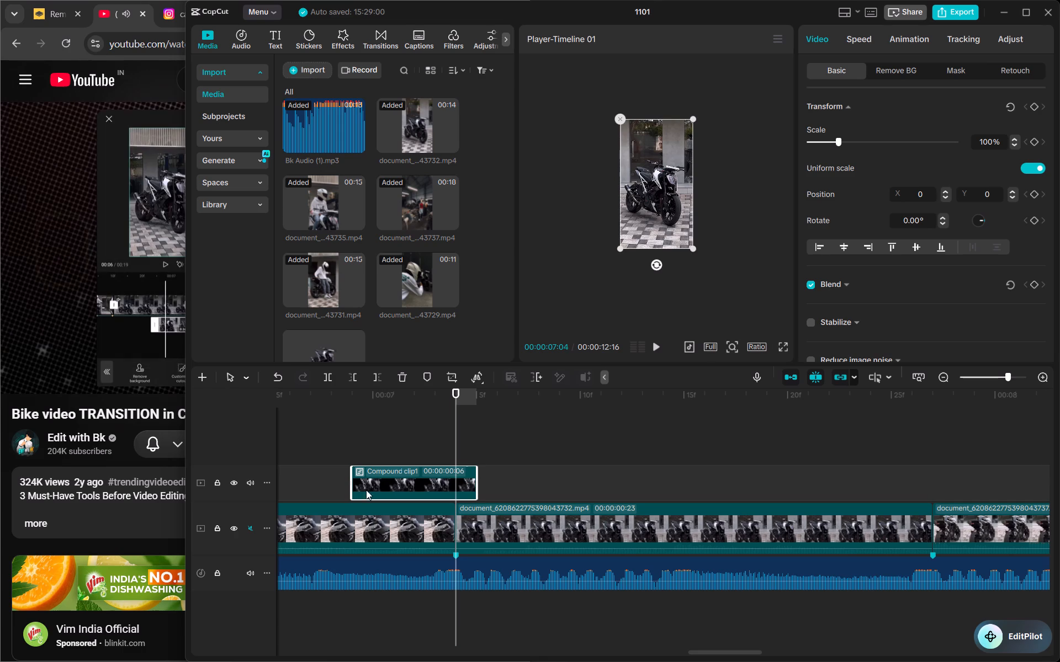
Trim Compound clip1's start until it is three frames long and shift it earlier so it ends at 00:00:07:04.
left_click_drag(350, 489, 372, 480)
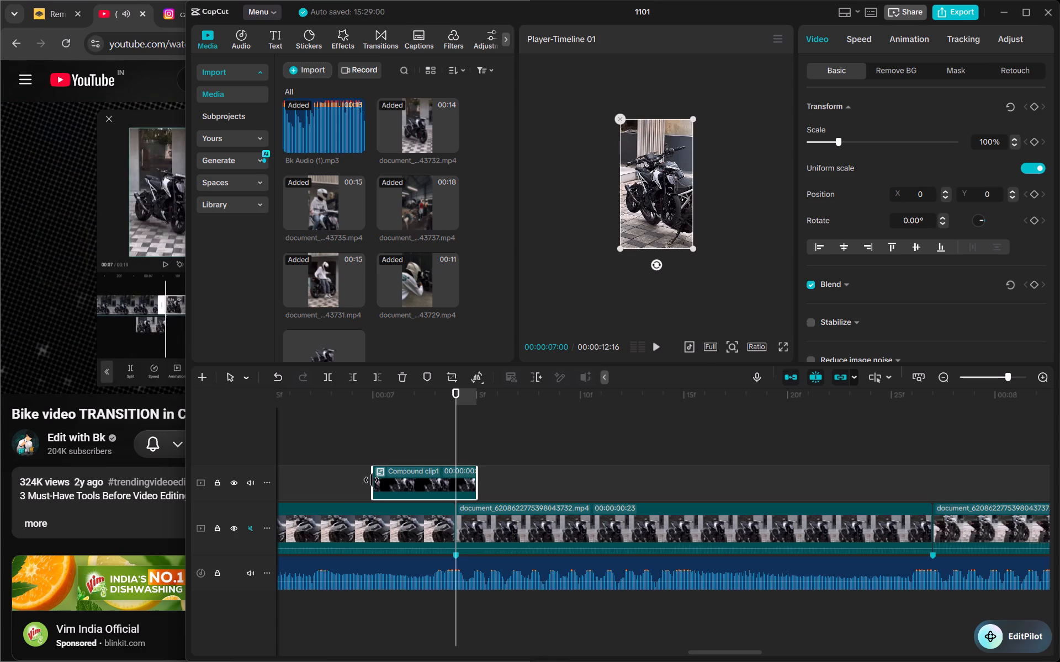
left_click_drag(372, 480, 392, 478)
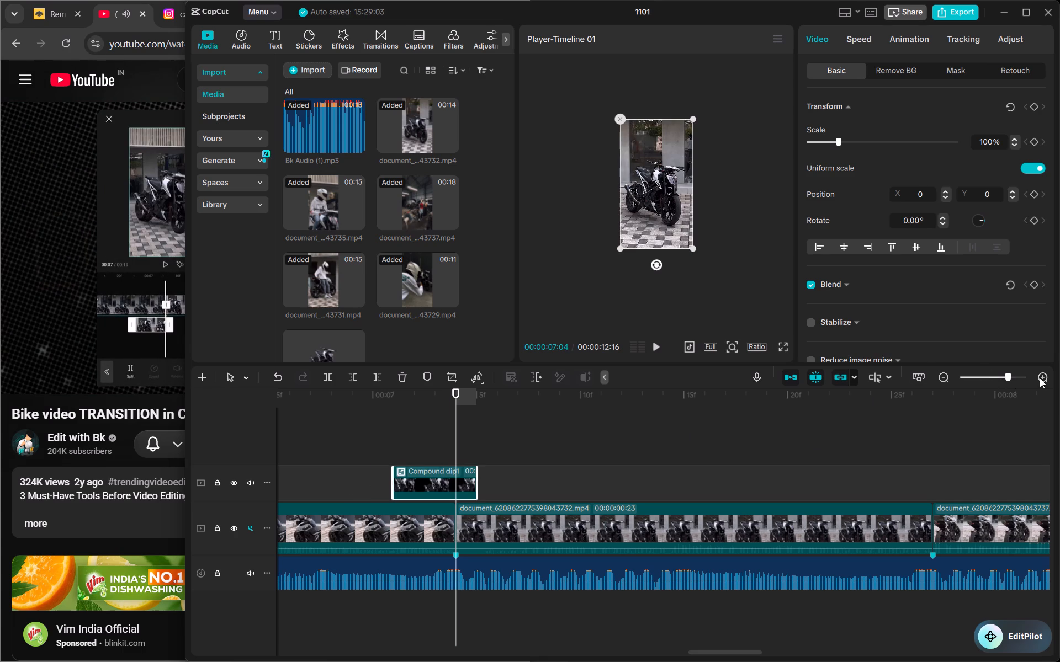
left_click(1040, 378)
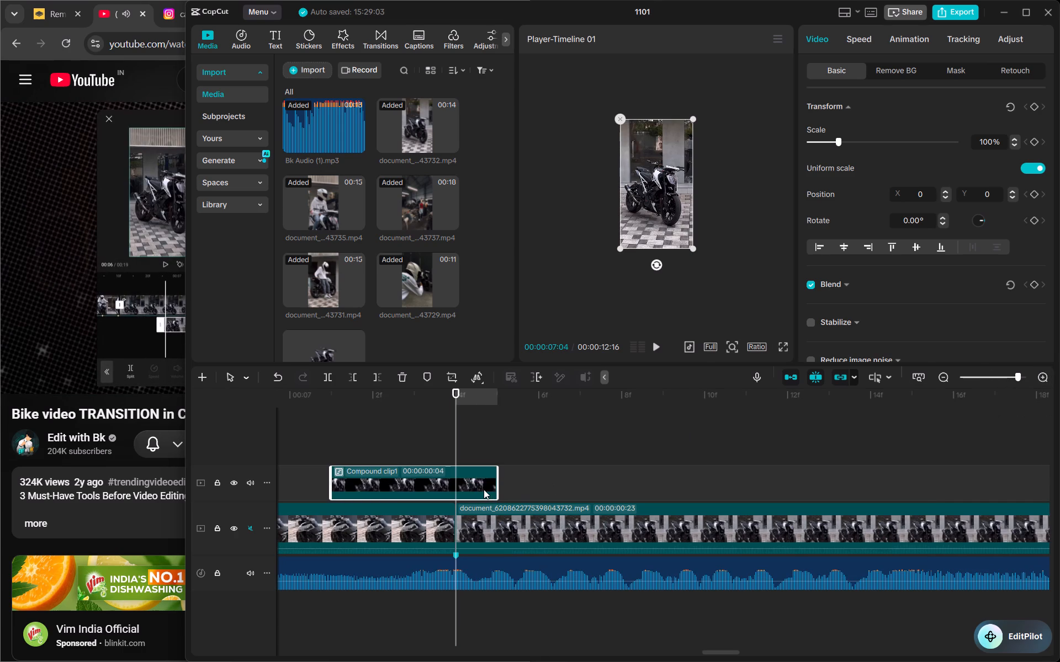
left_click_drag(334, 479, 357, 485)
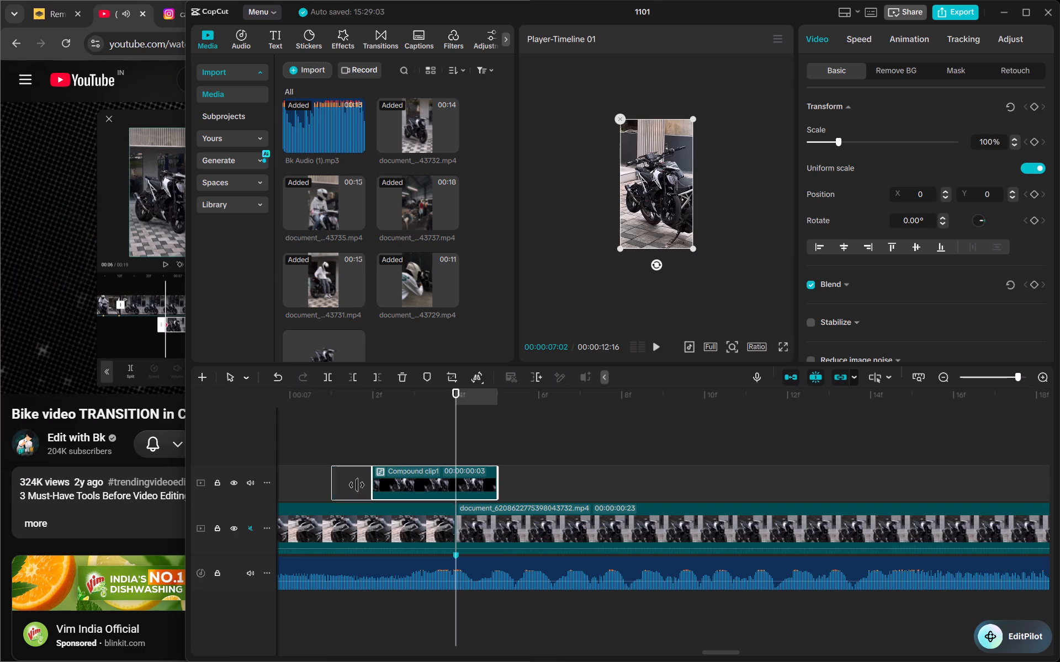
left_click_drag(357, 485, 361, 485)
left_click_drag(403, 485, 361, 483)
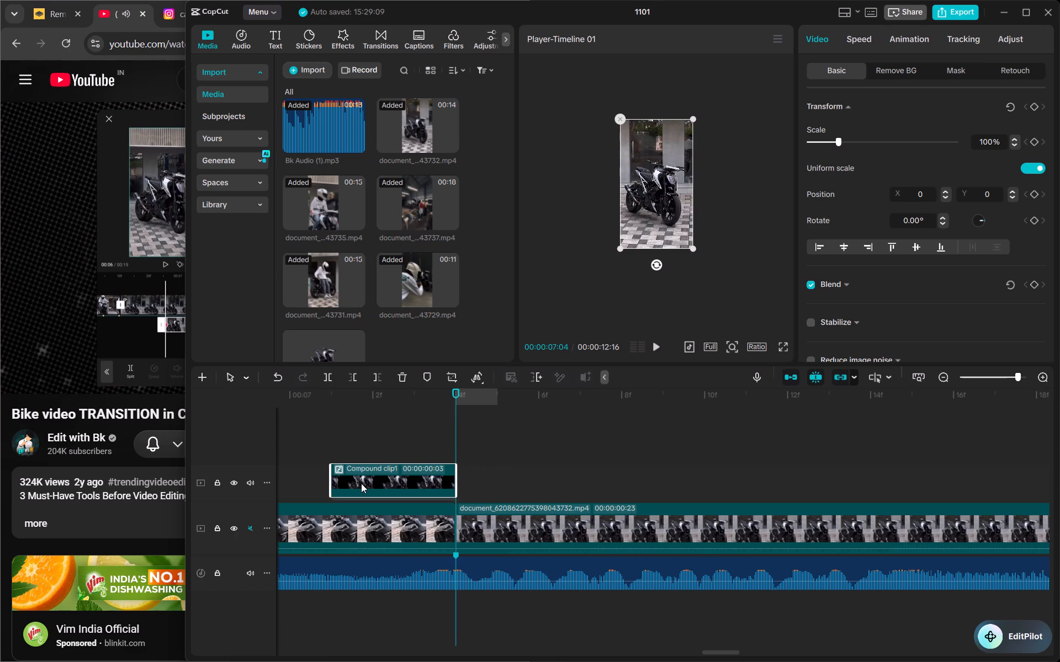
Switch to the browser, rewind the bike transition tutorial slightly, rewatch the overlay timing and pause it.
left_click(115, 458)
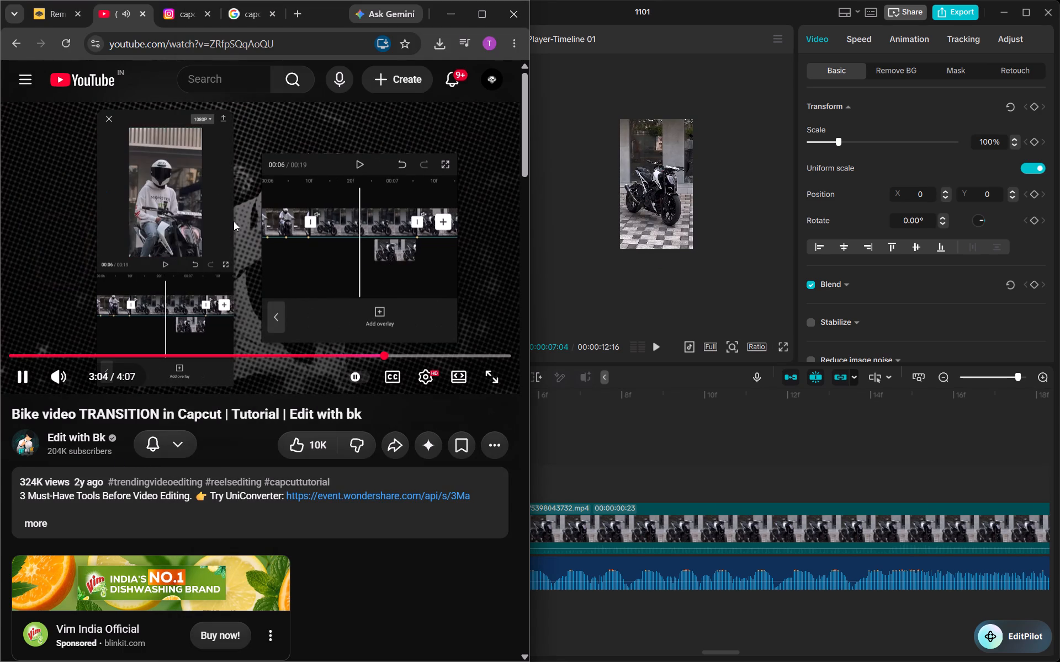
key("Left")
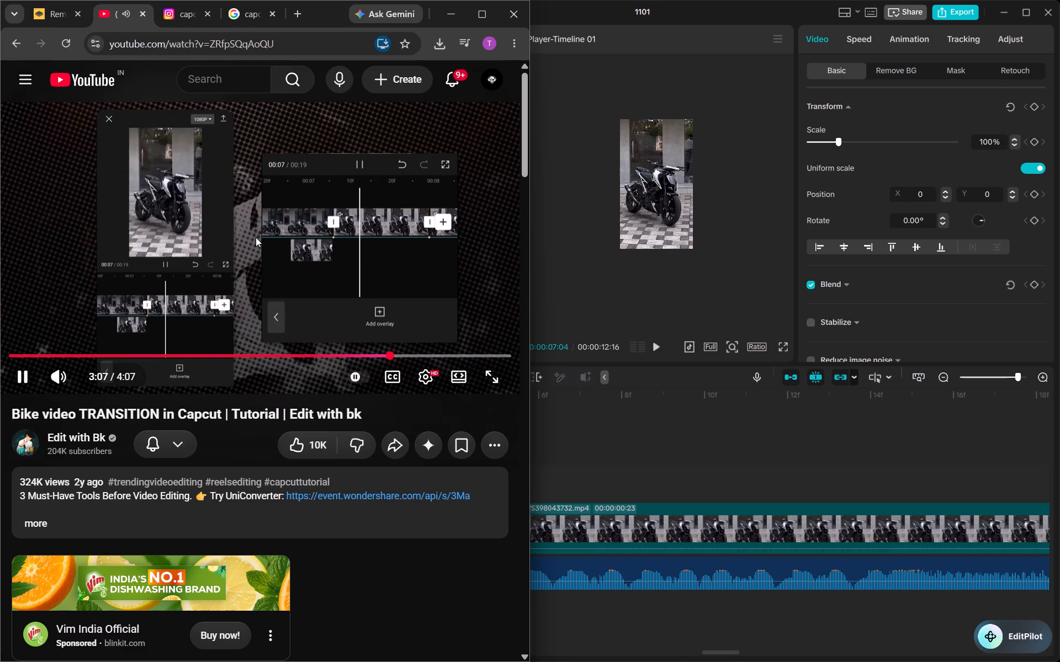
left_click(228, 282)
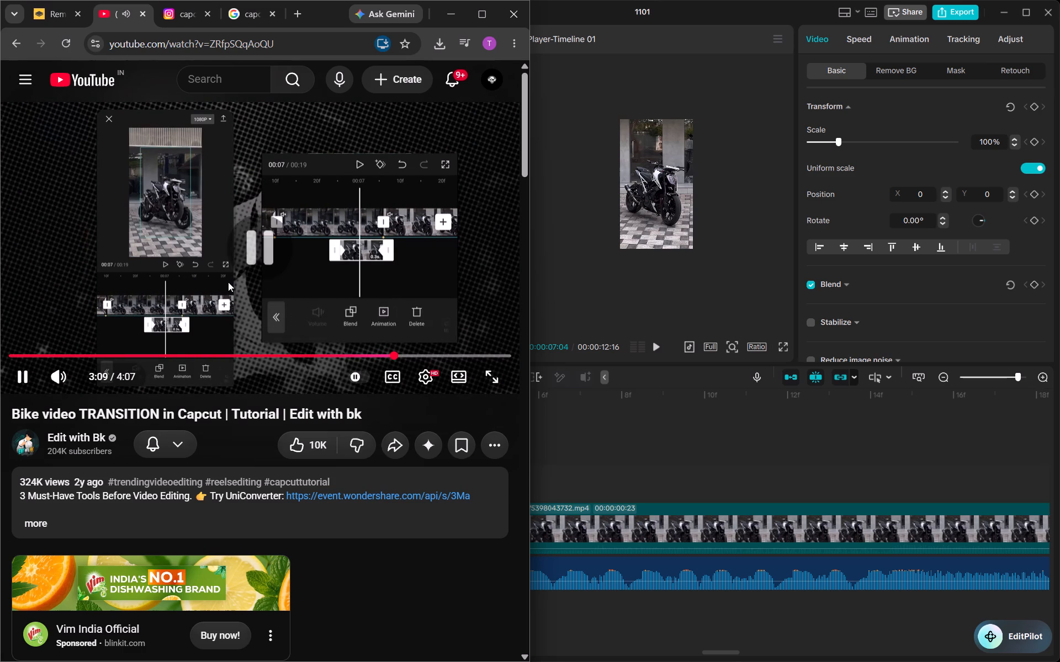
Back in CapCut, add a transform keyframe to Compound clip1 at its end, 00:00:07:04.
left_click(555, 446)
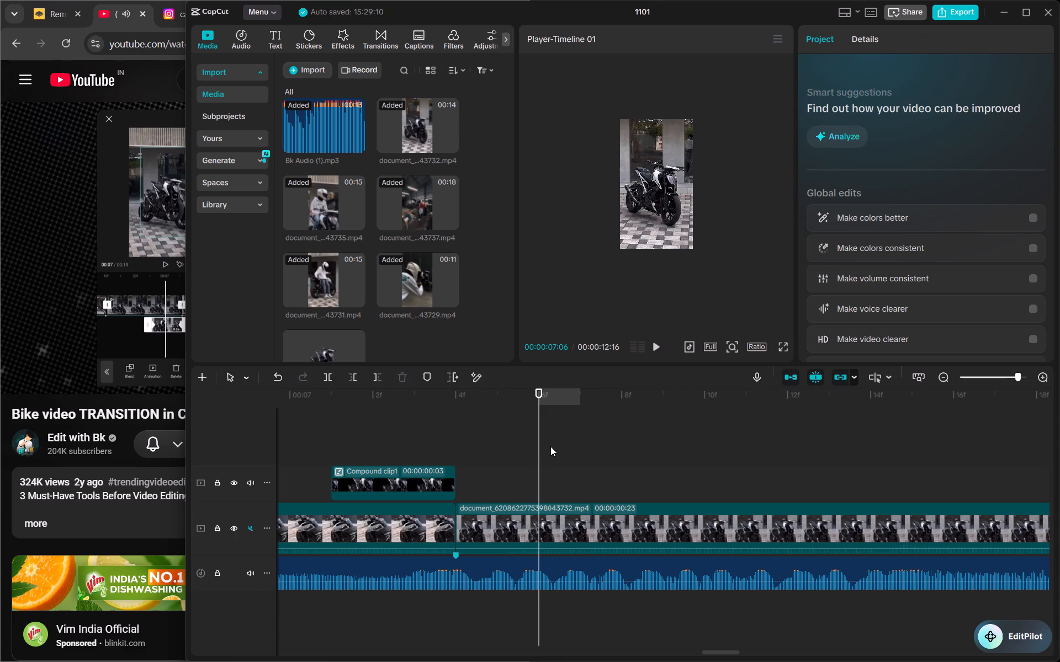
left_click_drag(540, 447, 454, 449)
left_click(410, 479)
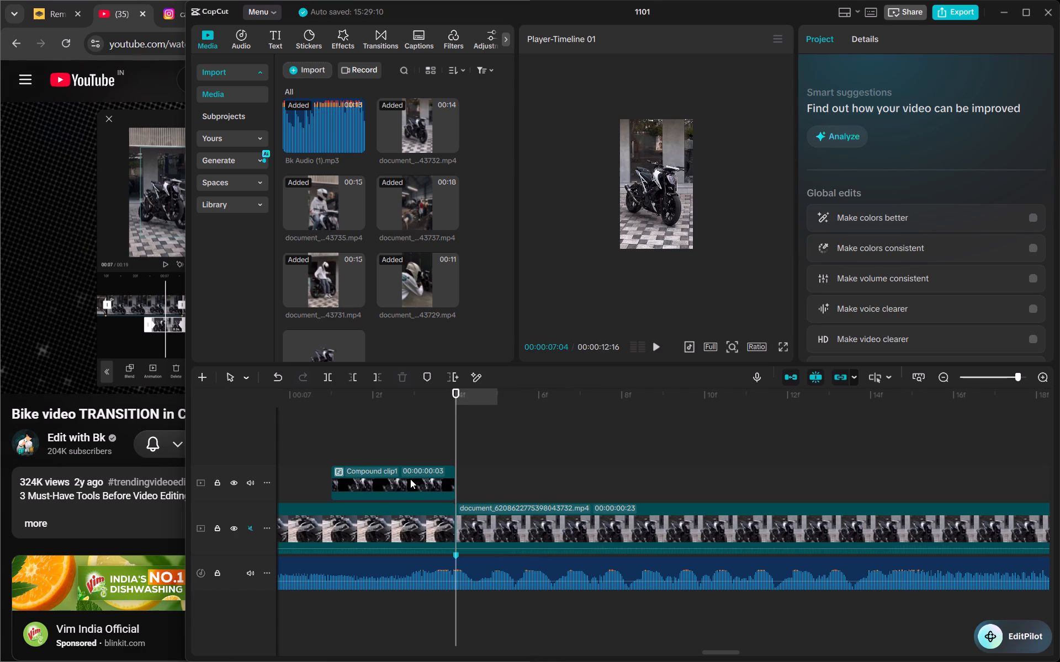
left_click(1034, 109)
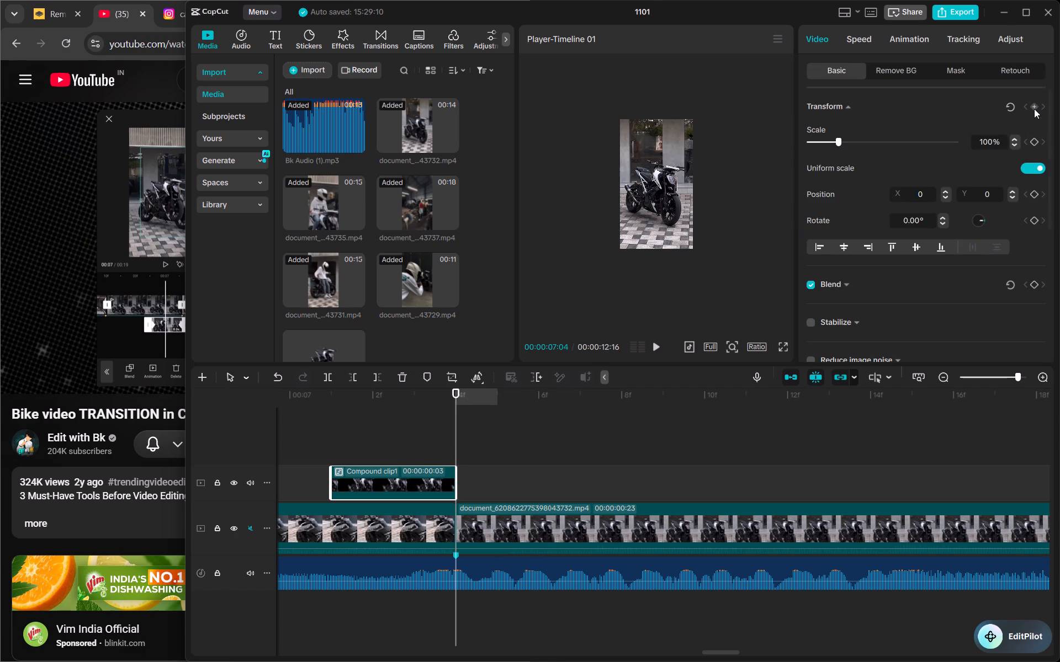
Add a transform keyframe at Compound clip1's start, 00:00:07:01, and reduce the scale there to 41%.
key("Left")
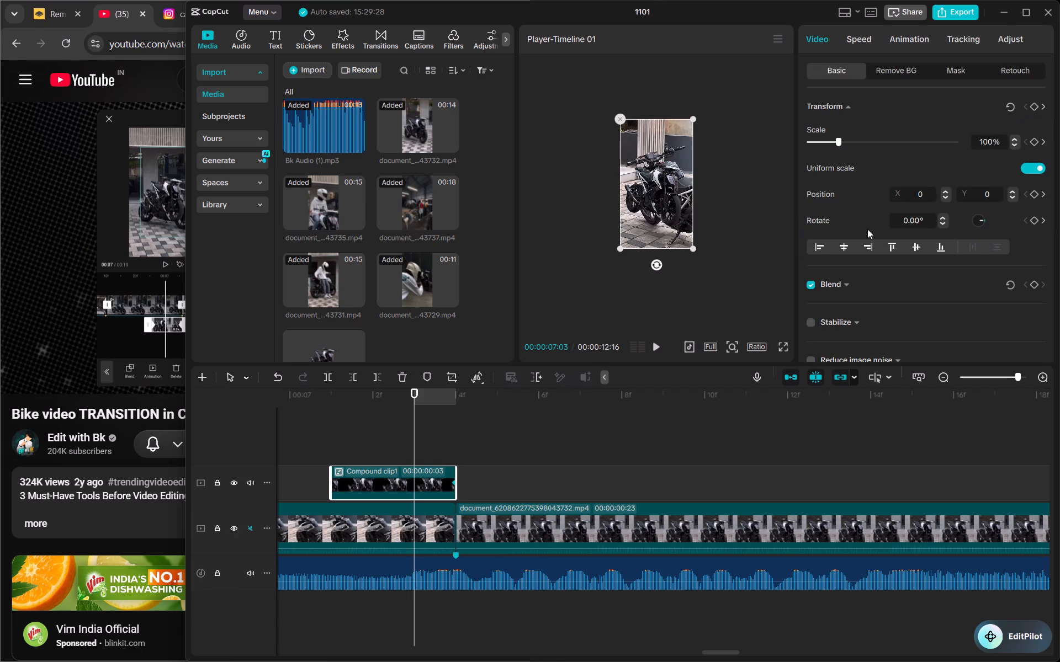
key("Left")
key("Left")
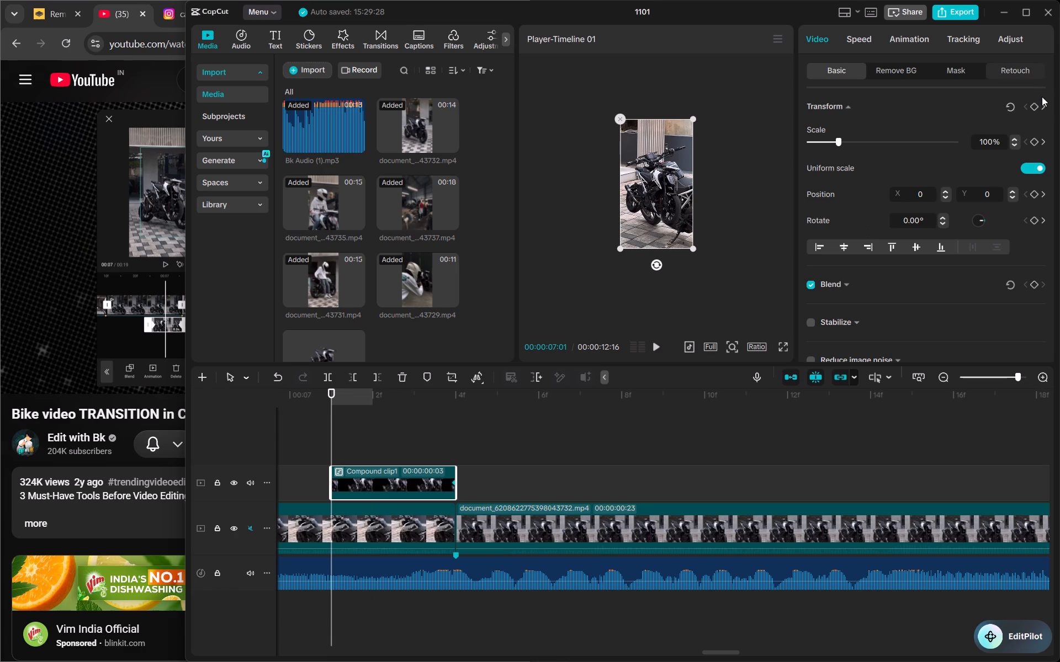
left_click(1036, 102)
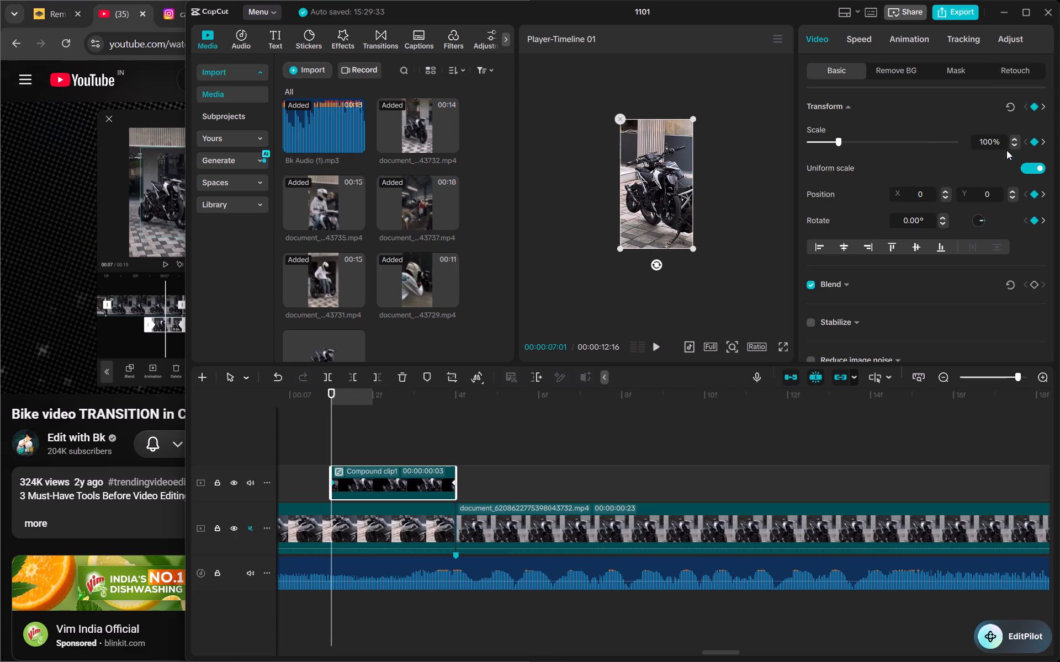
left_click(1013, 145)
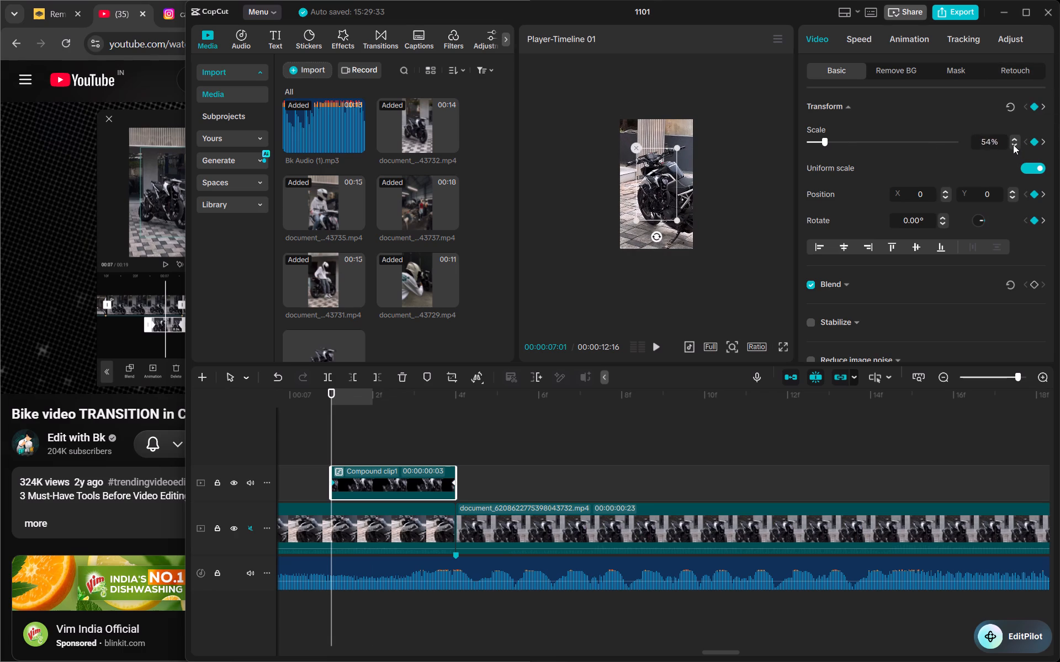
scroll(632, 218, "left", 1)
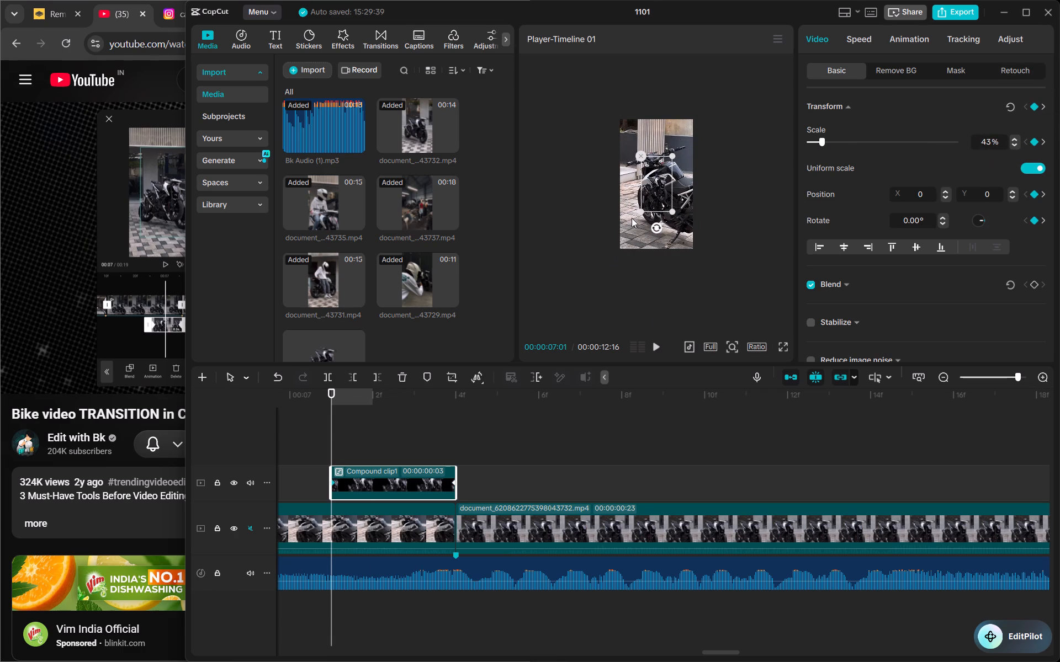
scroll(632, 218, "up", 4, "ctrl")
scroll(632, 218, "down", 2, "ctrl")
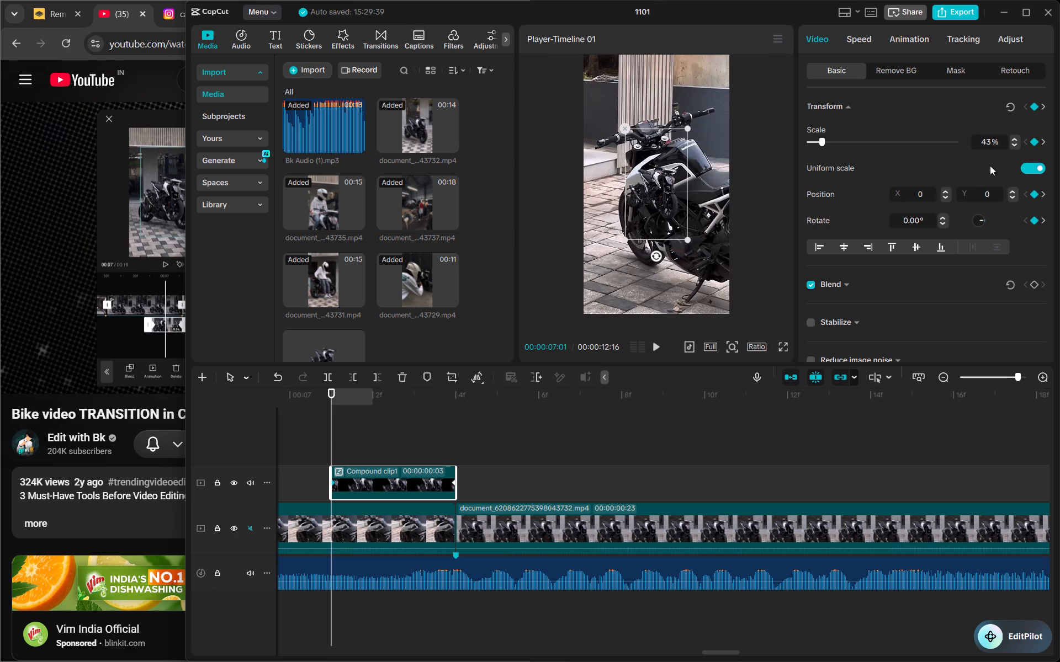
triple_click(1012, 146)
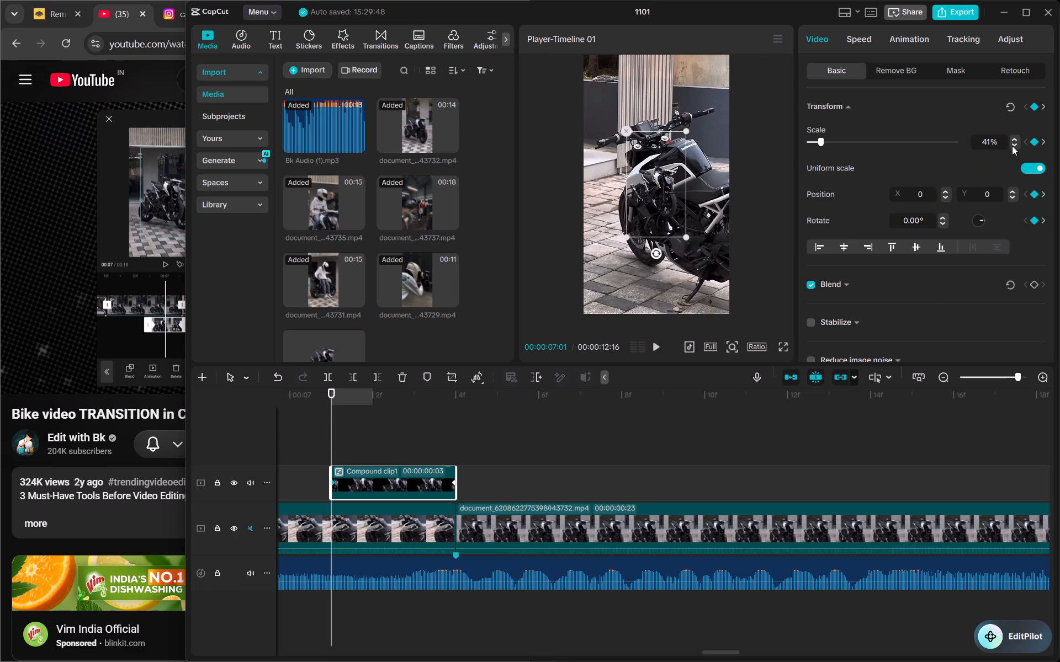
Play the transition from 00:00:06:28 through the overlay to check the new scale animation.
left_click(315, 411)
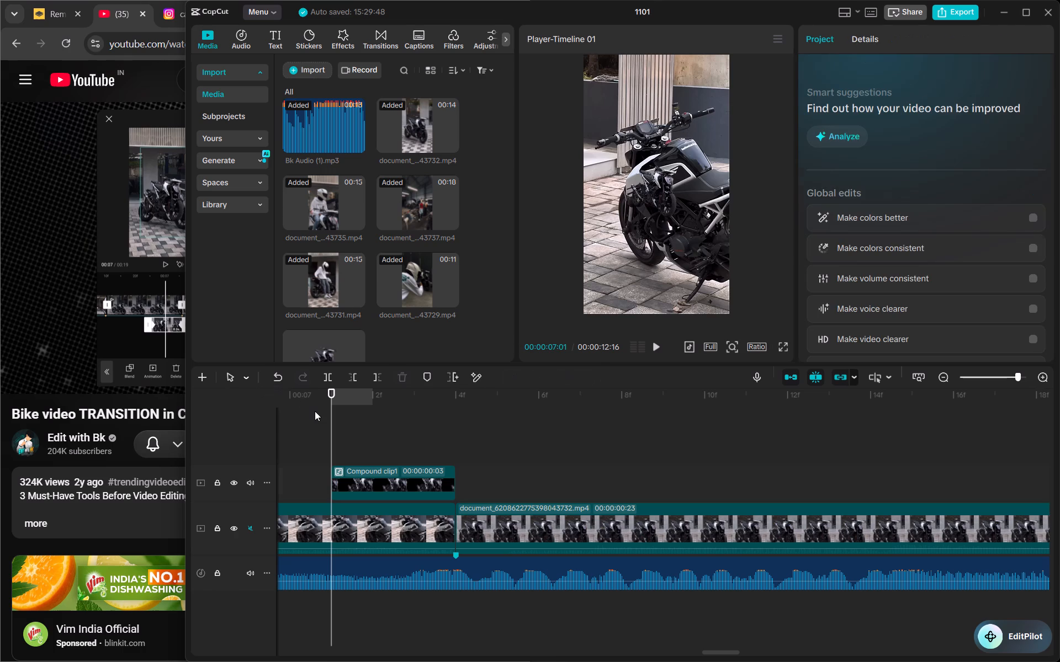
double_click(315, 411)
left_click_drag(329, 417, 283, 414)
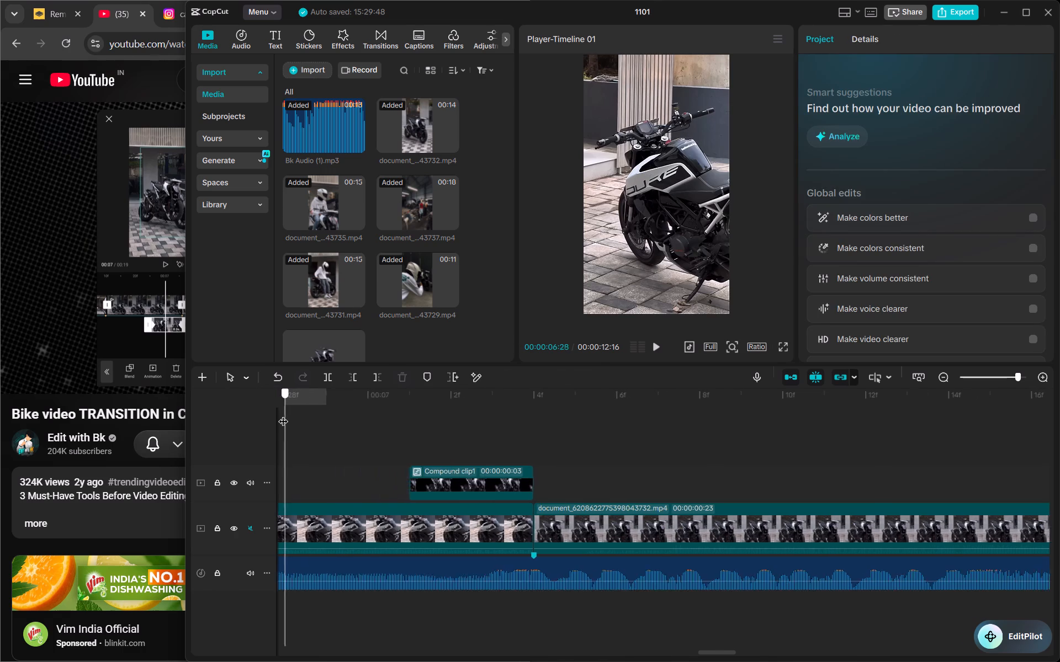
left_click_drag(283, 414, 283, 414)
key("space")
key("space")
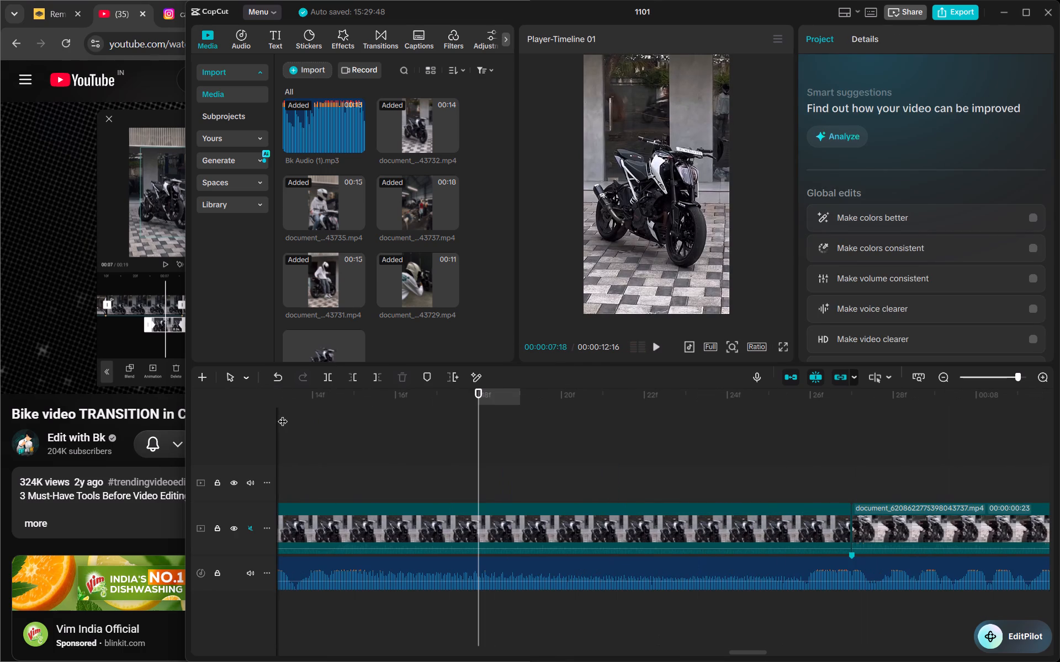
Switch the workspace to the Vertical layout.
left_click(937, 382)
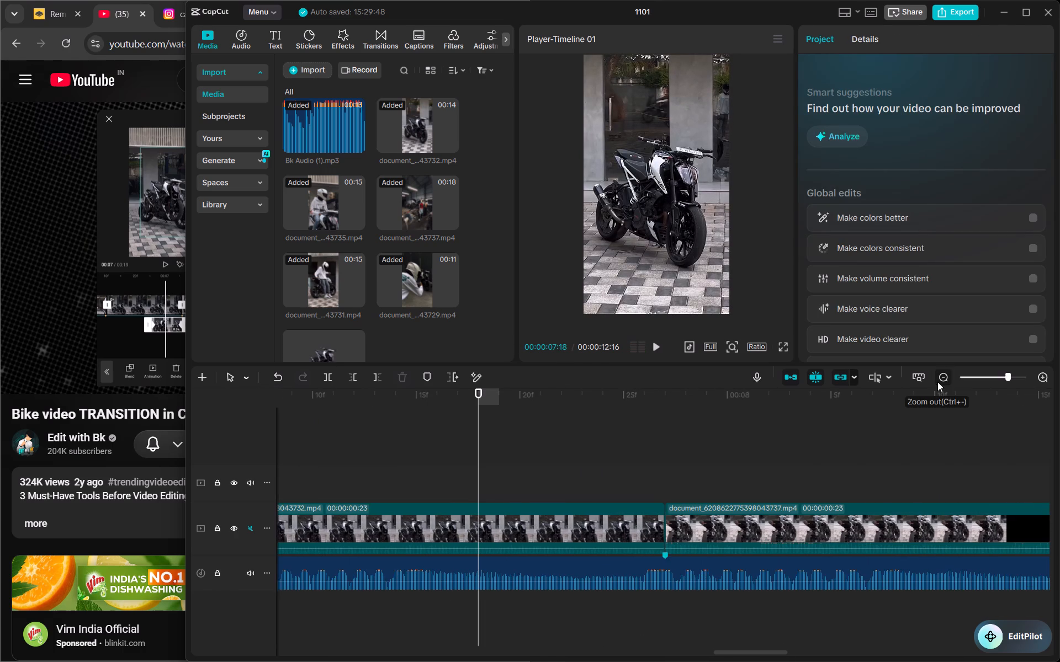
triple_click(937, 382)
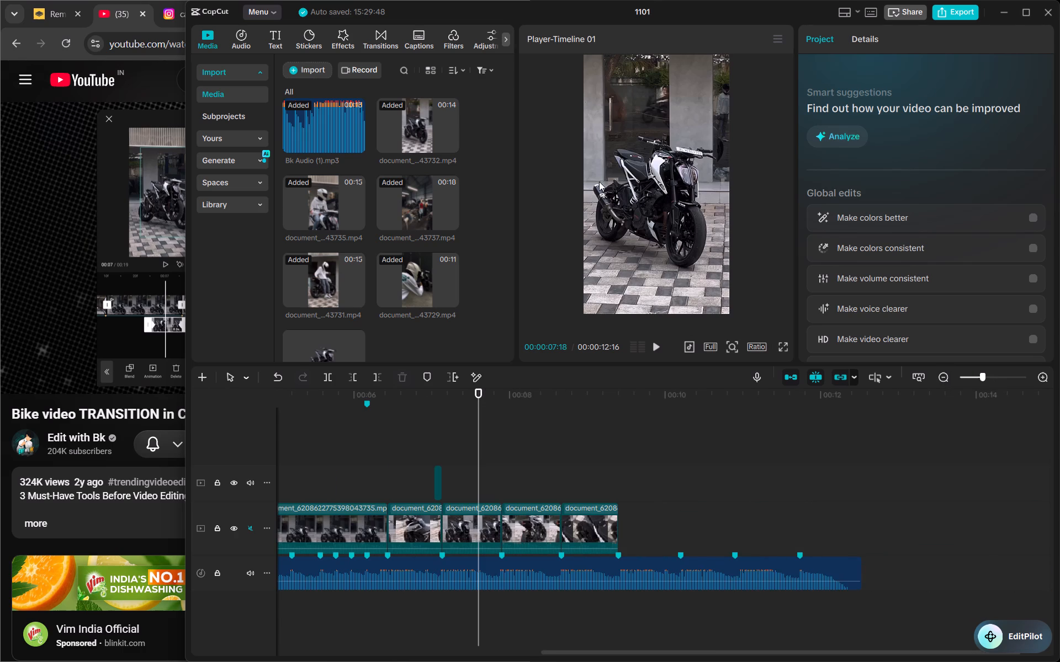
scroll(599, 181, "down", 3, "ctrl")
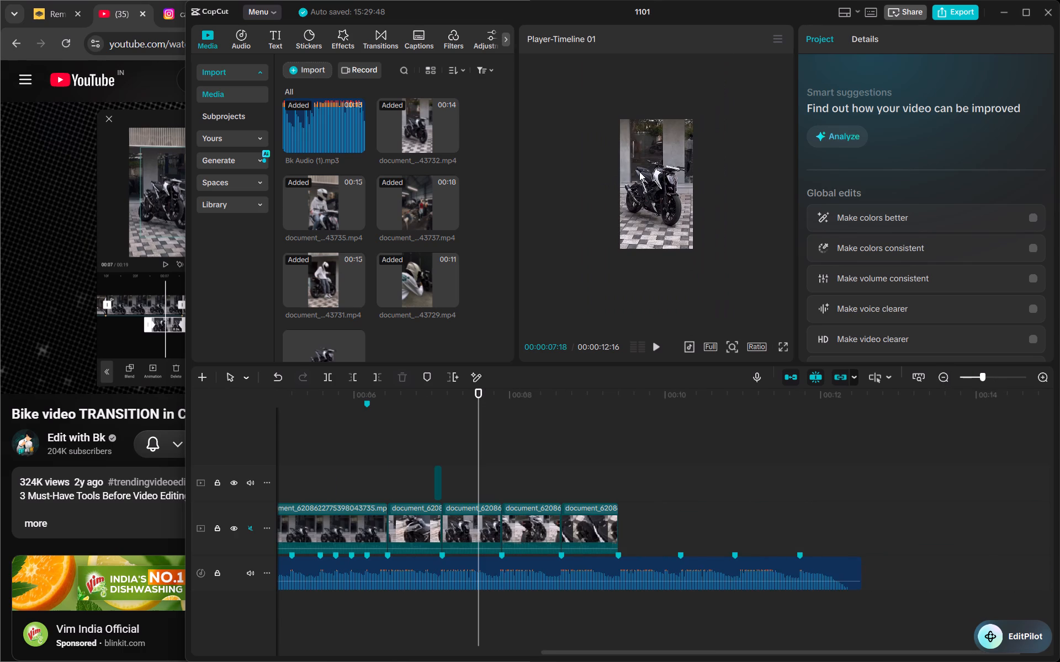
left_click(858, 9)
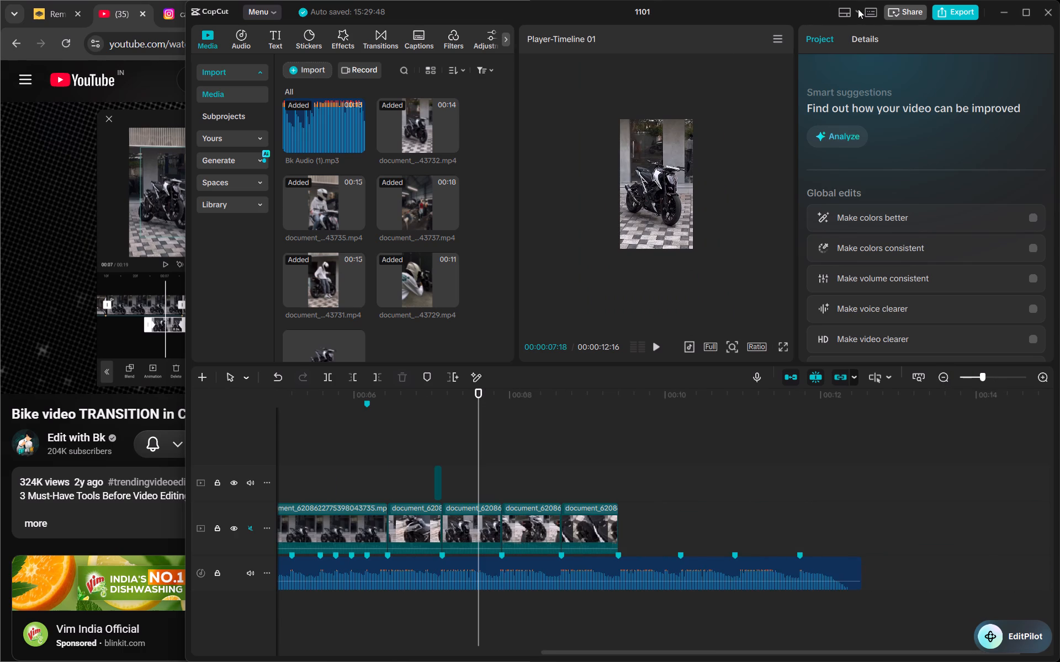
left_click(858, 9)
double_click(858, 9)
left_click(858, 9)
left_click(844, 15)
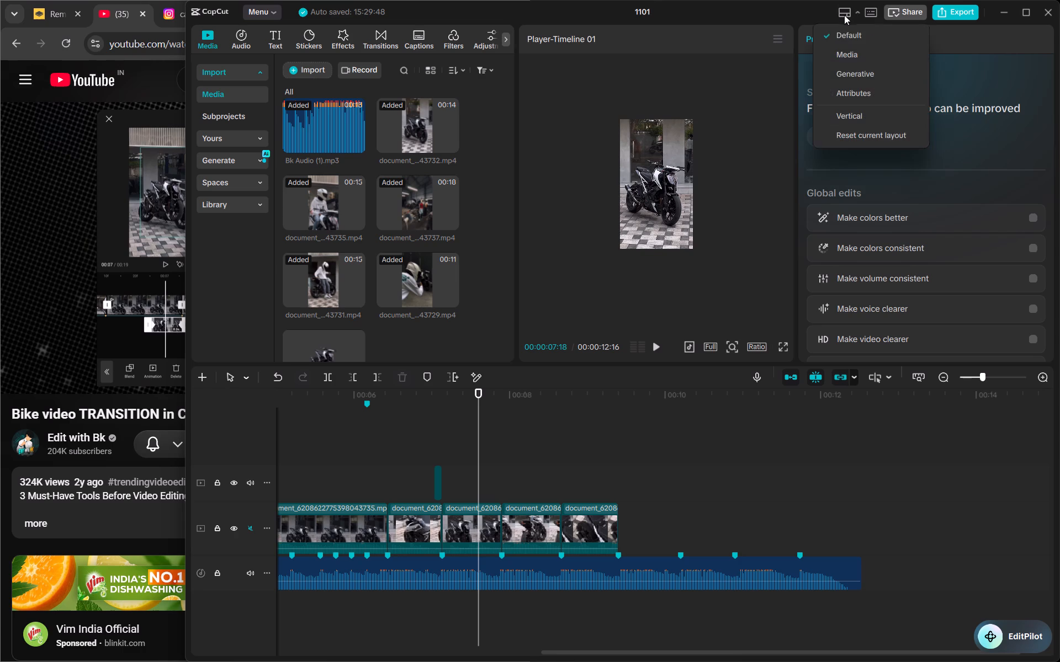
left_click(842, 113)
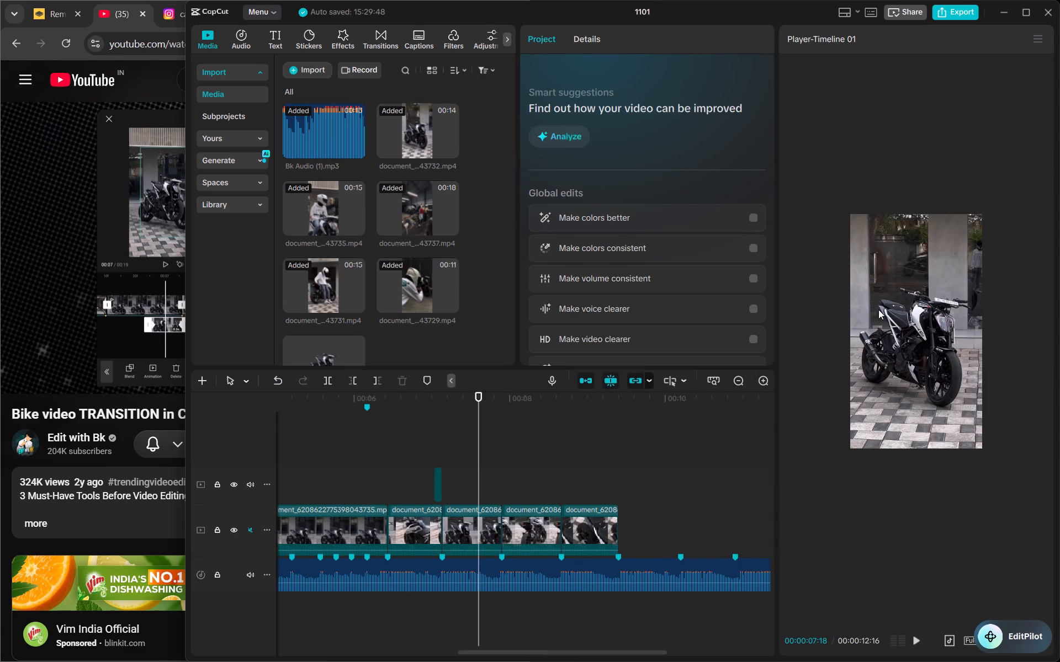
Move EditPilot clear of the player controls and turn on the Instagram Reels social media preview.
scroll(876, 313, "up", 3, "ctrl")
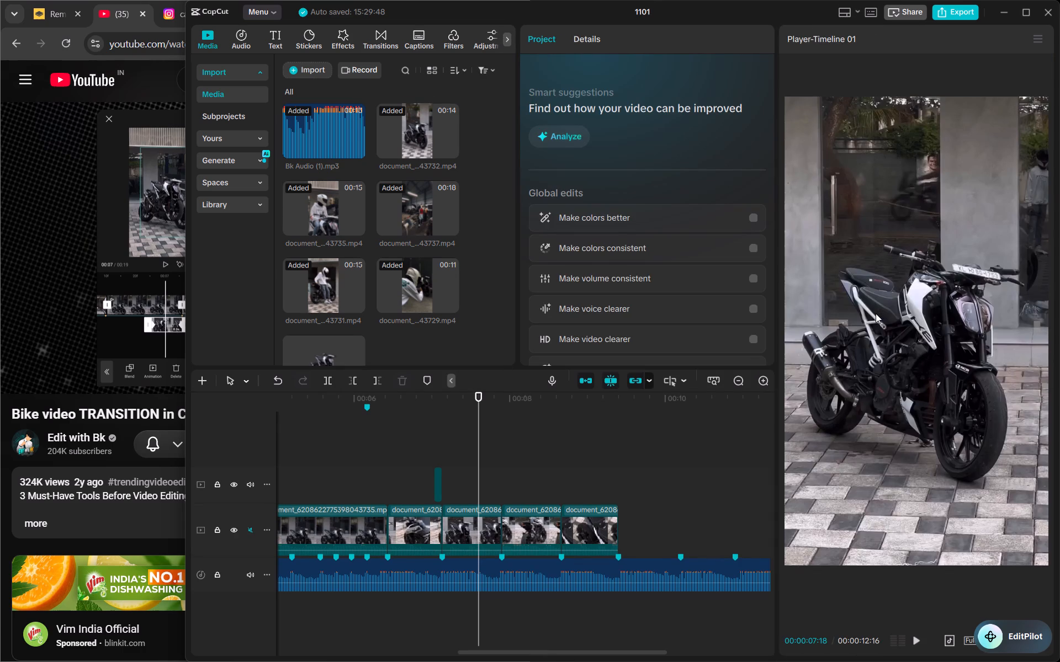
scroll(866, 340, "down", 3, "ctrl")
scroll(866, 340, "up", 3, "ctrl")
left_click_drag(1021, 635, 1026, 592)
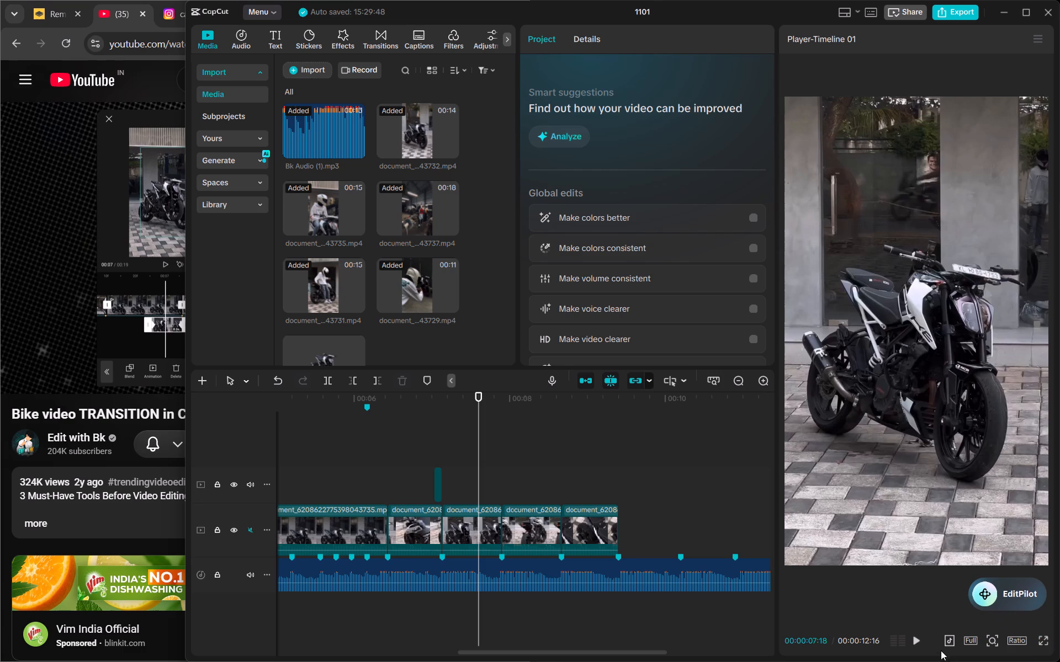
left_click(952, 641)
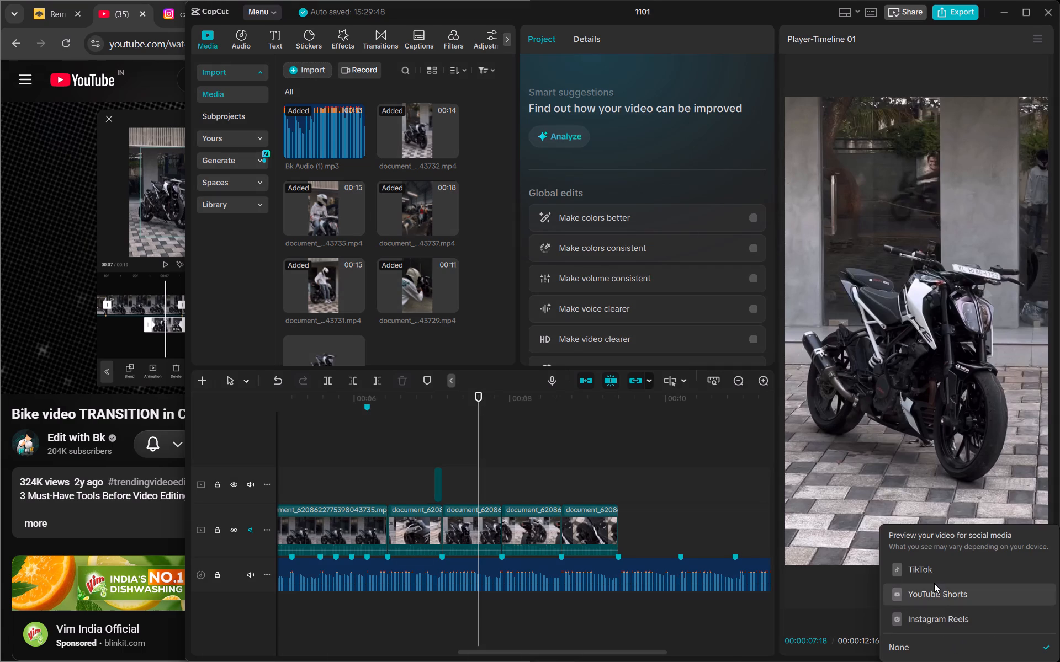
left_click(923, 621)
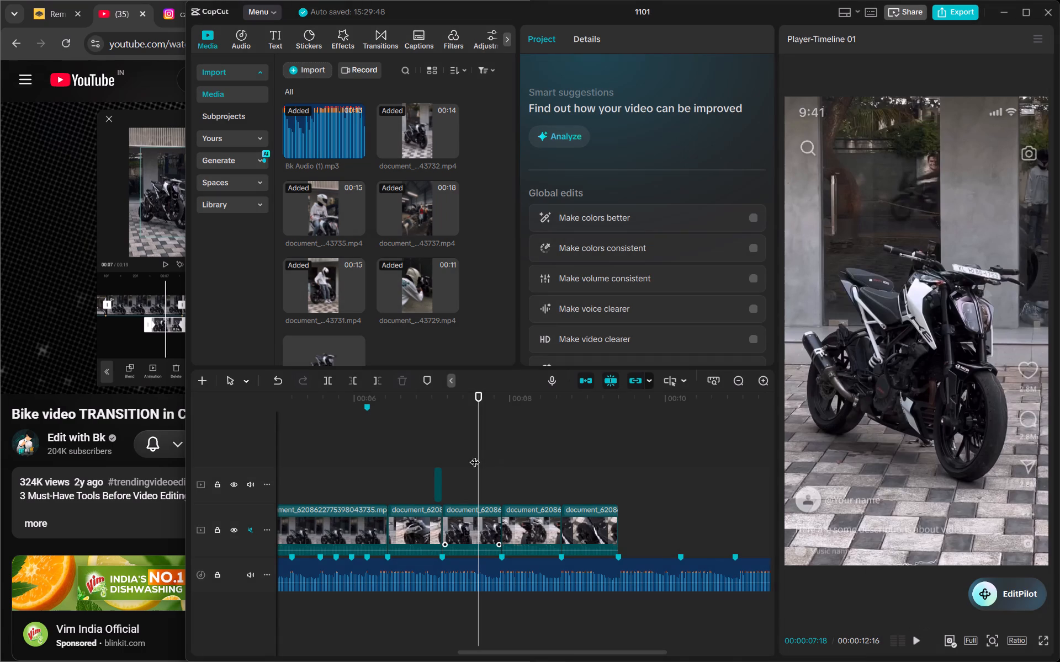
Play the sequence from 00:00:06:11 through the bike overlay to check the transition in the Instagram Reels preview.
left_click_drag(480, 453, 381, 459)
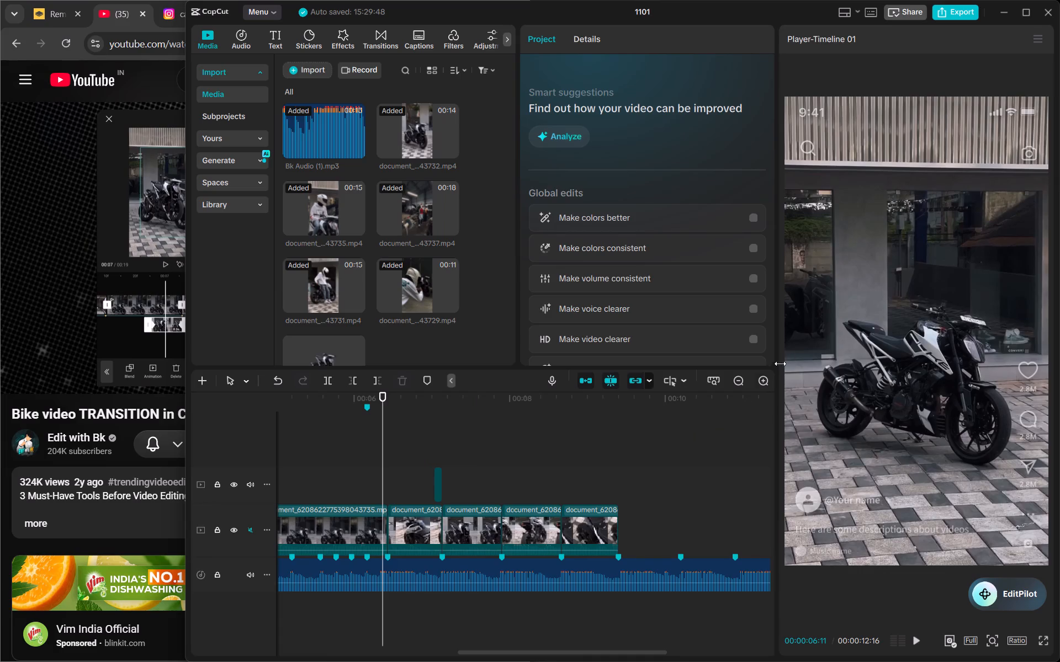
left_click(761, 381)
left_click(761, 381)
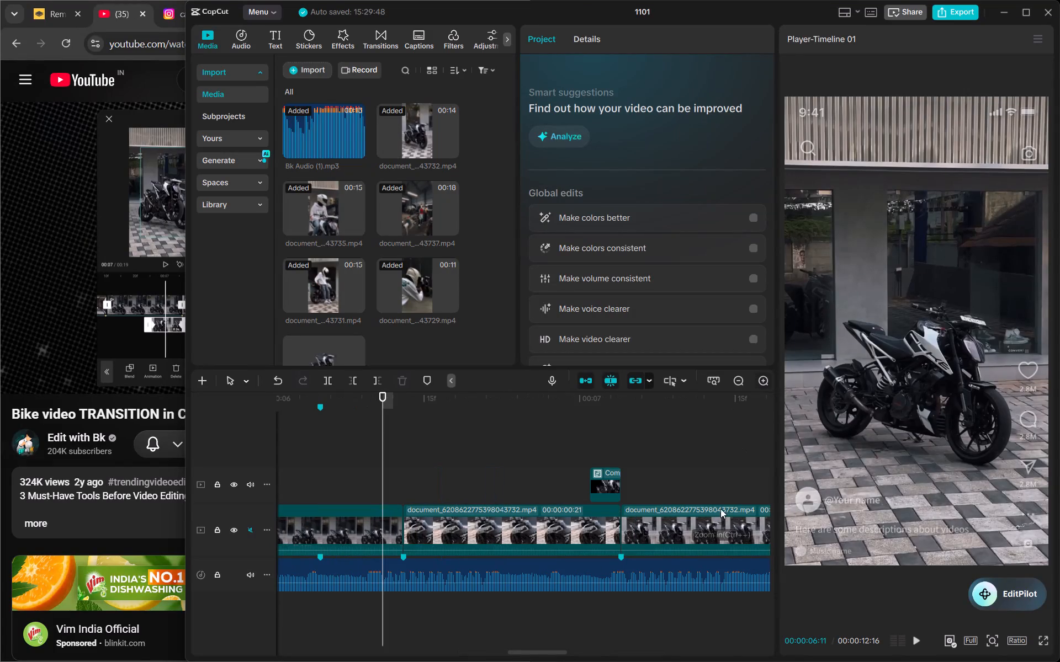
left_click(765, 372)
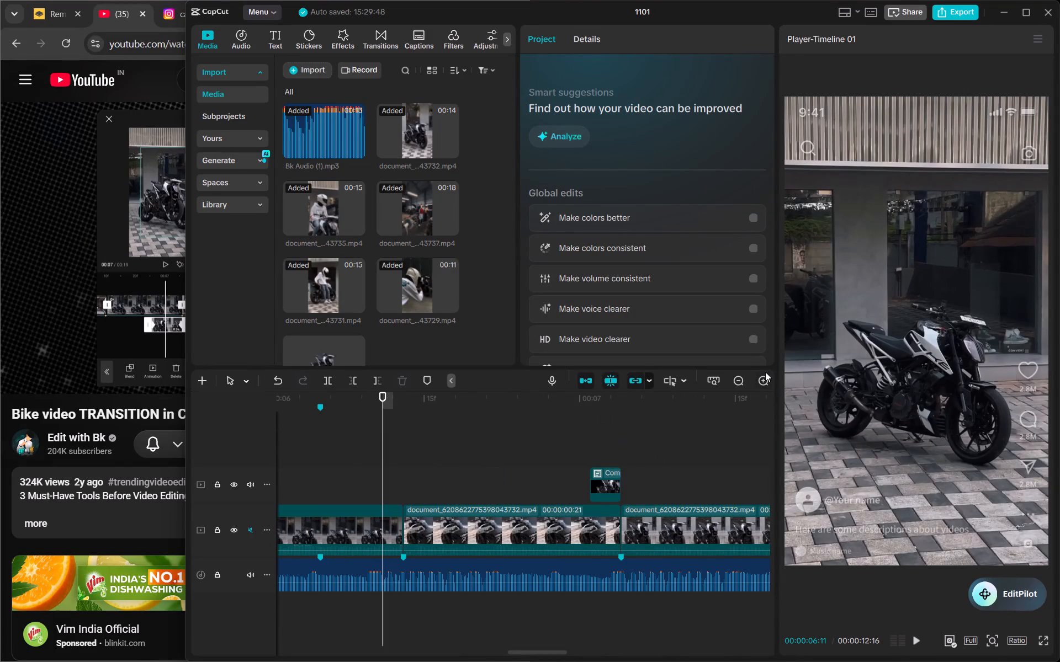
left_click(765, 380)
scroll(549, 464, "left", 2)
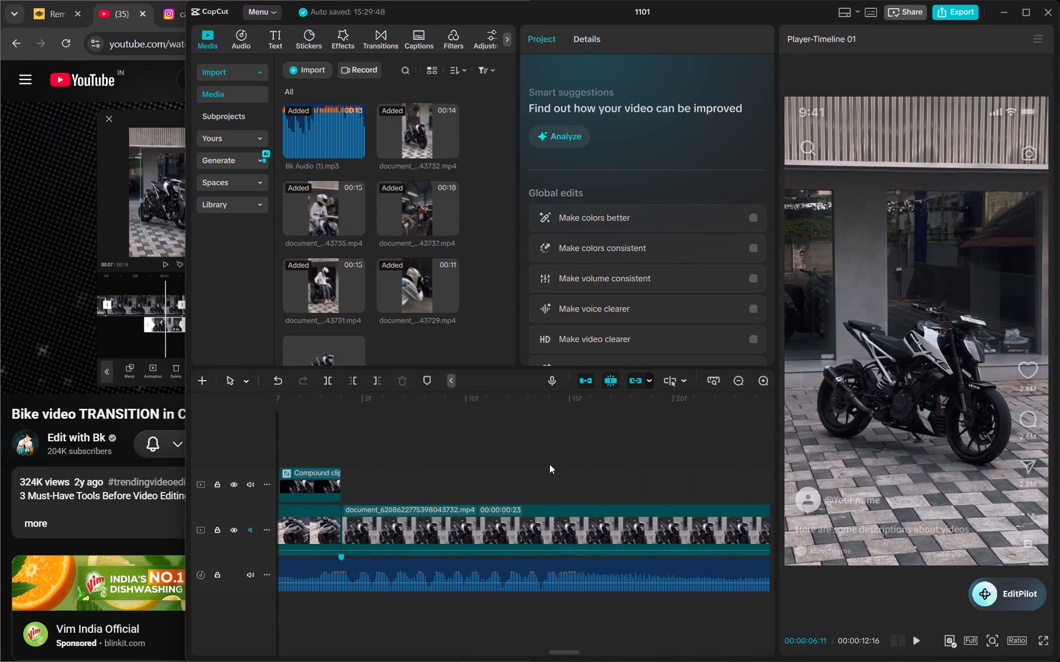
scroll(396, 465, "right", 1)
key("space")
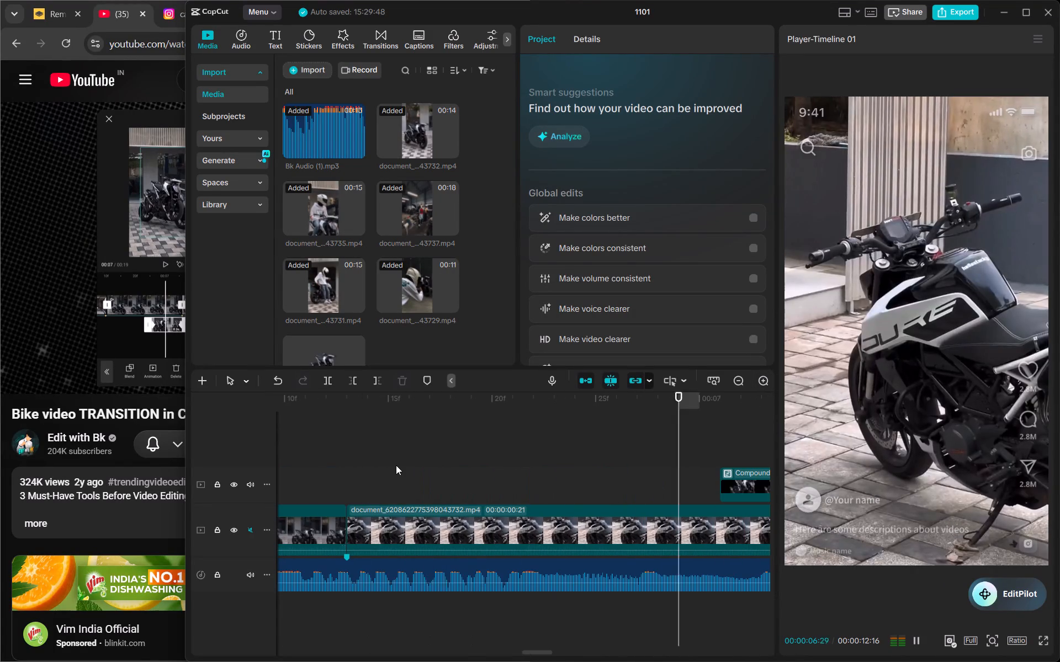
key("space")
Raise Compound clip1's scale to 45% at its starting keyframe, 00:00:07:01.
scroll(396, 465, "right", 1)
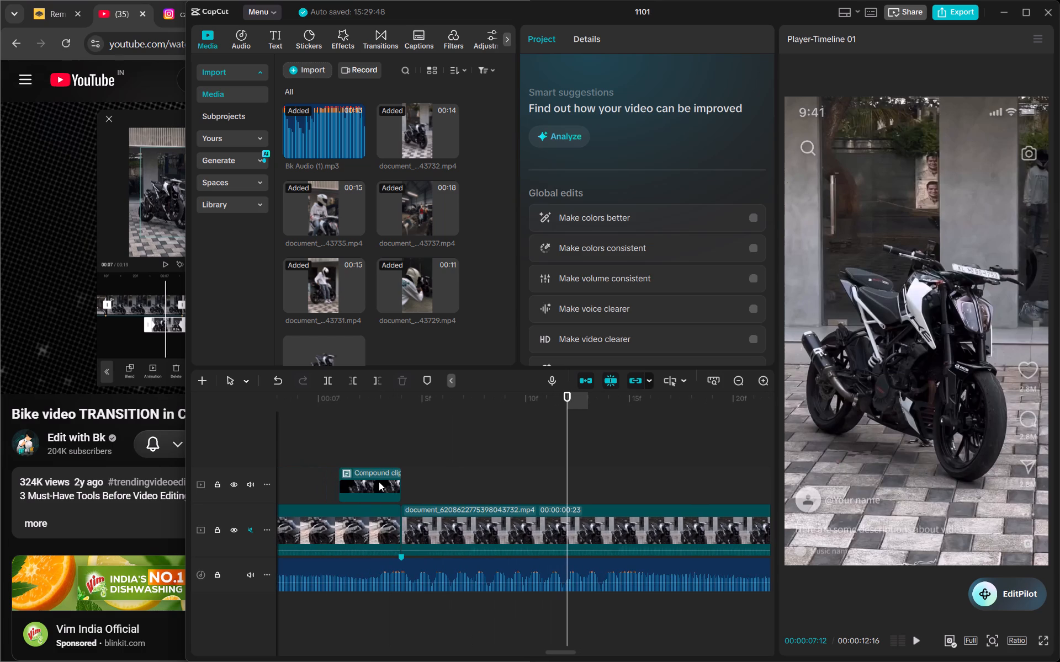
left_click(361, 483)
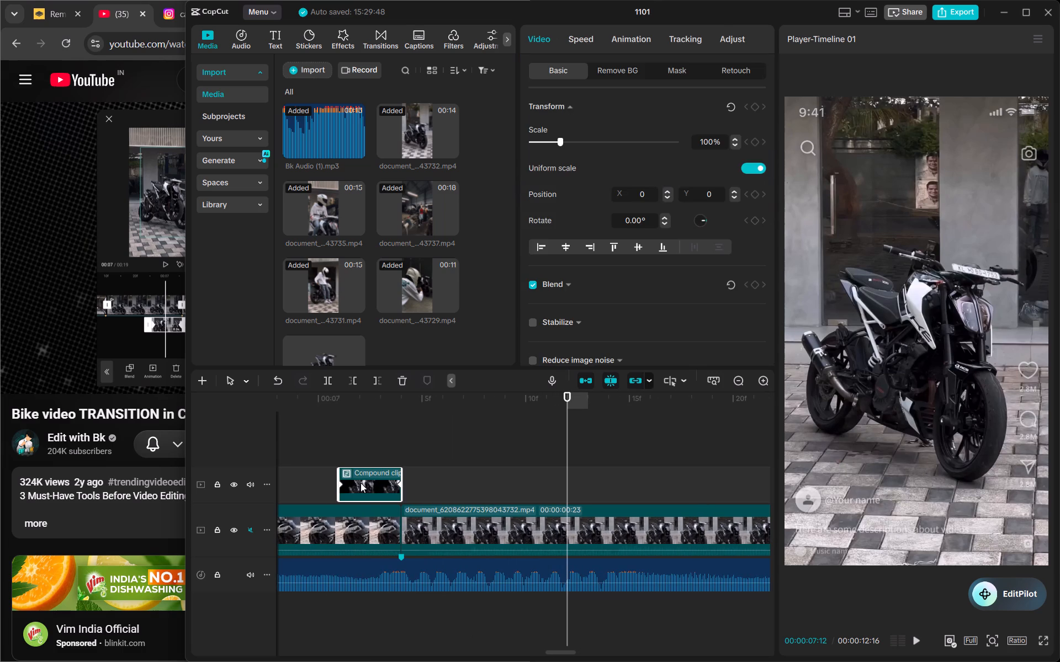
left_click(340, 485)
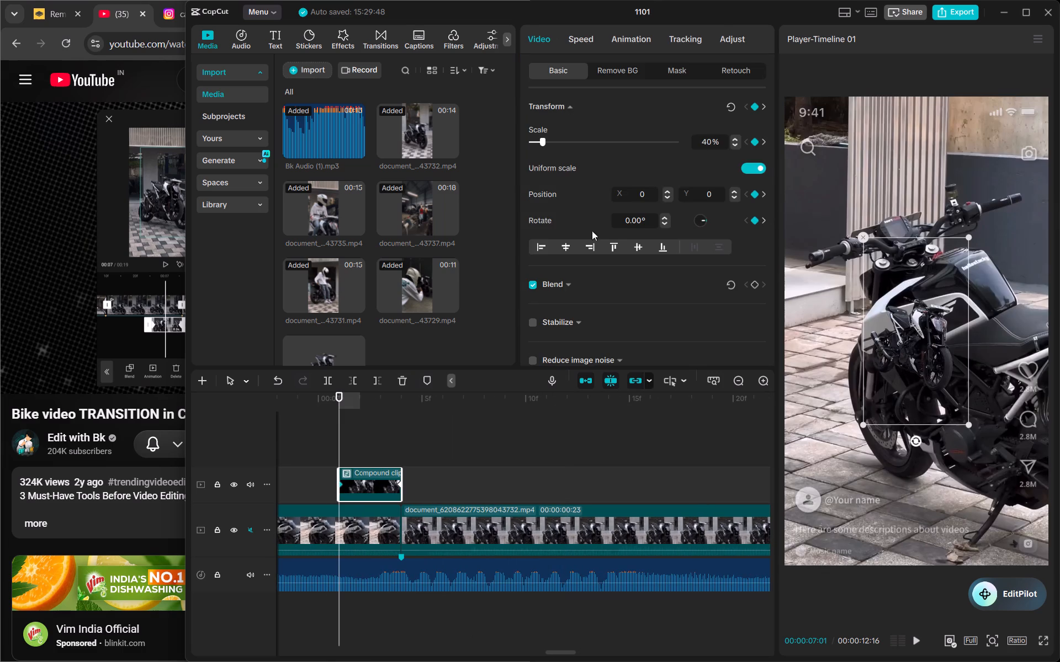
triple_click(735, 139)
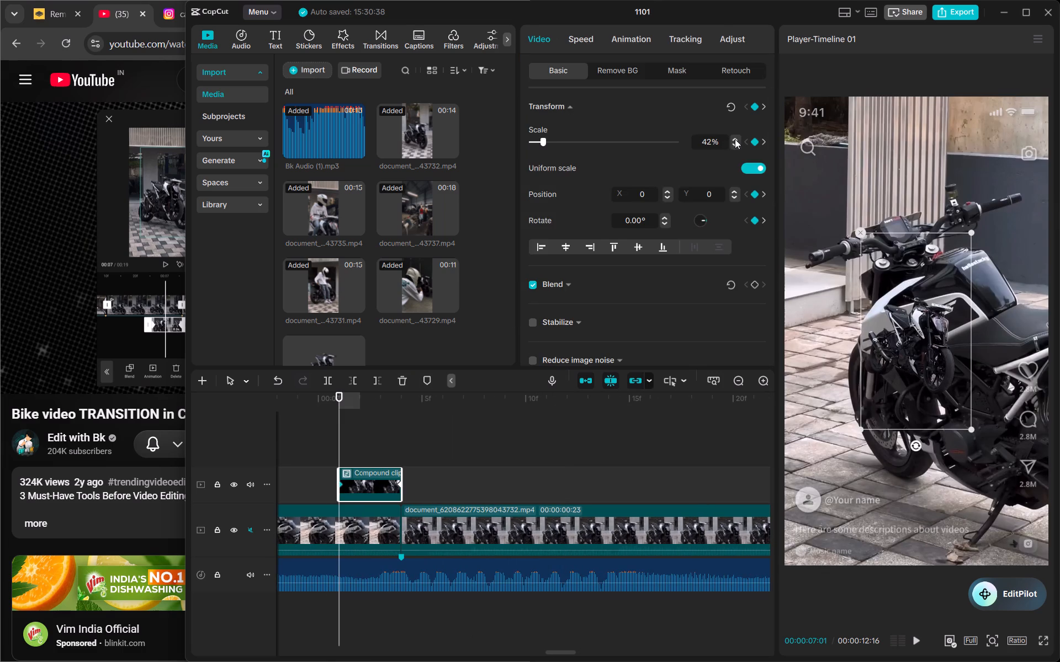
triple_click(735, 139)
left_click(735, 147)
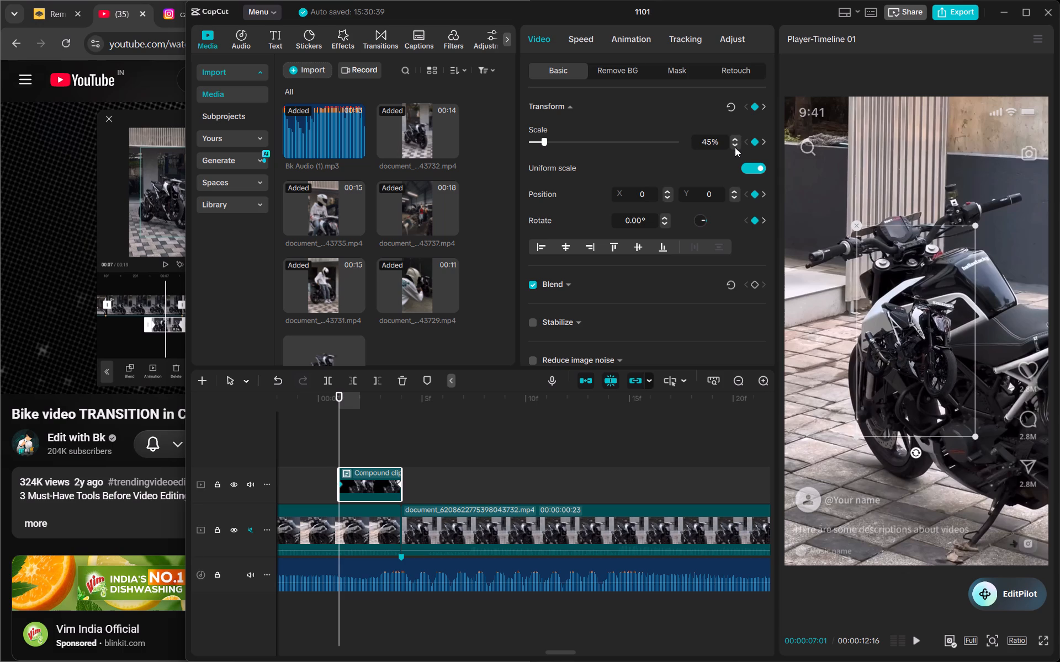
Replay the bike transition from just before the overlay to check the revised starting scale.
left_click(480, 401)
scroll(480, 401, "right", 1)
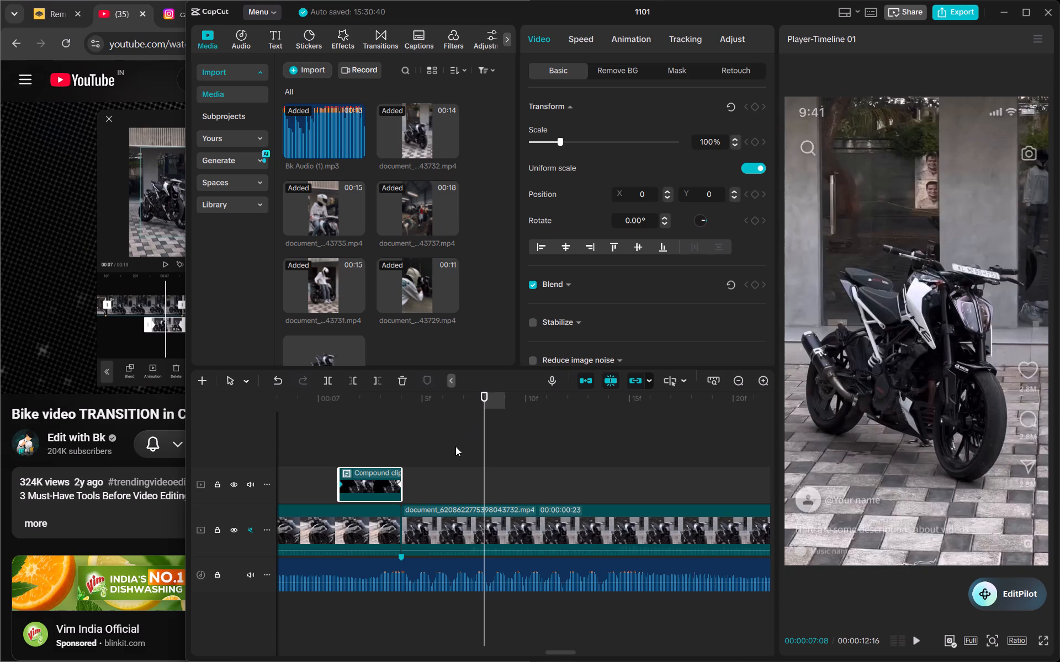
left_click(455, 446)
left_click_drag(455, 446, 369, 449)
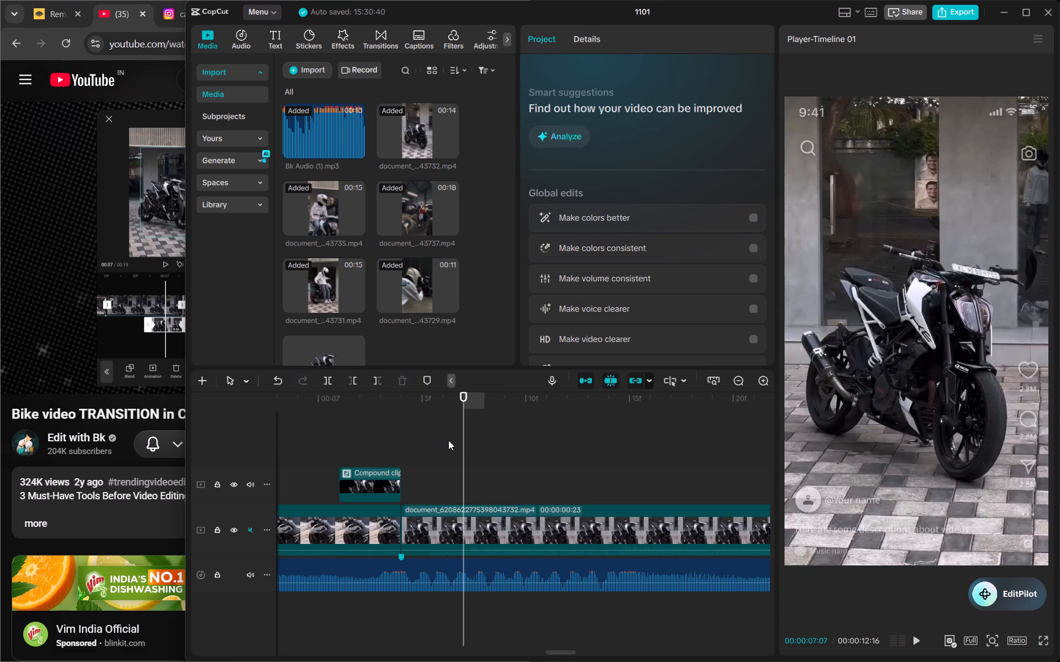
left_click_drag(462, 436, 281, 490)
key("space")
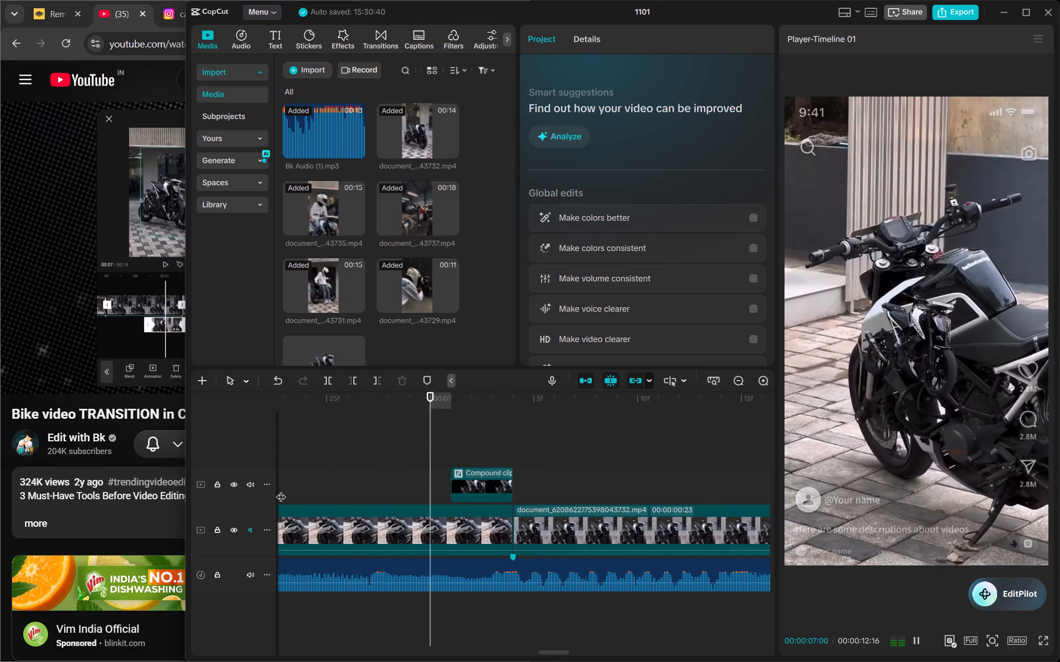
key("space")
key("space")
key("space")
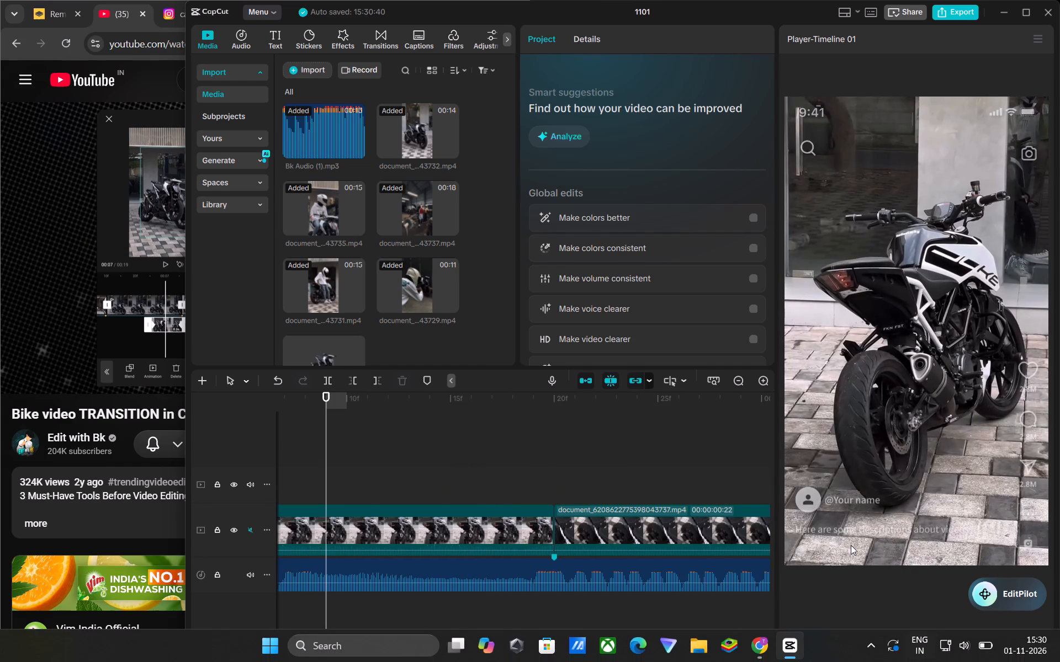
Switch to the YouTube tutorial in Chrome and watch its bike transition section, pausing at 3:25.
scroll(506, 458, "right", 5)
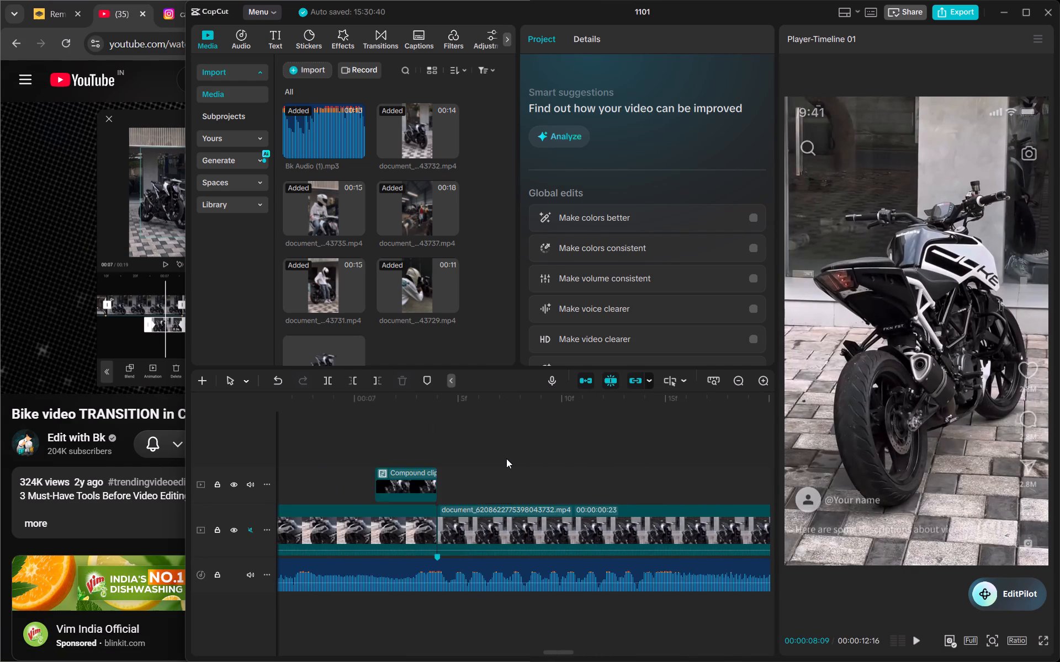
scroll(506, 458, "right", 1)
scroll(506, 458, "left", 2)
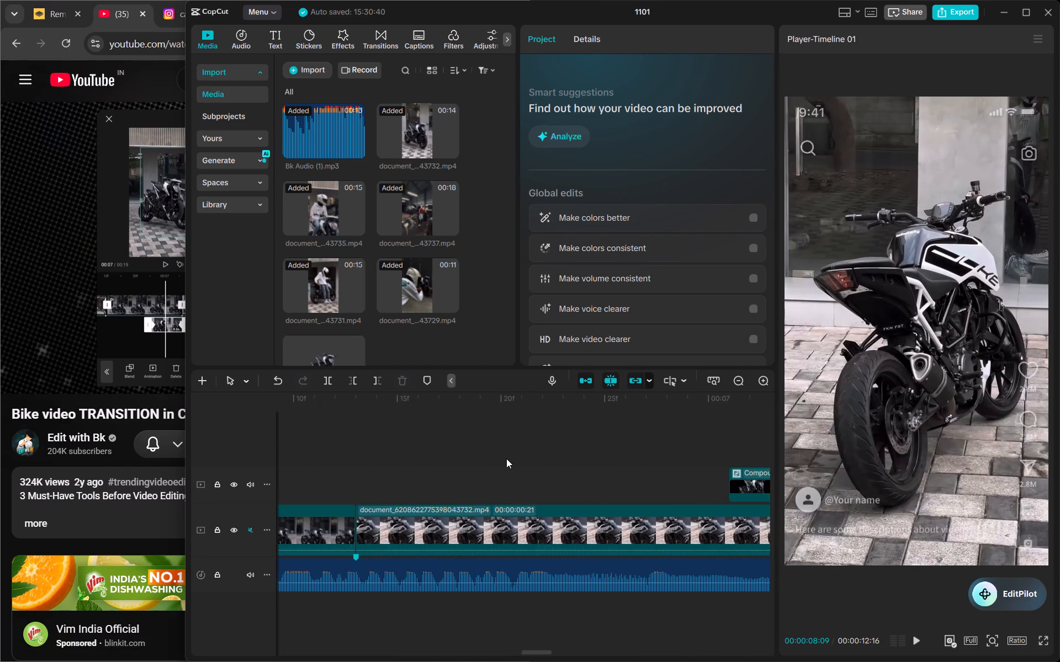
left_click(125, 456)
left_click(226, 260)
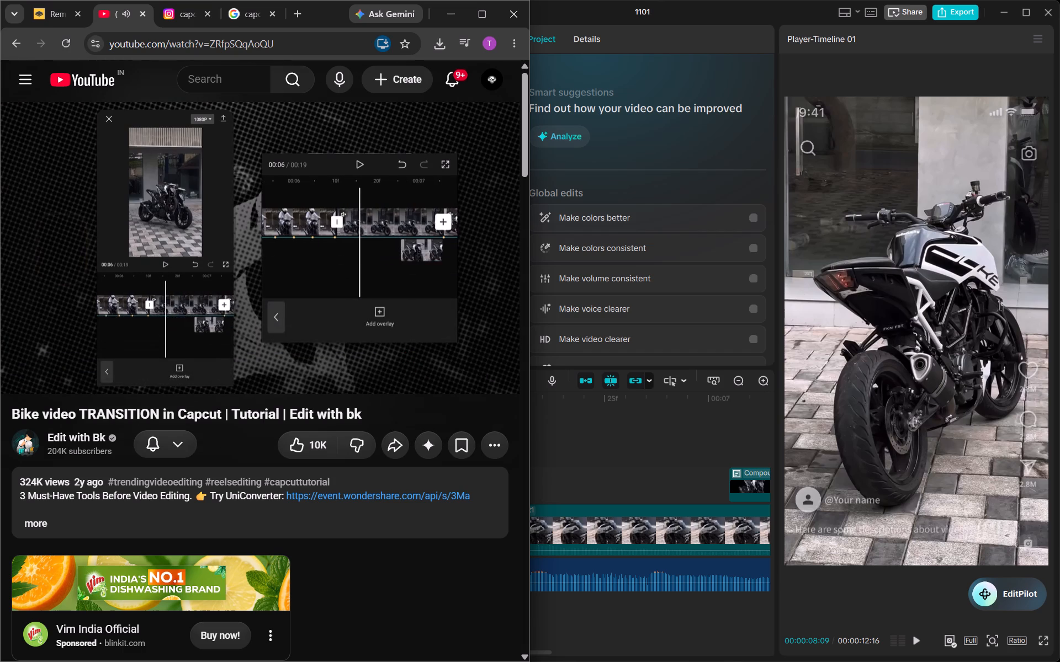
left_click(332, 264)
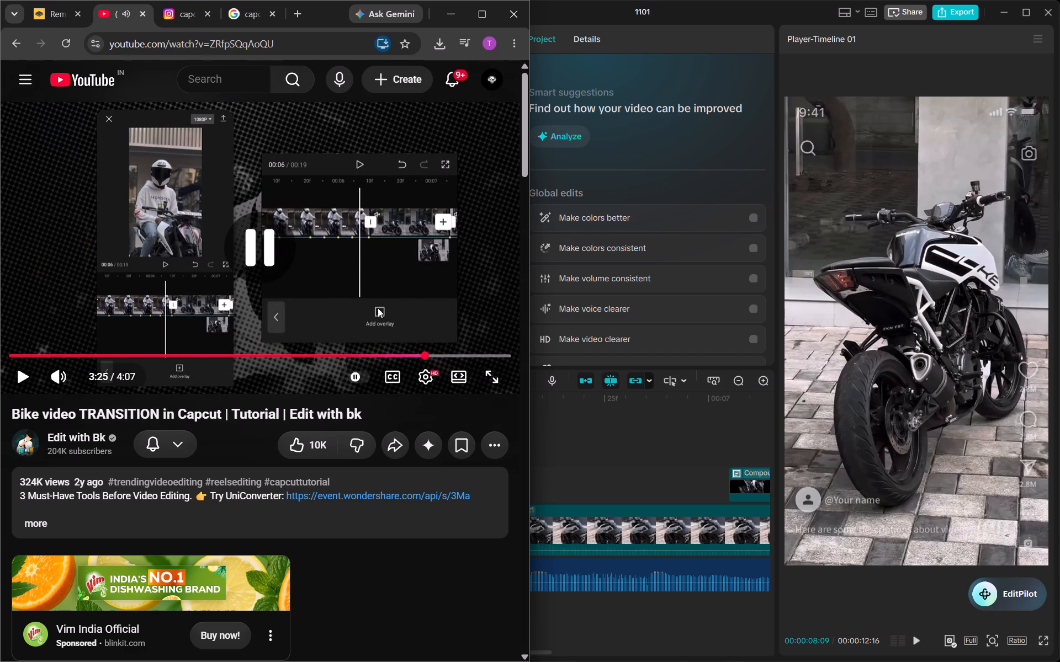
Back in CapCut, apply the Ease In preset curve to Compound clip1's starting keyframe at 00:00:07:01.
left_click(590, 414)
scroll(590, 414, "left", 1)
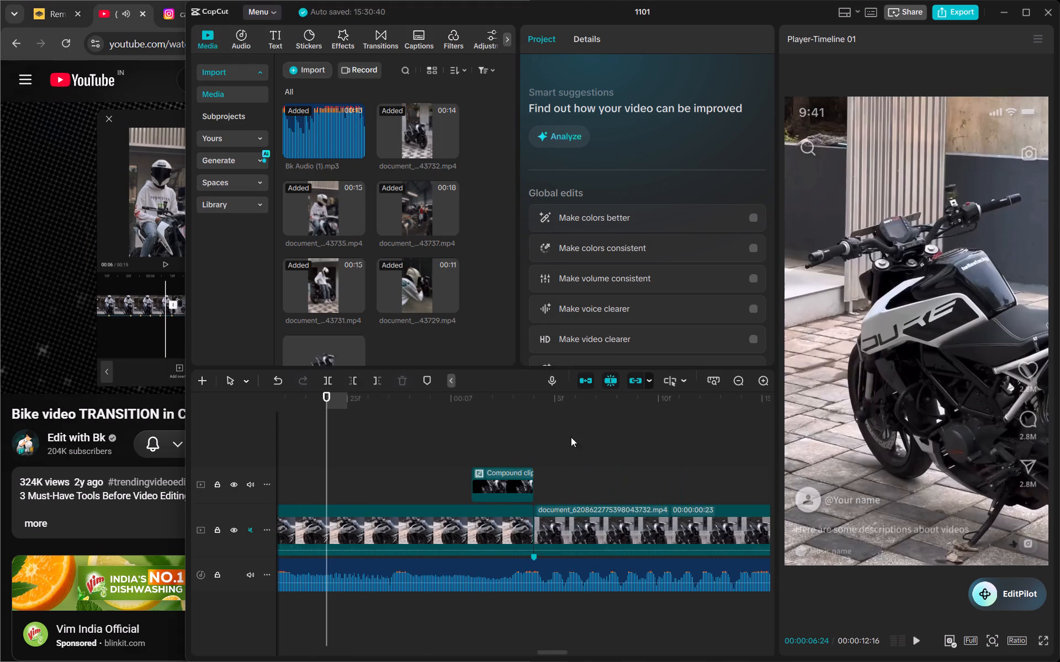
left_click(513, 474)
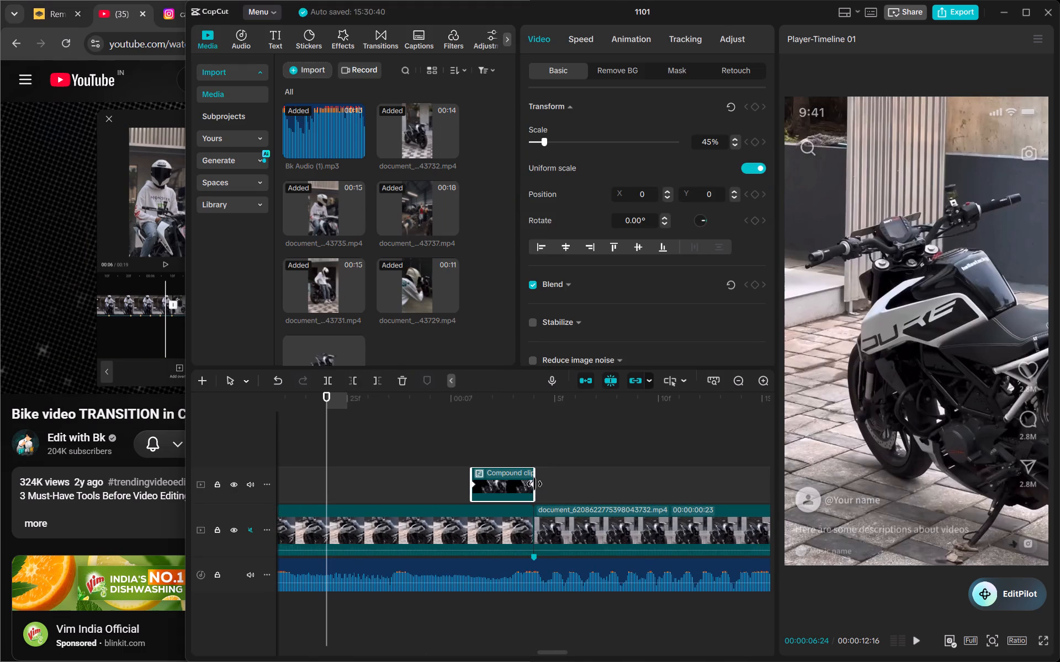
left_click(471, 484)
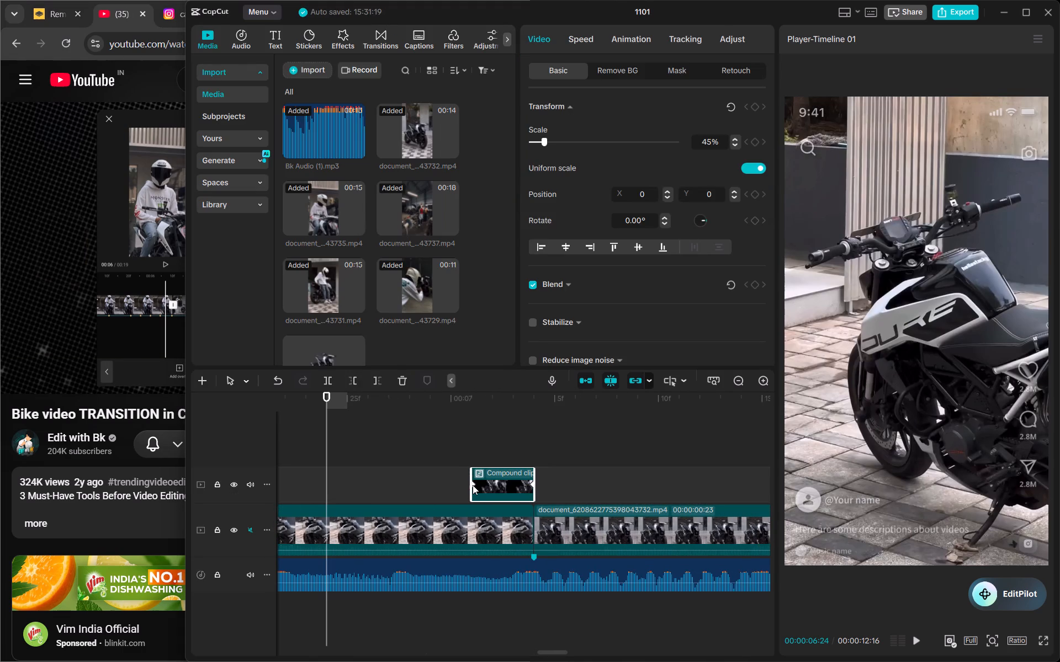
left_click(473, 485)
right_click(473, 485)
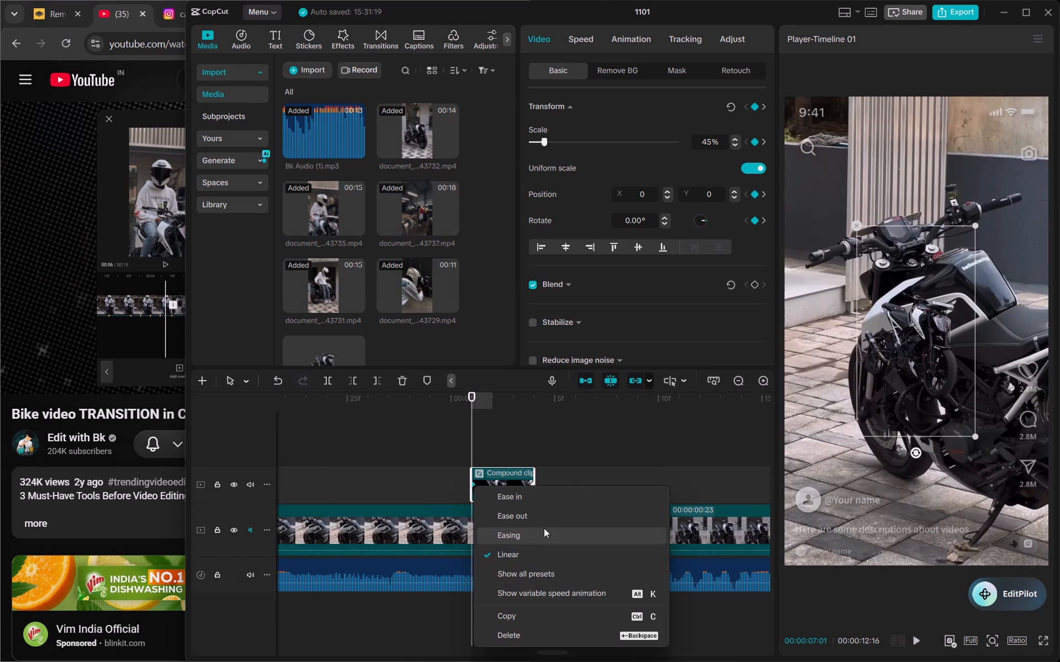
left_click(531, 576)
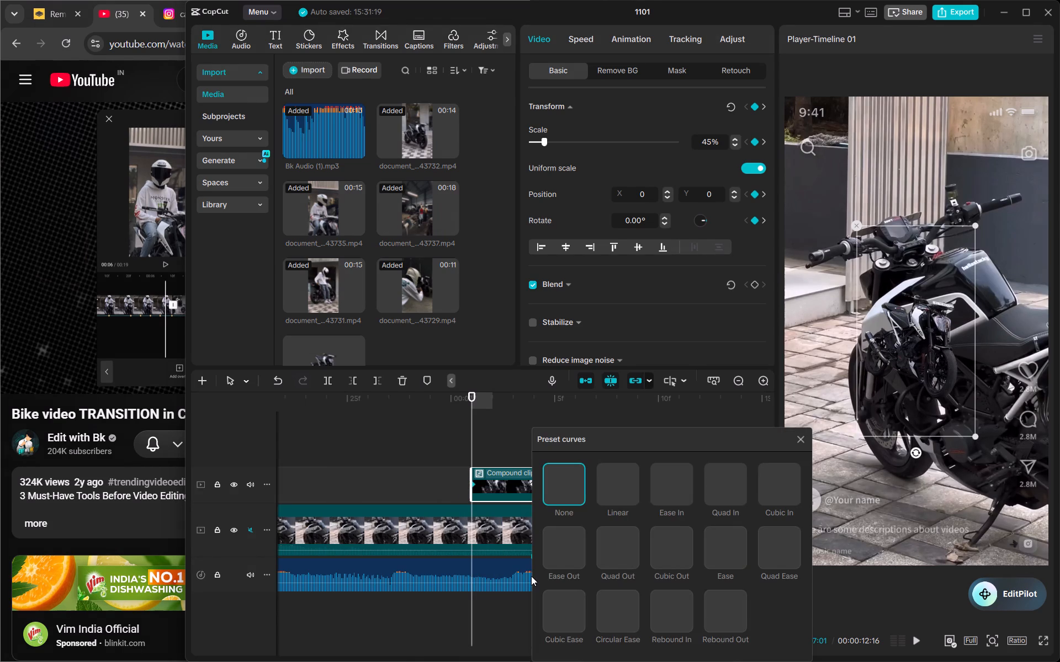
double_click(672, 488)
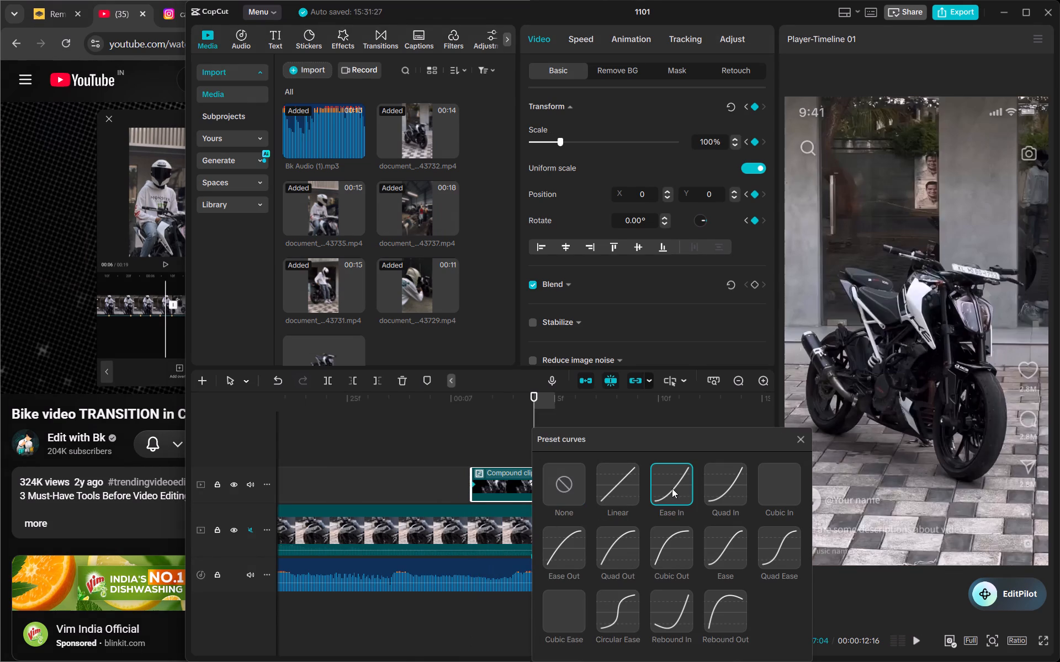
left_click(672, 488)
double_click(672, 488)
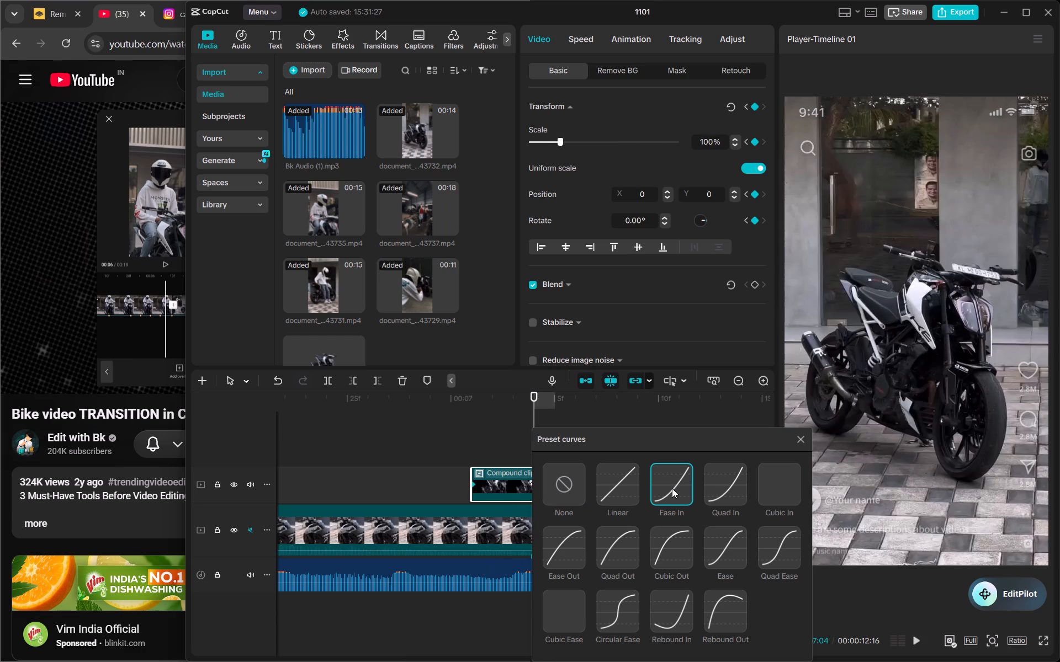
double_click(672, 488)
double_click(672, 488)
left_click(804, 440)
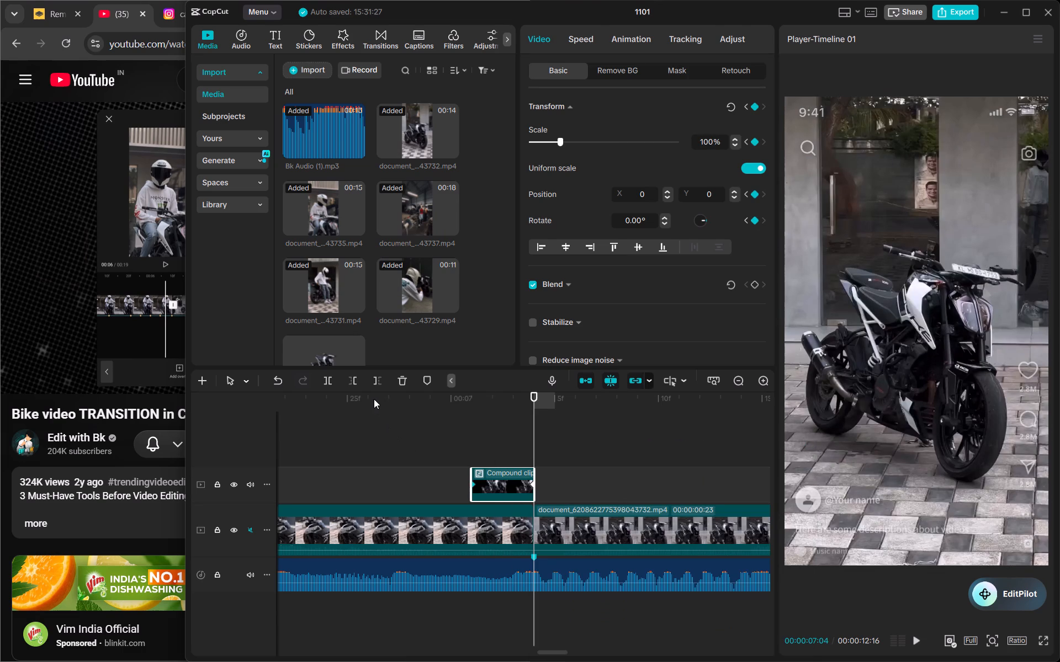
Play the transition from just before the overlay, and again from about 00:00:04 to 00:00:09, to check the eased animation.
left_click(374, 399)
key("space")
key("space")
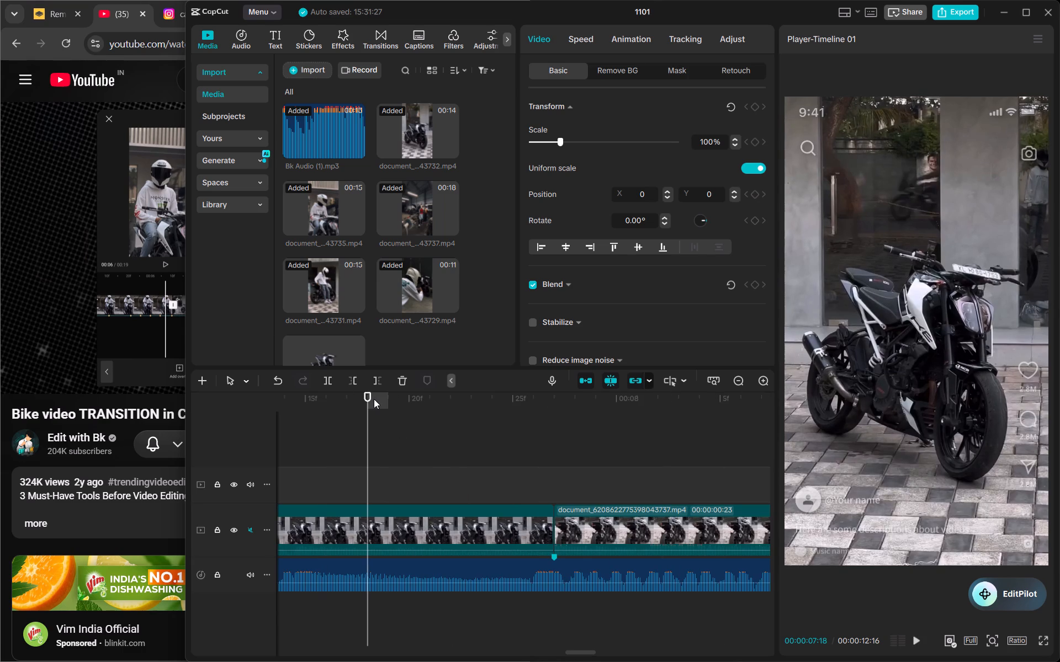
scroll(409, 421, "right", 1)
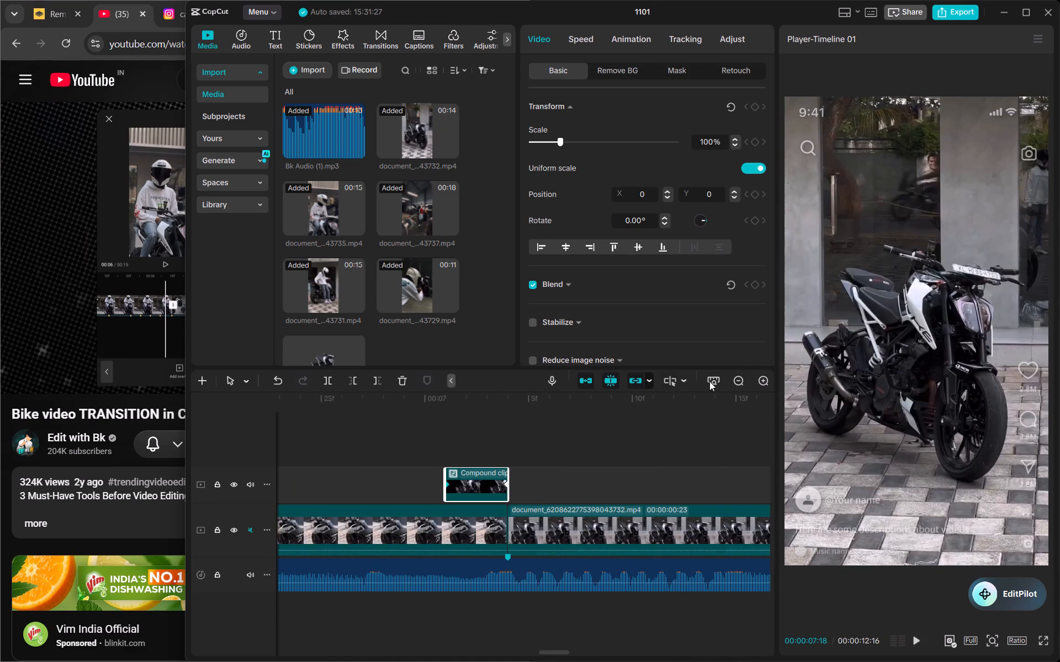
triple_click(734, 376)
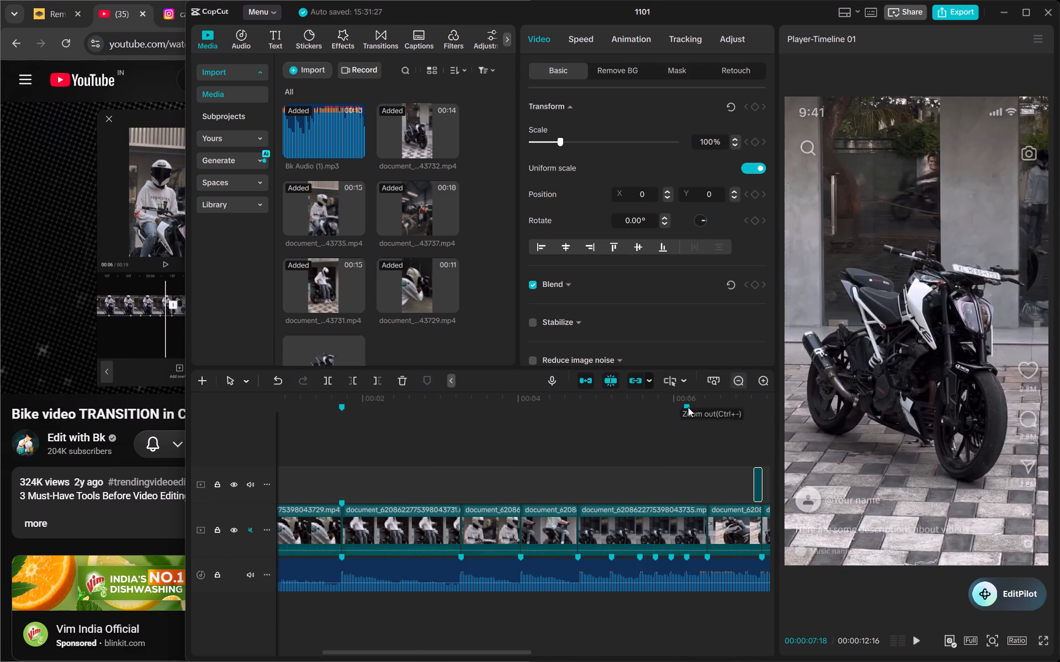
left_click(517, 421)
key("space")
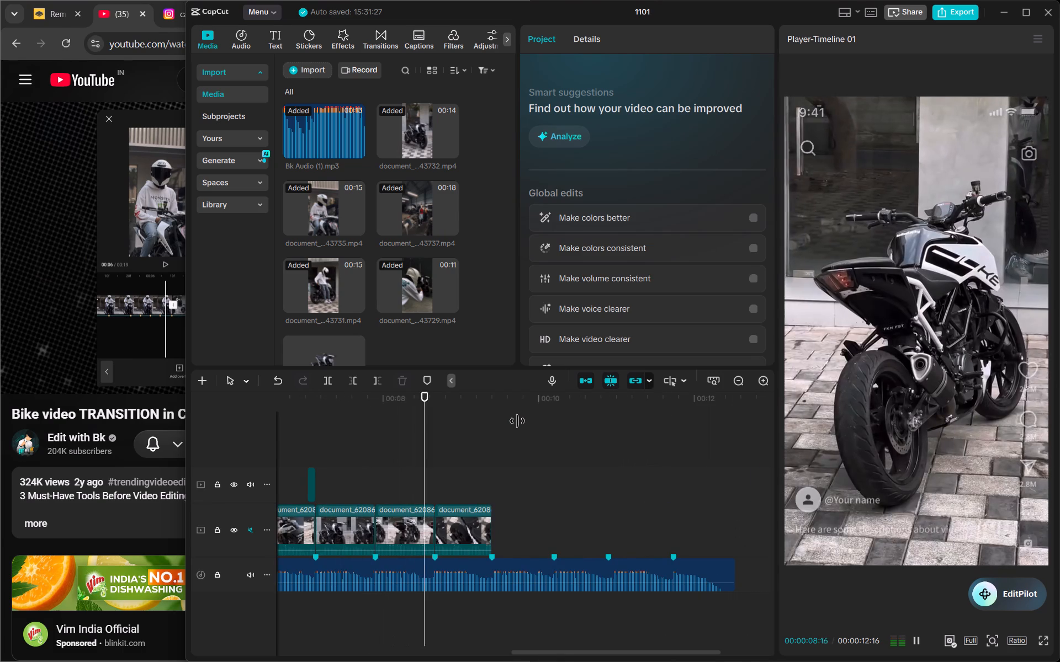
key("space")
Extend the start of the overlay Compound clip1 back to 00:00:06:29.
scroll(517, 421, "right", 1)
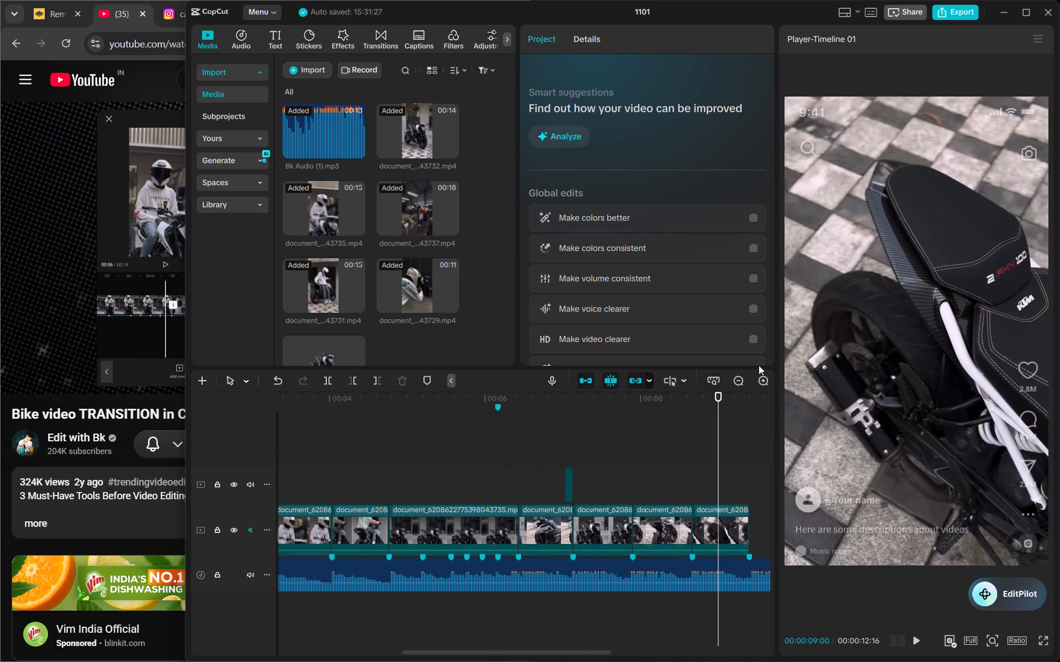
triple_click(760, 386)
scroll(506, 504, "right", 1)
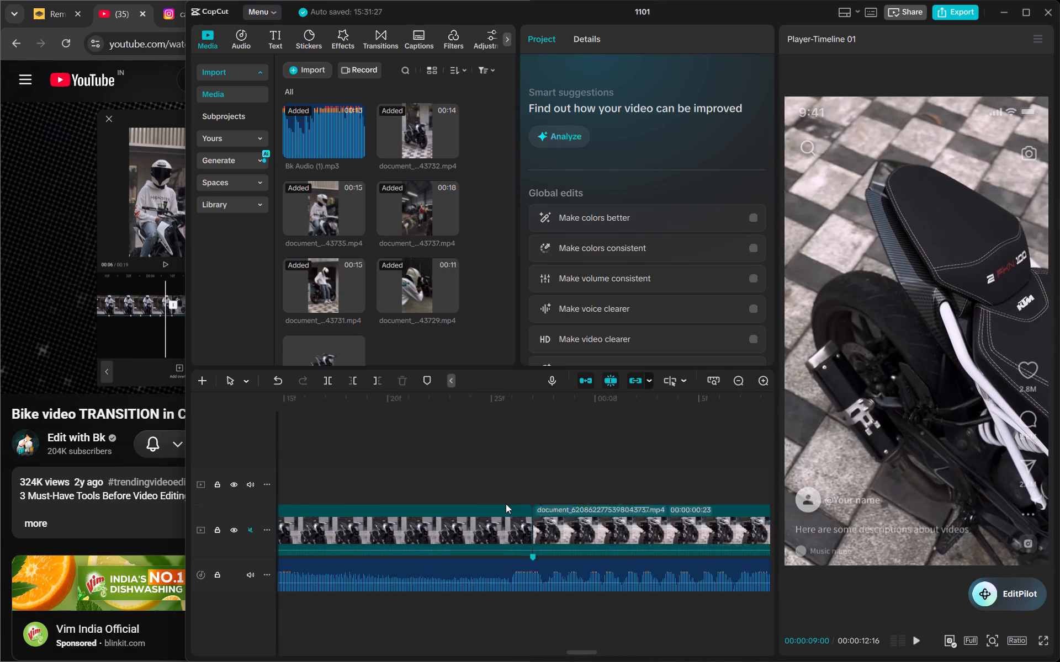
scroll(506, 504, "right", 2)
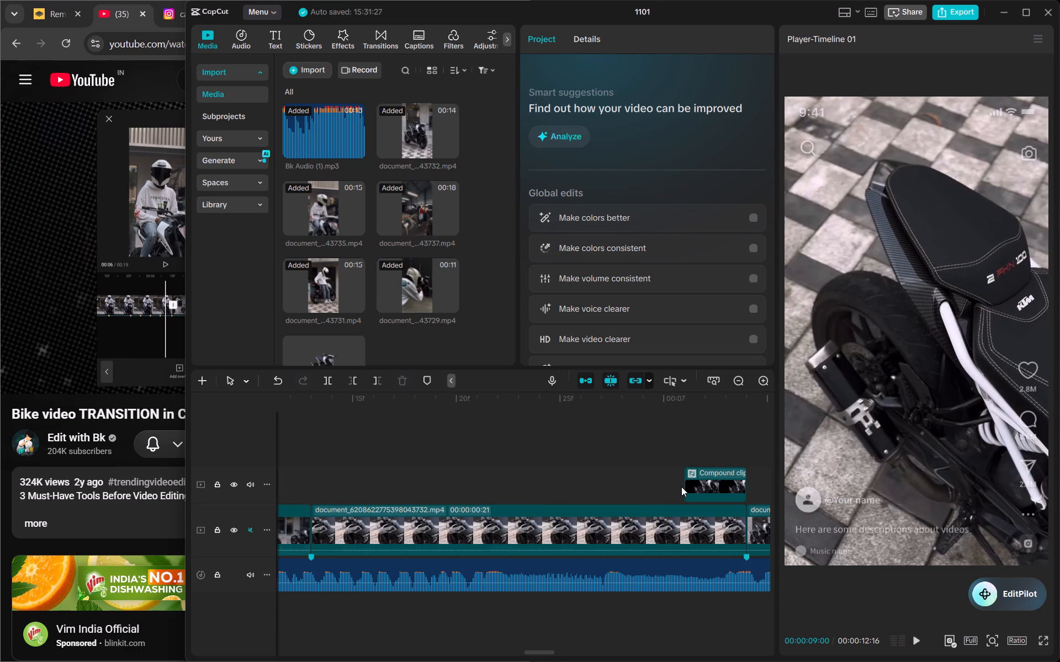
left_click(685, 489)
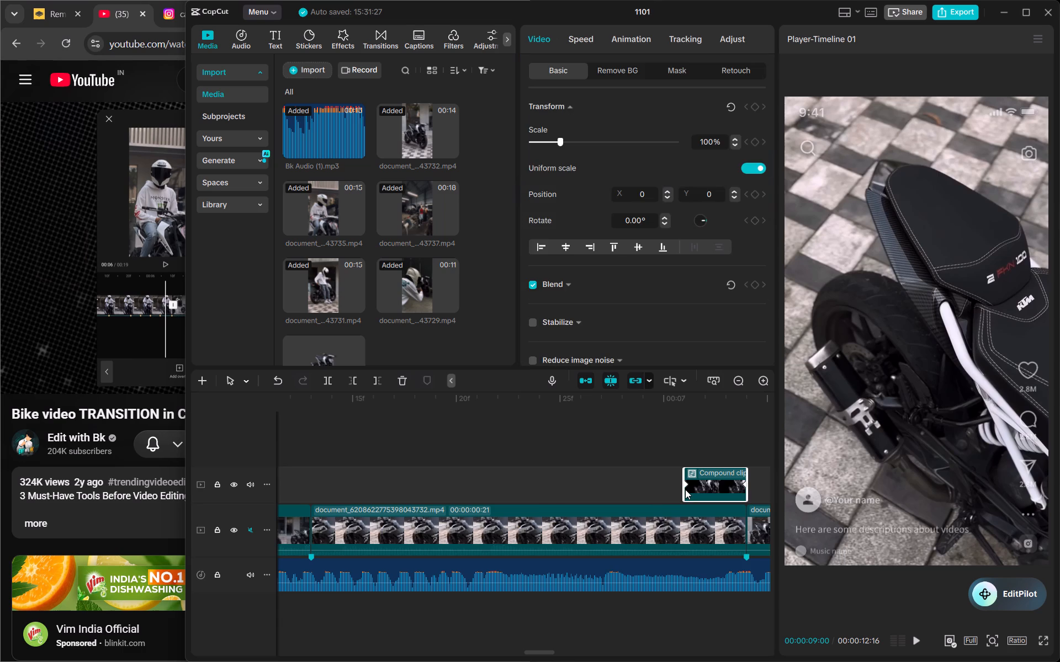
left_click_drag(681, 489, 668, 490)
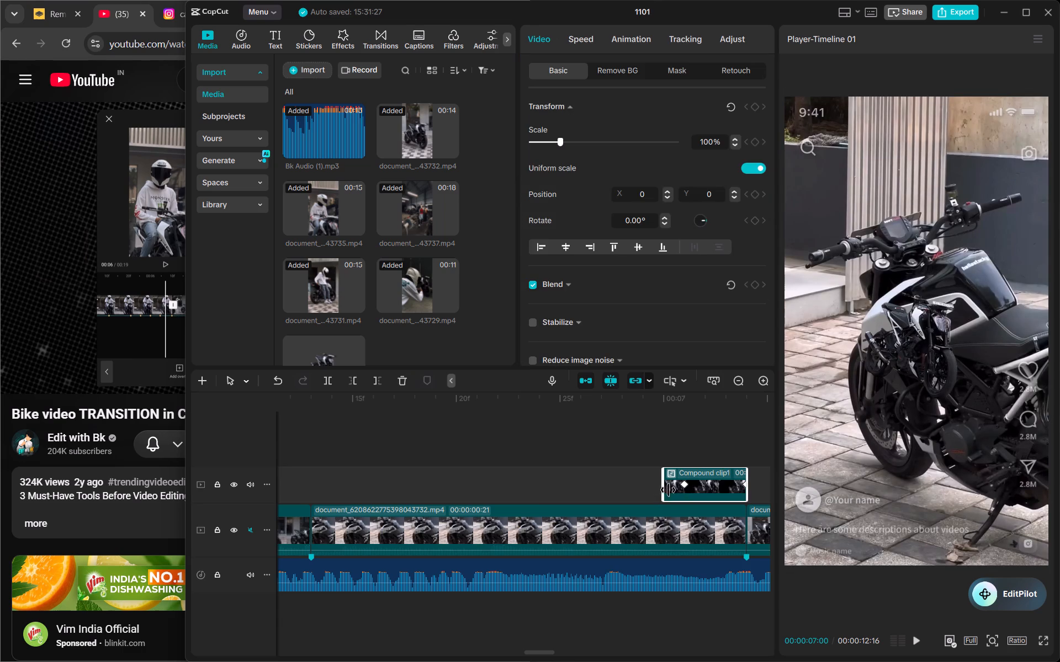
left_click_drag(668, 490, 642, 495)
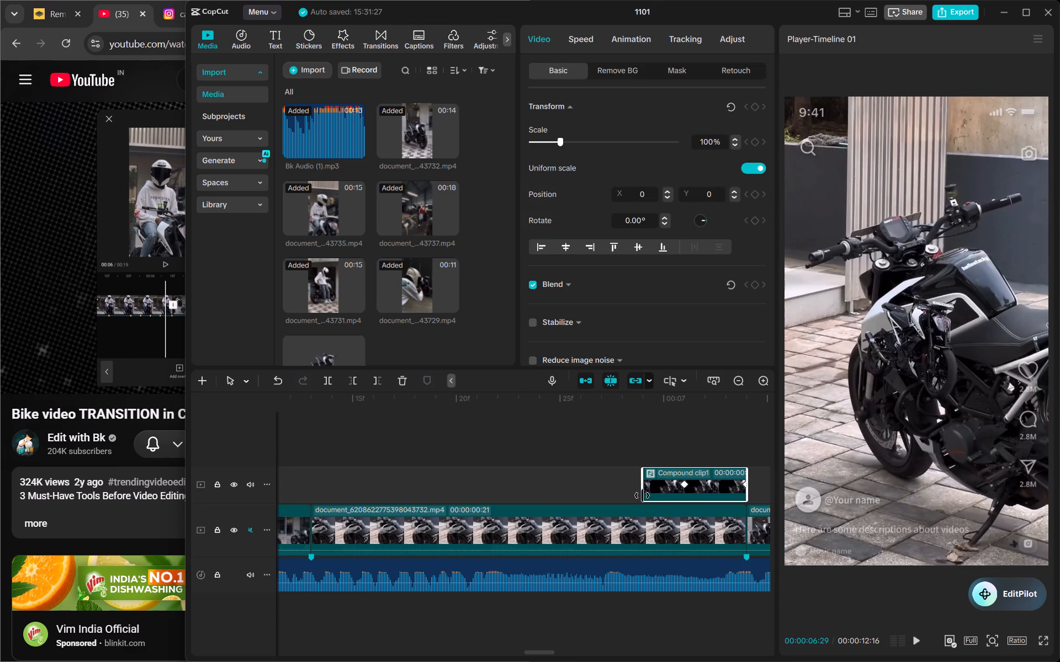
left_click_drag(642, 495, 642, 495)
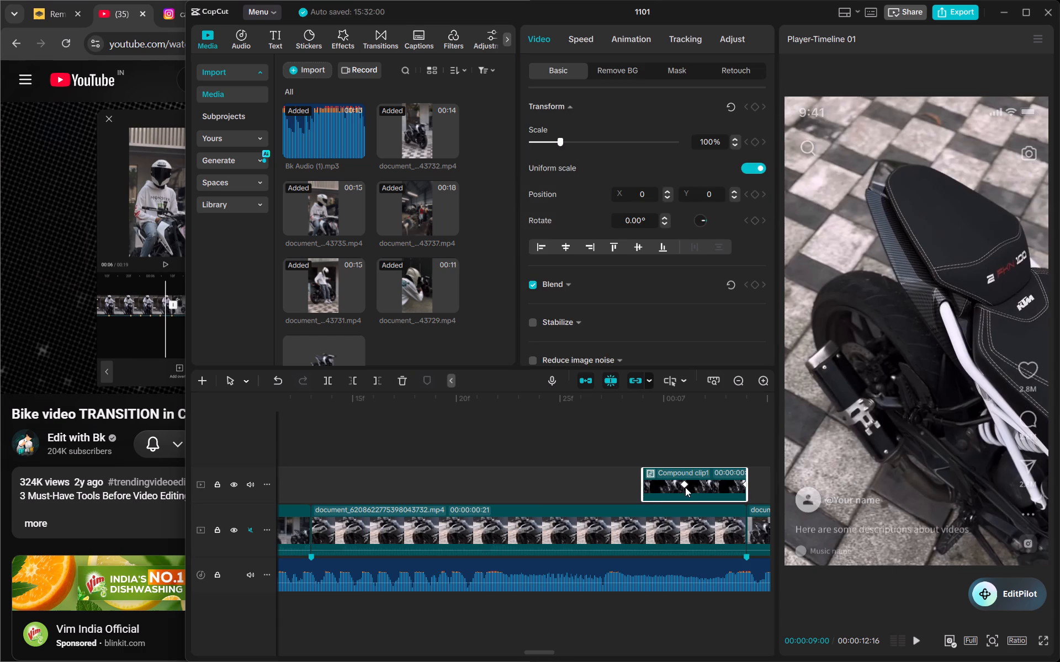
Move Compound clip1's starting scale keyframe from 00:00:07:01 back to the clip's beginning at 00:00:06:29.
left_click_drag(685, 487, 644, 492)
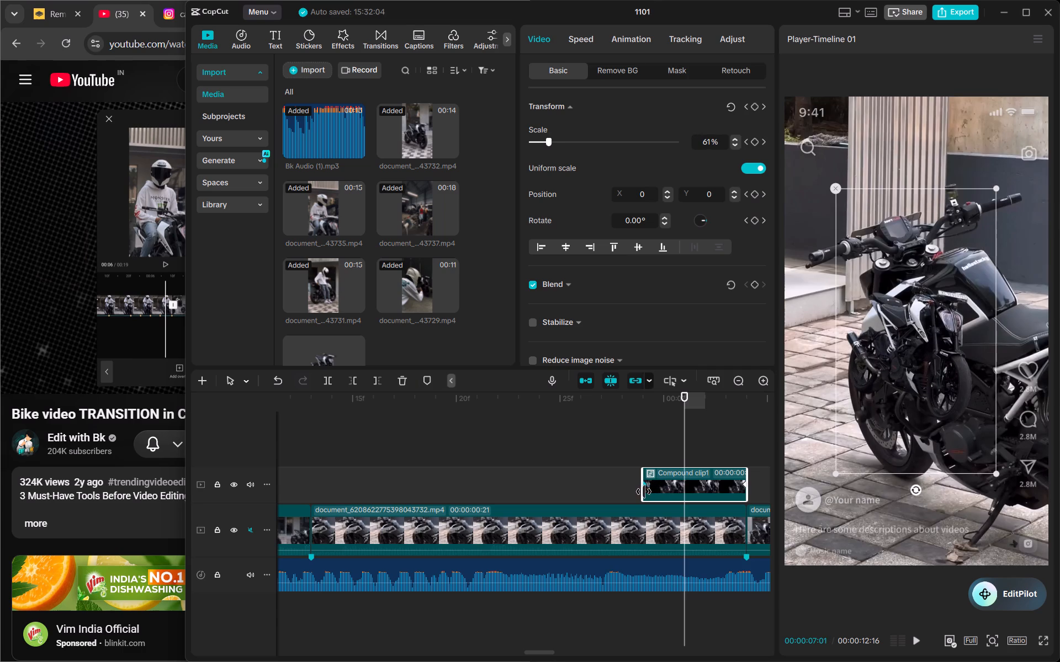
Play the transition from about 00:00:06:20, and twice more from about 00:00:05:20, to check the lengthened overlay animation.
left_click(467, 405)
key("space")
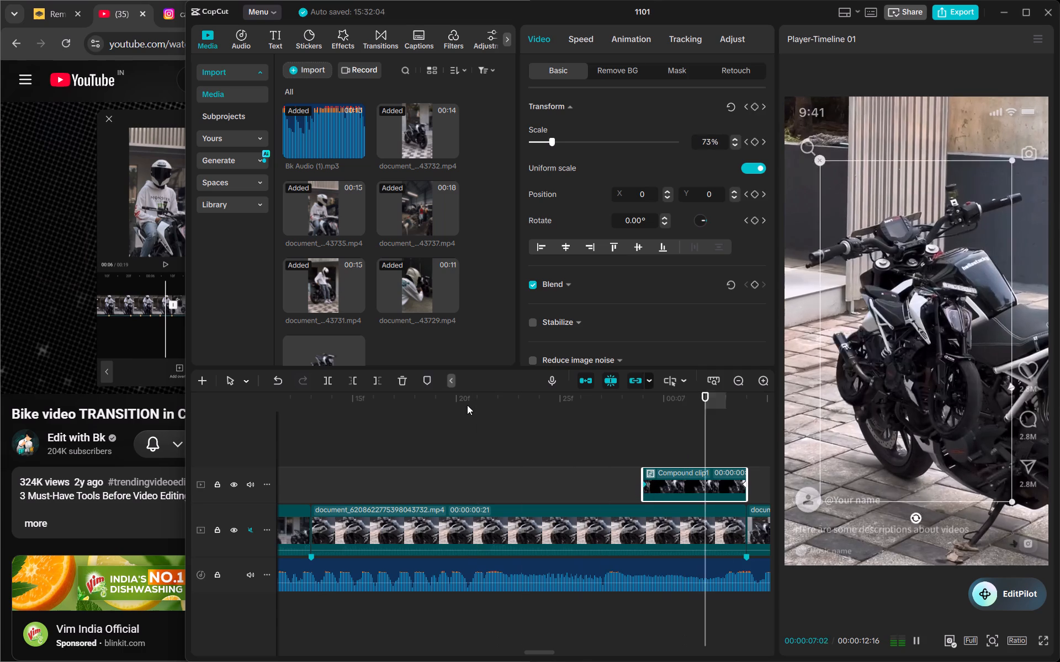
key("space")
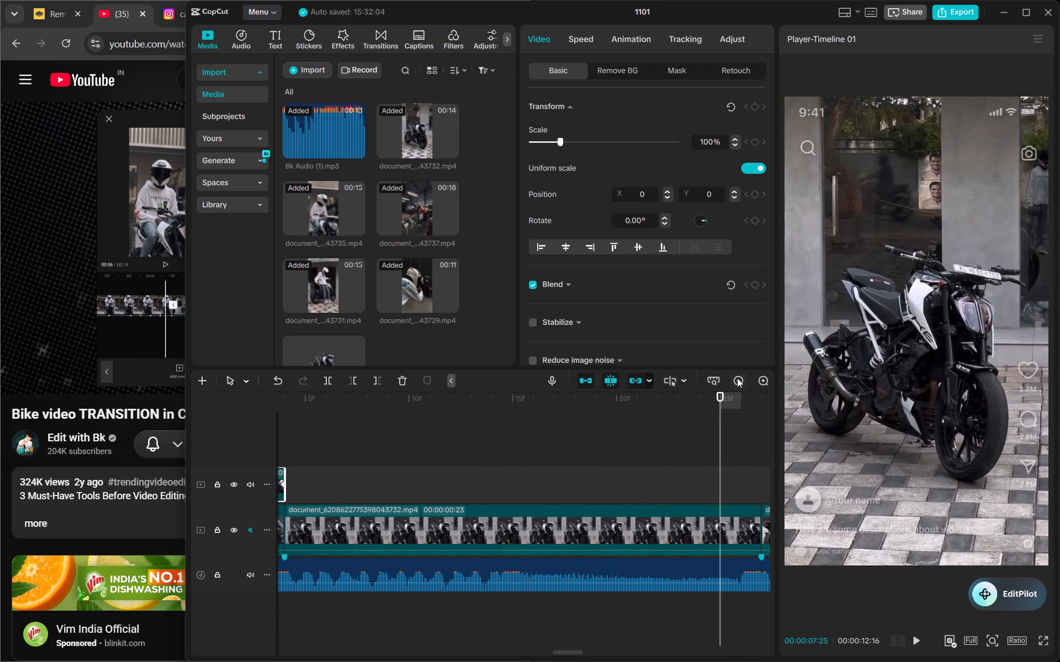
left_click(737, 378)
left_click(737, 378)
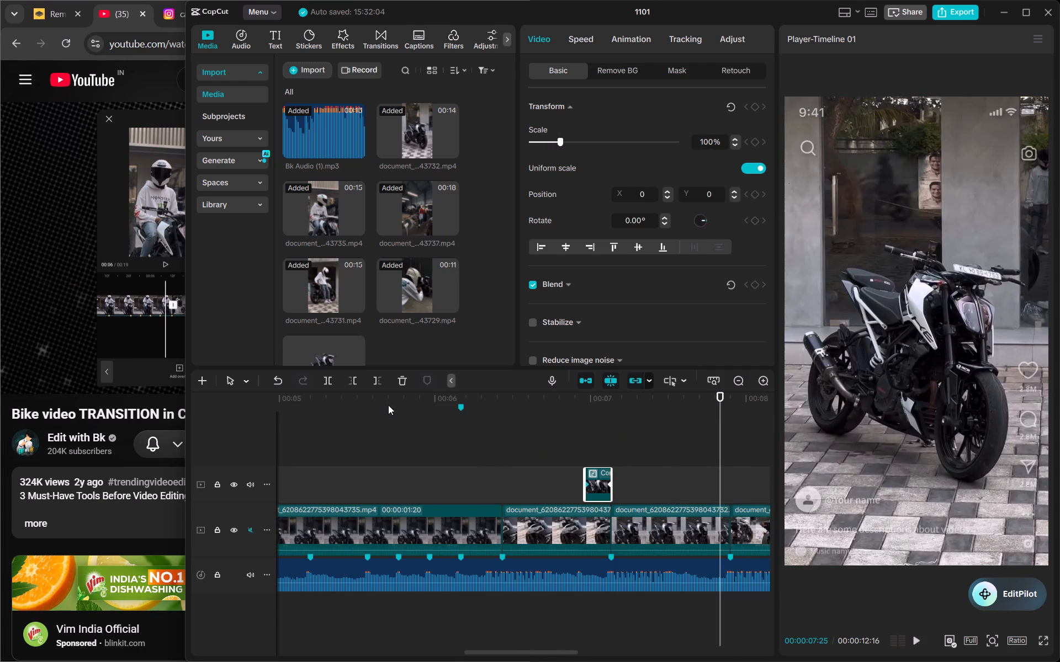
left_click(380, 400)
key("space")
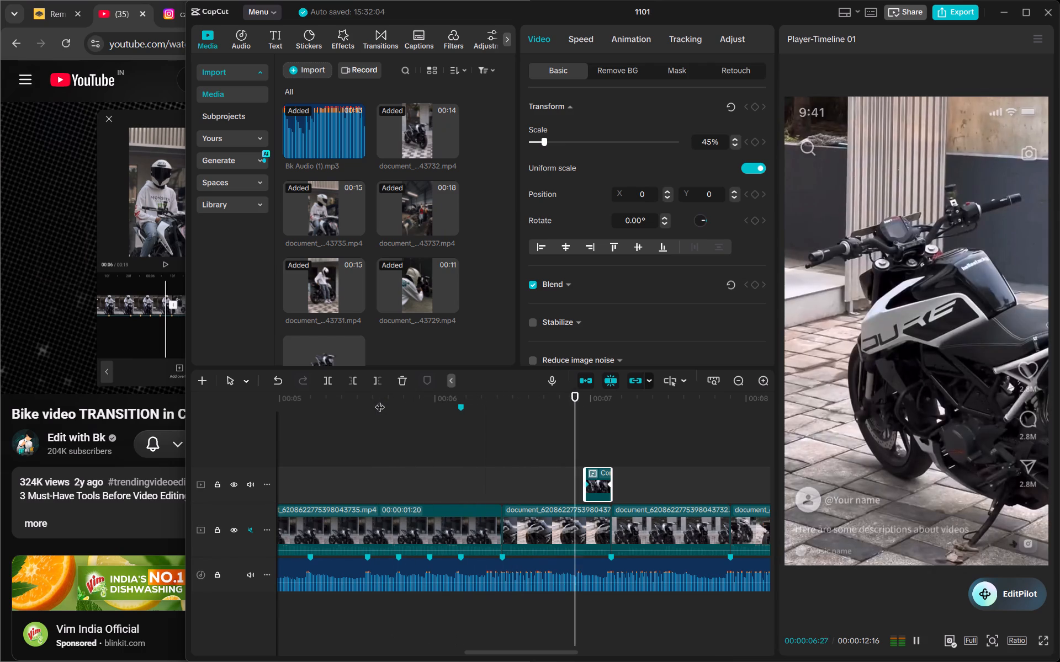
key("space")
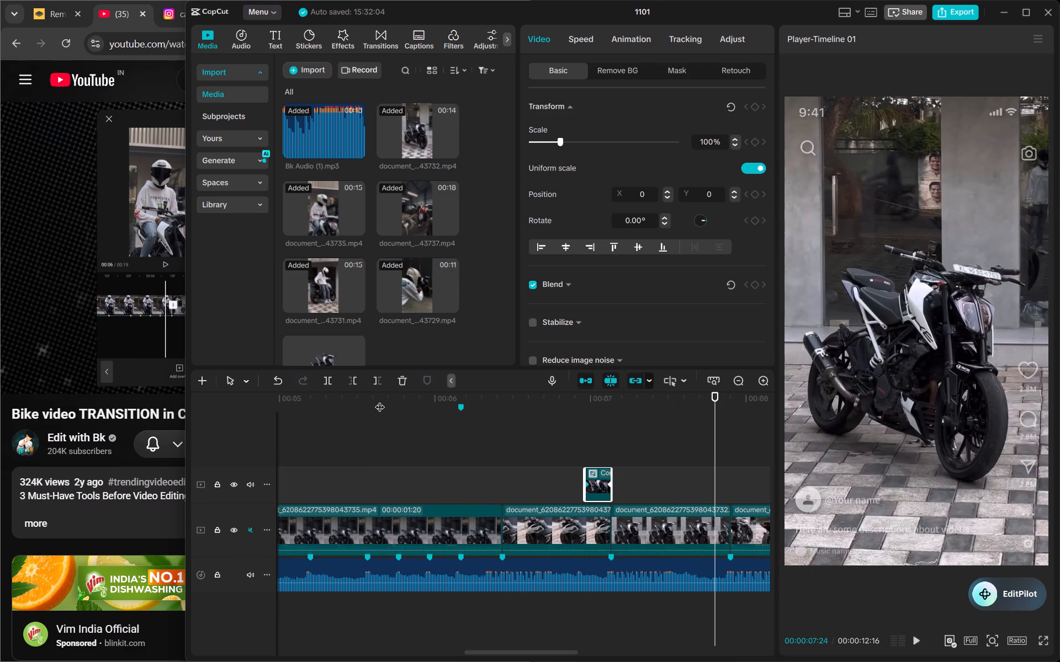
left_click(382, 435)
key("space")
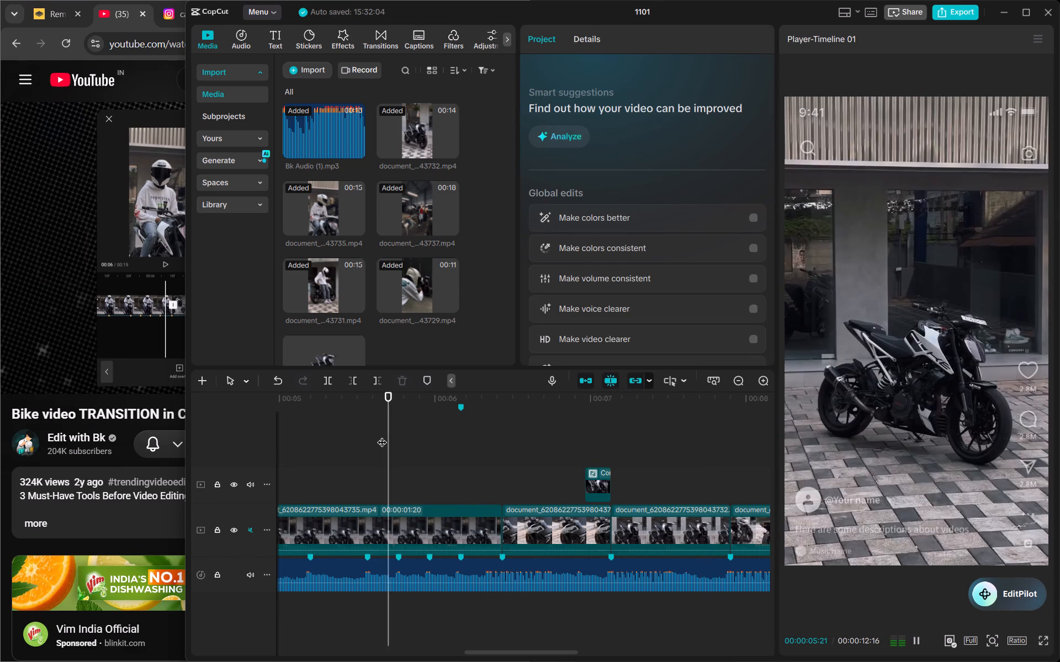
key("space")
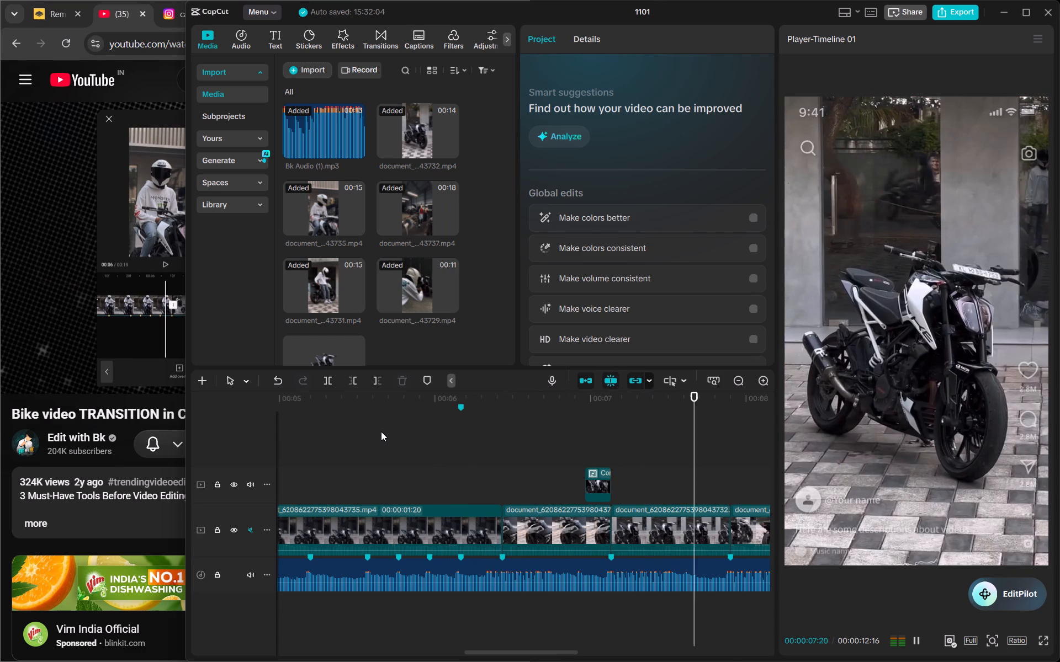
Switch to the YouTube tutorial in Chrome and resume it to watch the overlay cutout part of the next bike transition.
left_click(121, 461)
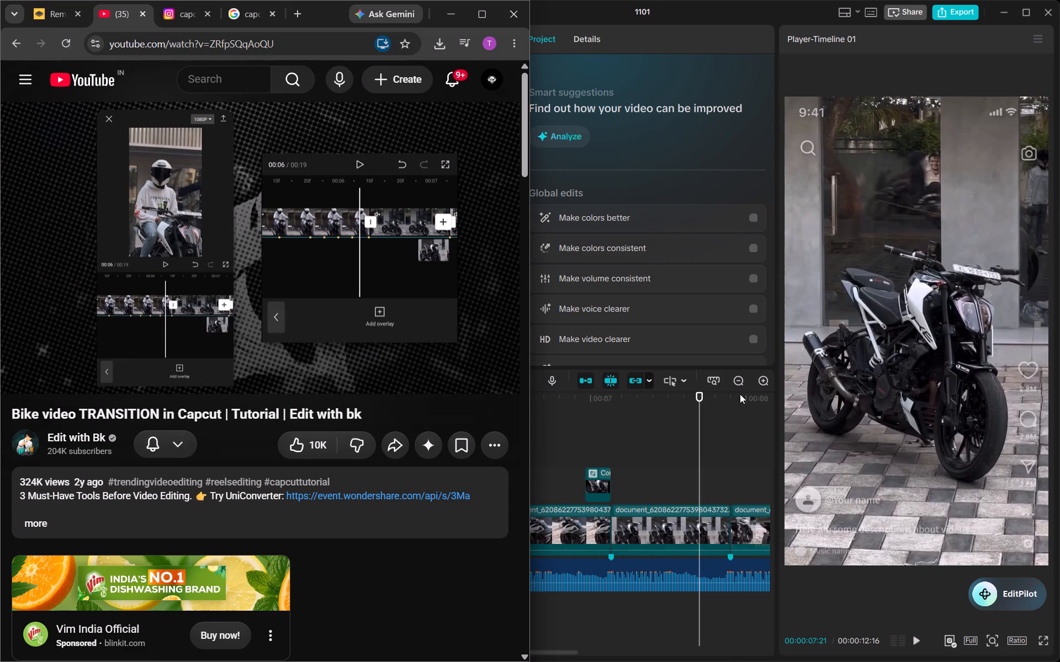
left_click(229, 321)
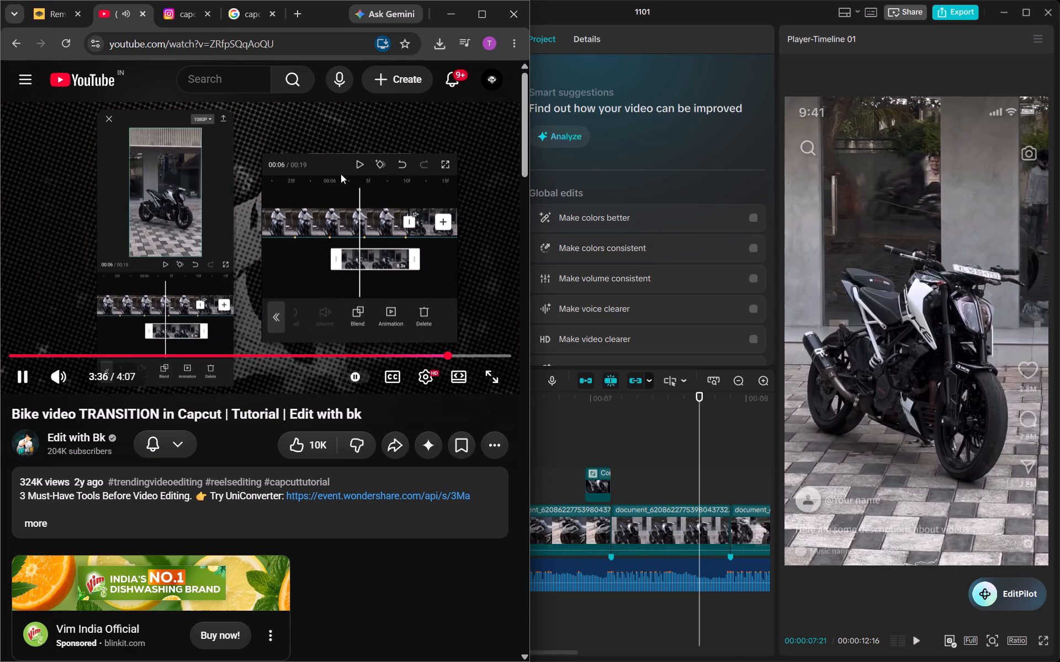
Close the browser tab whose title starts with "Rem", keeping the YouTube tutorial playing.
left_click(77, 16)
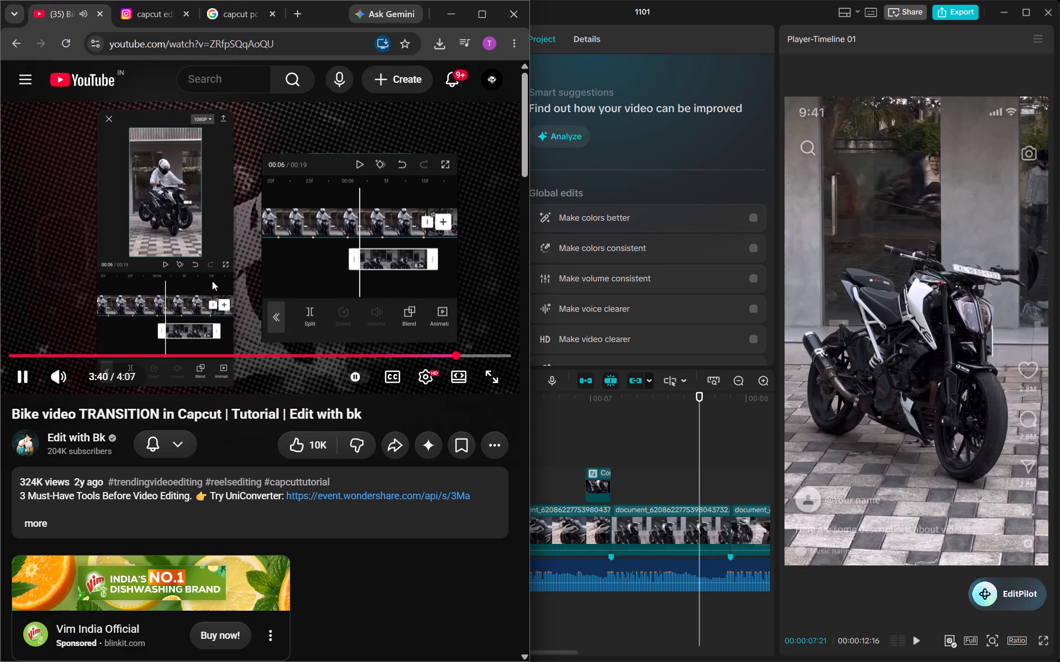
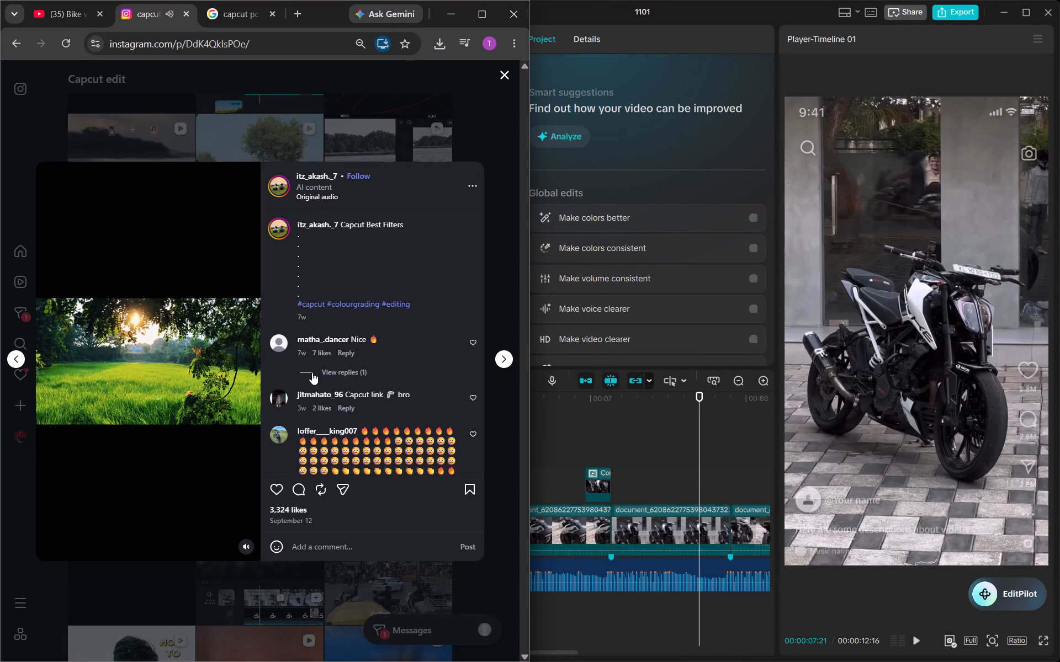
Watch the next Instagram reel after the best-filters one and return to the Capcut edit search results.
left_click(499, 353)
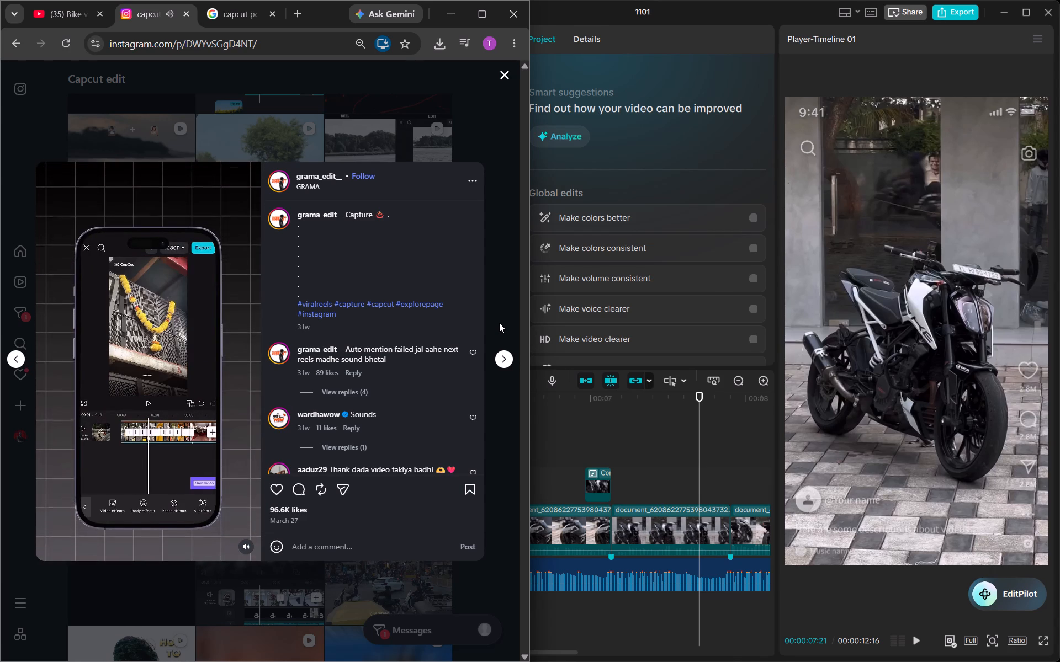
left_click(499, 323)
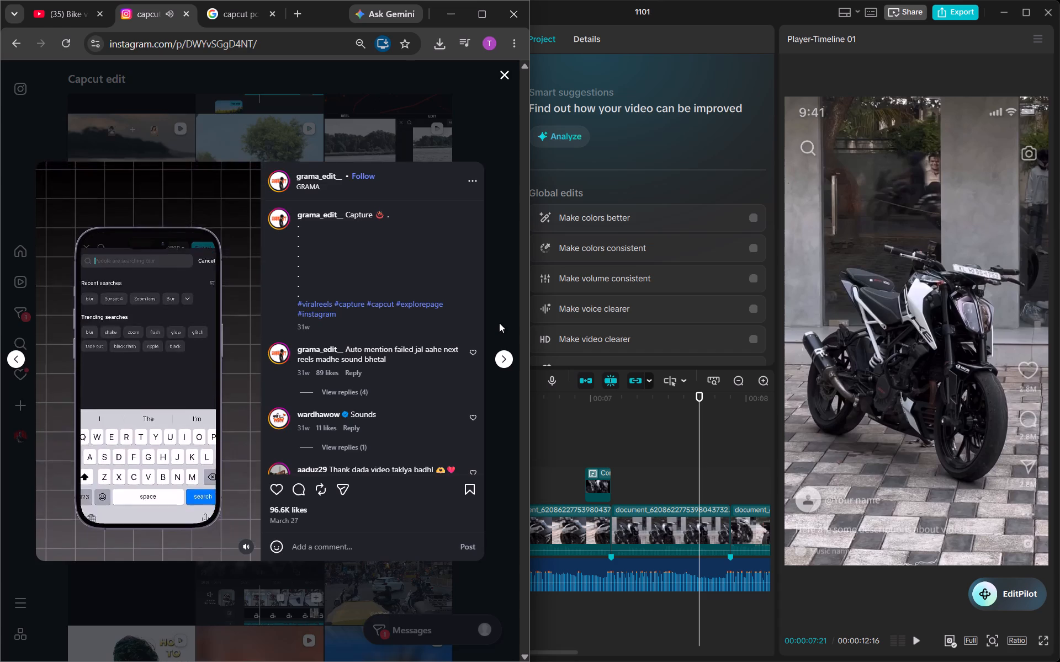
scroll(369, 407, "down", 3)
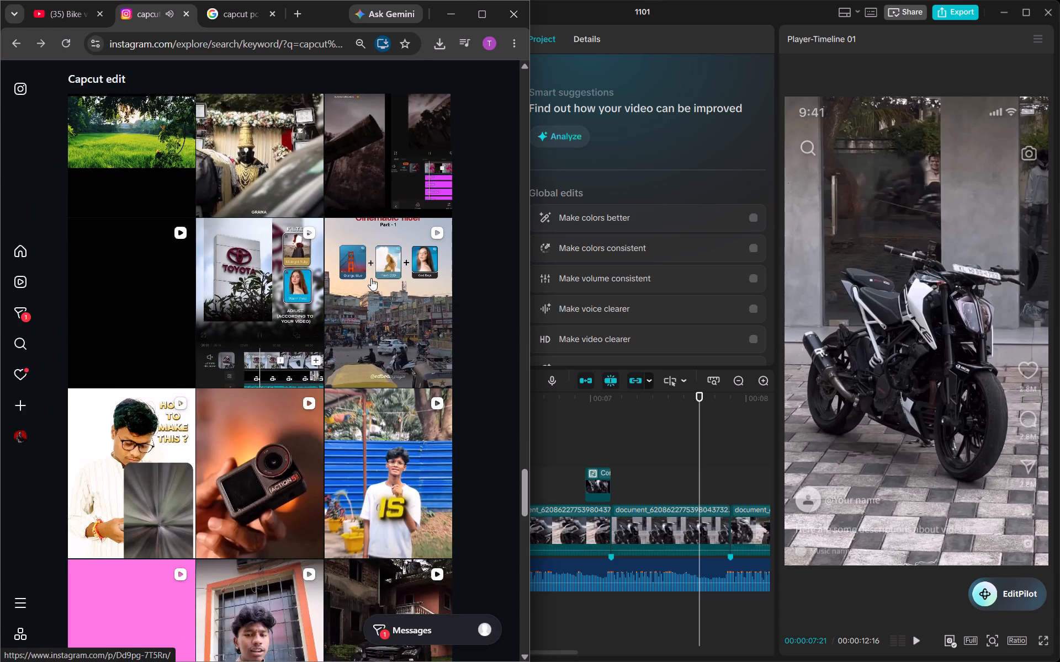
Open the "Cinematic filter Part - 1" reel, watch the reels following it for CapCut references, and return to browsing the Capcut edit results.
left_click(371, 278)
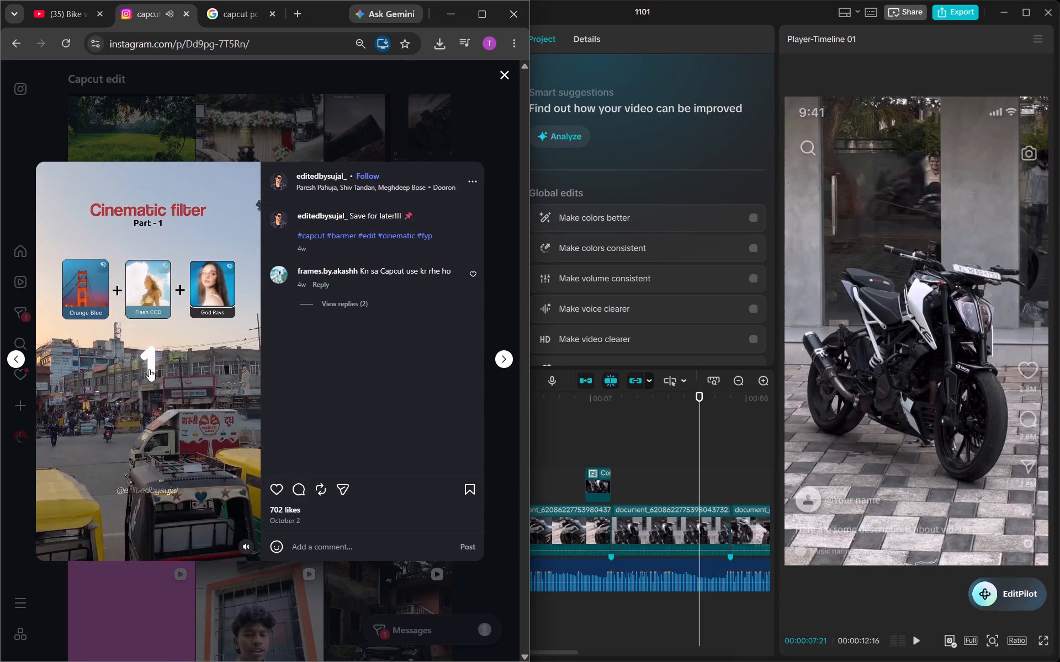
left_click(501, 366)
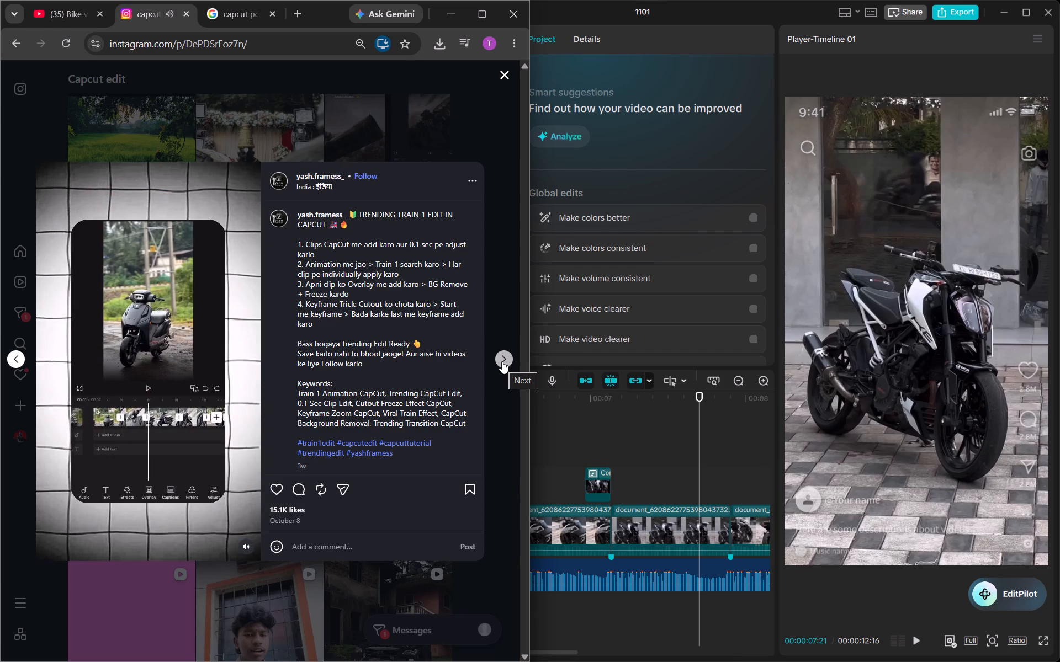
left_click(502, 361)
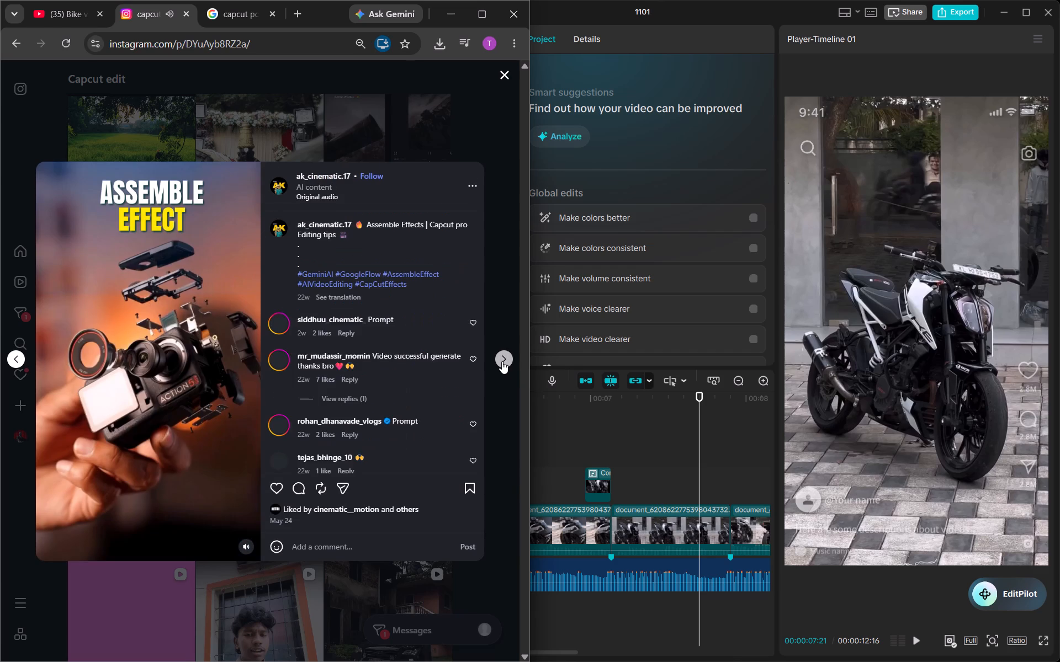
left_click(502, 361)
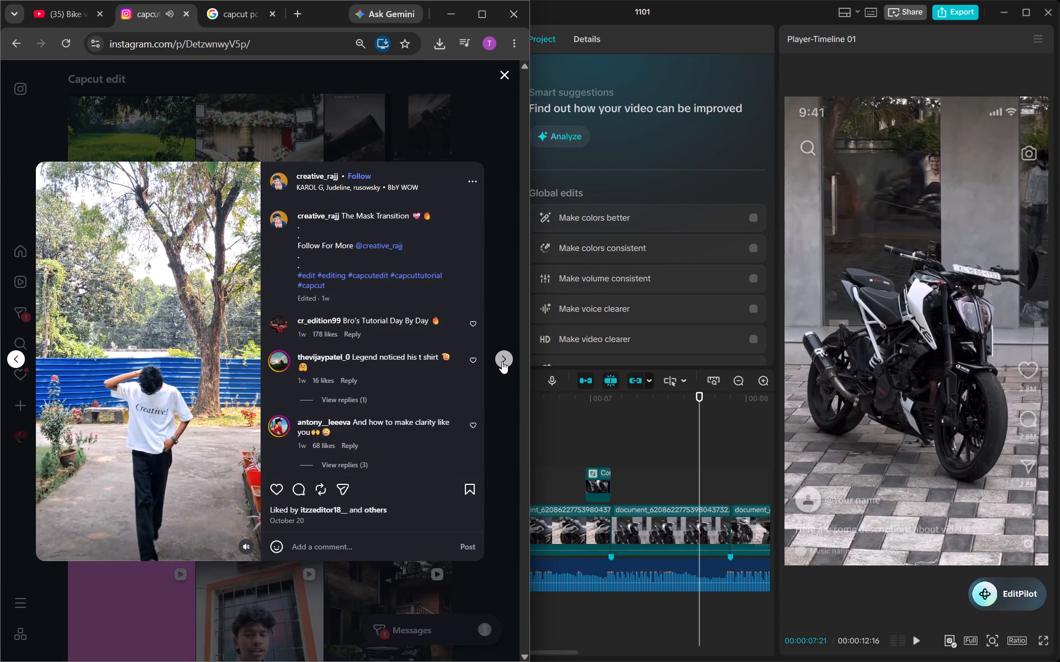
left_click(502, 361)
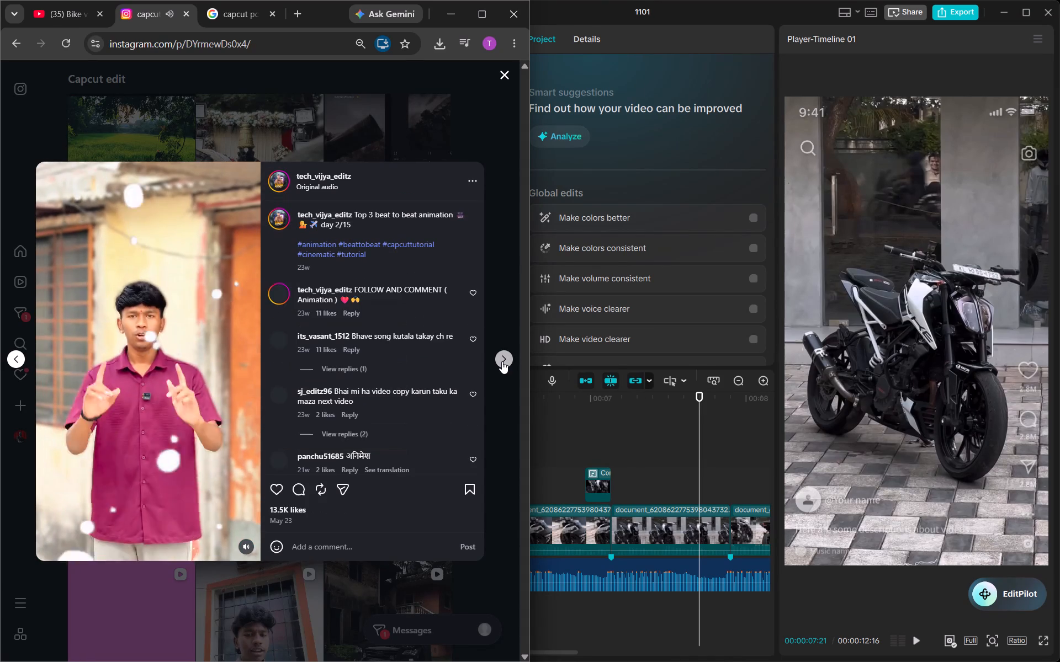
scroll(502, 361, "down", 4)
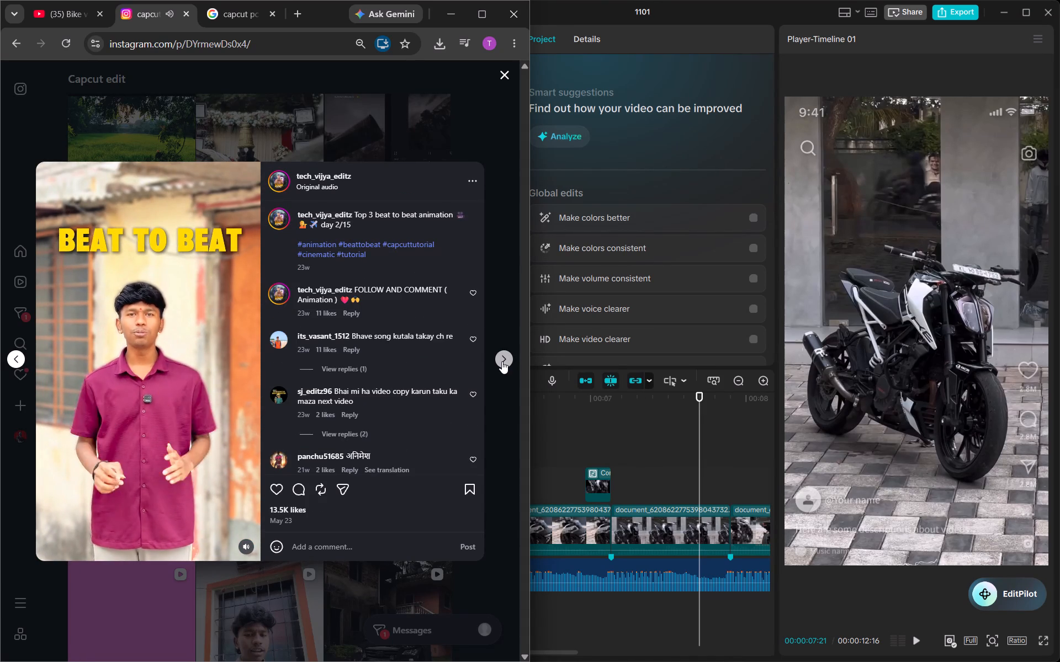
left_click(502, 361)
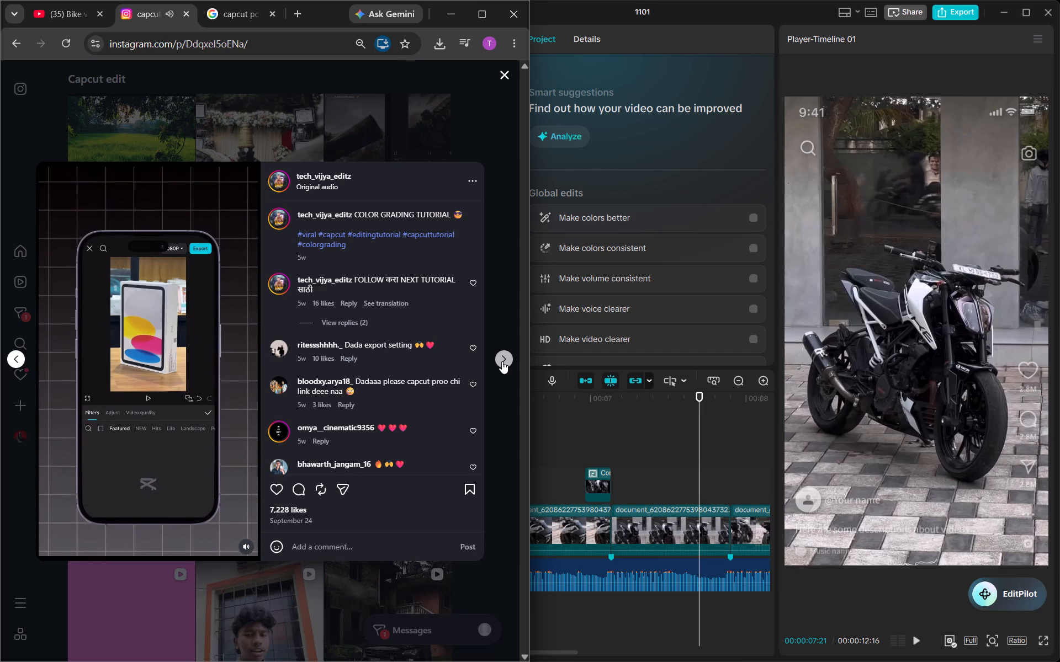
left_click(502, 361)
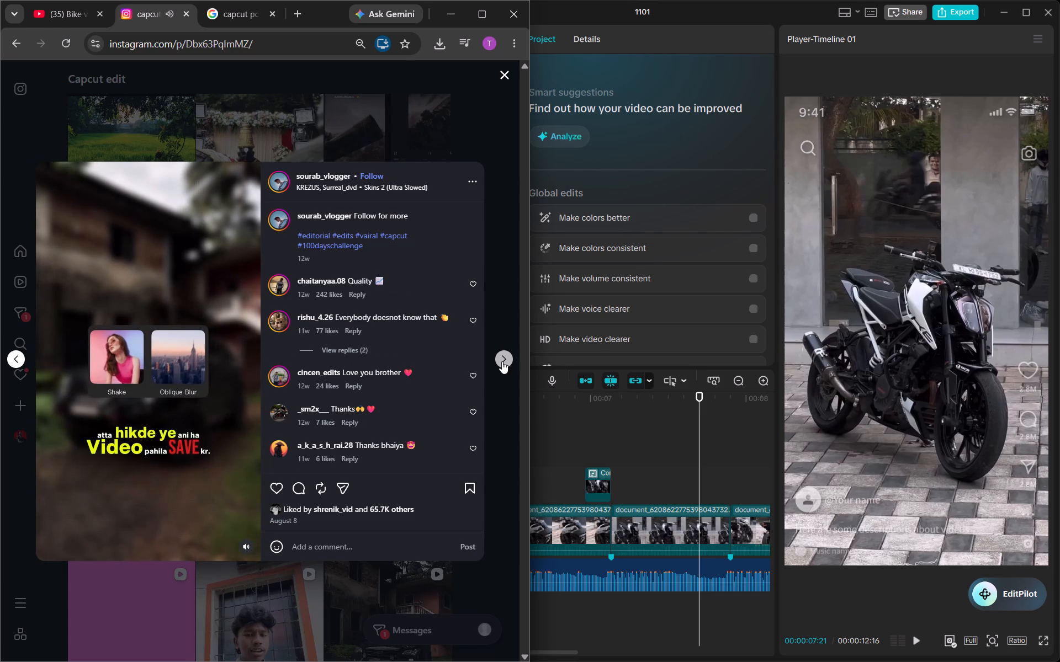
left_click(502, 361)
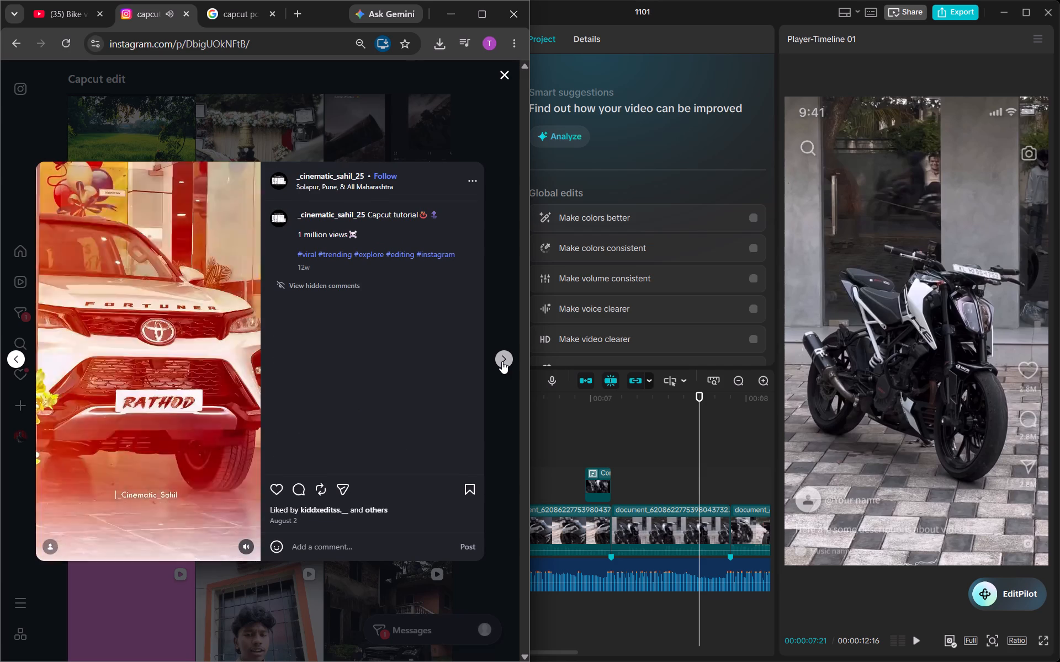
left_click(499, 84)
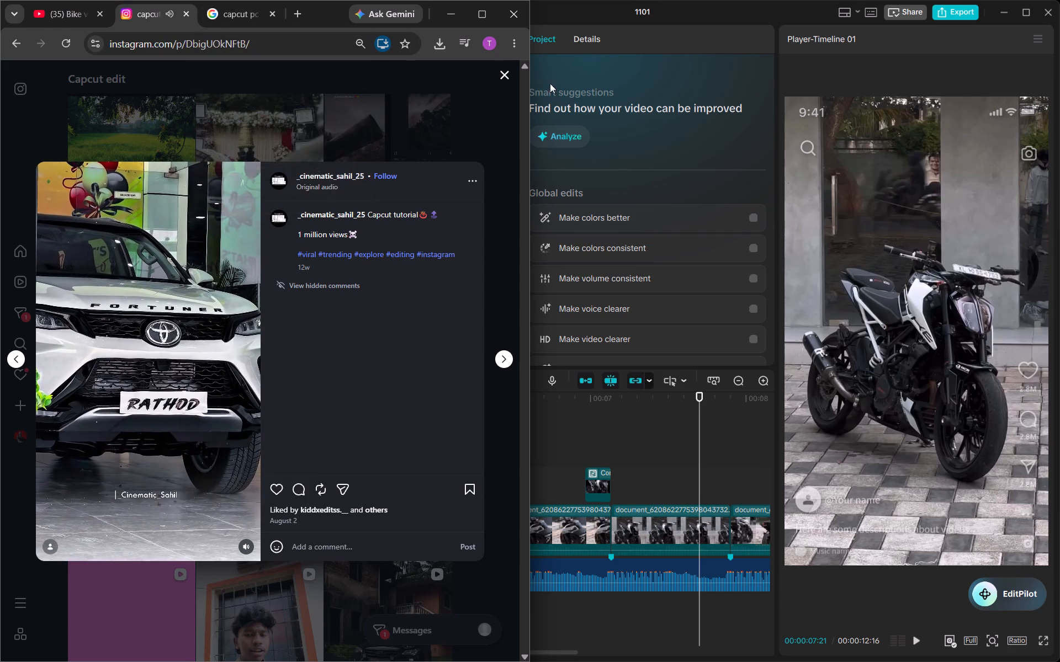
left_click(505, 70)
scroll(230, 546, "down", 1)
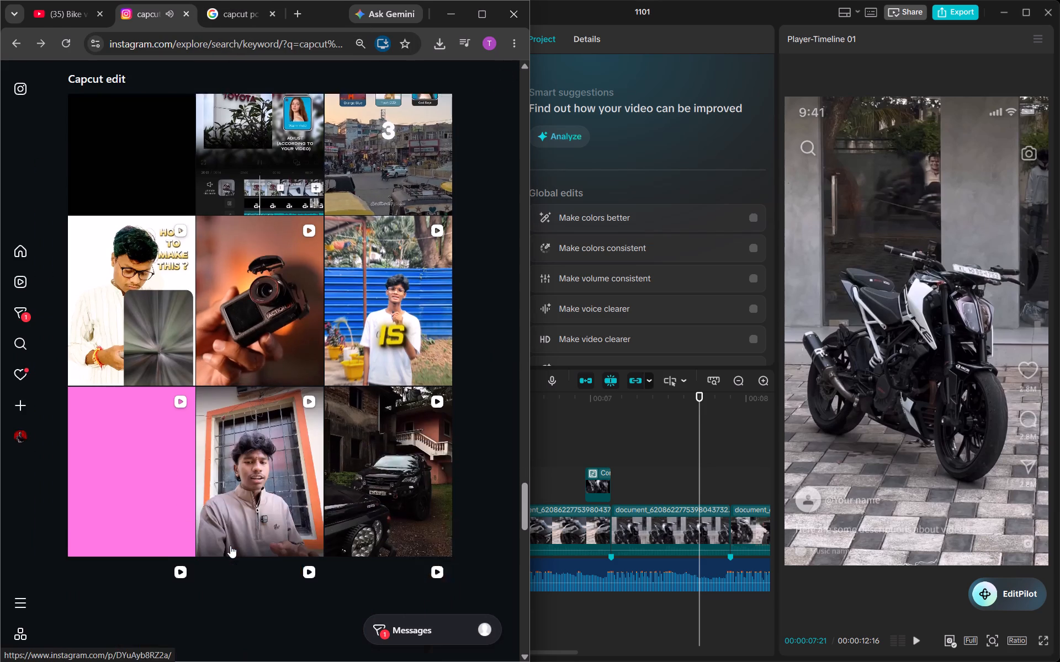
scroll(230, 546, "down", 2)
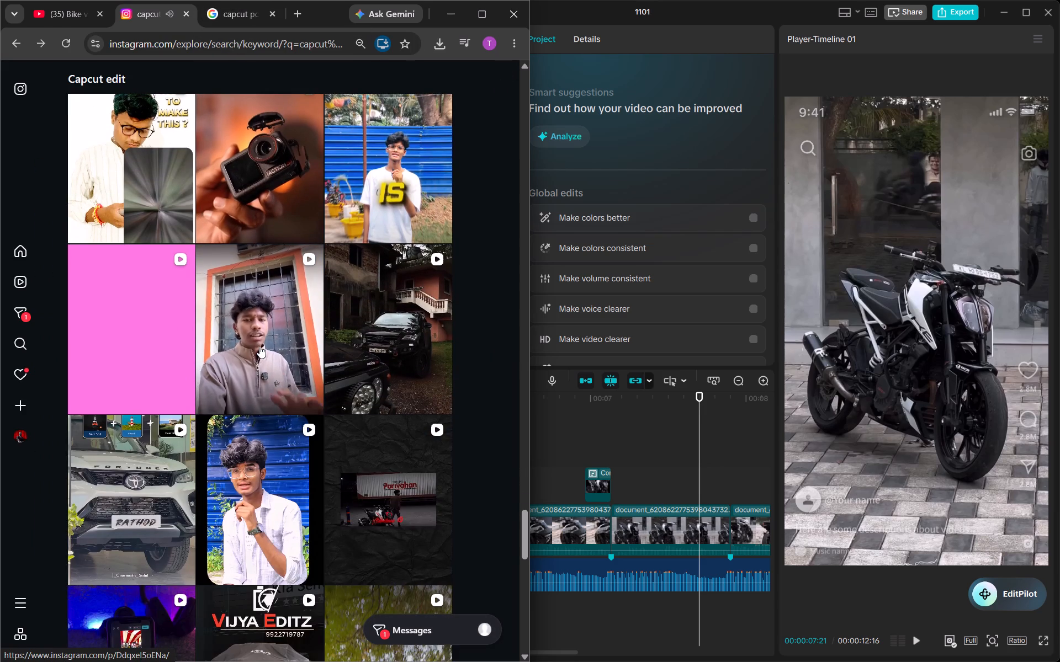
Review the open Google results on where to find the freeze option in CapCut PC.
left_click(241, 22)
scroll(278, 265, "up", 3)
scroll(278, 265, "down", 3)
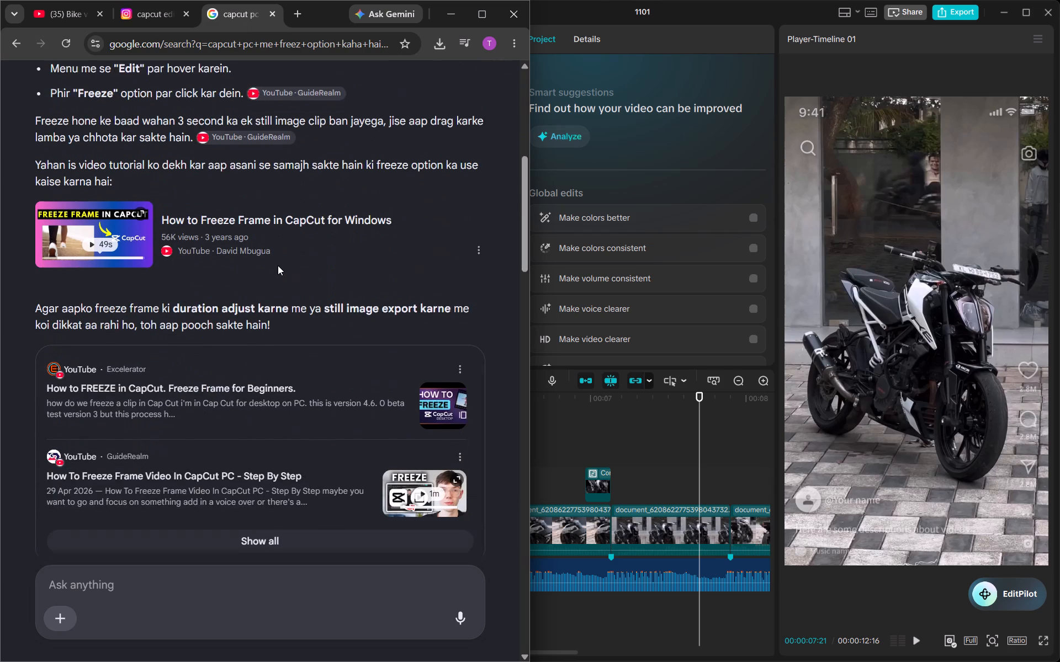
scroll(235, 273, "down", 3)
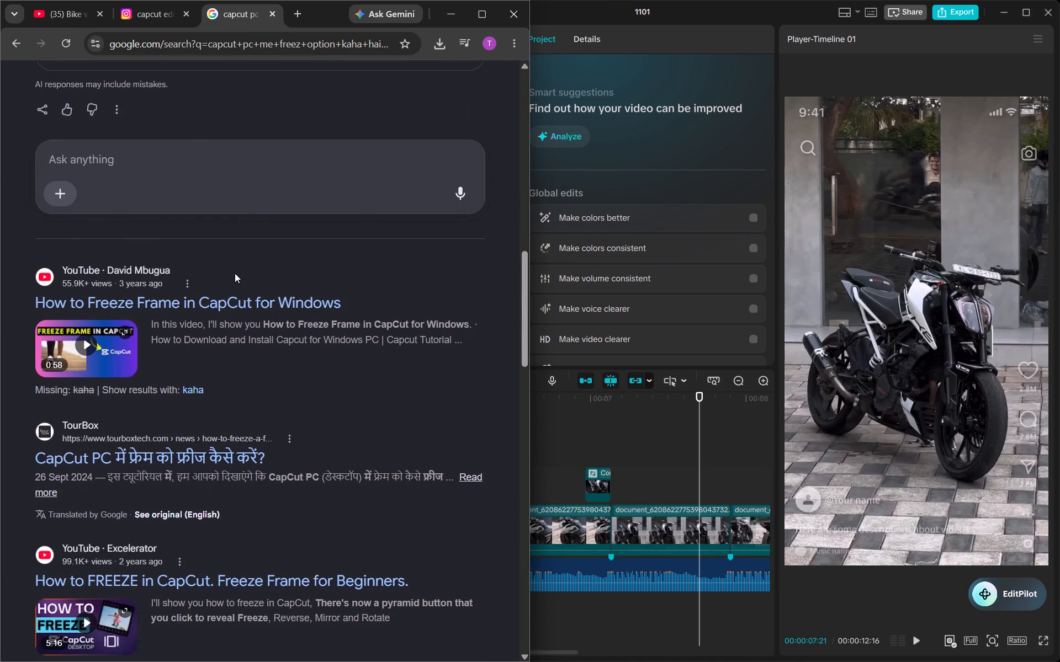
scroll(235, 273, "up", 8)
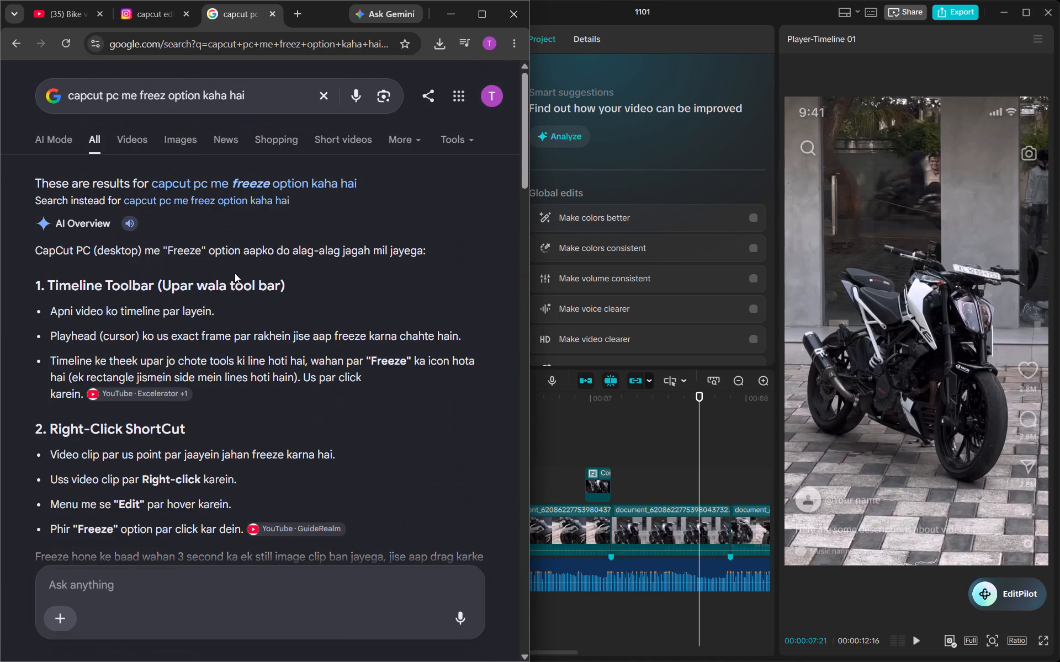
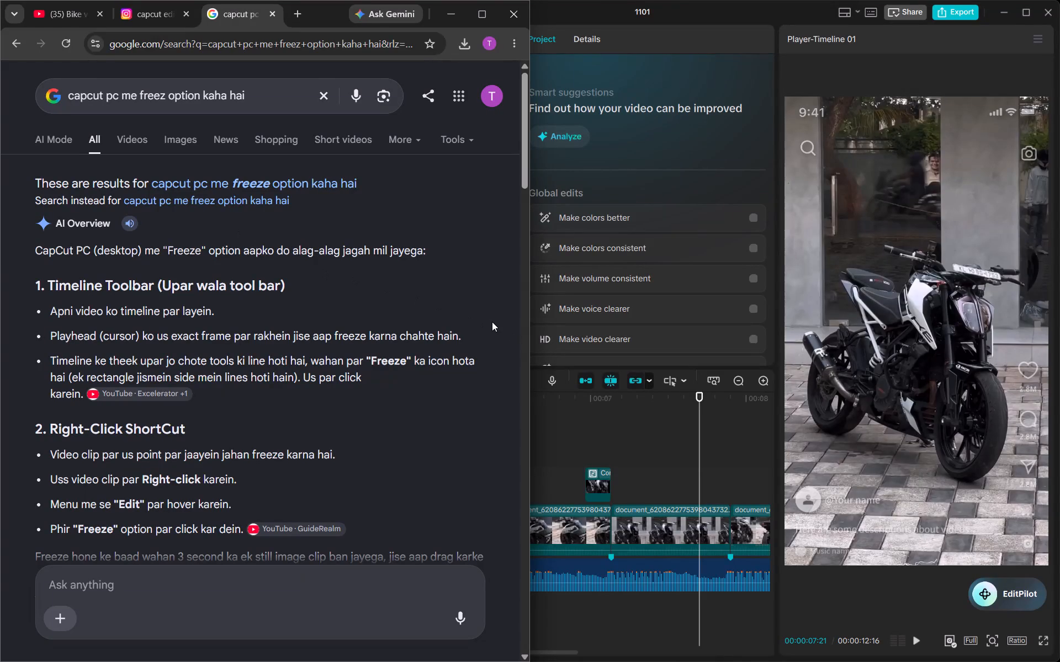
Replace the Google query with "shotgun prise on road" and run the search.
left_click(321, 102)
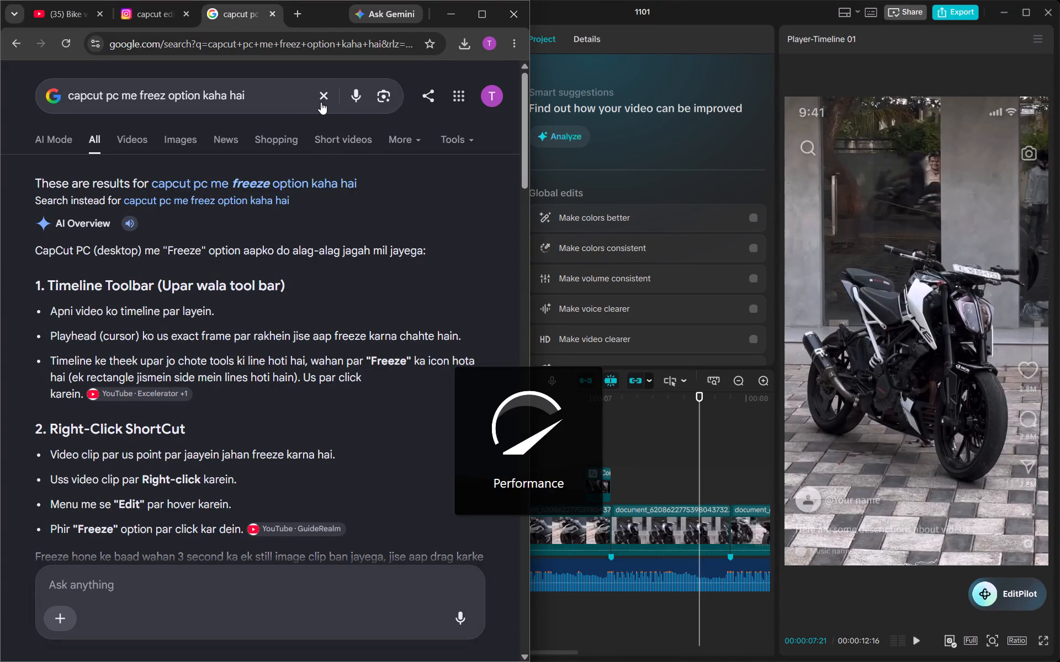
type("shotgun prise onroad")
key("space")
key("Left")
key("Left")
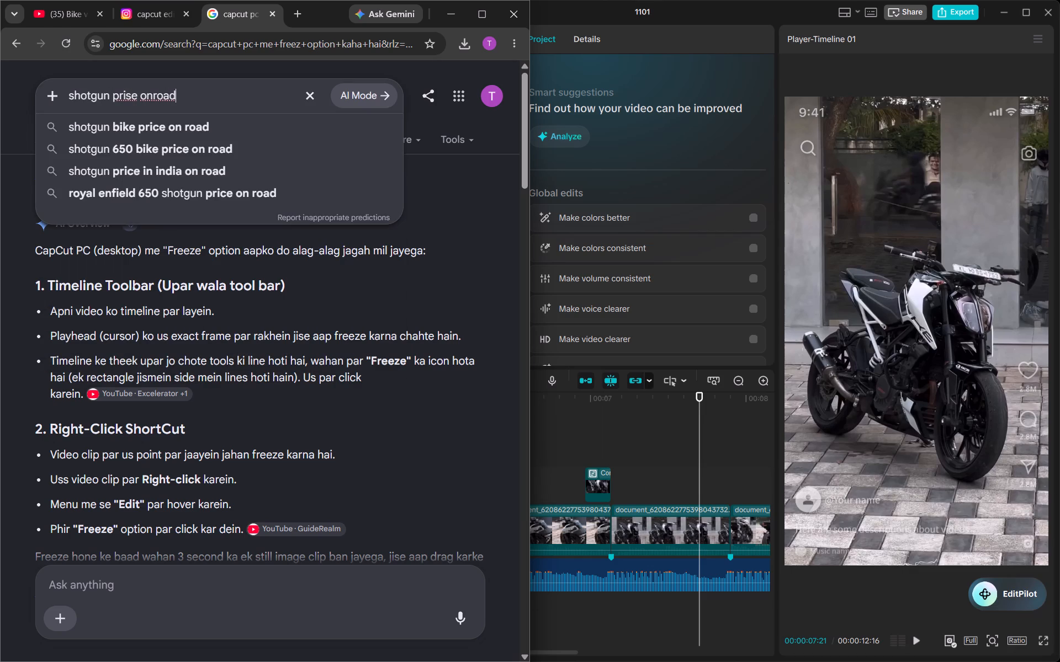
key("Left")
key("Left")
key("Left")
key("space")
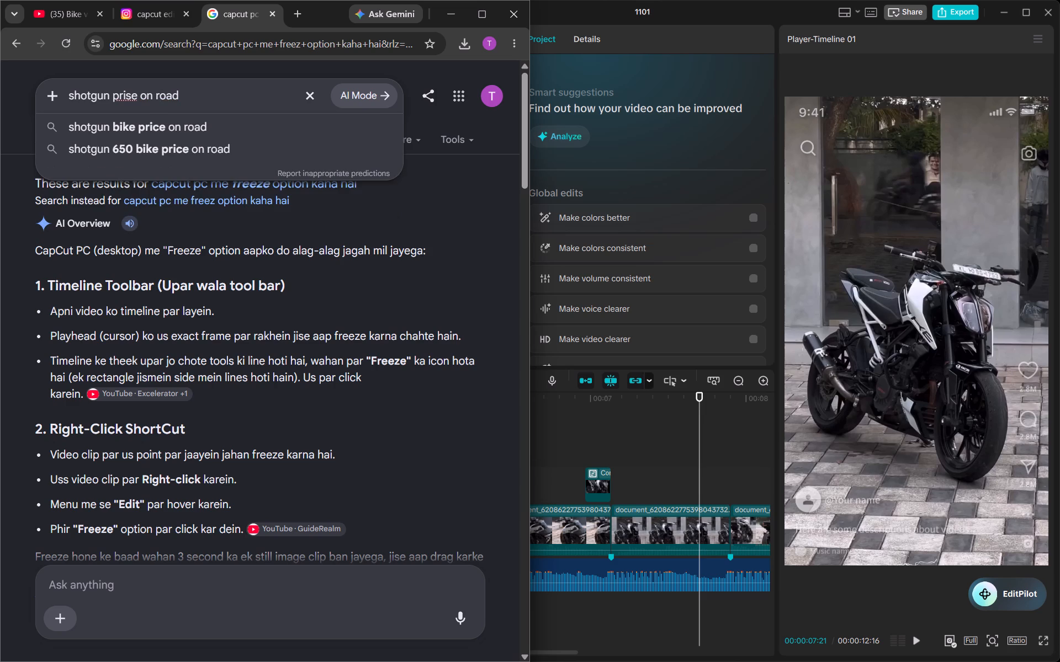
key("Return")
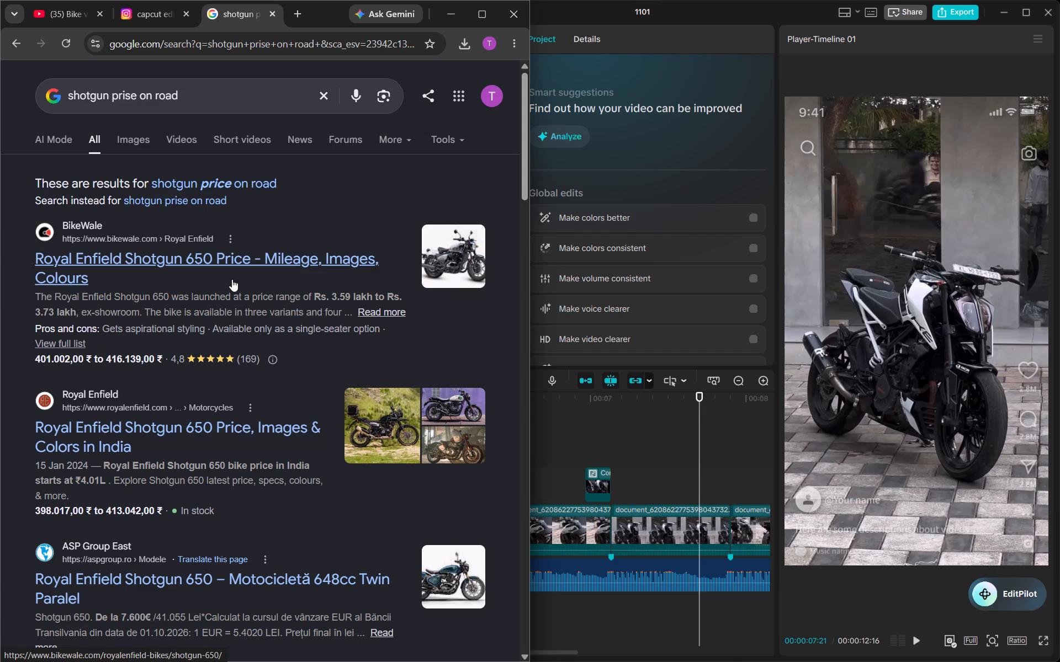
Look through the search results, images and videos for the Royal Enfield Shotgun 650's on-road price.
scroll(232, 279, "right", 1)
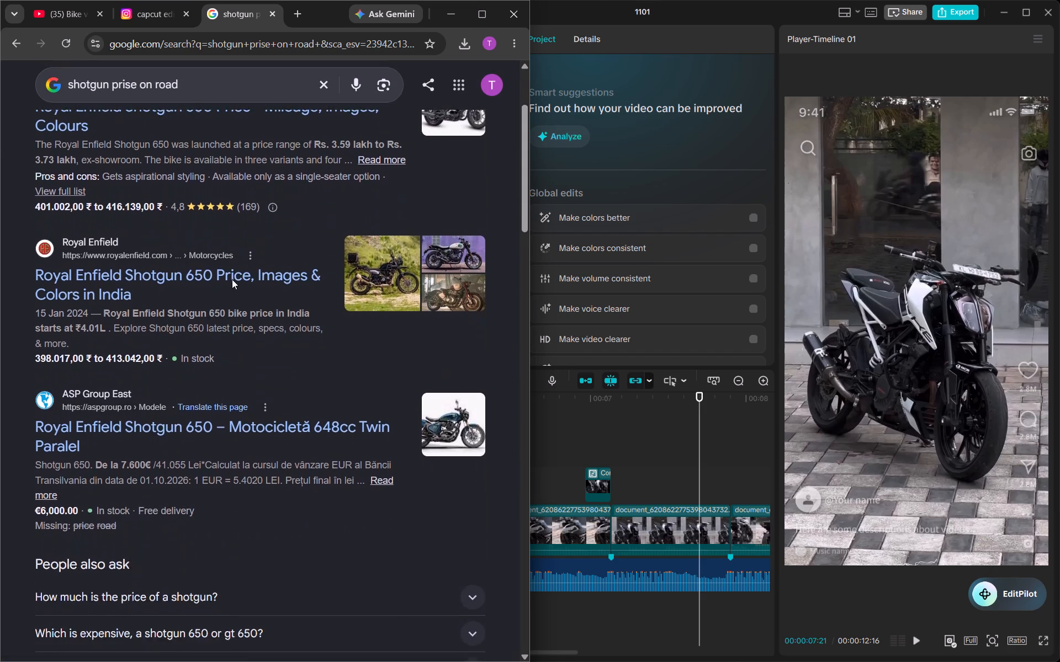
scroll(232, 279, "right", 1)
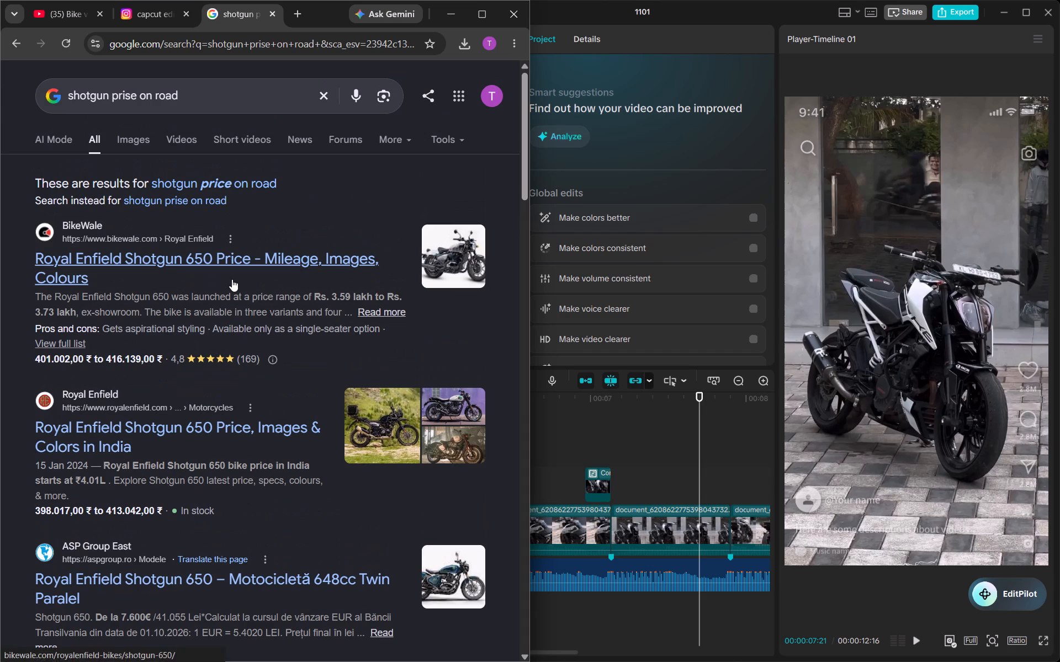
scroll(178, 444, "down", 2)
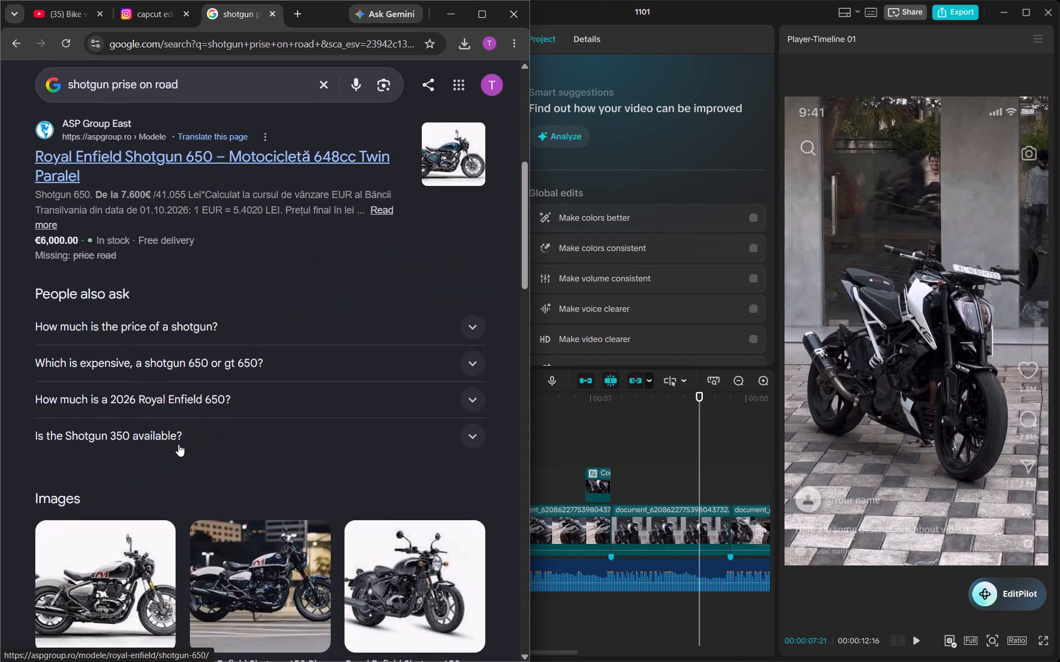
scroll(178, 444, "down", 4)
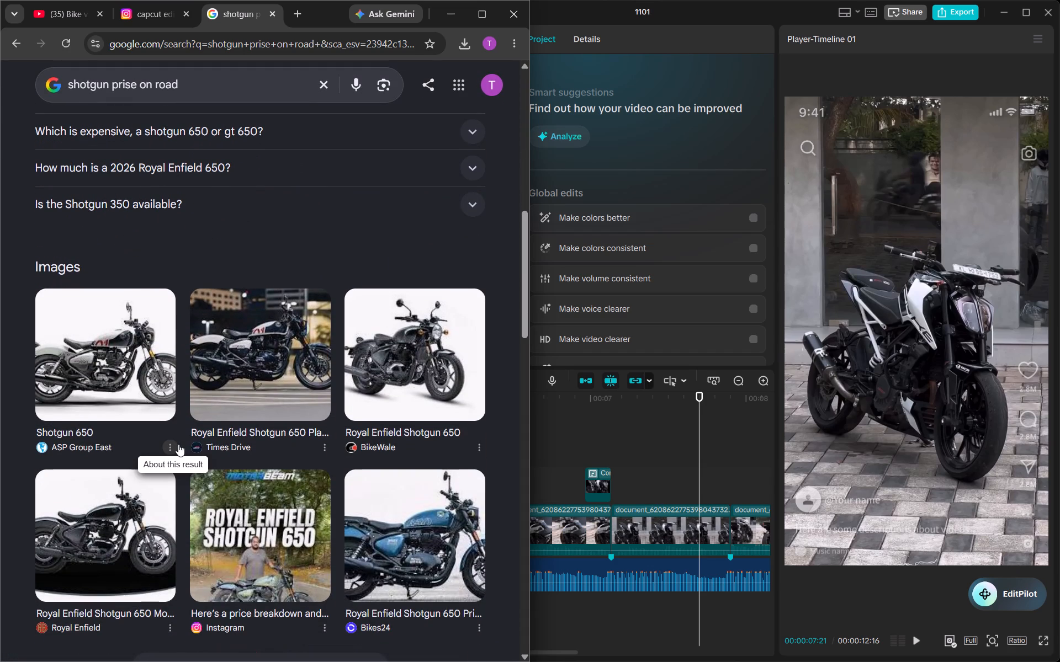
scroll(178, 444, "down", 3)
scroll(234, 542, "down", 5)
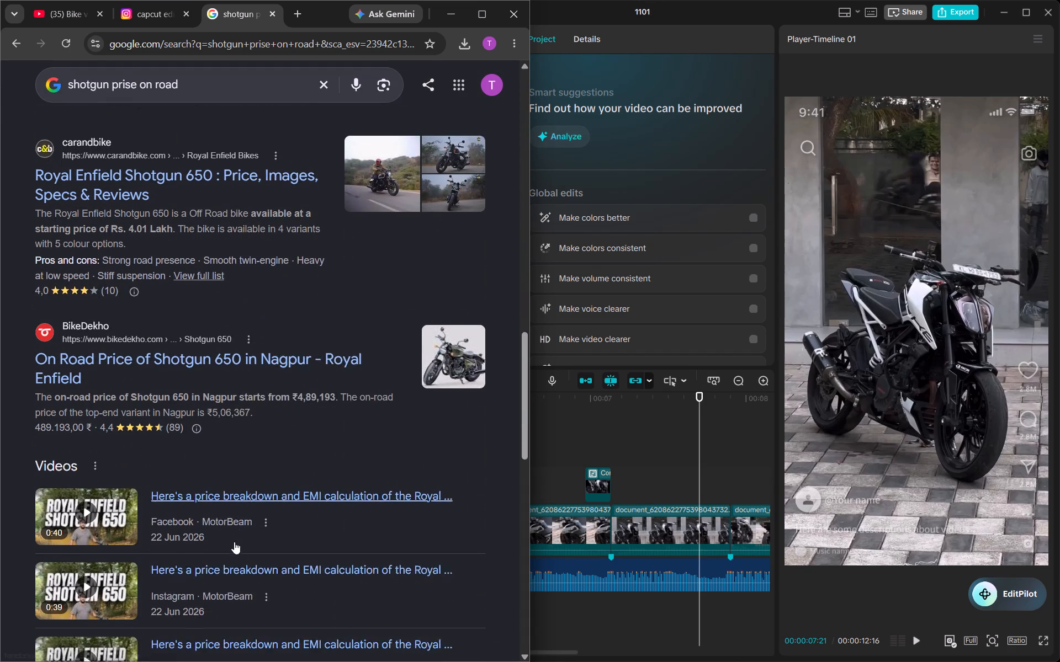
scroll(234, 542, "up", 1)
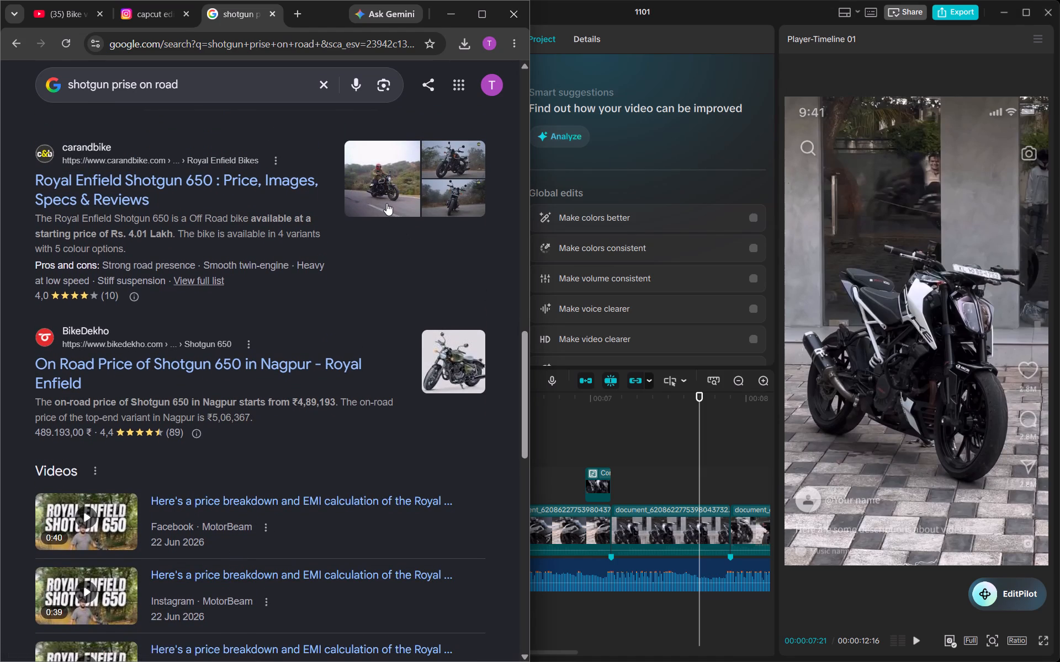
Check the carandbike page on the Royal Enfield Shotgun 650 and the remaining price search results, and back out of the search.
left_click(386, 203)
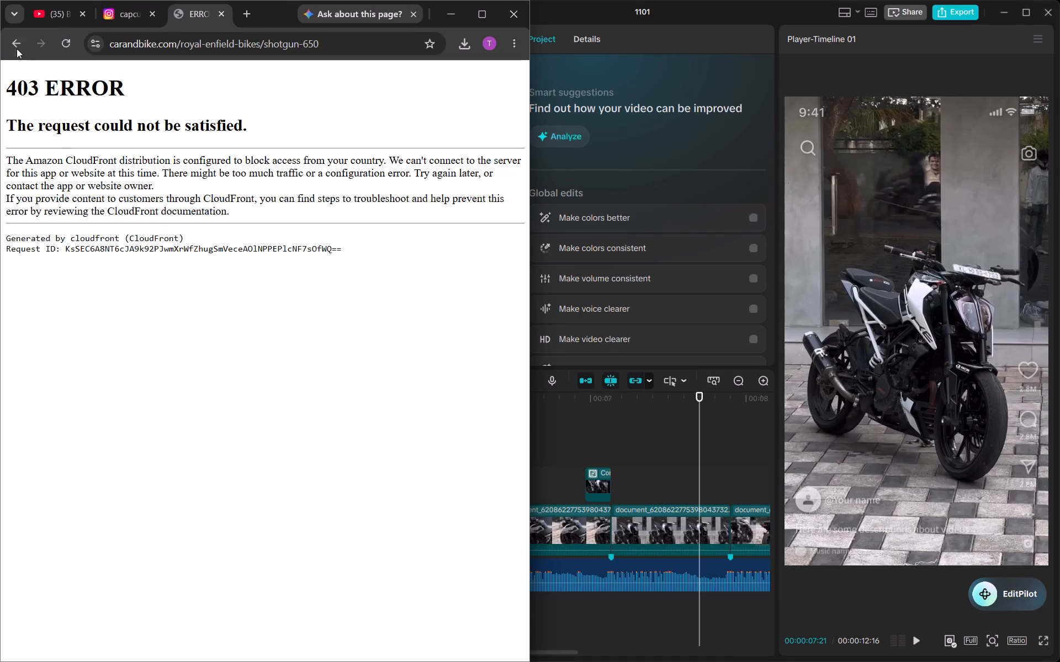
left_click(17, 48)
scroll(126, 406, "down", 1)
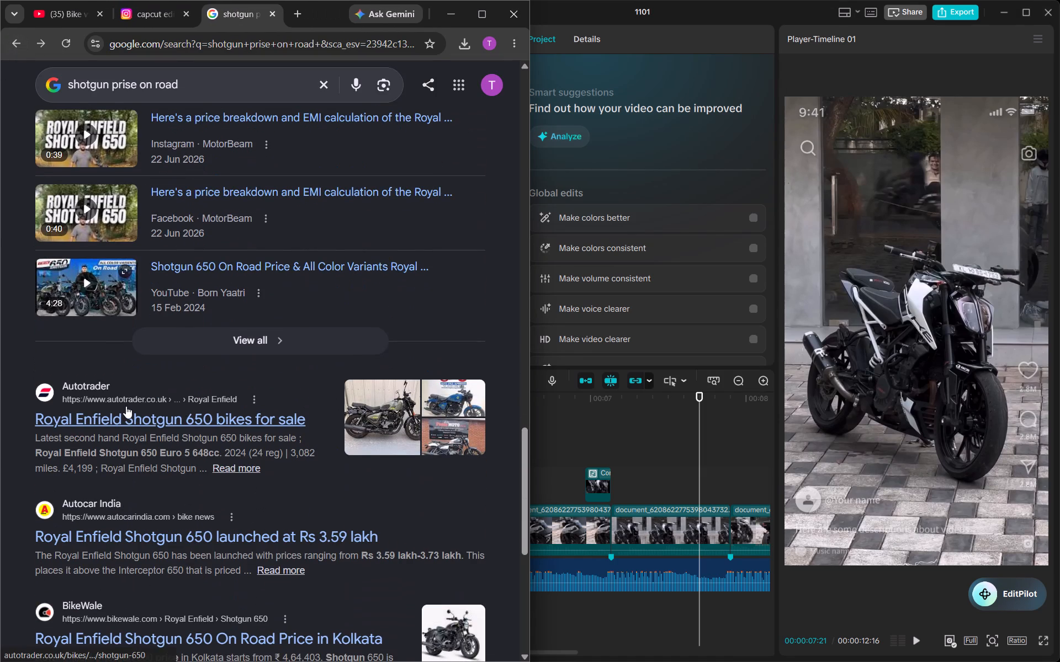
scroll(126, 406, "down", 2)
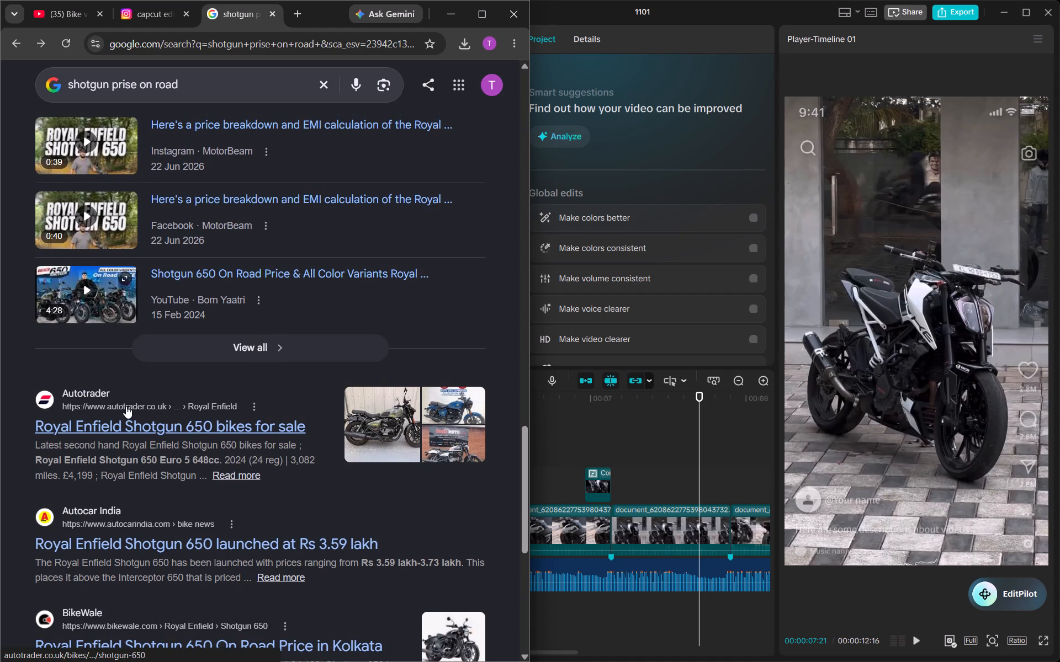
scroll(126, 406, "down", 1)
scroll(126, 406, "up", 4)
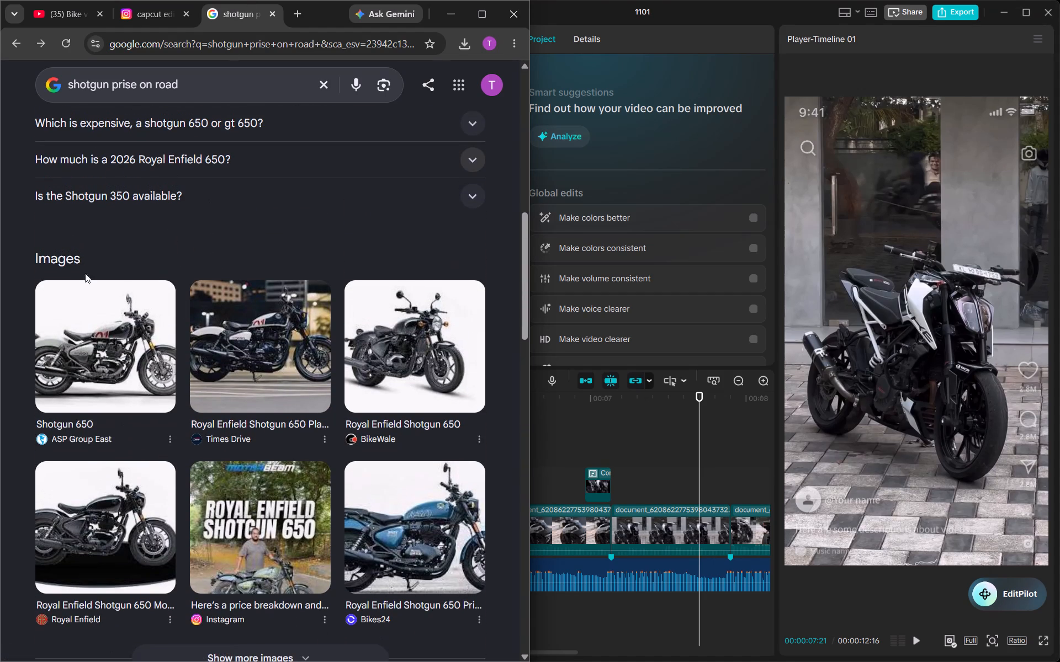
left_click(15, 43)
triple_click(15, 43)
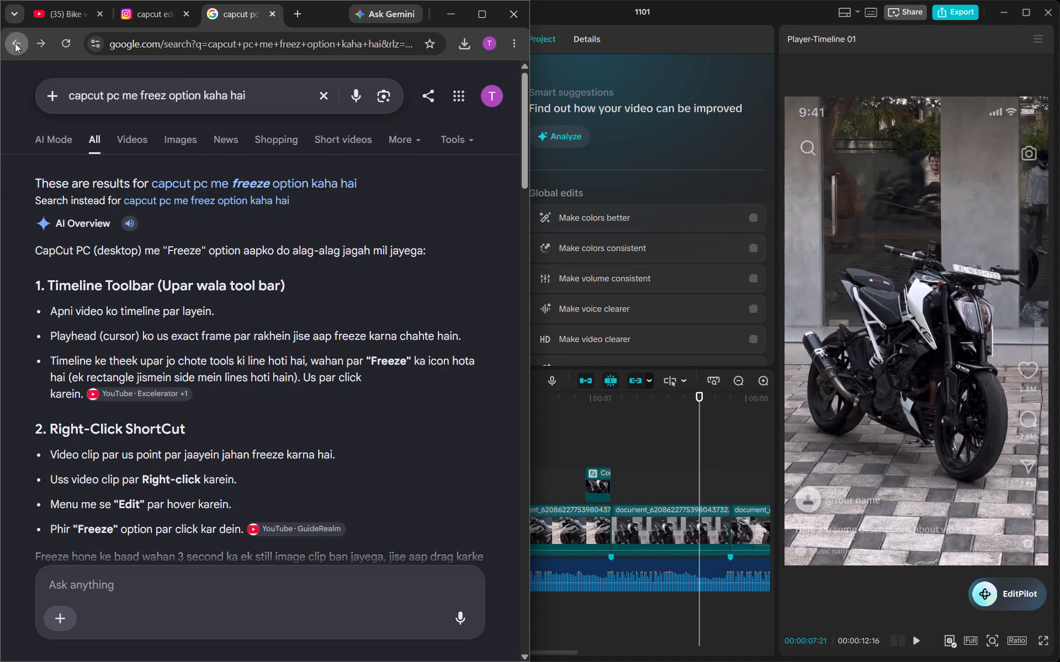
Switch to Instagram's "Capcut edit" search results and open the reel whose thumbnail shows a black car parked by a house.
left_click(160, 8)
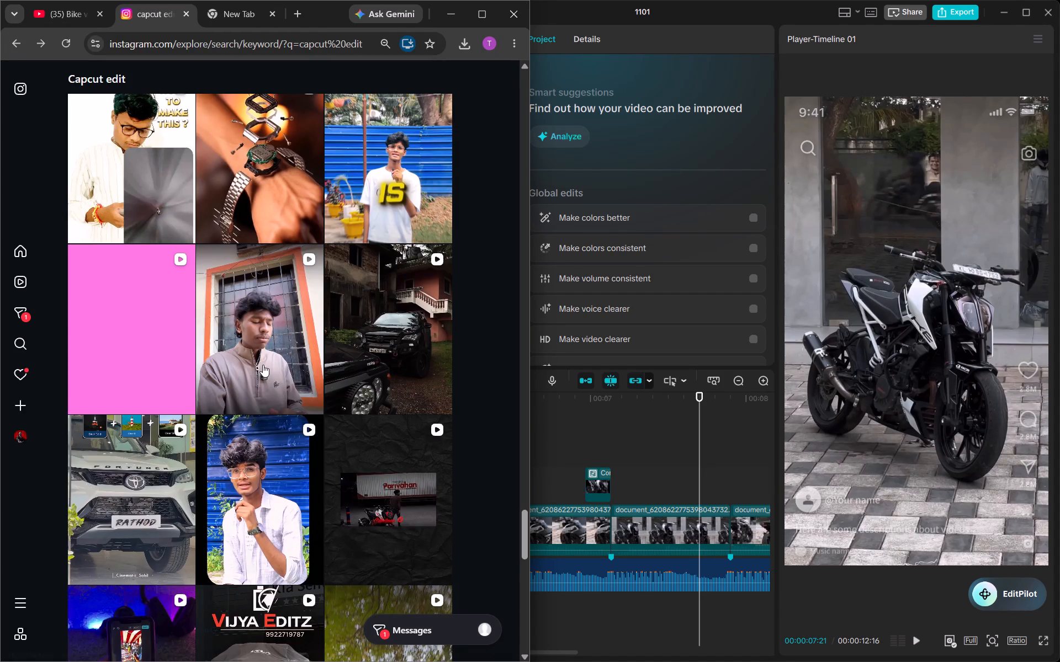
left_click(407, 343)
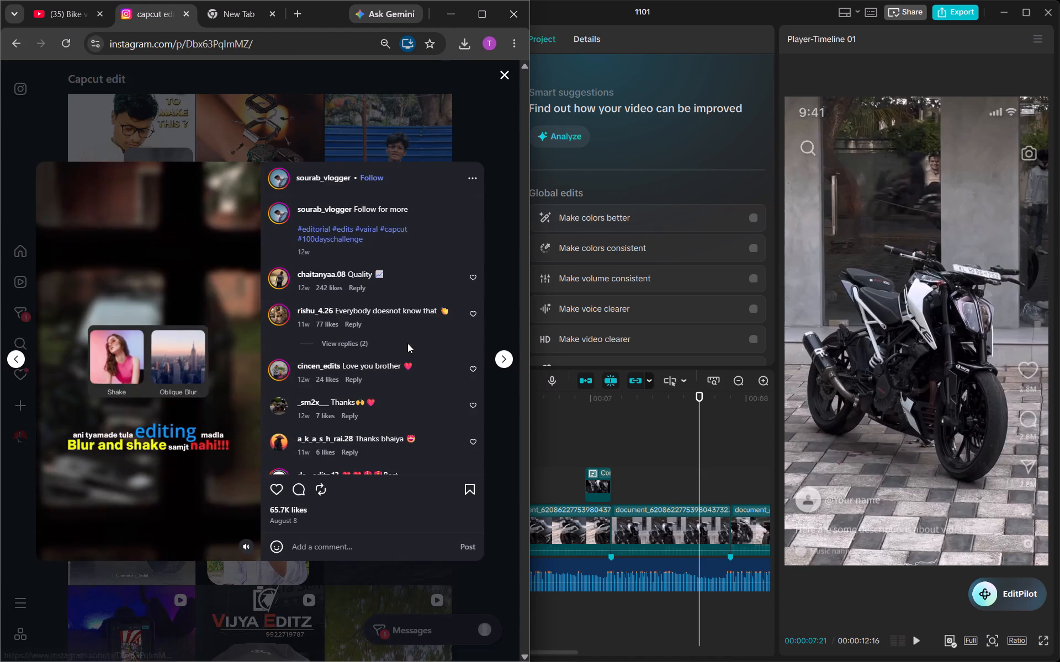
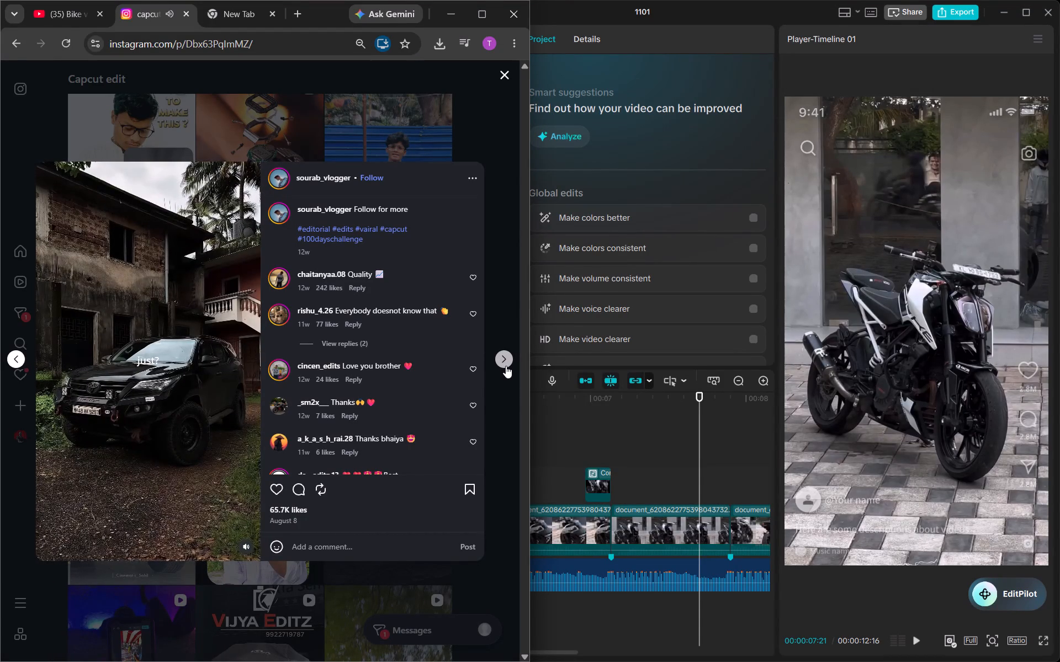
Browse the "Capcut edit" Instagram results and watch several reels on effects, animations and trending edit techniques.
left_click(502, 291)
scroll(227, 409, "down", 5)
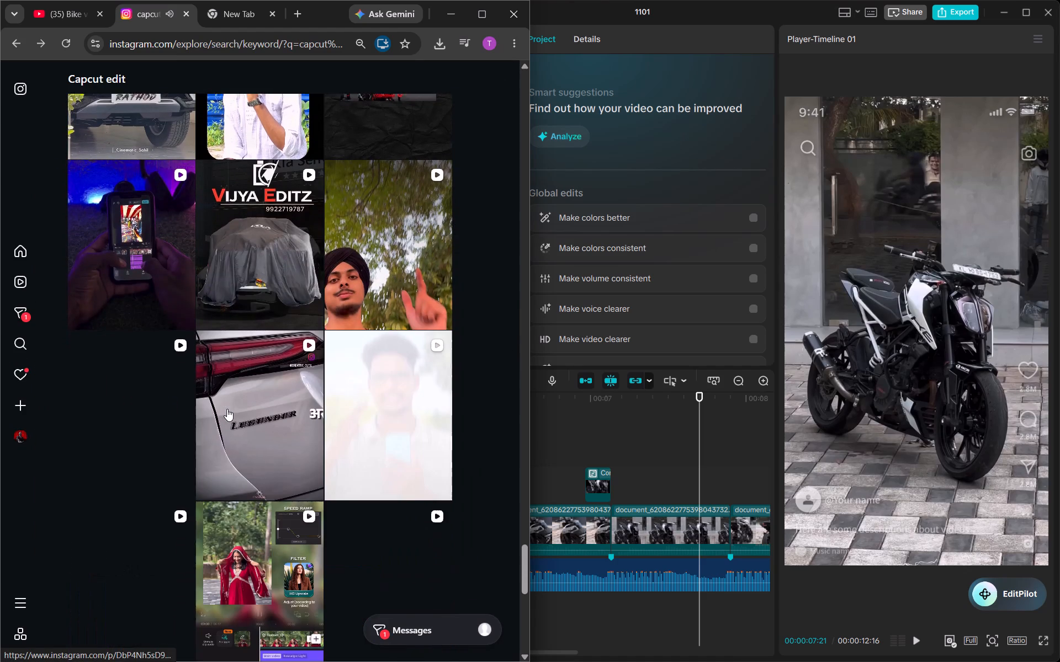
left_click(270, 221)
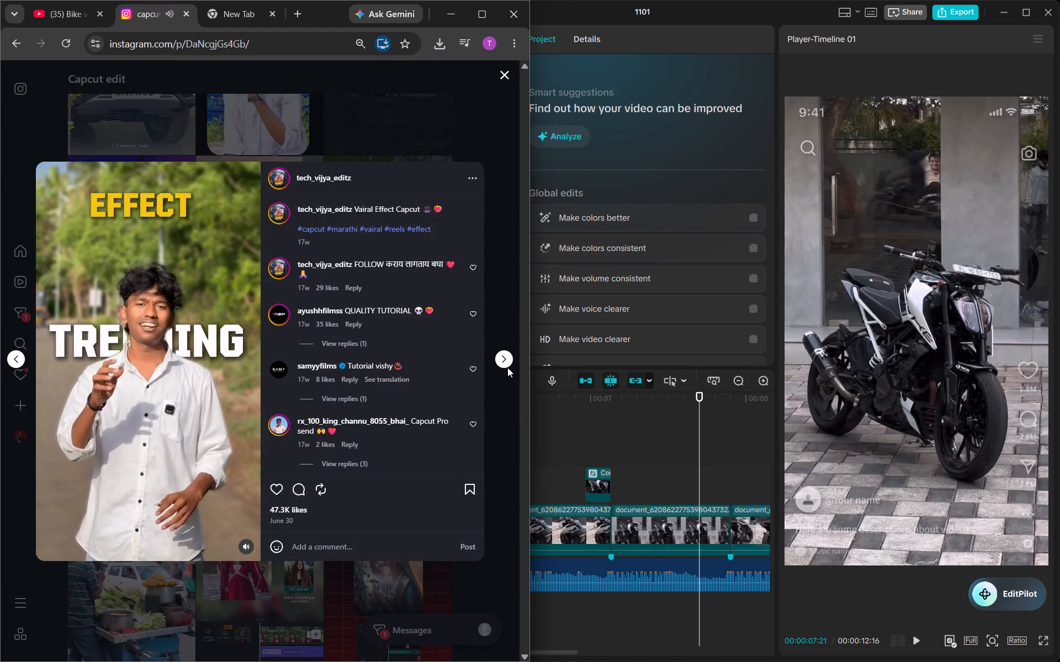
left_click(506, 365)
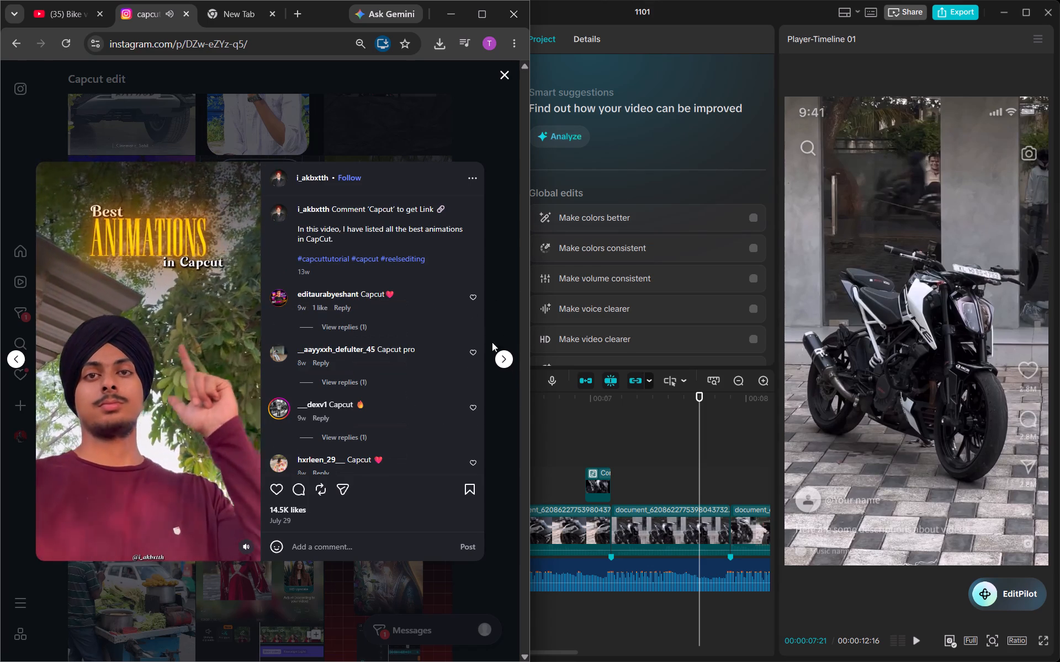
left_click(501, 69)
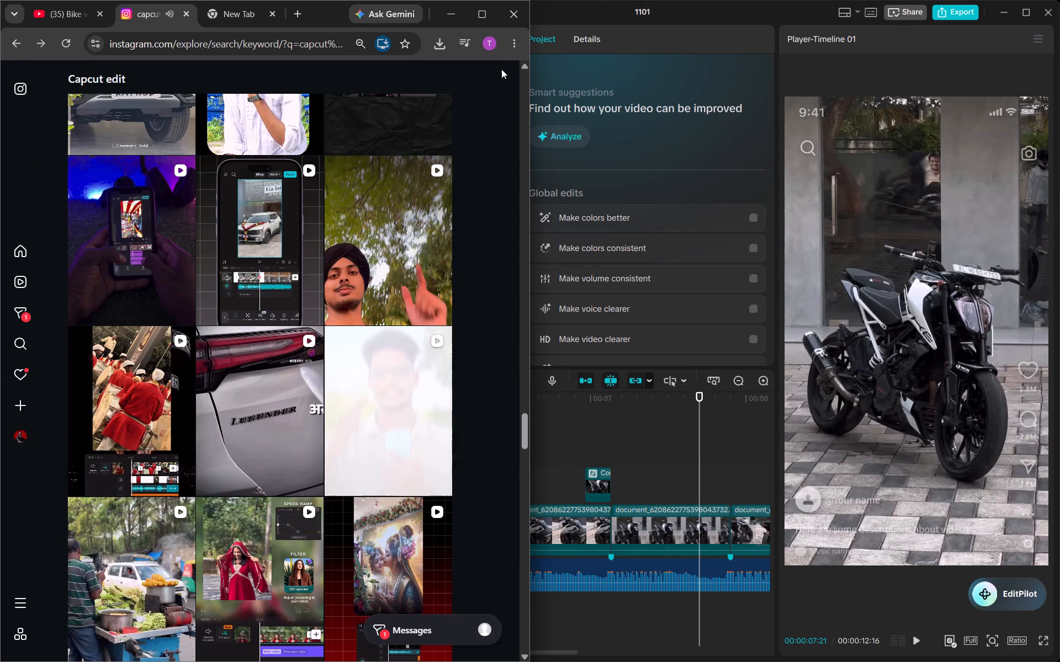
scroll(187, 526, "down", 4)
left_click(233, 264)
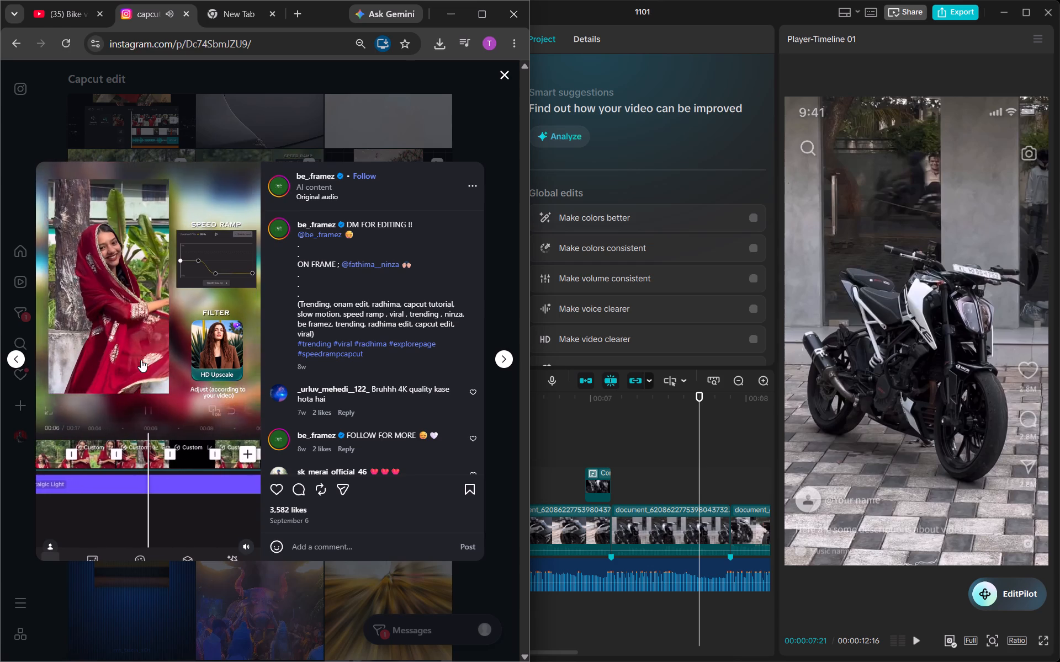
left_click(500, 71)
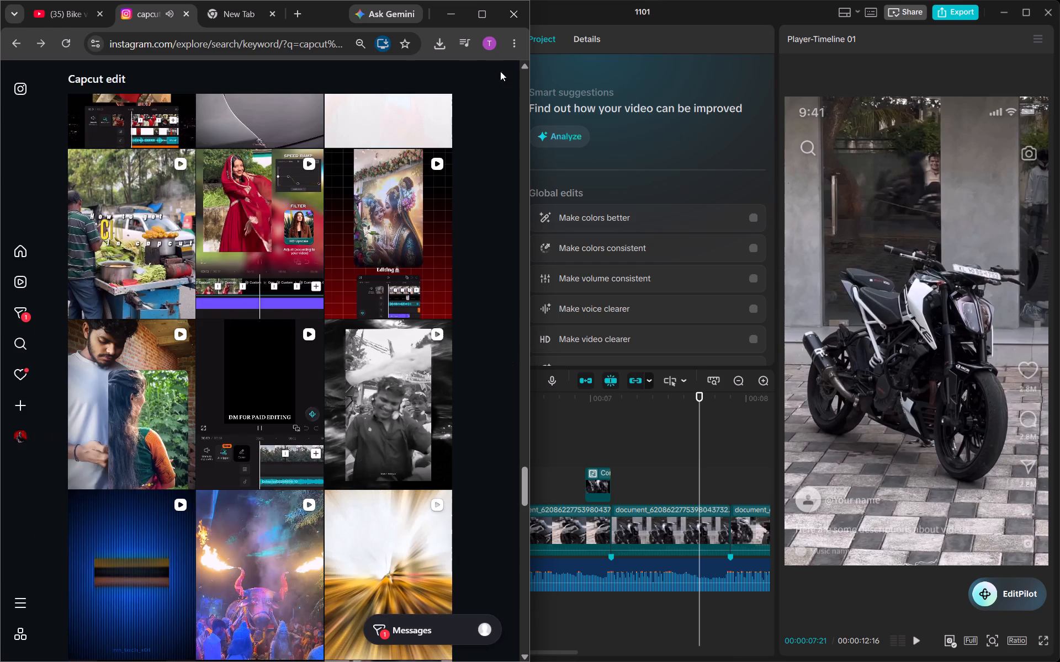
scroll(221, 429, "down", 1)
left_click(268, 319)
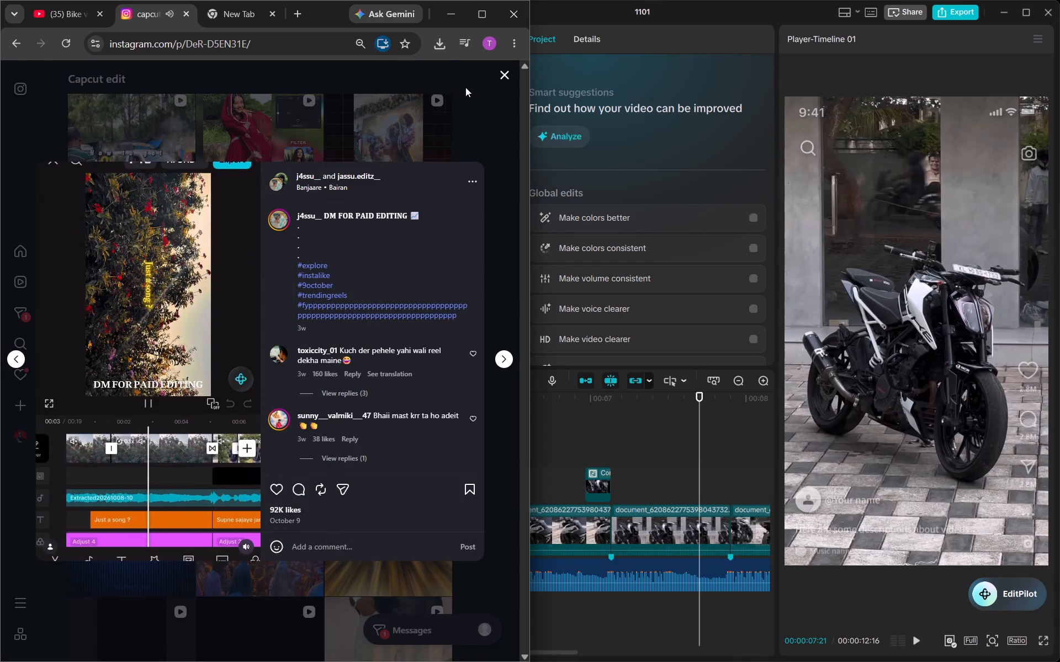
left_click(502, 77)
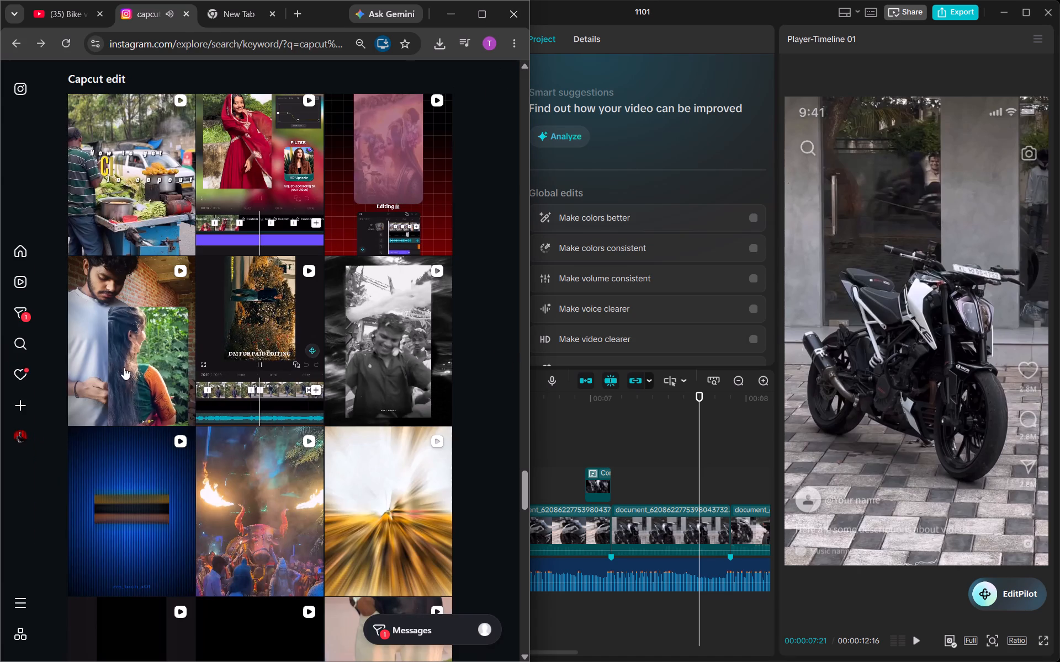
left_click(124, 367)
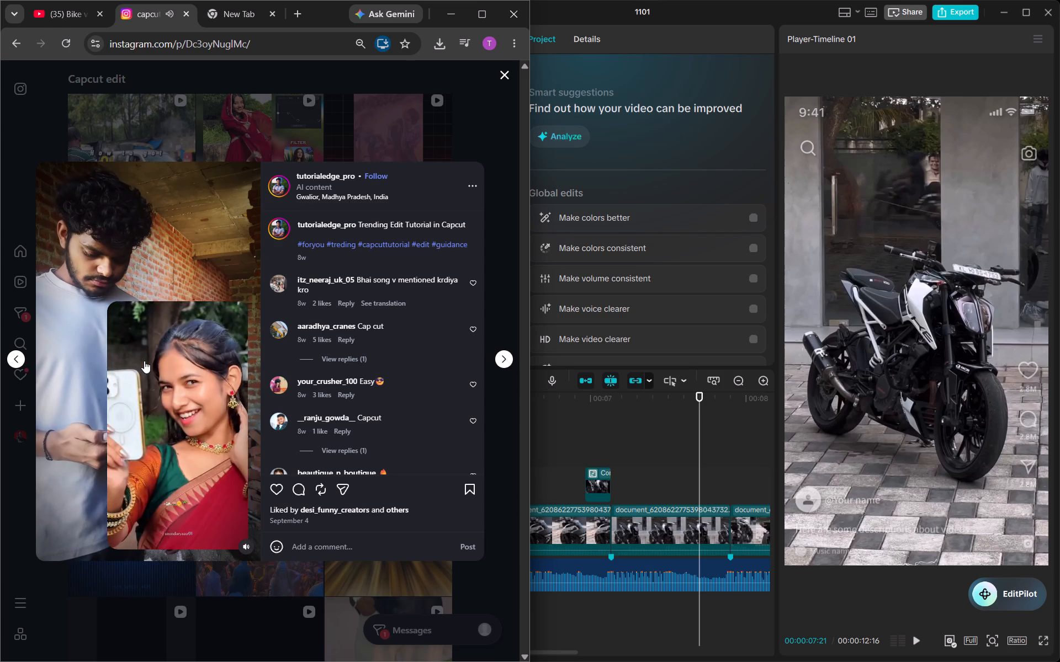
left_click(505, 358)
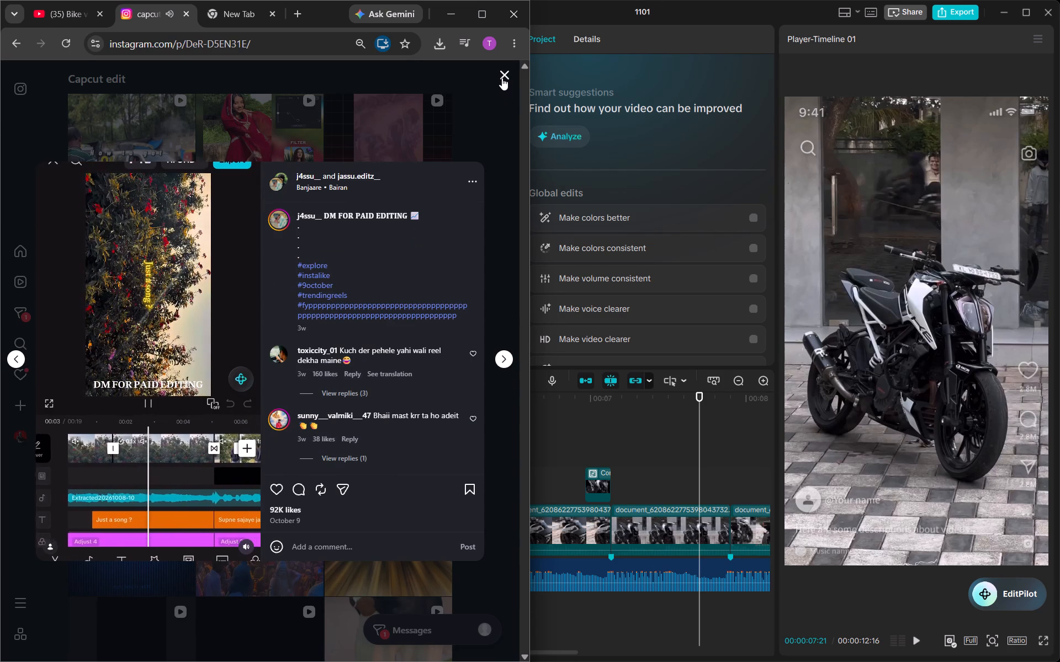
left_click(499, 357)
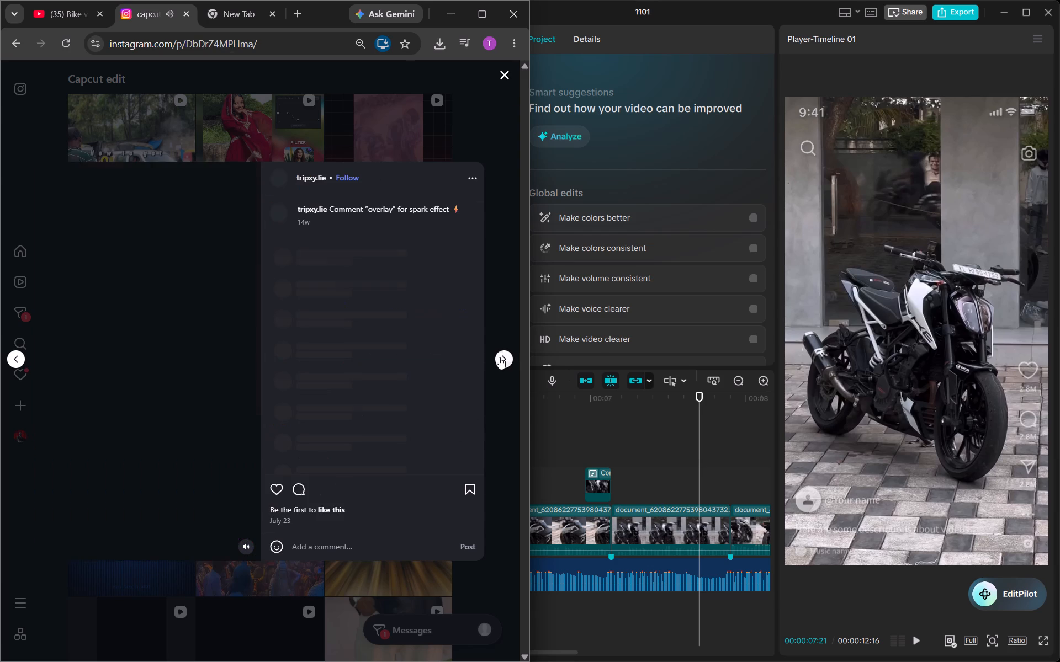
left_click(499, 78)
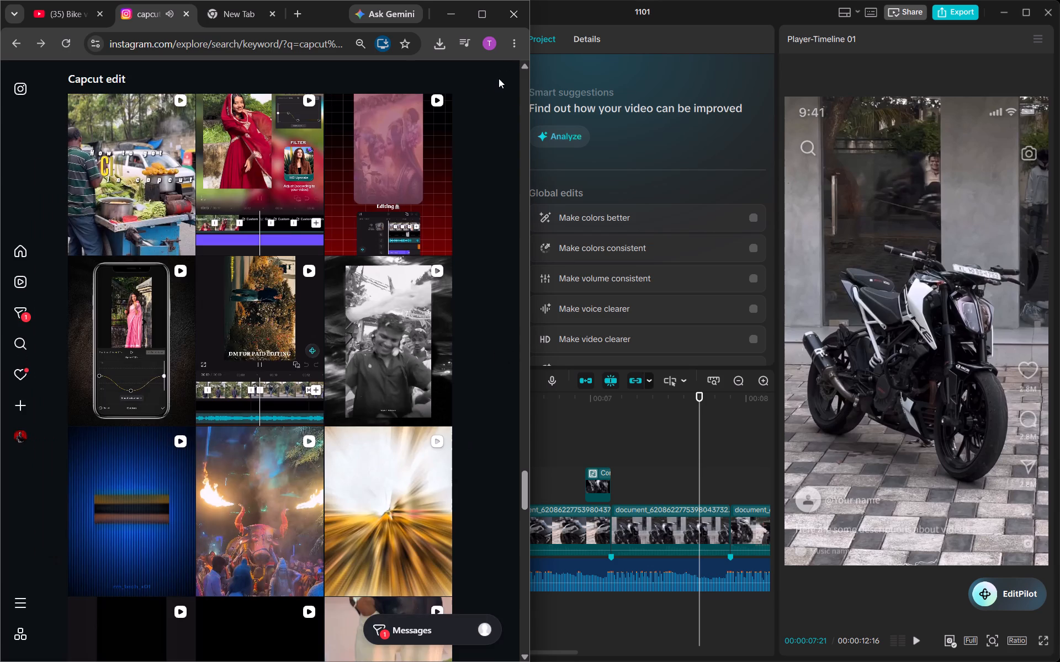
Switch to CapCut and play back the bike edit from an earlier point, stopping at about 00:00:04:07.
left_click(621, 397)
left_click_drag(621, 397, 237, 482)
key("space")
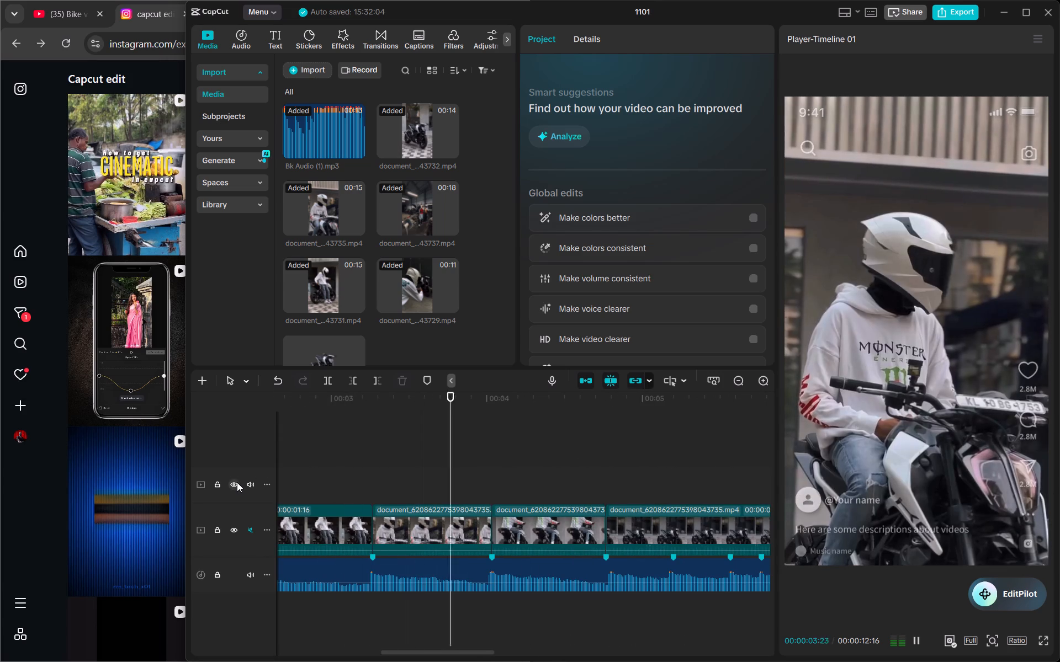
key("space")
Place the playhead at 00:00:01:07 in the first helmet clip and open the video effects library.
scroll(385, 443, "right", 1)
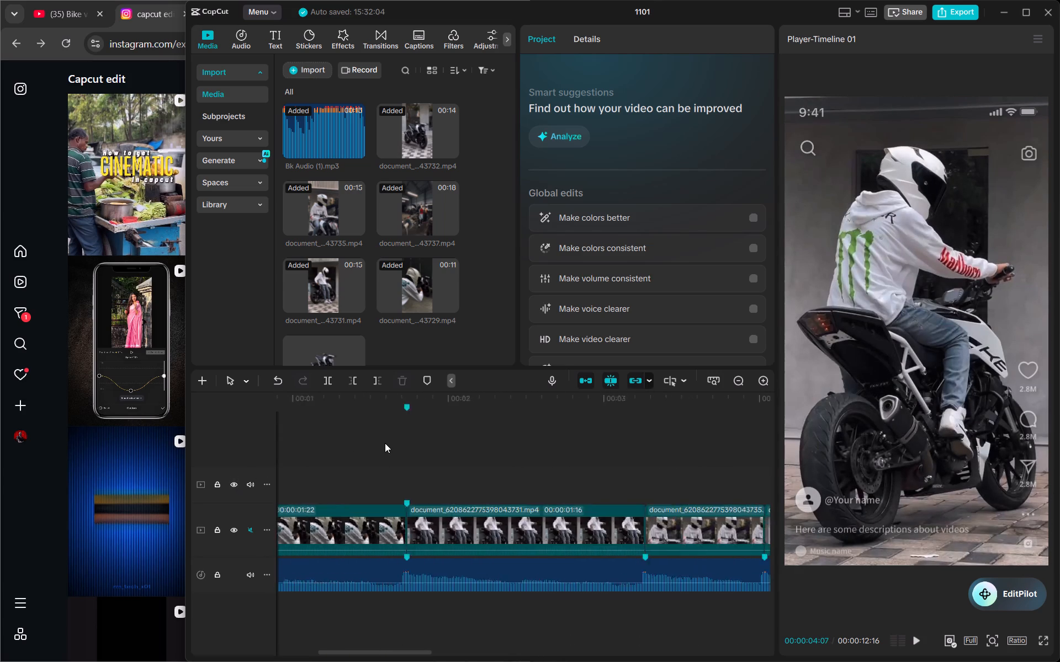
scroll(385, 443, "right", 2)
left_click(501, 404)
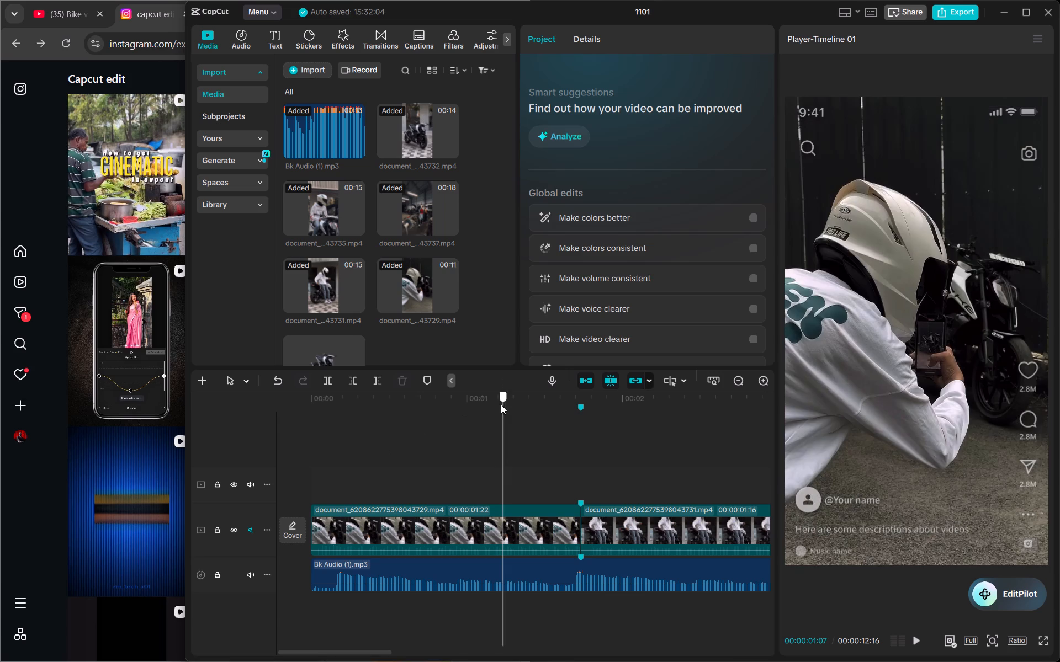
left_click(344, 45)
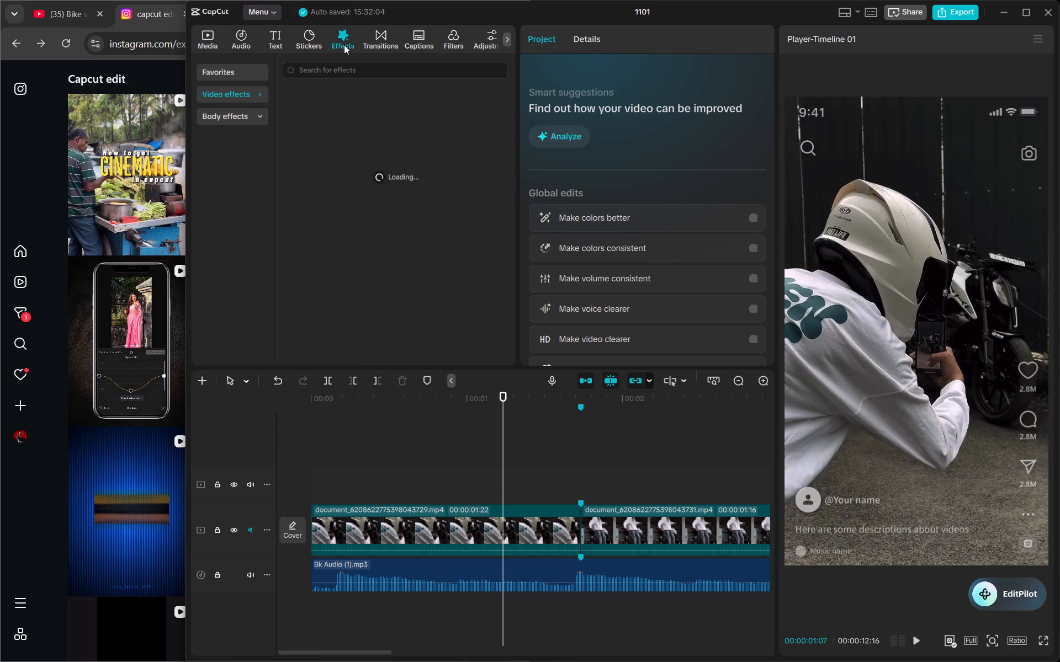
Search the effects for "shake" and add the first Shake video effect to the timeline above the bike clips.
left_click(331, 71)
type("shake")
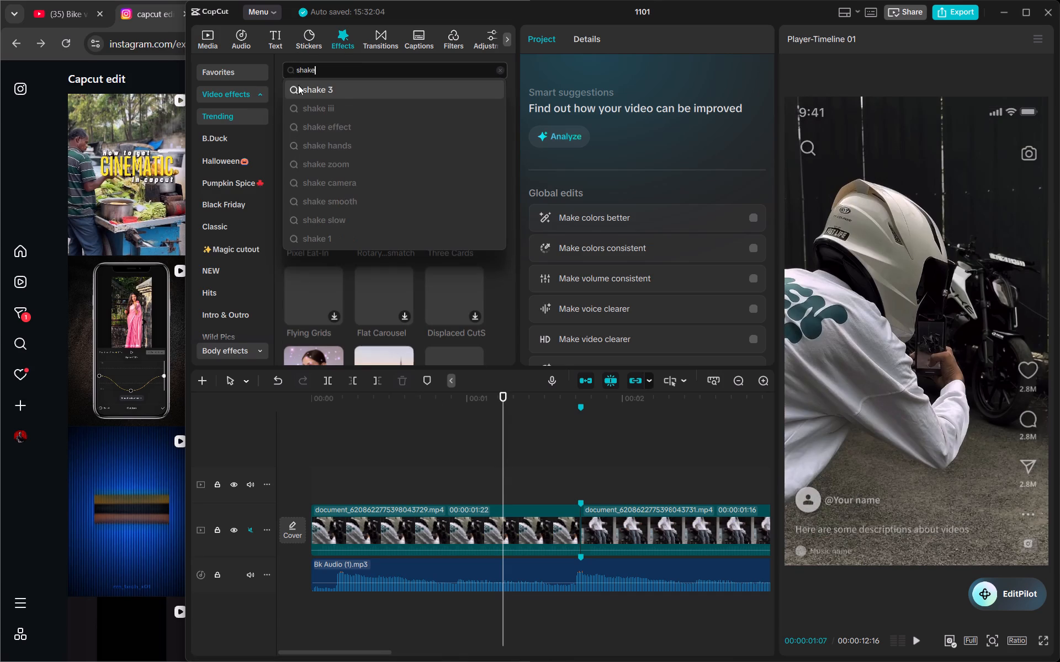
key("Return")
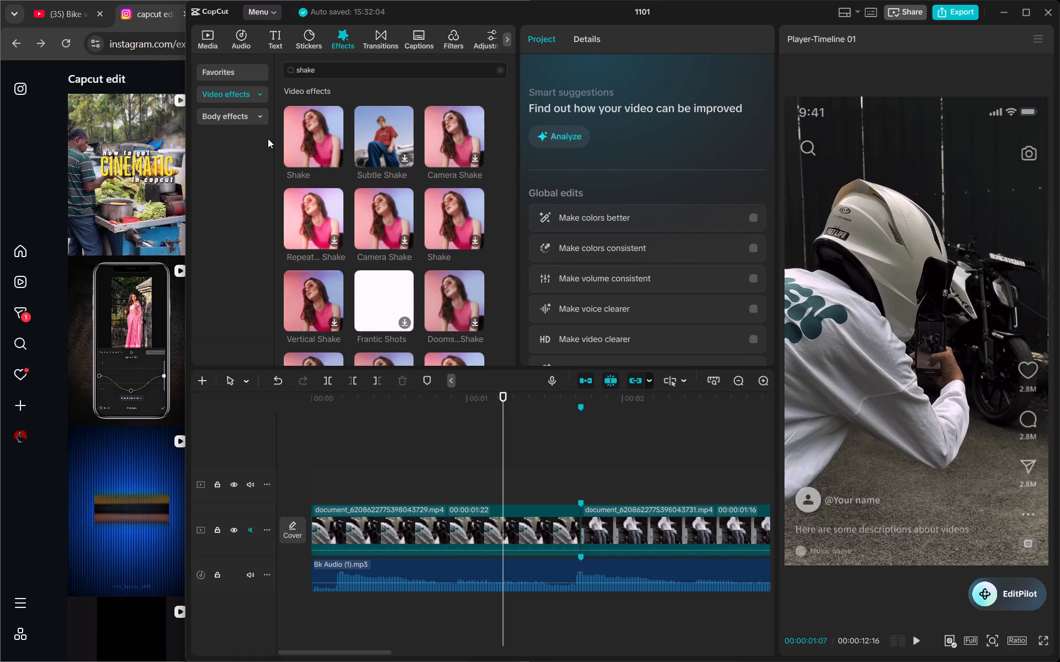
left_click_drag(303, 135, 484, 489)
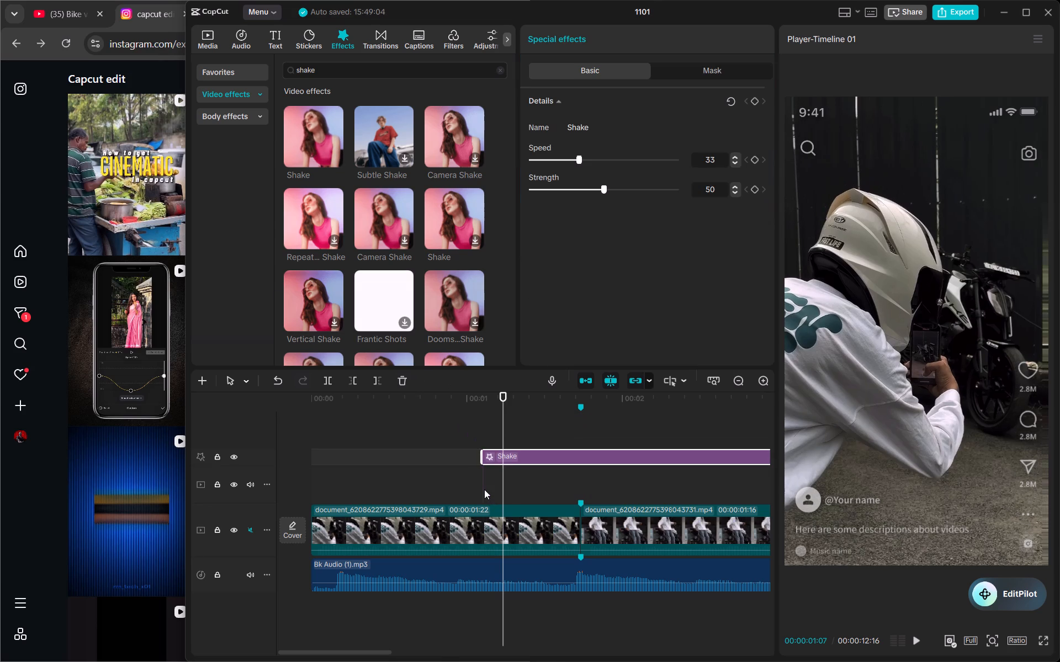
Trim the Shake effect to about half a second and place it directly above the main track, straddling the first cut.
scroll(484, 489, "left", 1)
left_click_drag(732, 455, 607, 457)
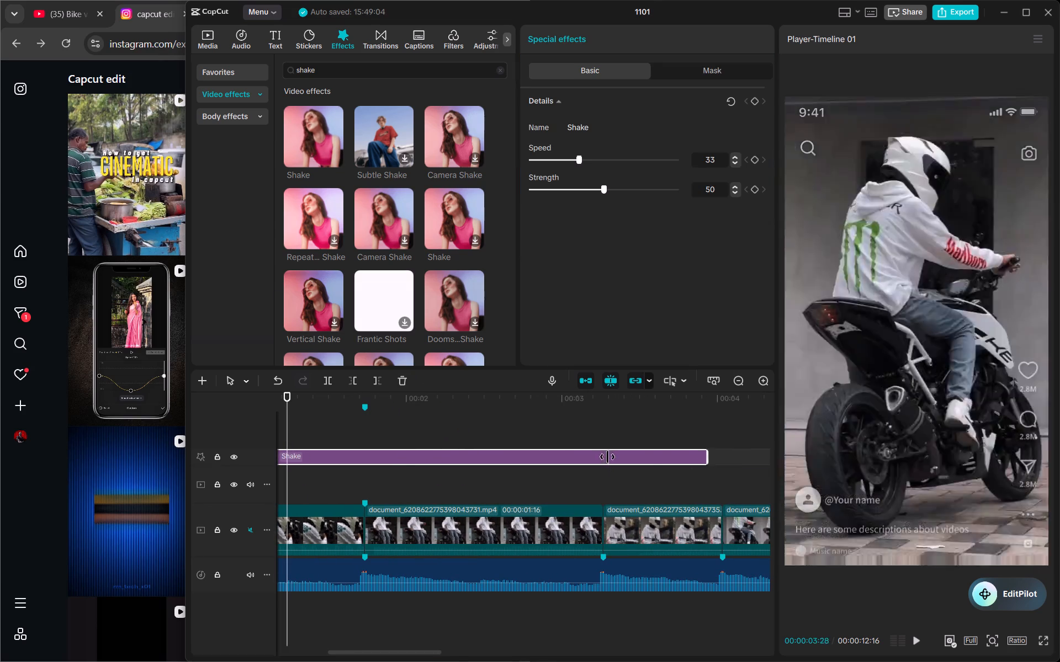
left_click_drag(607, 457, 379, 455)
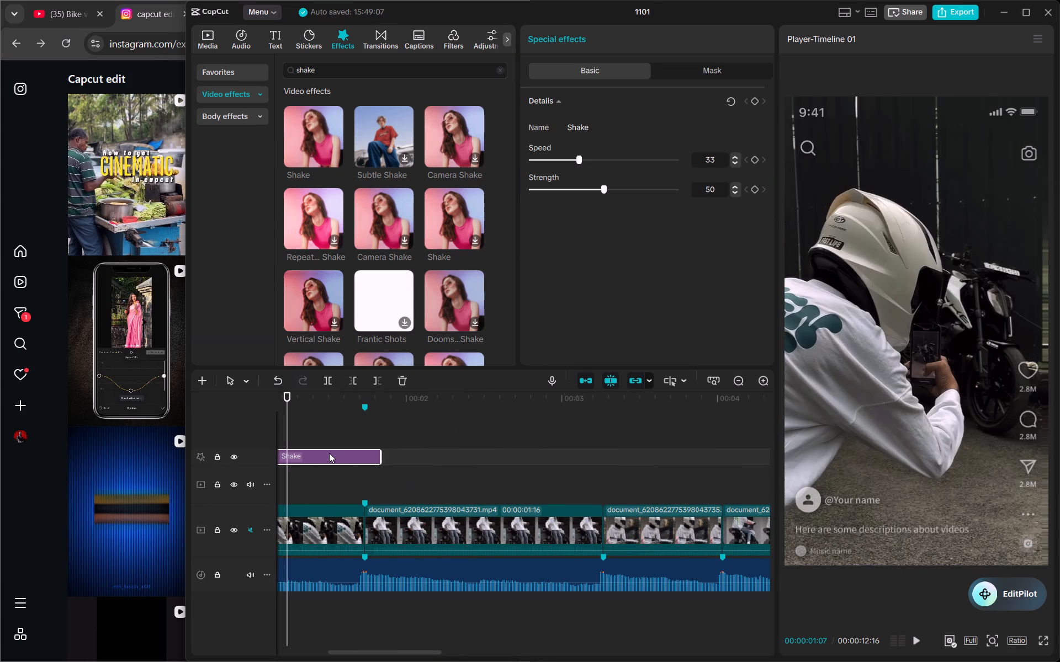
left_click_drag(328, 453, 345, 505)
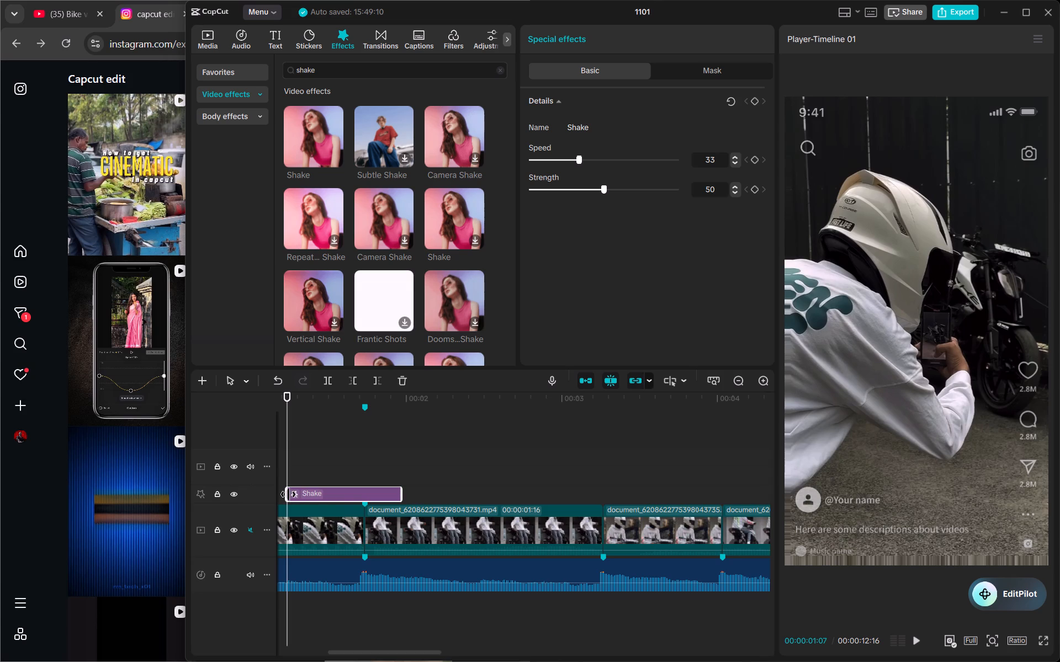
left_click_drag(288, 494, 326, 489)
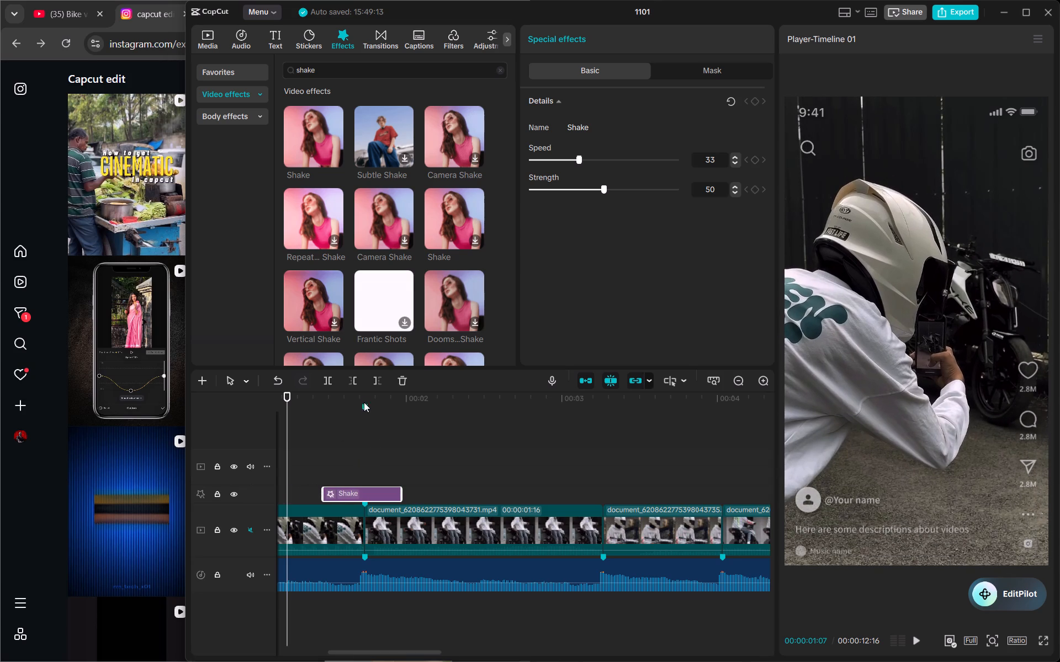
Add Shake keyframes for all parameters at the first cut (00:00:01:22), three frames before it, and three frames after it.
left_click(363, 398)
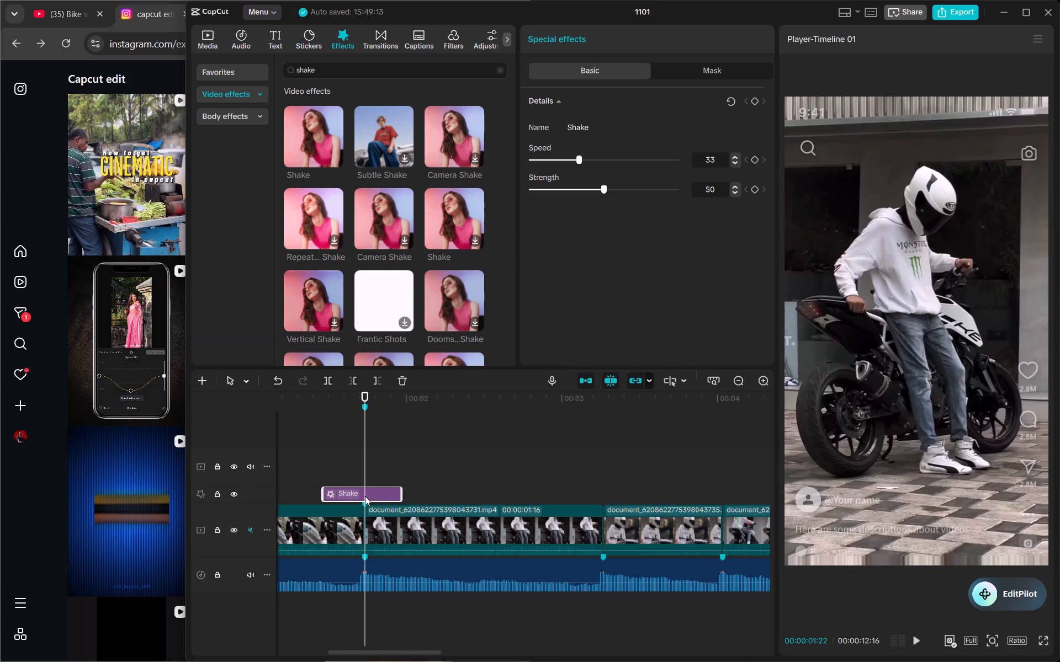
left_click(365, 496)
left_click(754, 100)
key("Left")
key("Left")
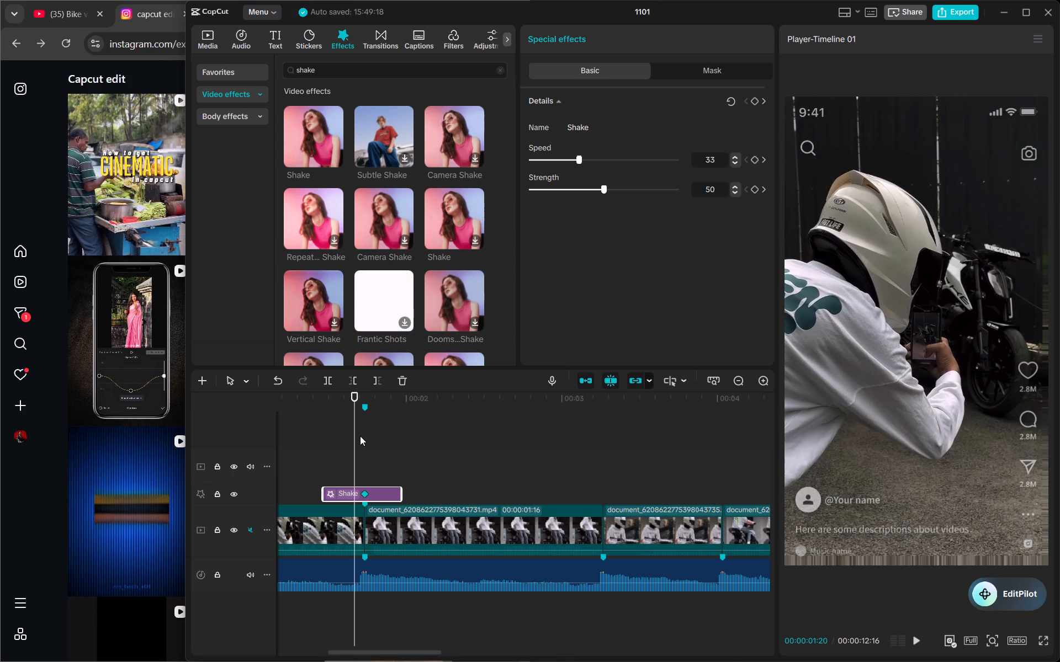
key("Left")
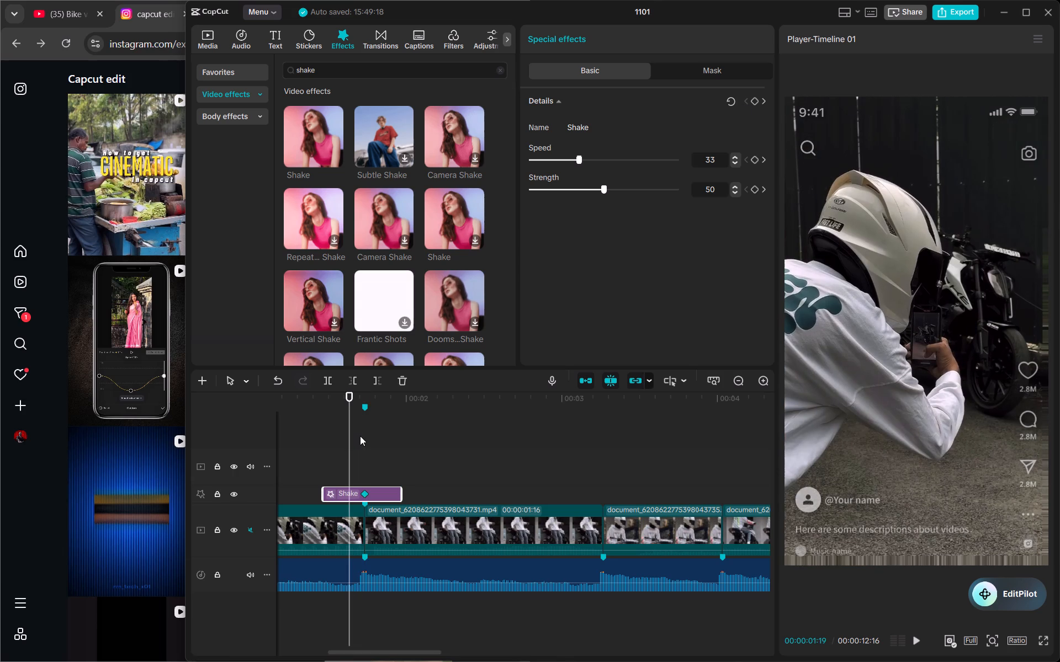
left_click(751, 100)
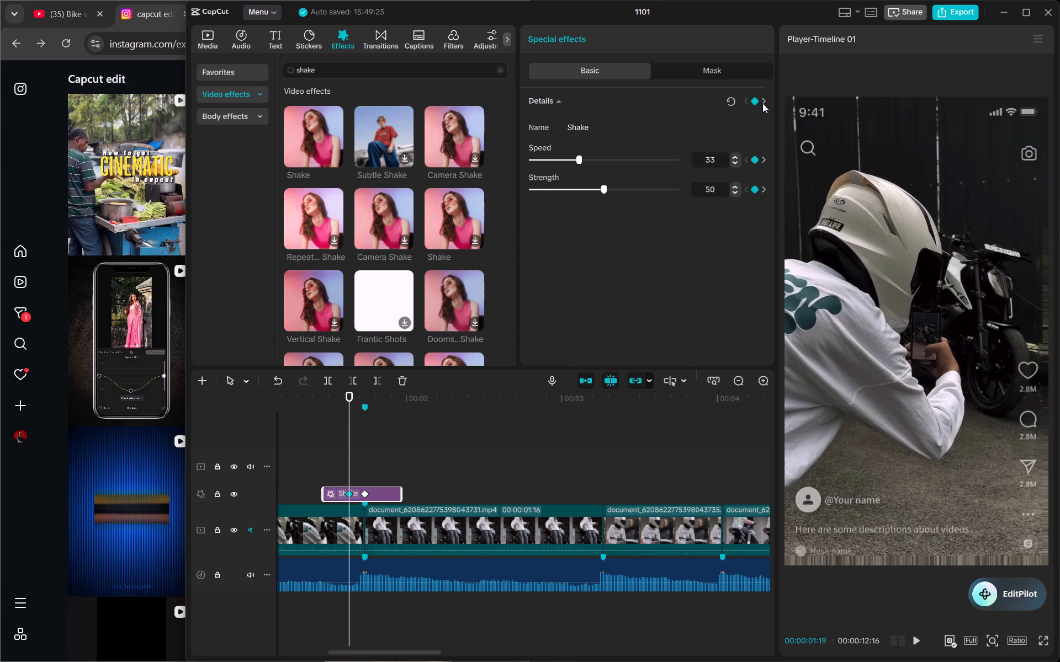
left_click(760, 101)
left_click(763, 101)
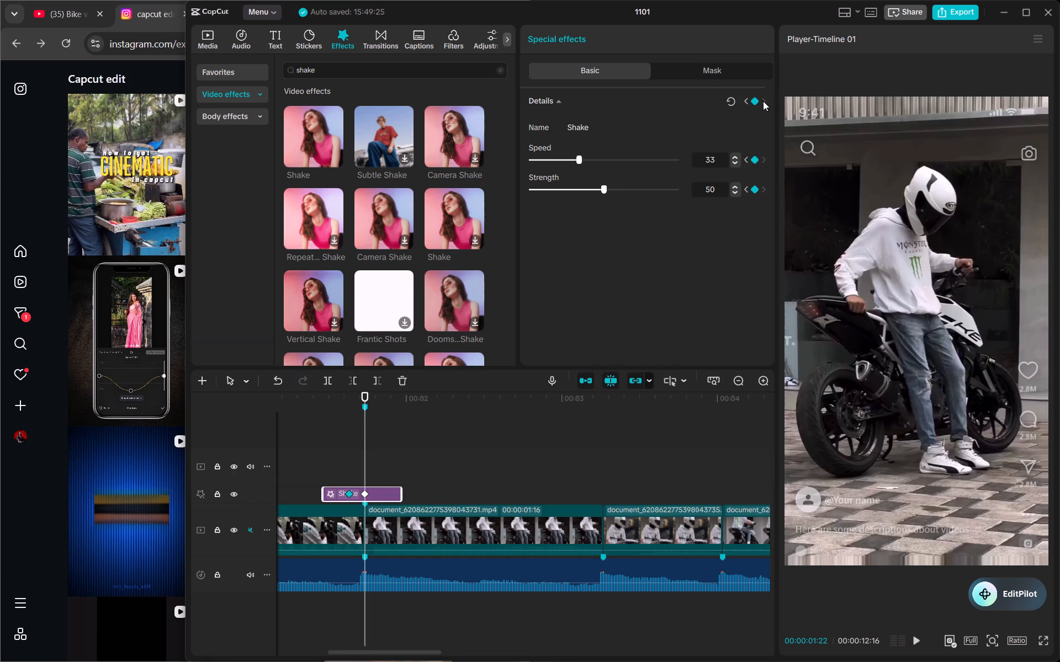
key("Right")
key("Right")
key("Right")
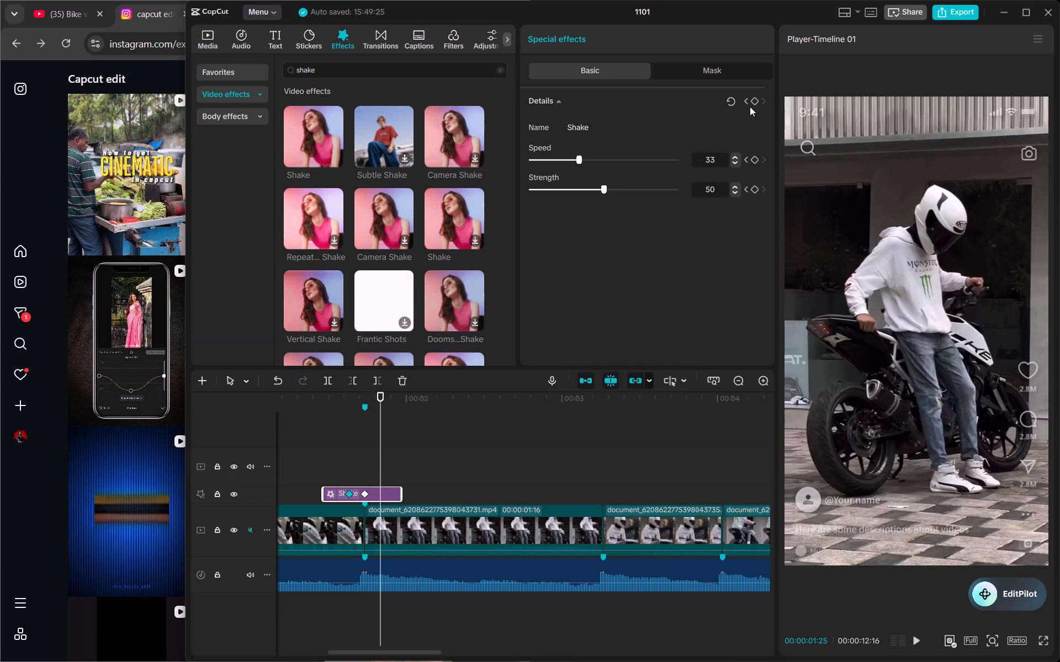
left_click(753, 103)
Set the Shake effect's Speed to 29 at the middle keyframe on the cut.
left_click(745, 103)
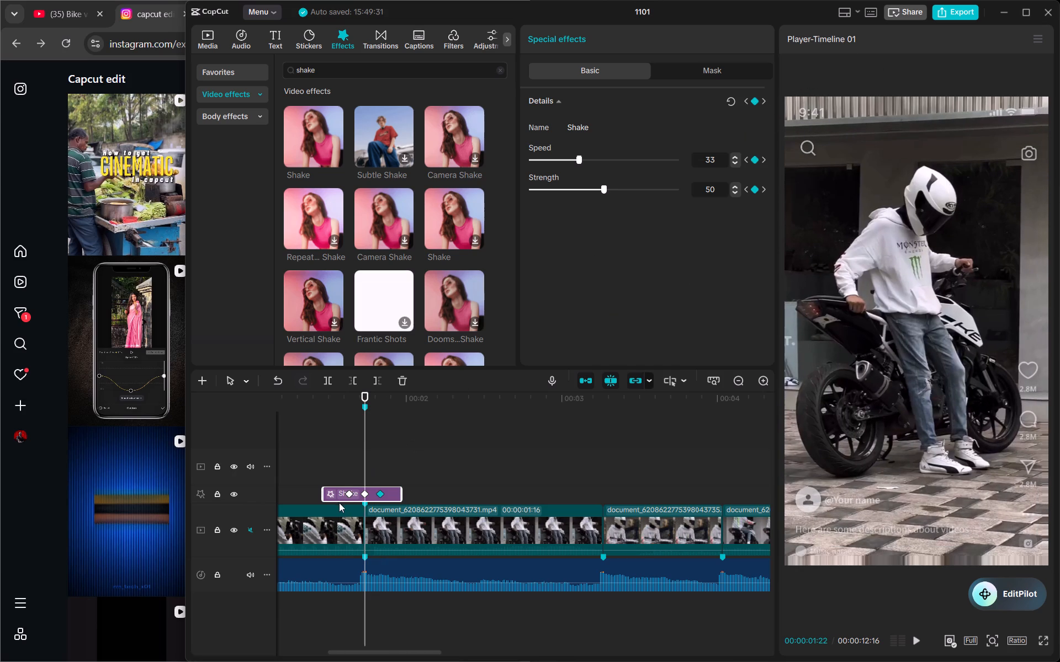
left_click(366, 494)
left_click_drag(577, 162, 542, 180)
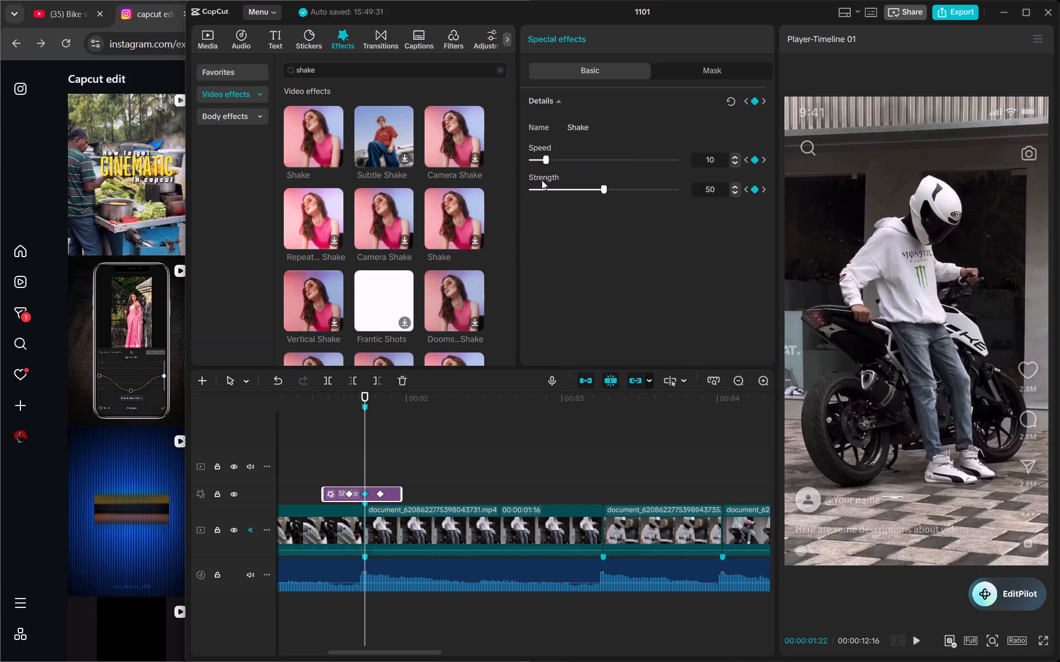
left_click_drag(542, 180, 571, 184)
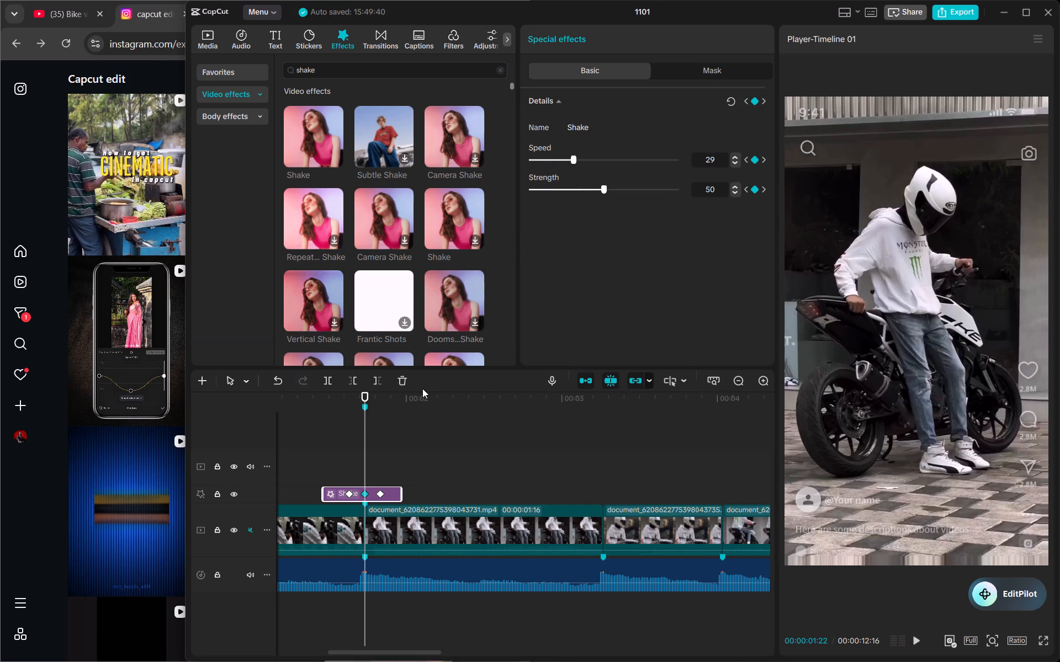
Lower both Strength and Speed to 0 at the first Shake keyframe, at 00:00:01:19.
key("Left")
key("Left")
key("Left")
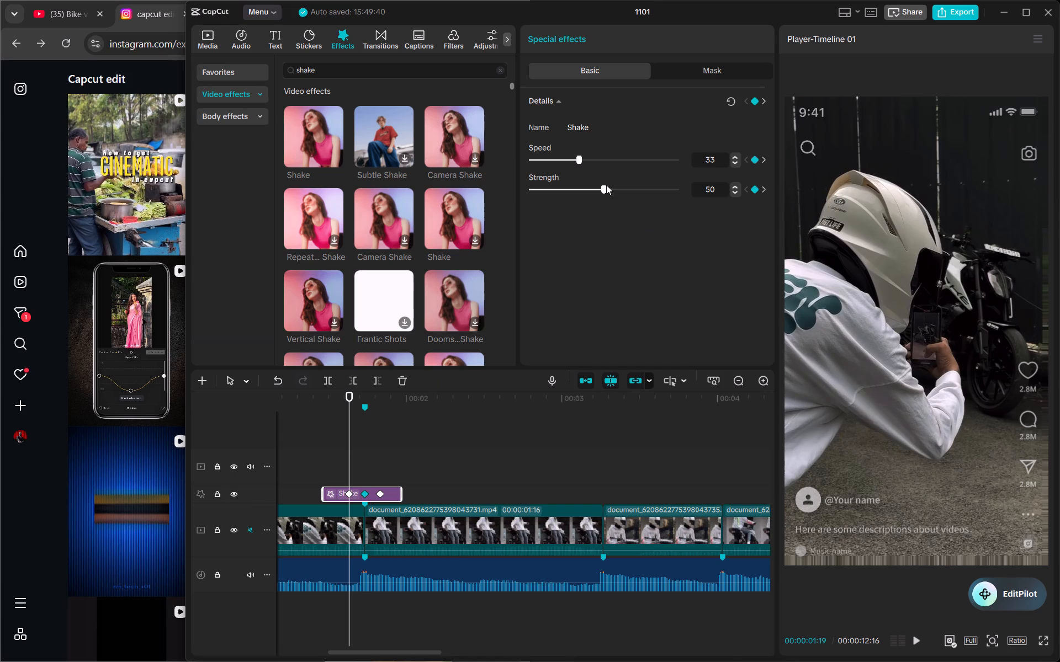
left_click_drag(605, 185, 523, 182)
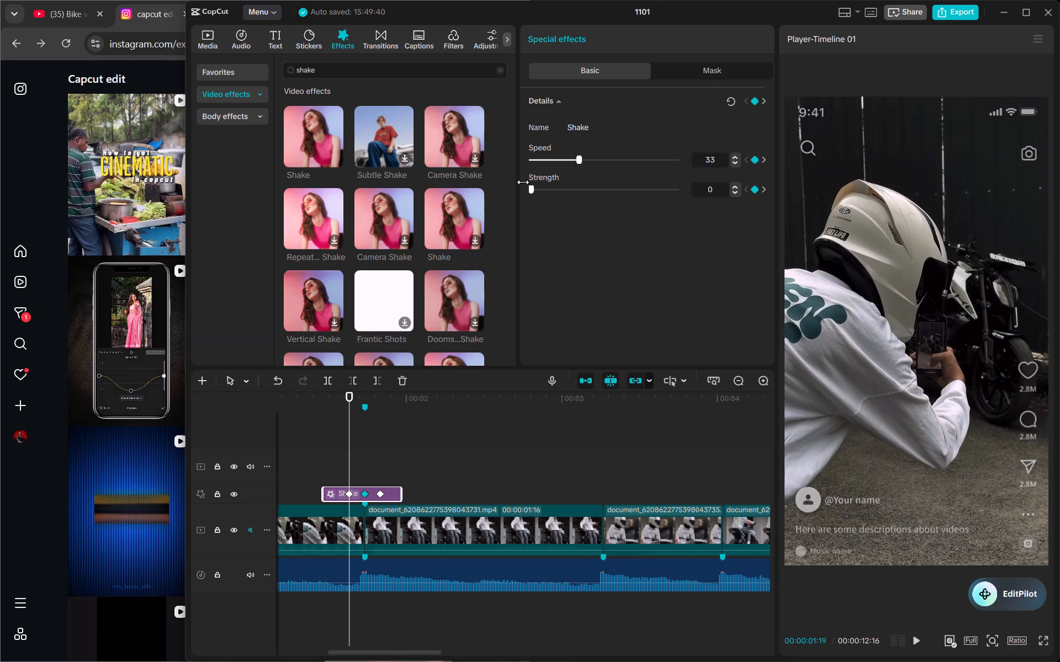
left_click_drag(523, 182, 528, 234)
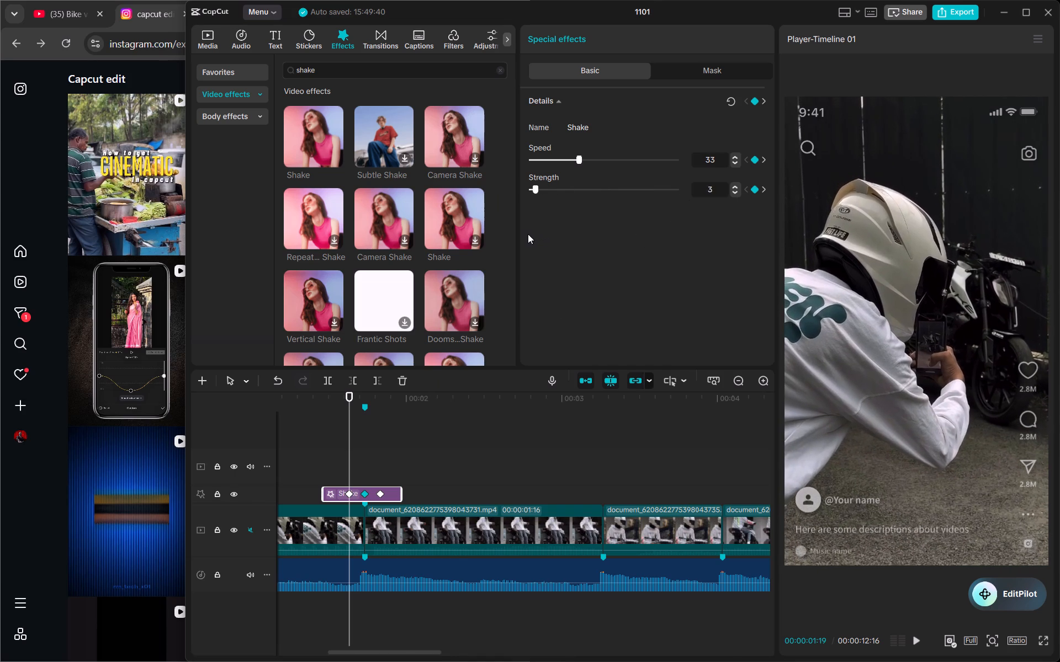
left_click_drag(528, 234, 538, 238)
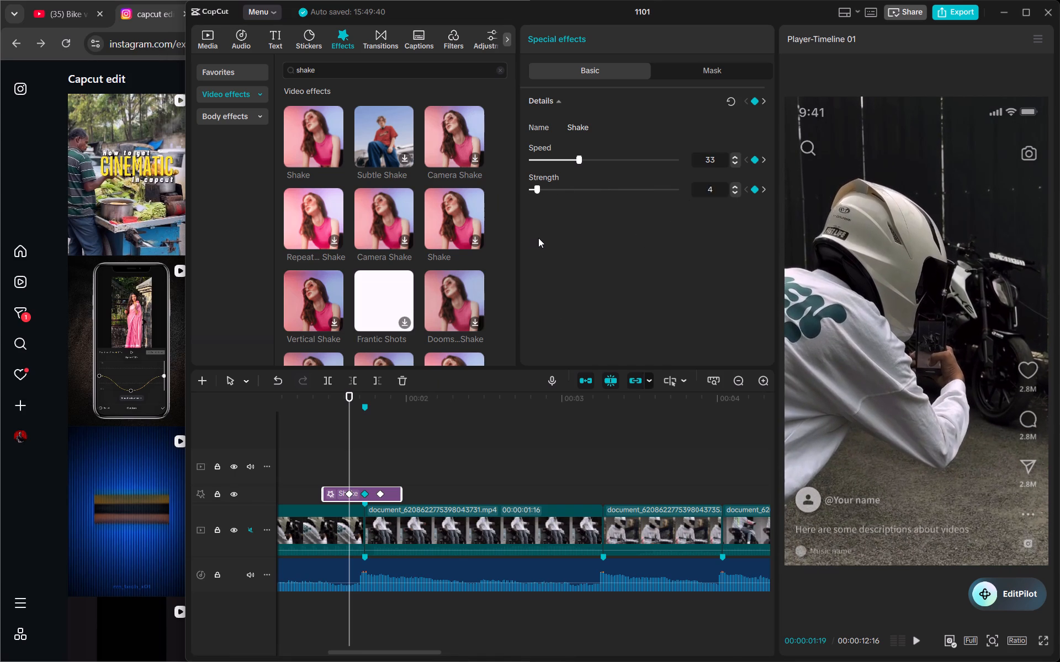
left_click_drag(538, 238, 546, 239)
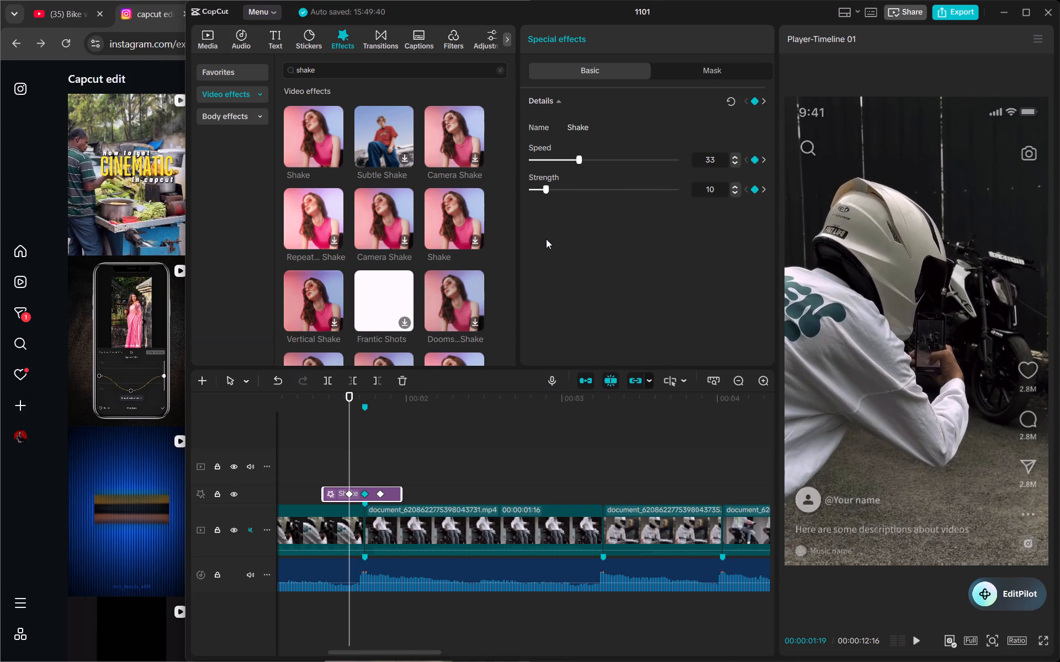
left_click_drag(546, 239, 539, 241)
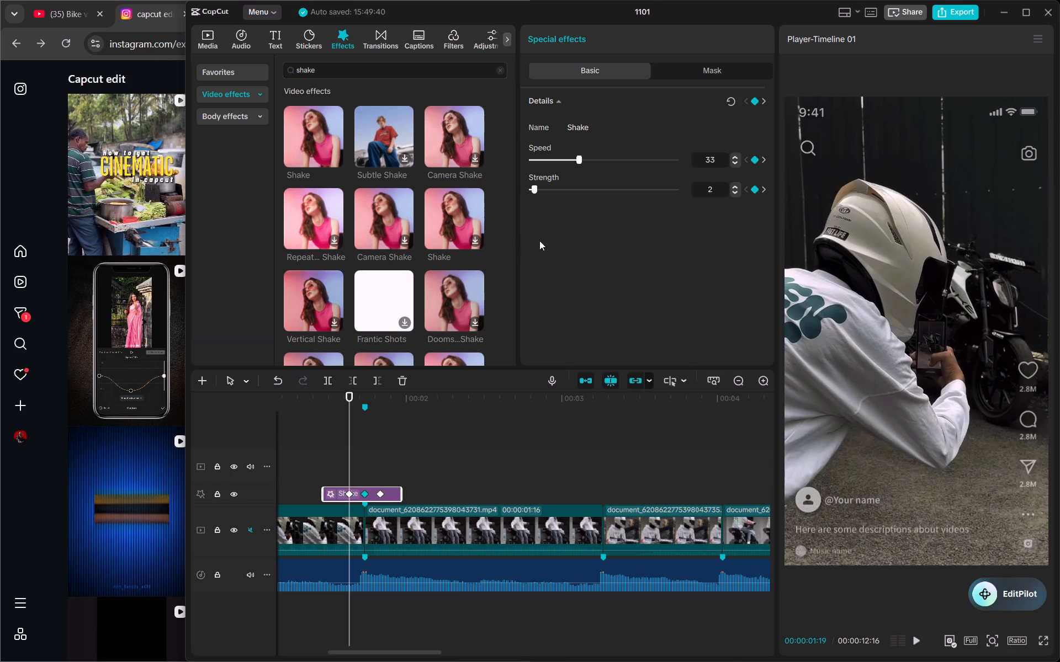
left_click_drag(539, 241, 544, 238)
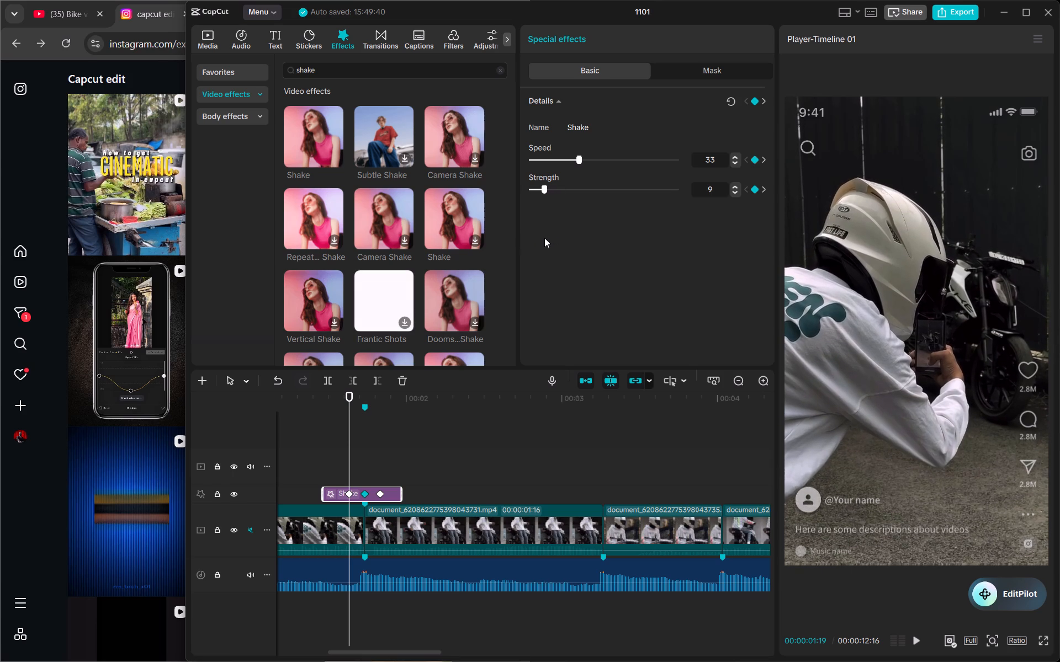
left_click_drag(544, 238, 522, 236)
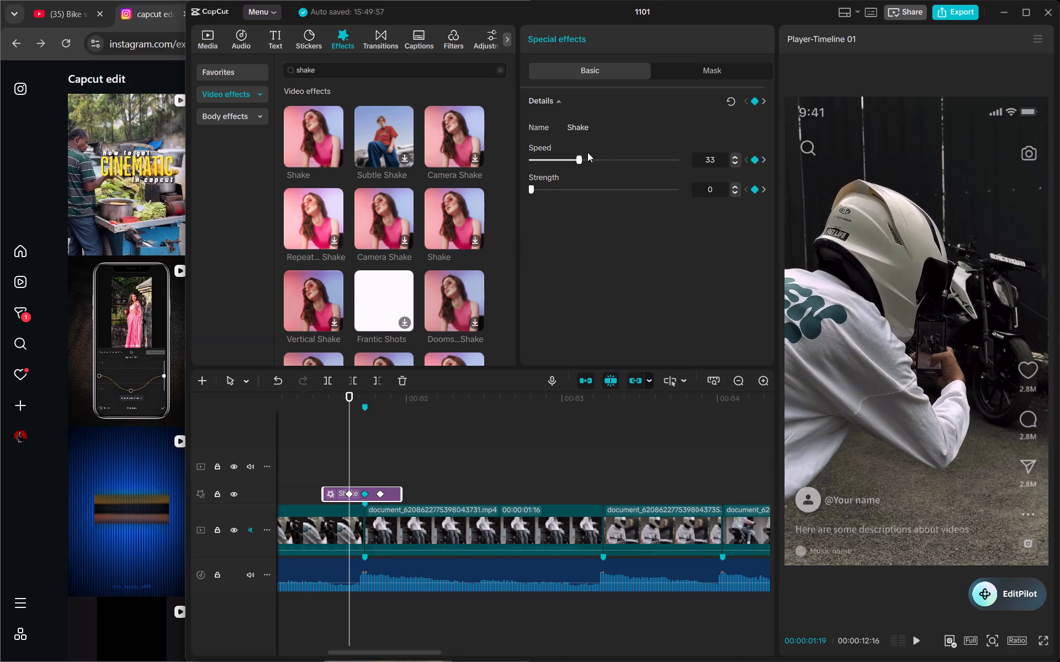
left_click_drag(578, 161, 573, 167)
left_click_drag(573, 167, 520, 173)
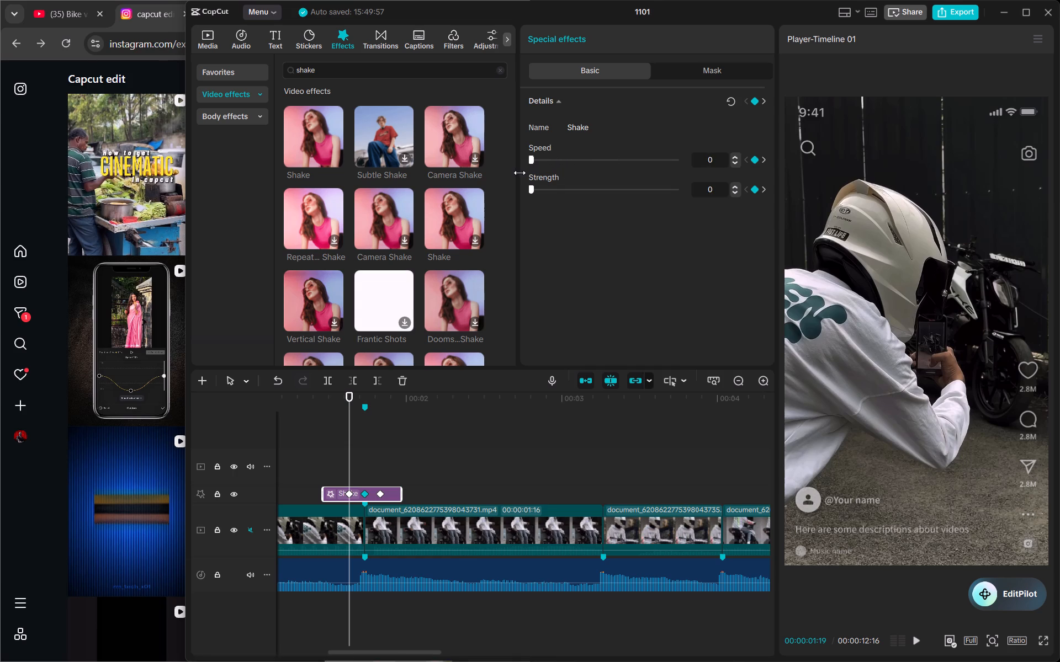
Set the first Shake keyframe, at 00:00:01:19, to Strength 5 and Speed 10.
double_click(540, 188)
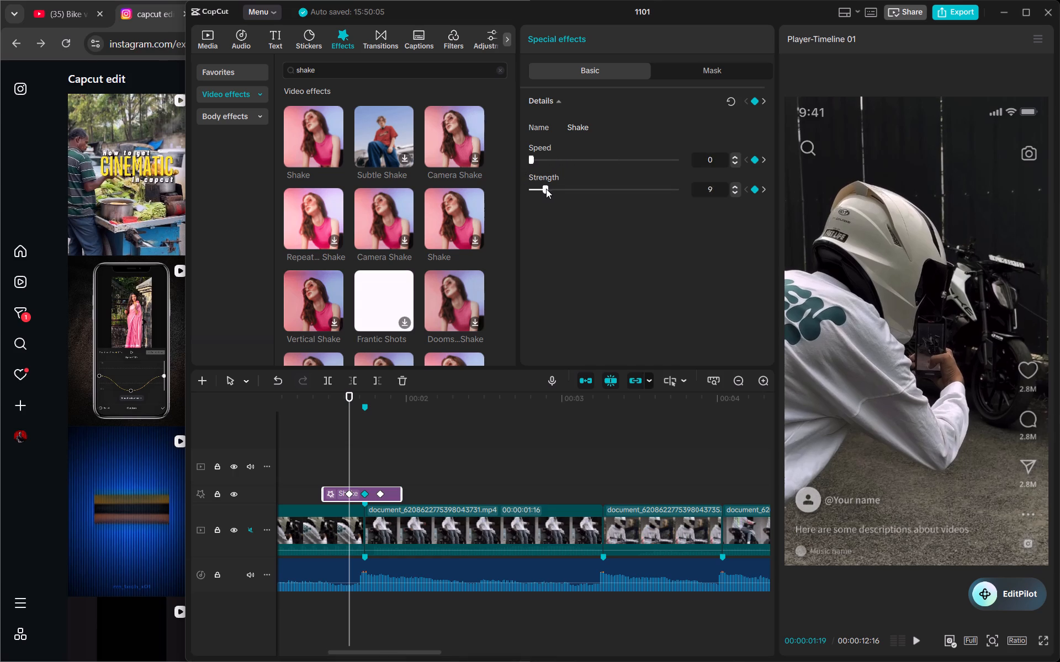
left_click(736, 191)
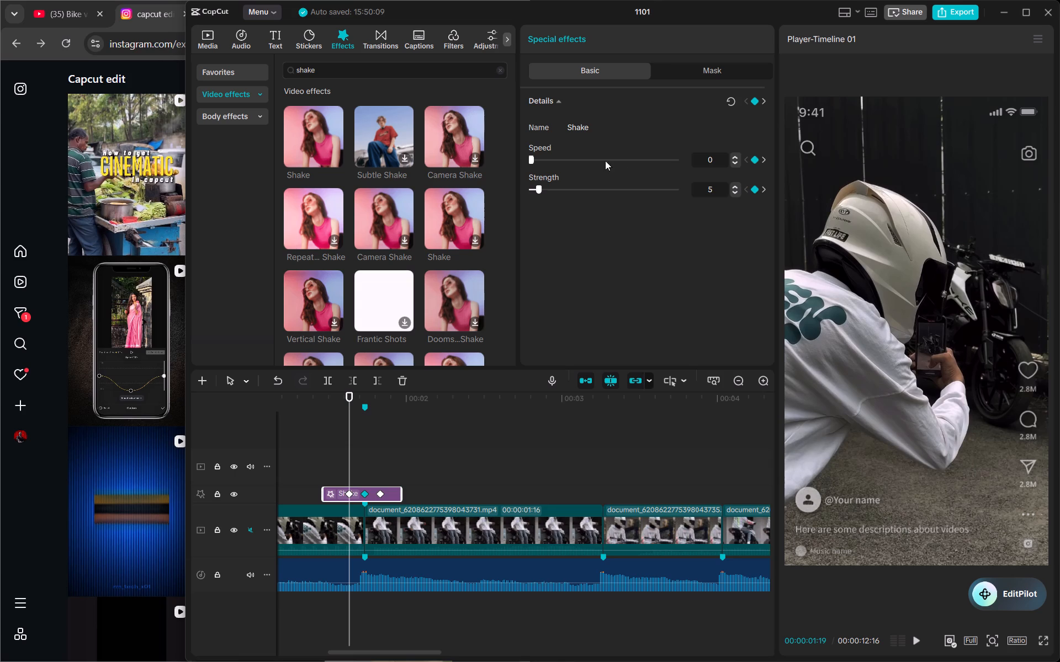
left_click(537, 160)
left_click_drag(537, 160, 547, 163)
key("Left")
key("Left")
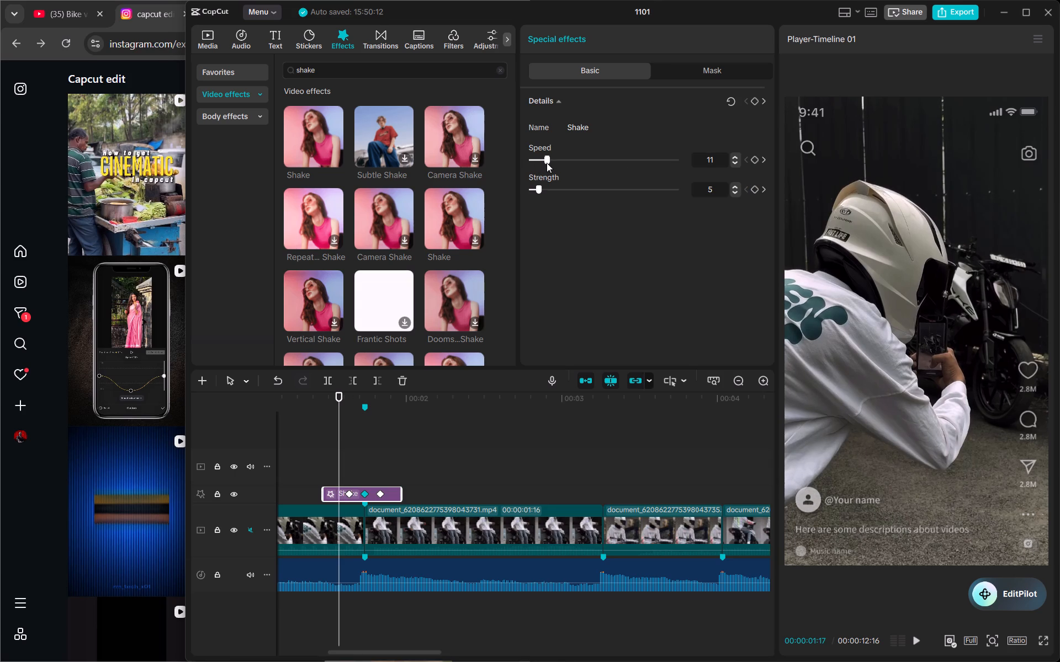
key("Right")
key("Right")
key("Right")
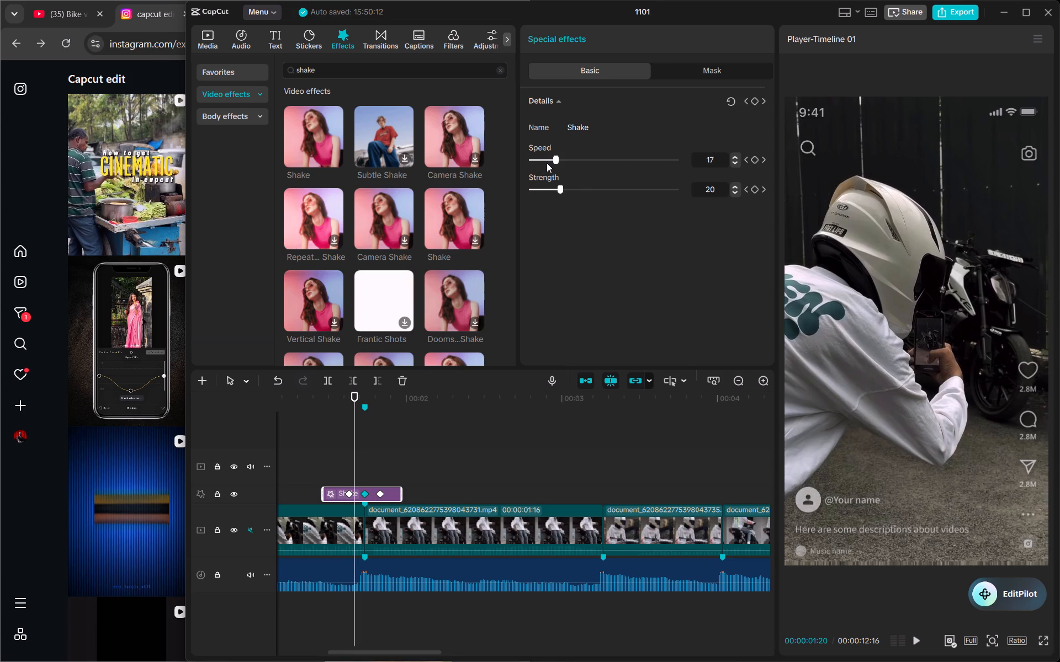
key("Right")
key("Right")
key("Left")
key("Left")
key("Left")
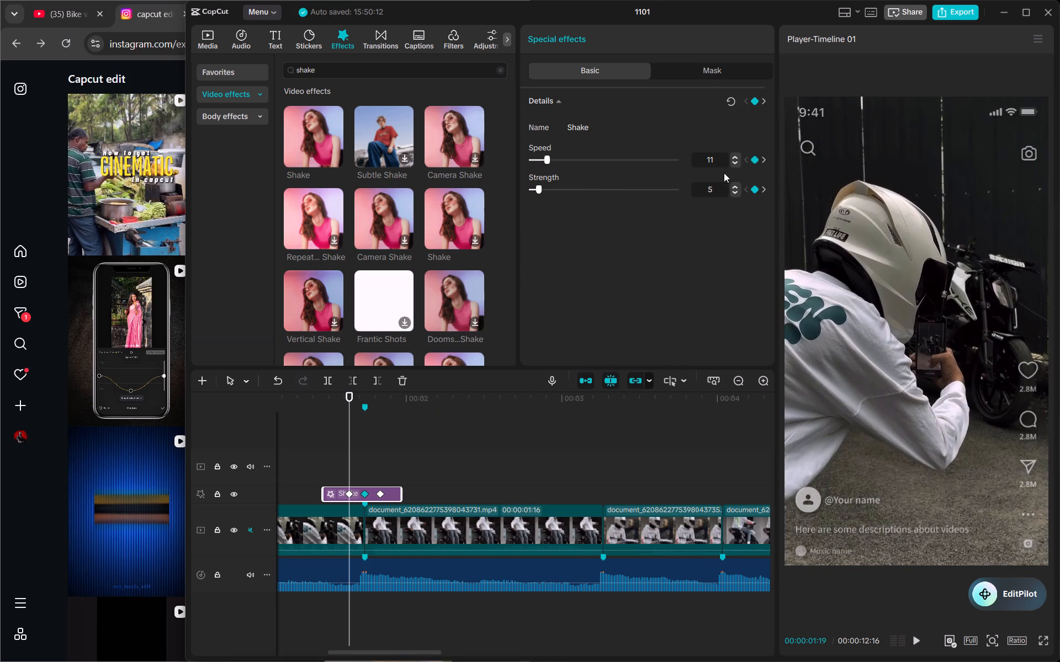
left_click(736, 162)
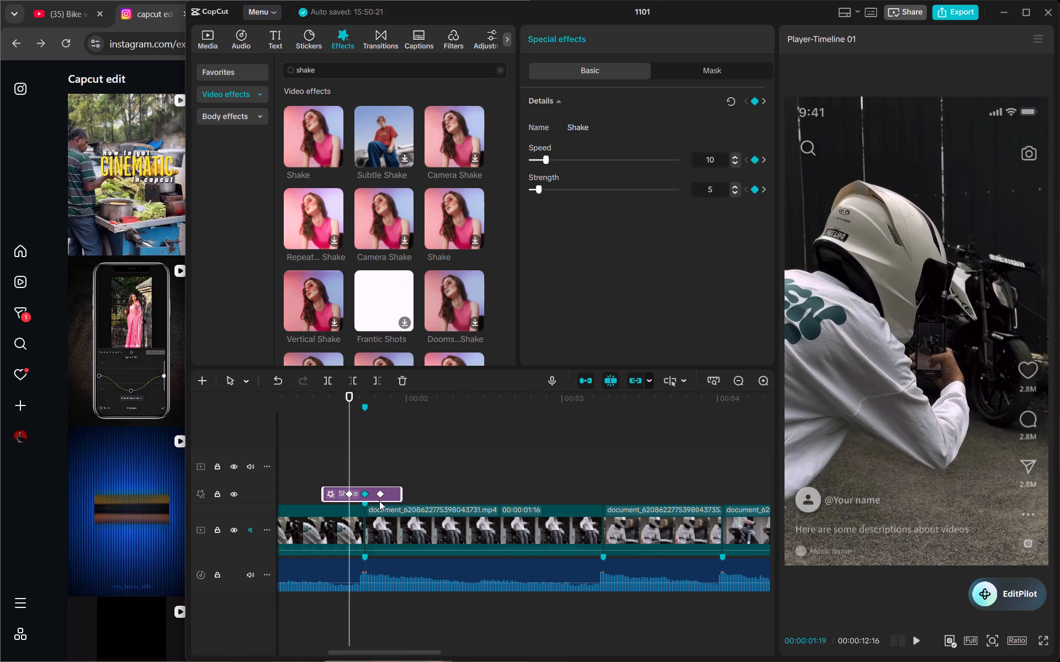
Set the last Shake keyframe, at 00:00:01:25, to Speed 10 and Strength 5.
left_click(380, 493)
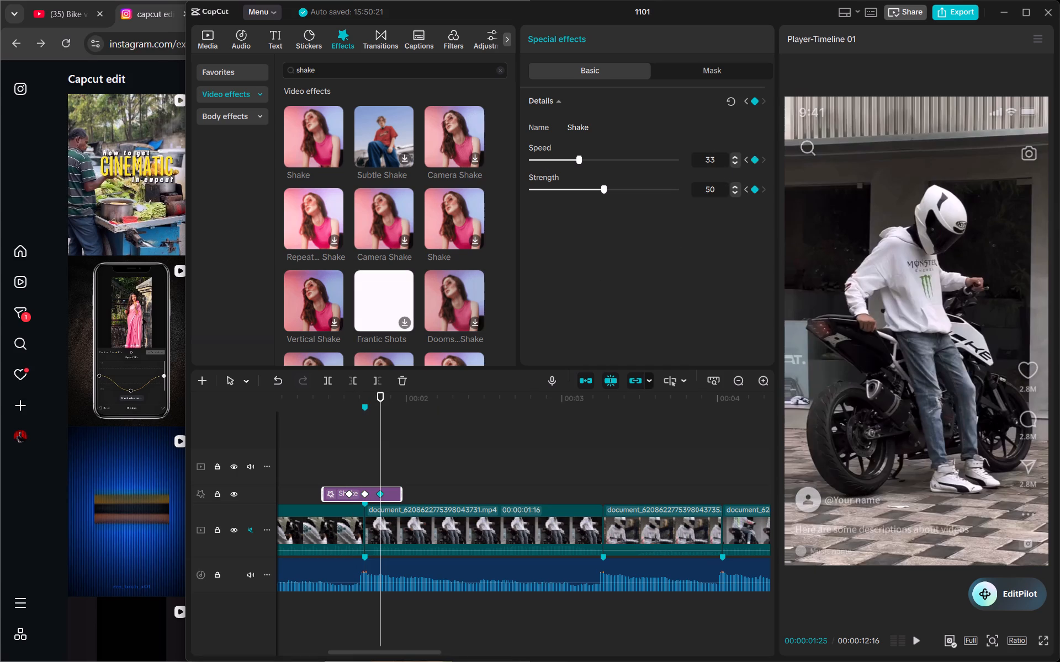
left_click(716, 158)
key("BackSpace")
key("BackSpace")
type("10")
left_click(717, 193)
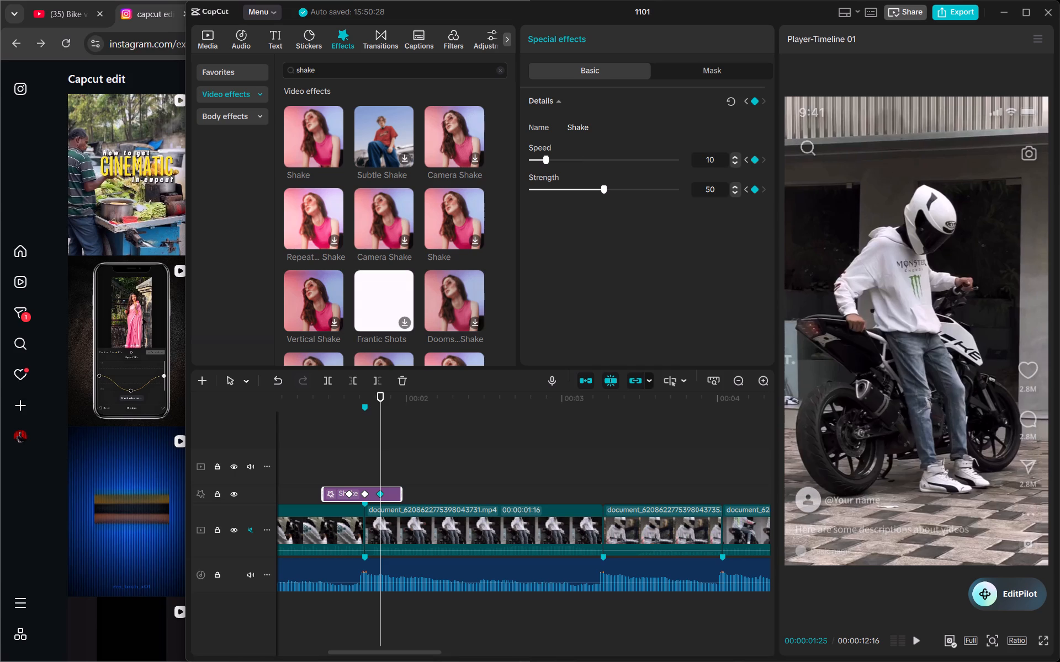
key("BackSpace")
key("BackSpace")
key("BackSpace")
key("5")
key("Return")
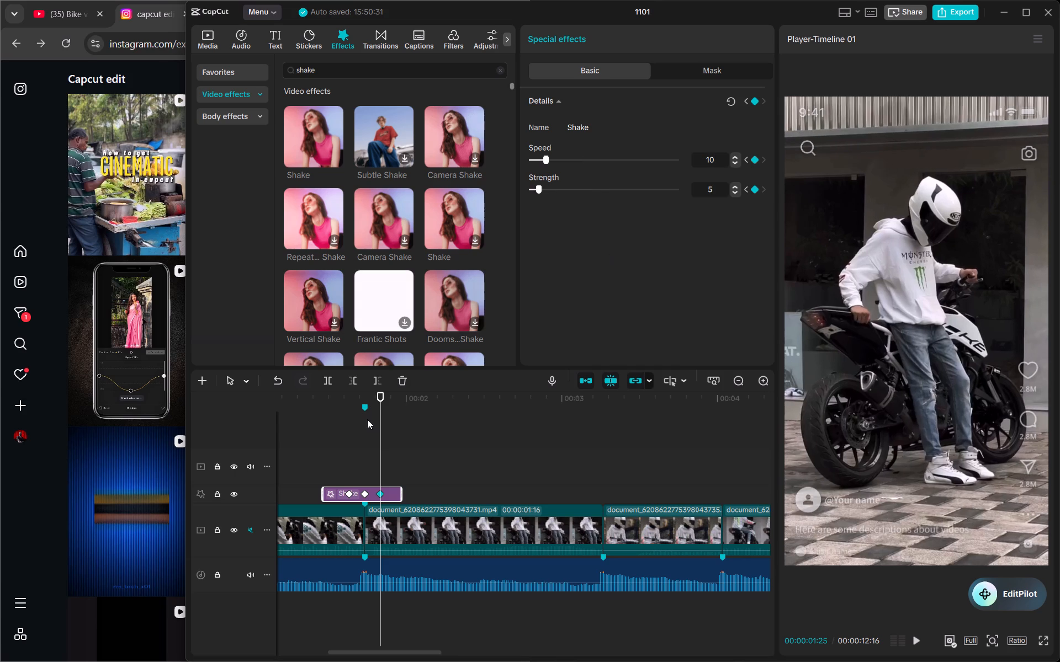
Play back the shake transition around the first cut, including from the start of the Shake effect.
left_click(310, 407)
key("space")
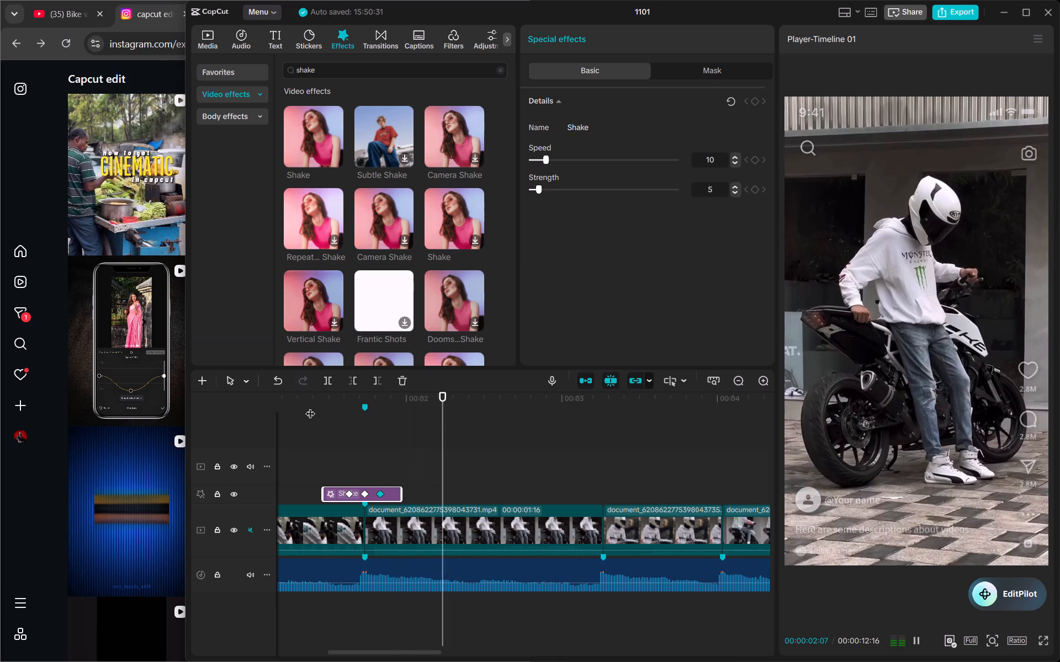
key("space")
left_click(325, 427)
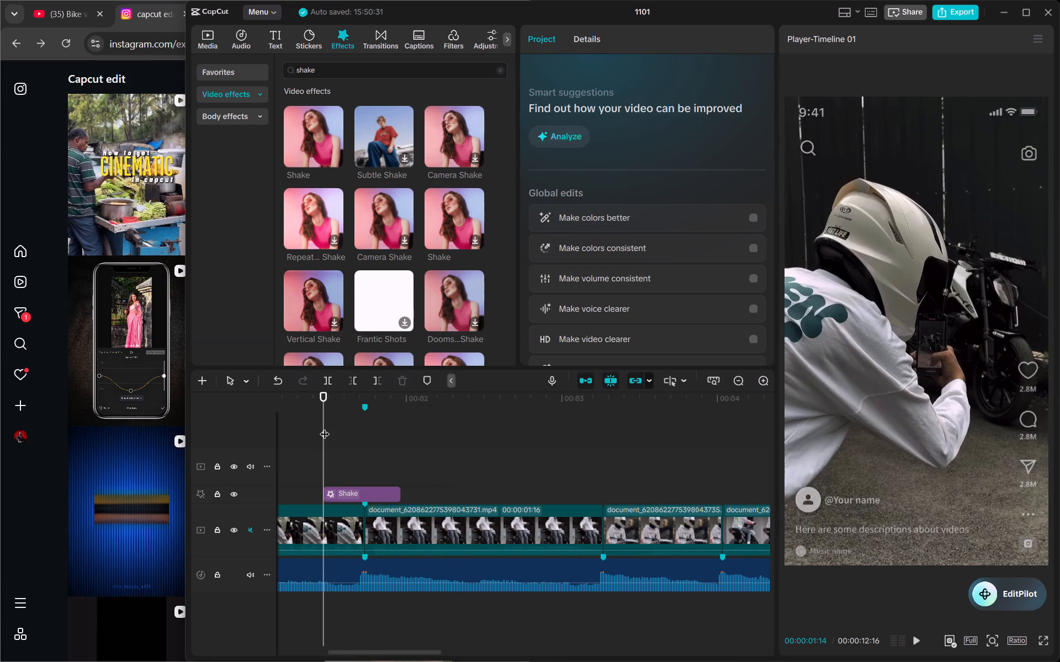
left_click(325, 427)
key("space")
key("space")
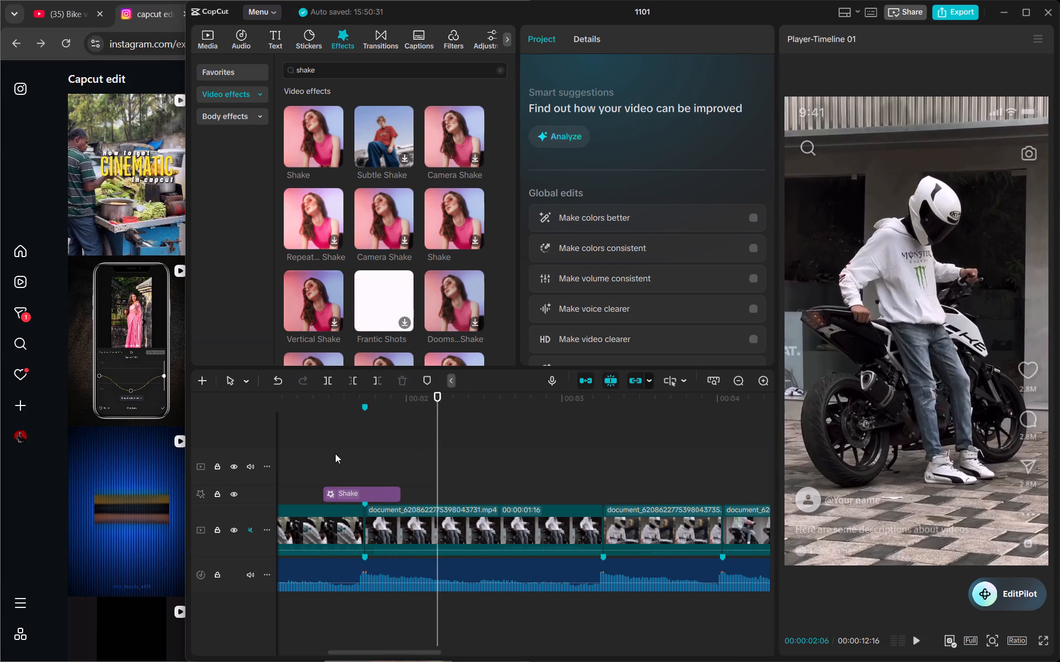
Lower the Shake effect's Speed to 0 at both the first keyframe (00:00:01:19) and the last keyframe (00:00:01:25).
left_click(372, 492)
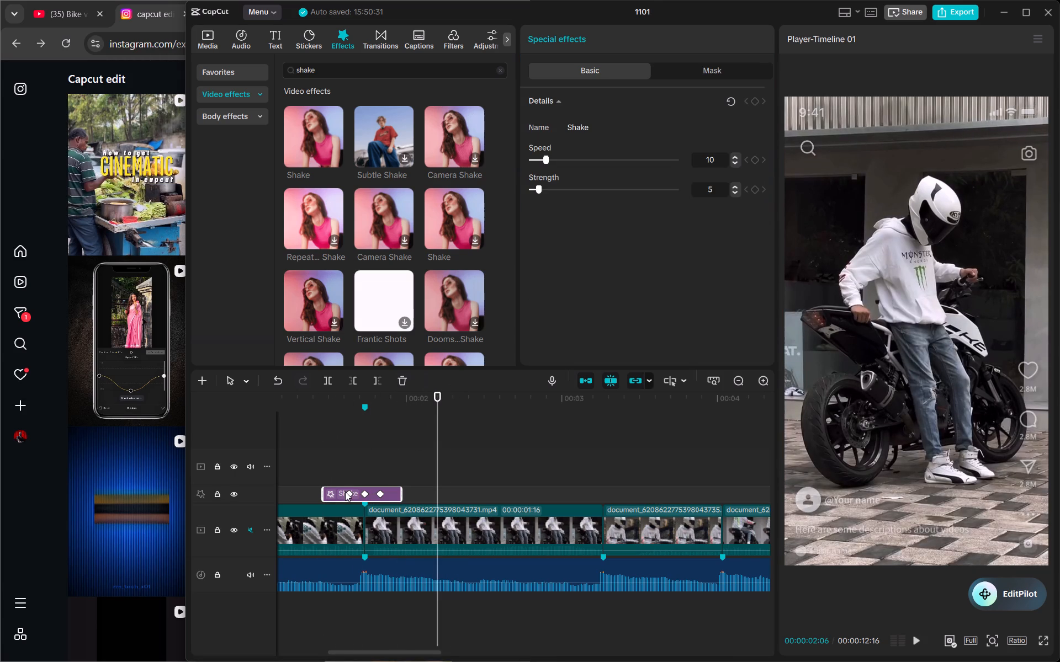
left_click(348, 493)
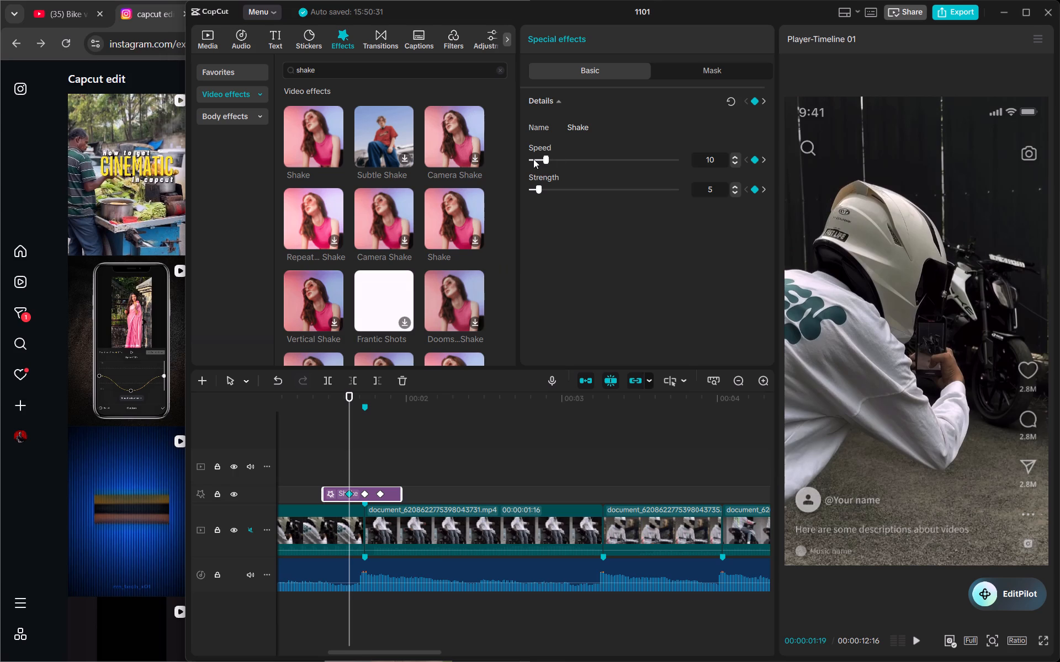
left_click_drag(533, 159, 500, 167)
left_click(379, 492)
left_click_drag(546, 162, 489, 168)
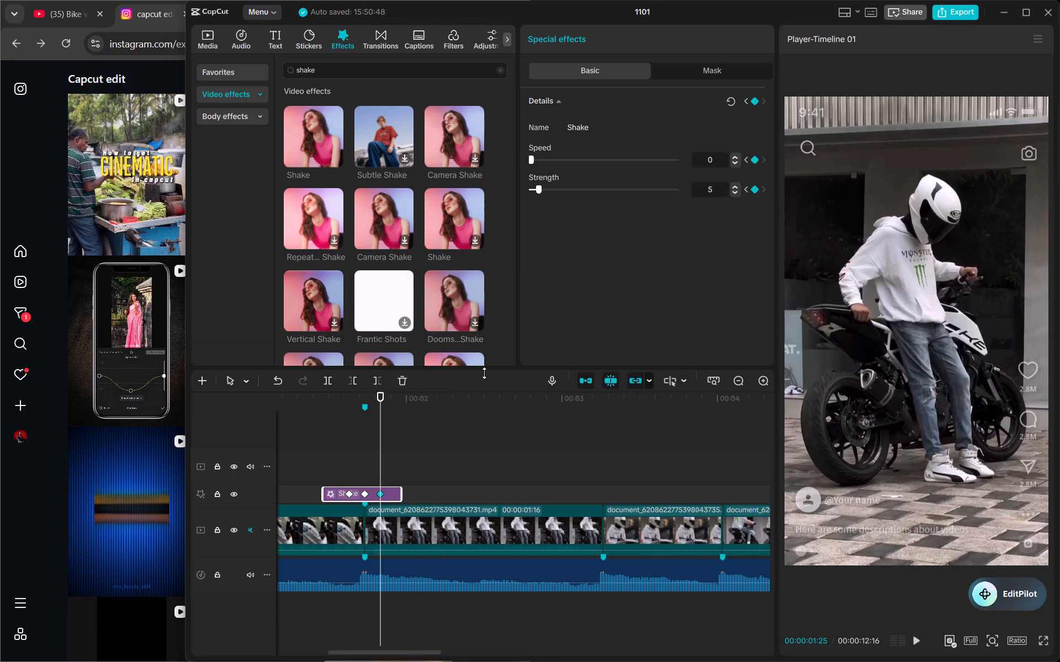
Play back the shake transition over the first cut.
left_click(296, 399)
key("space")
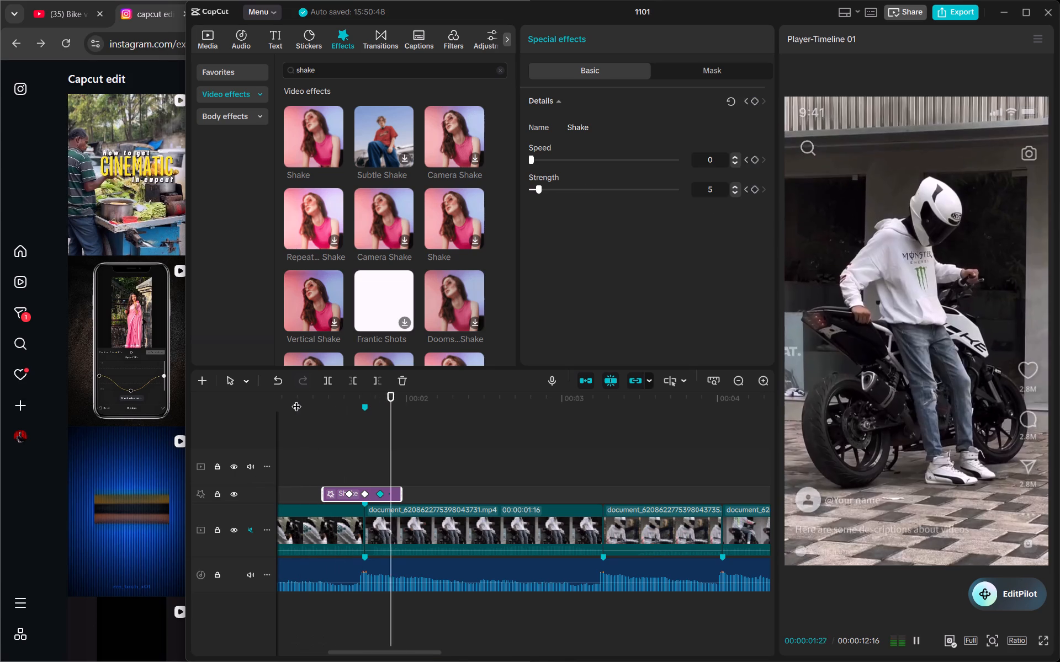
key("space")
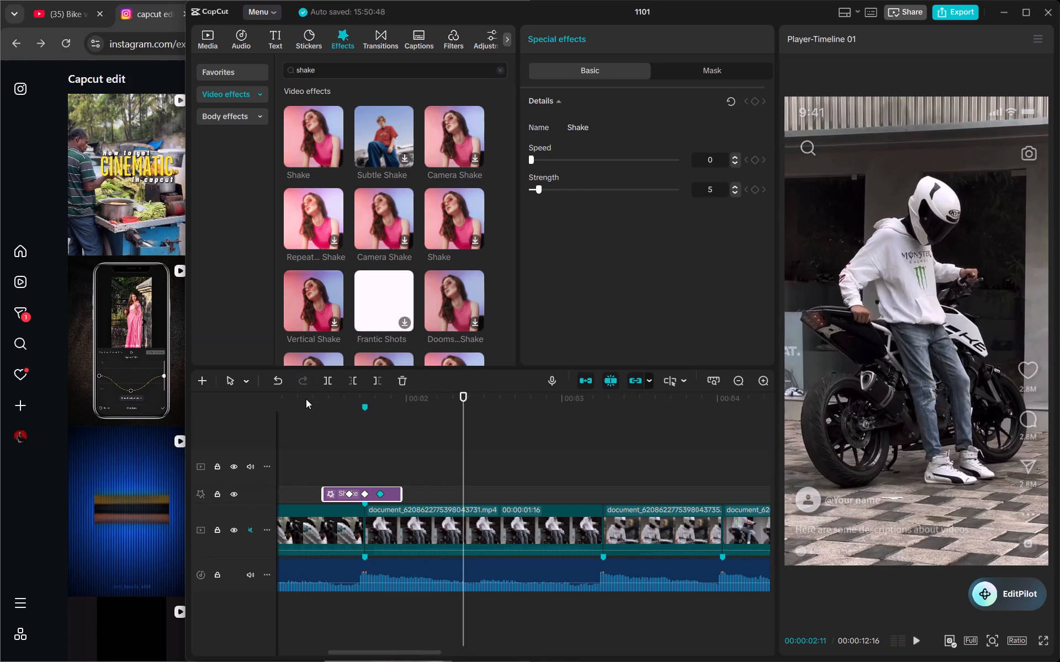
Trim the start of the Shake effect about two frames later.
left_click_drag(324, 496, 335, 494)
Move the outer Shake keyframes one frame closer to the cut, the first one later and the last one earlier.
left_click(348, 492)
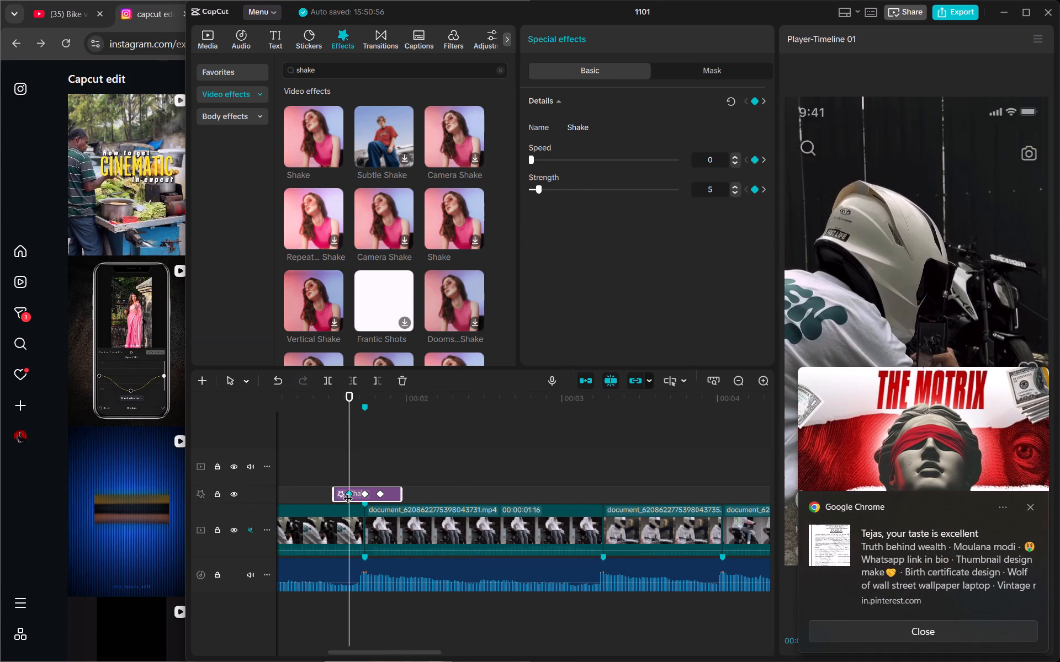
key("Right")
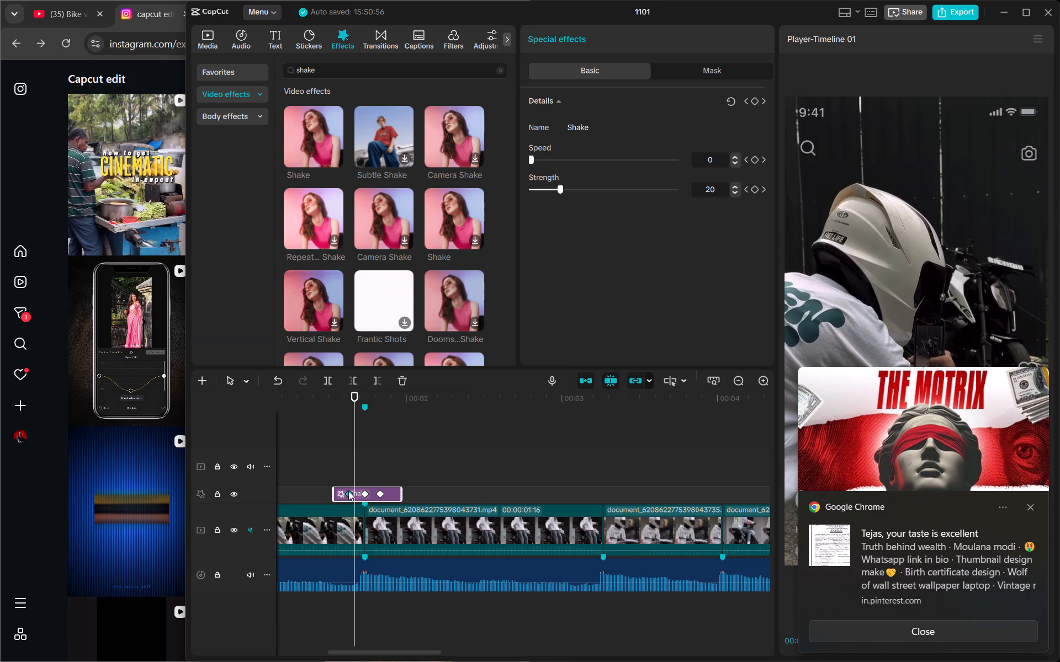
left_click_drag(348, 491, 354, 492)
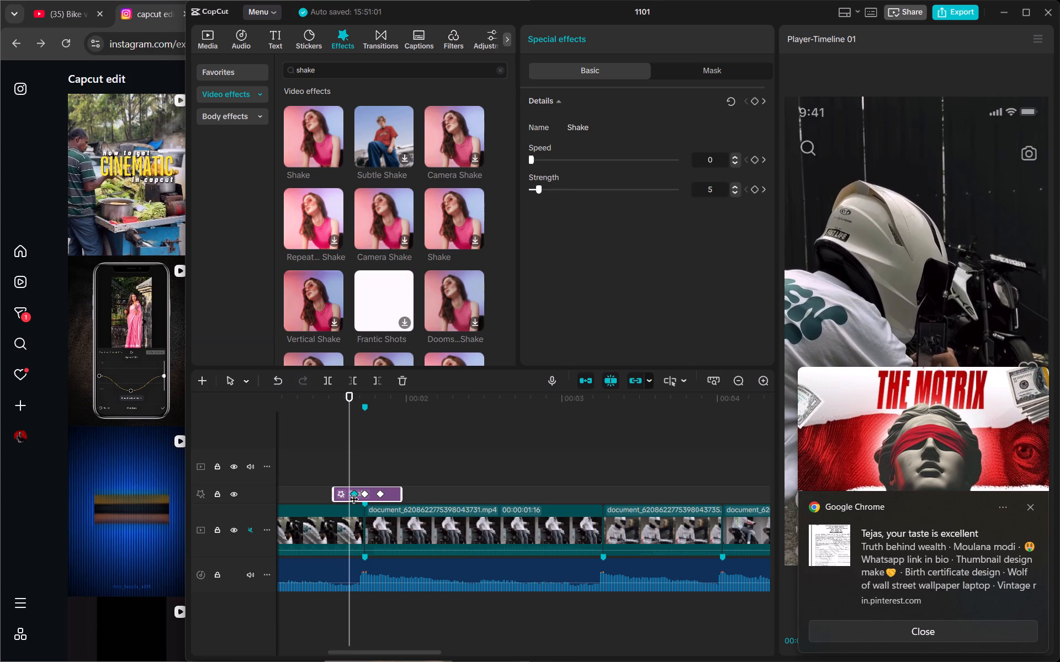
key("Right")
key("Right")
key("Right")
key("Right")
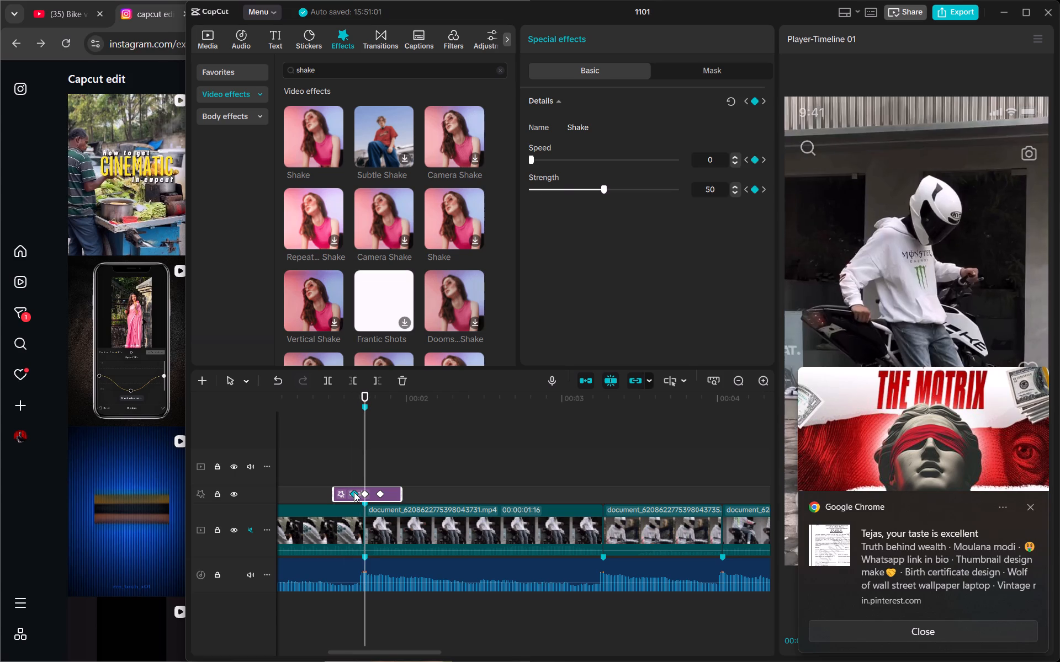
key("Right")
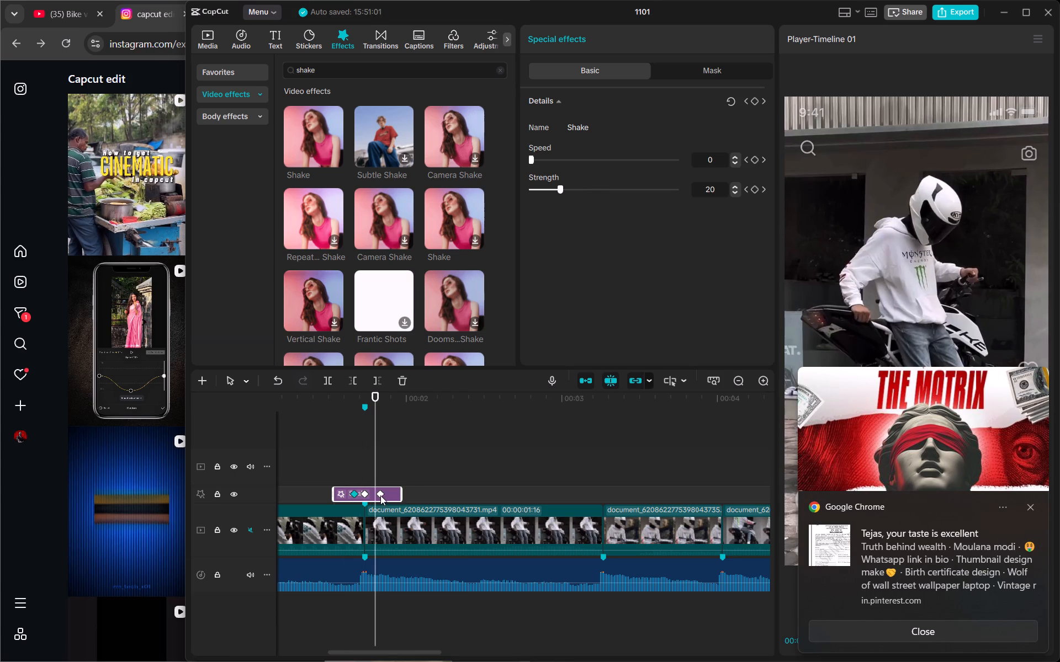
left_click(379, 494)
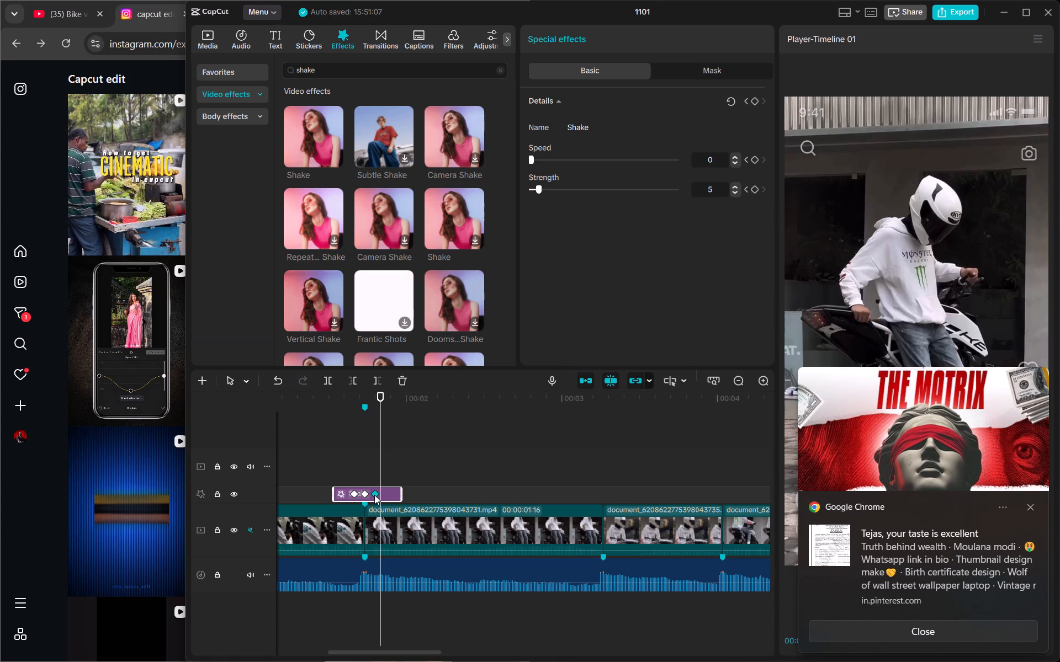
key("Left")
key("Left")
key("Left")
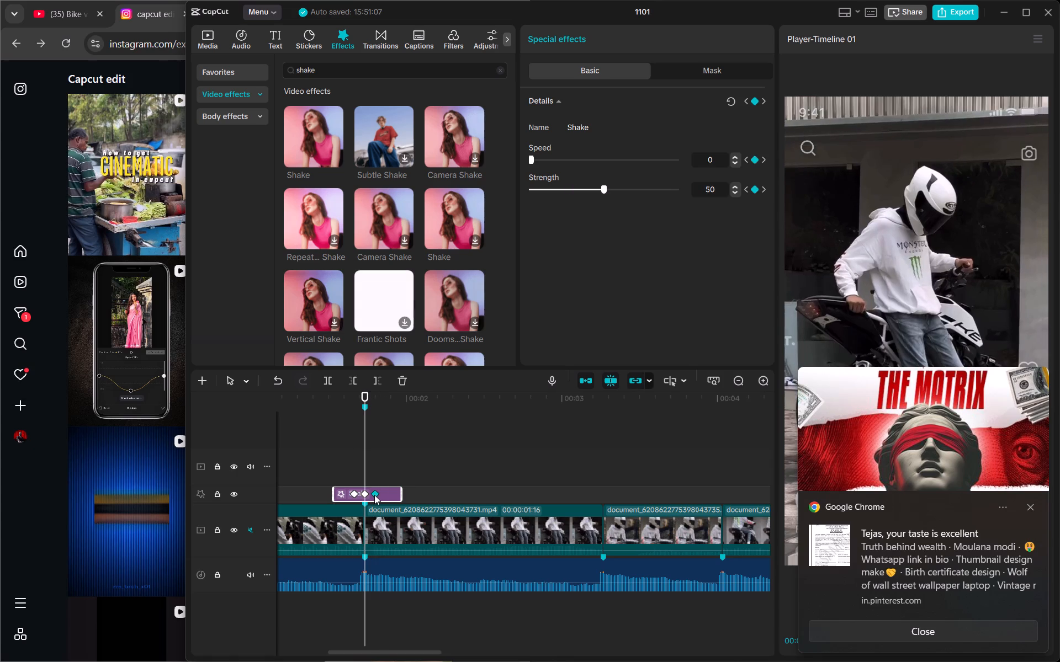
Play back the first cut with the tightened Shake keyframes.
left_click(310, 405)
key("space")
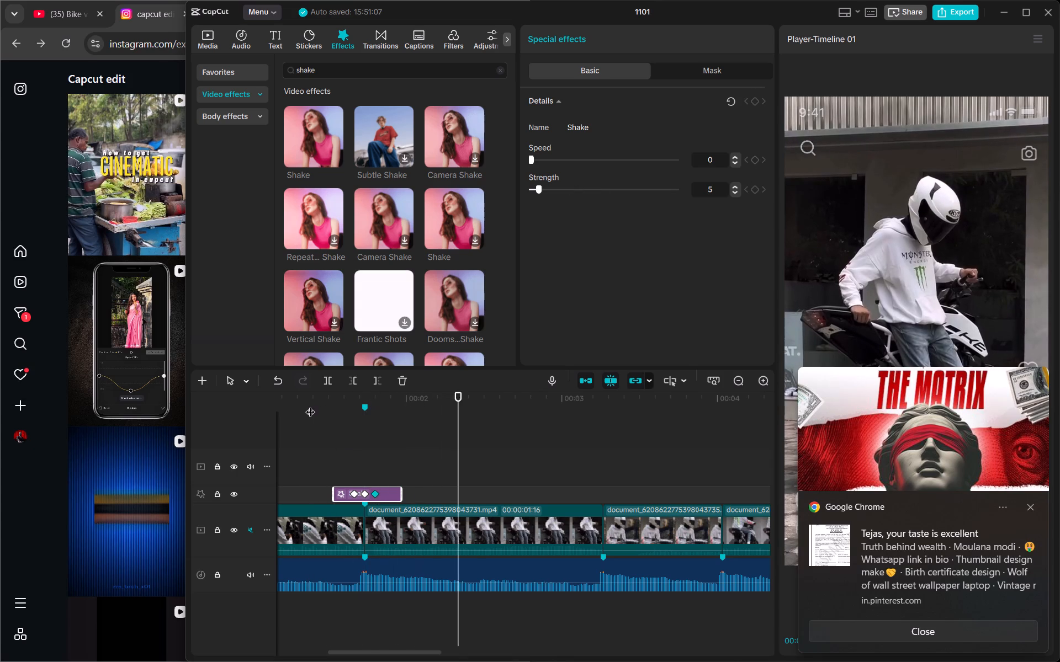
key("space")
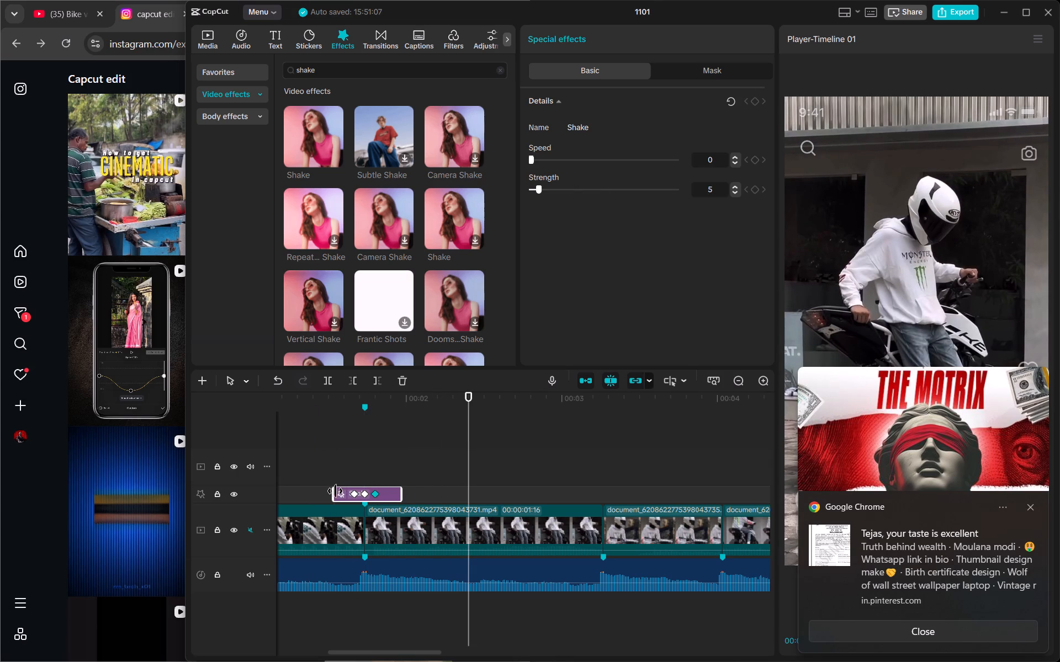
Trim the Shake effect closer to its keyframes, about one frame off its start and two frames off its end.
left_click_drag(335, 491, 342, 492)
left_click_drag(399, 496, 389, 495)
Replace the shake search and search the video effects for oblique blur.
left_click(324, 66)
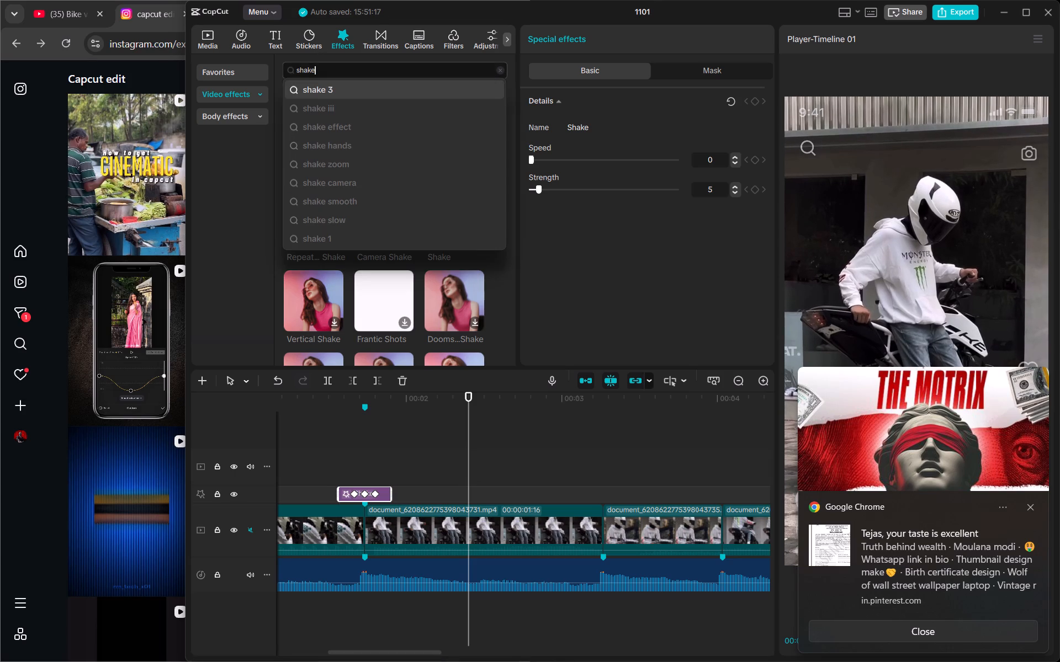
key("BackSpace")
key("BackSpace")
key("BackSpace")
key("BackSpace")
key("BackSpace")
key("BackSpace")
key("BackSpace")
key("BackSpace")
key("BackSpace")
key("BackSpace")
key("BackSpace")
key("BackSpace")
key("BackSpace")
key("BackSpace")
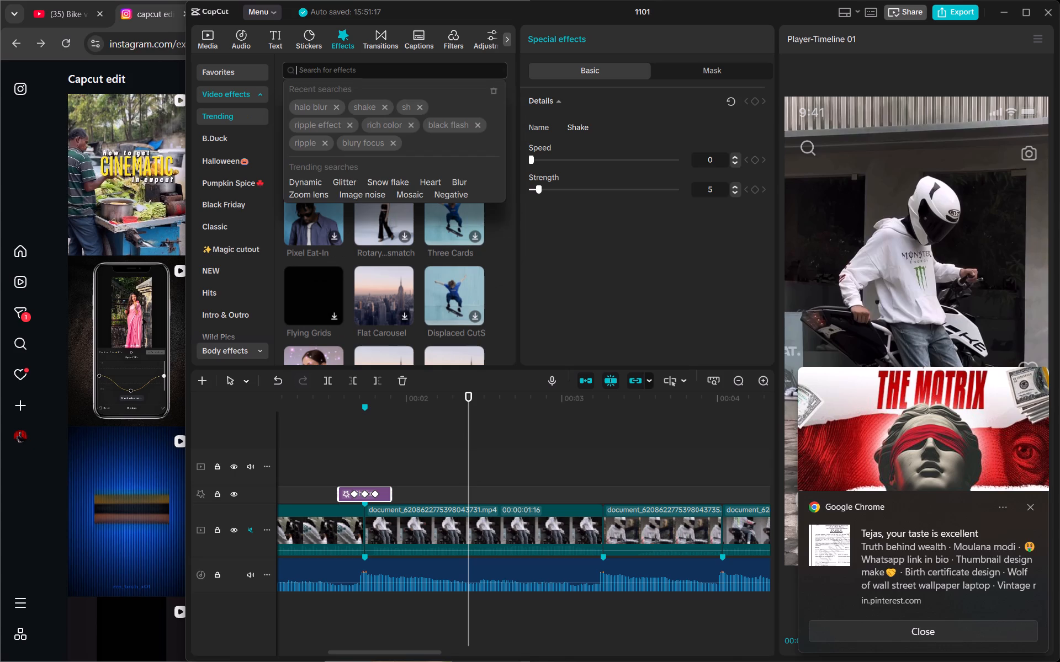
type("oblic")
key("space")
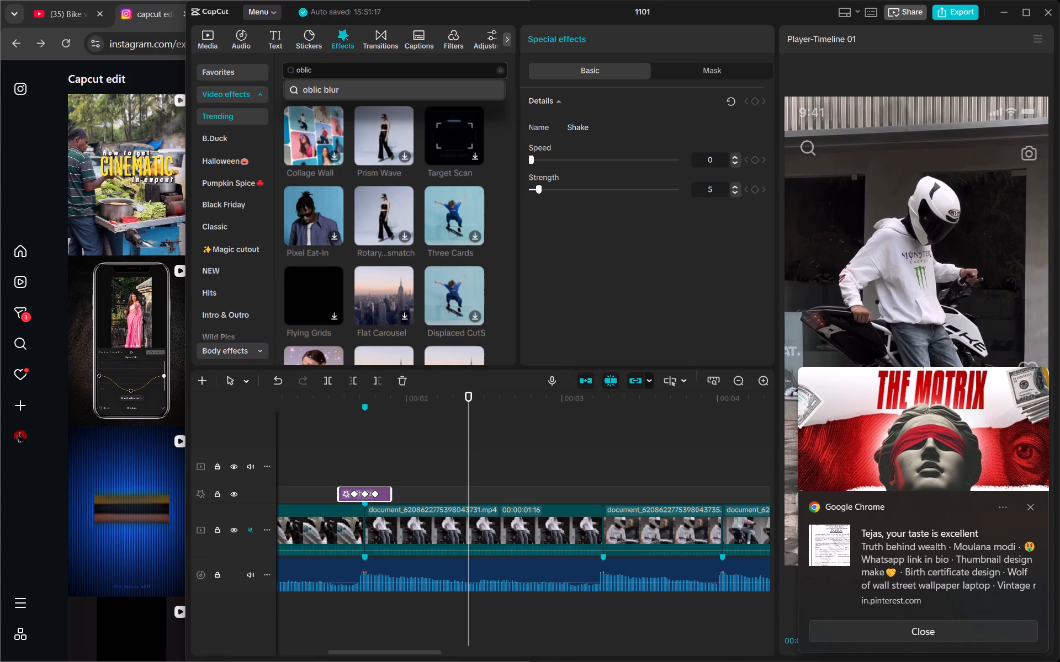
key("BackSpace")
key("BackSpace")
left_click(320, 92)
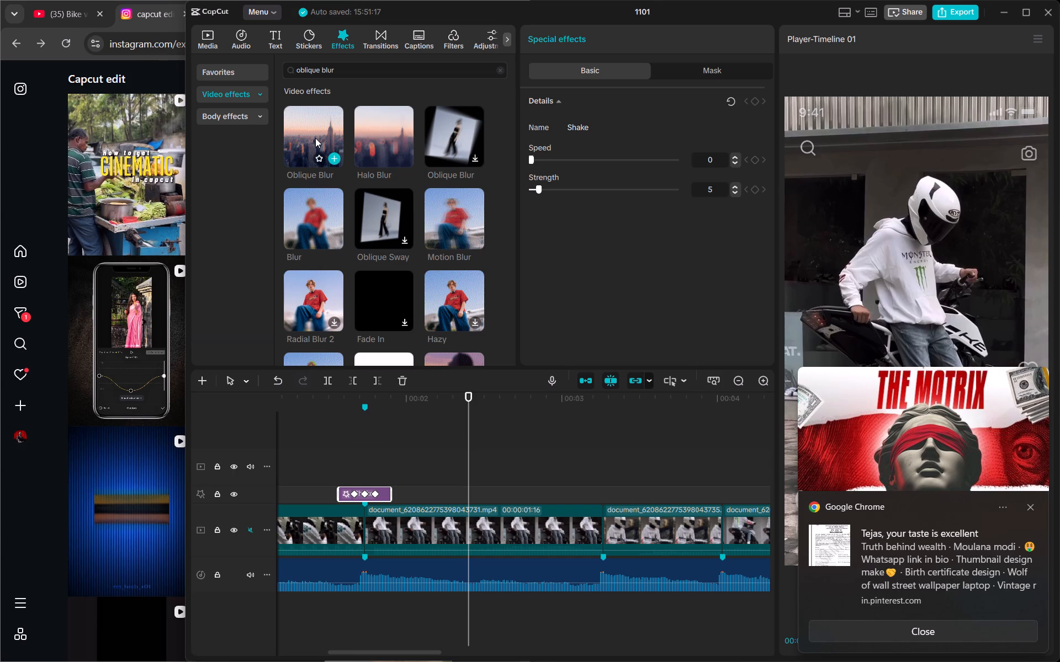
Add the Oblique Blur effect on the track directly above Shake, aligned with the start of the Shake effect.
left_click_drag(315, 138, 340, 382)
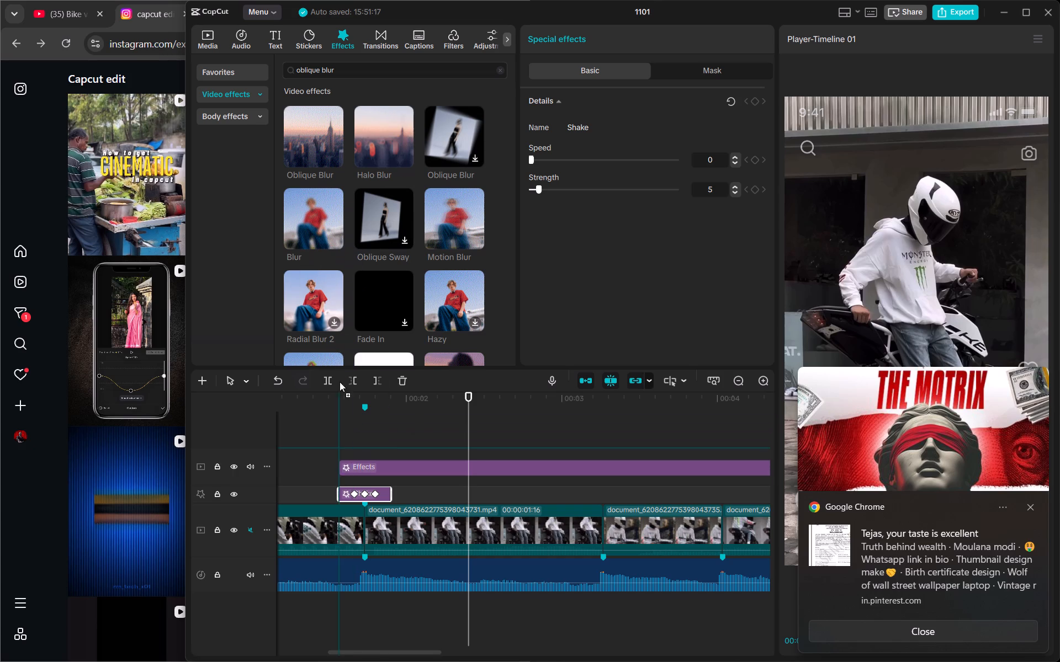
left_click_drag(340, 382, 299, 148)
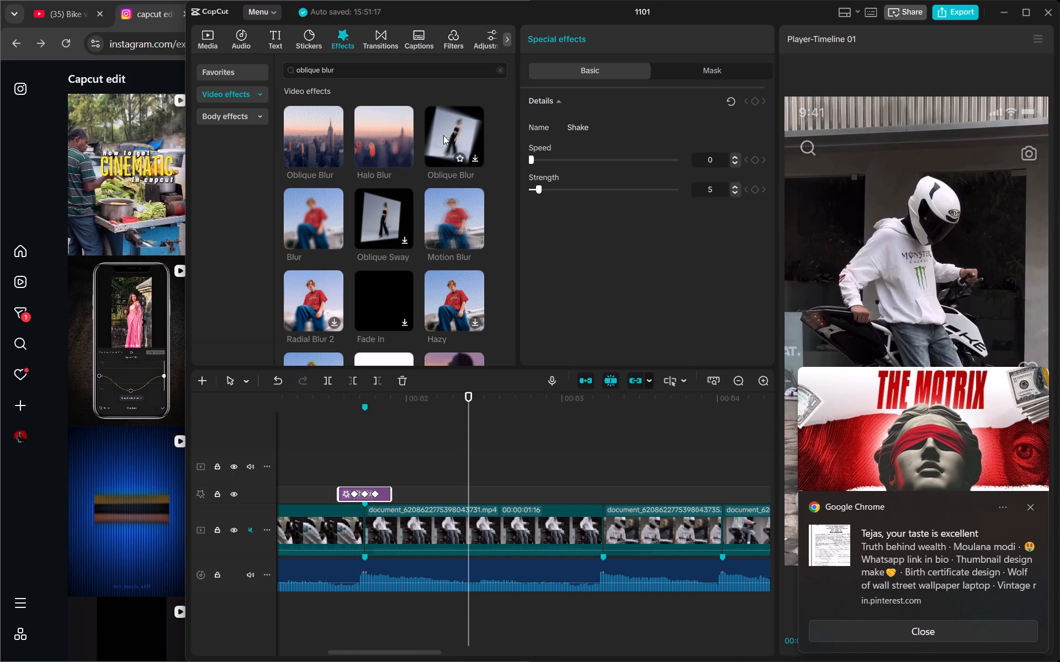
left_click_drag(308, 147, 303, 441)
left_click_drag(303, 441, 337, 477)
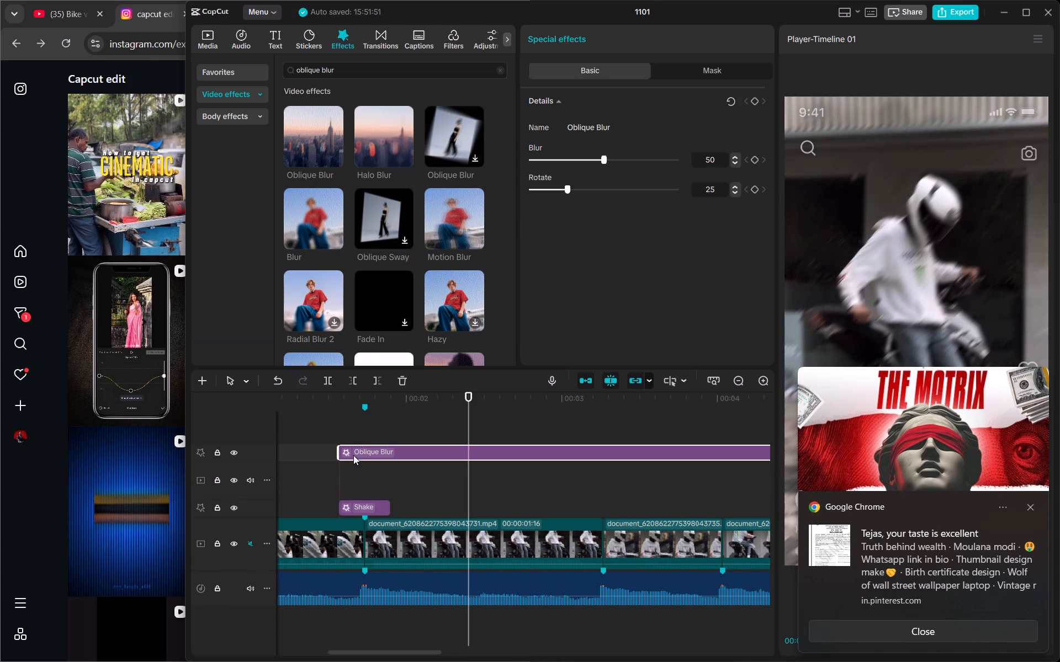
left_click_drag(354, 454, 353, 500)
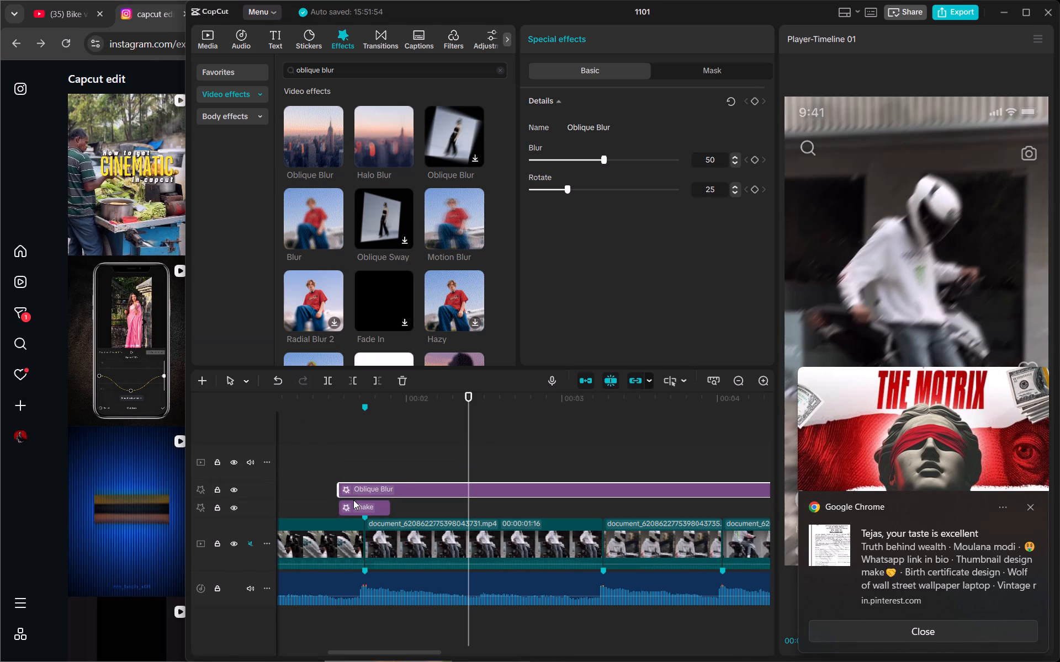
Cut the Oblique Blur effect at the end of the Shake effect and delete the remainder.
left_click_drag(467, 455, 396, 456)
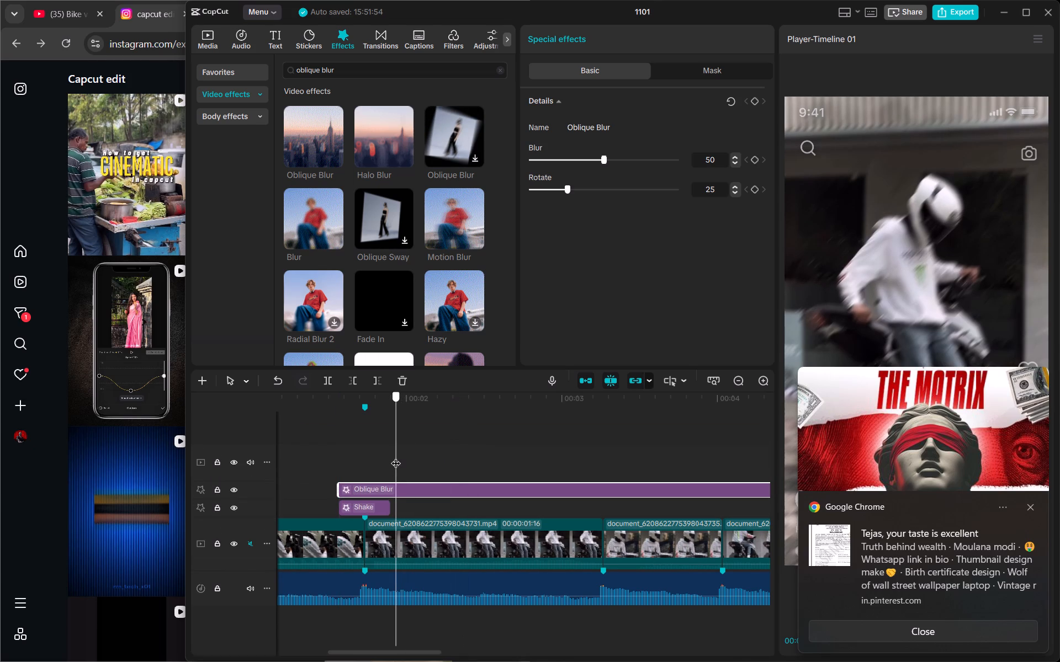
left_click_drag(396, 456, 393, 456)
key("g")
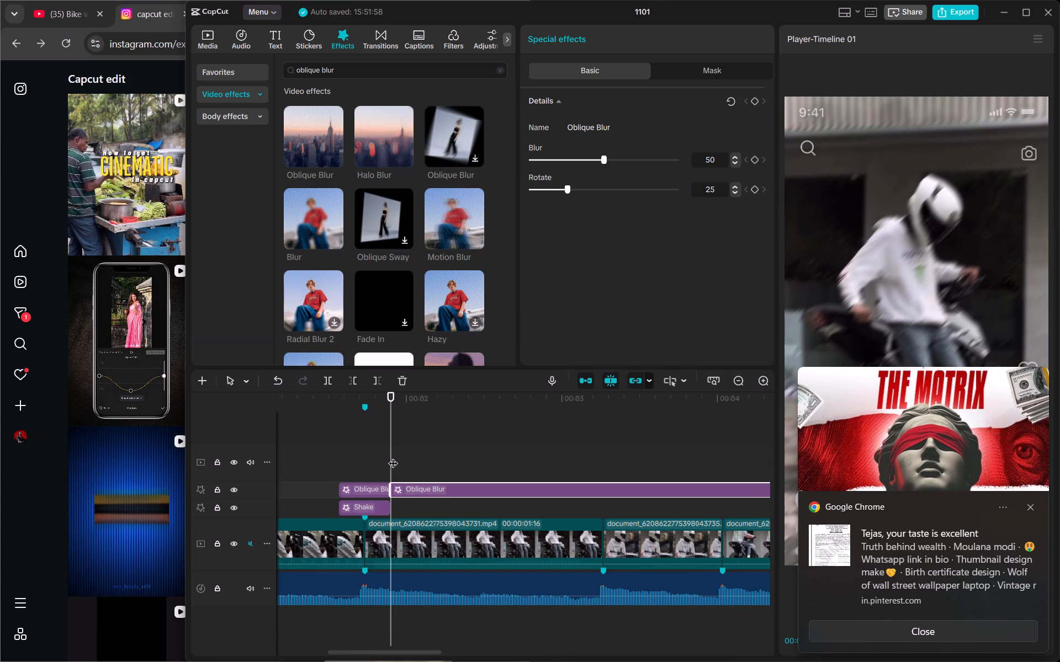
key("BackSpace")
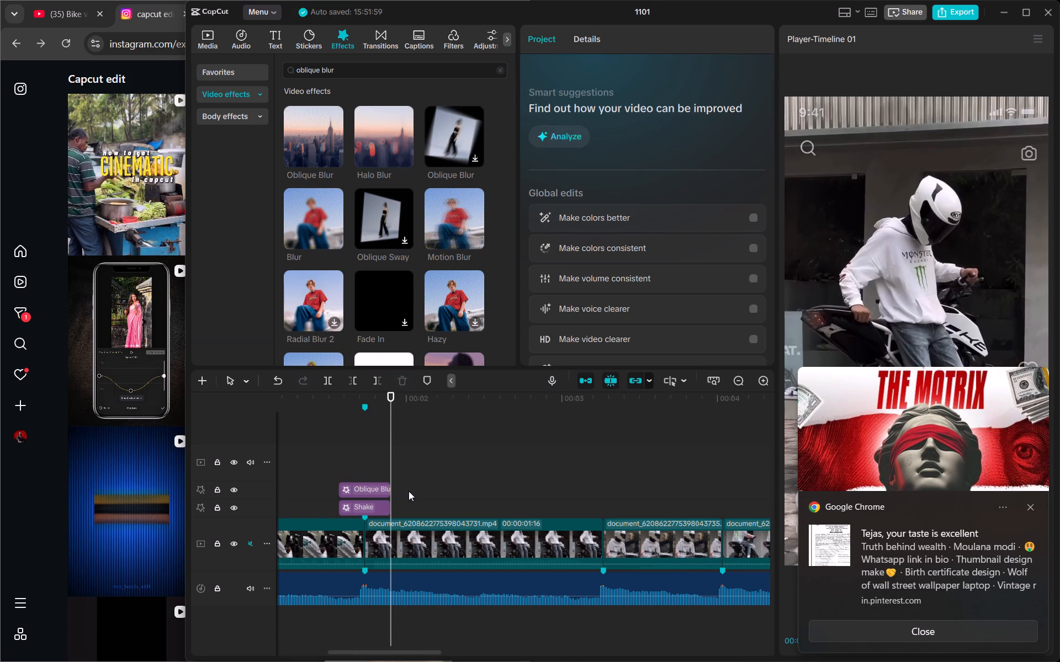
Return to the first cut and select the Shake effect there.
left_click_drag(391, 468, 365, 466)
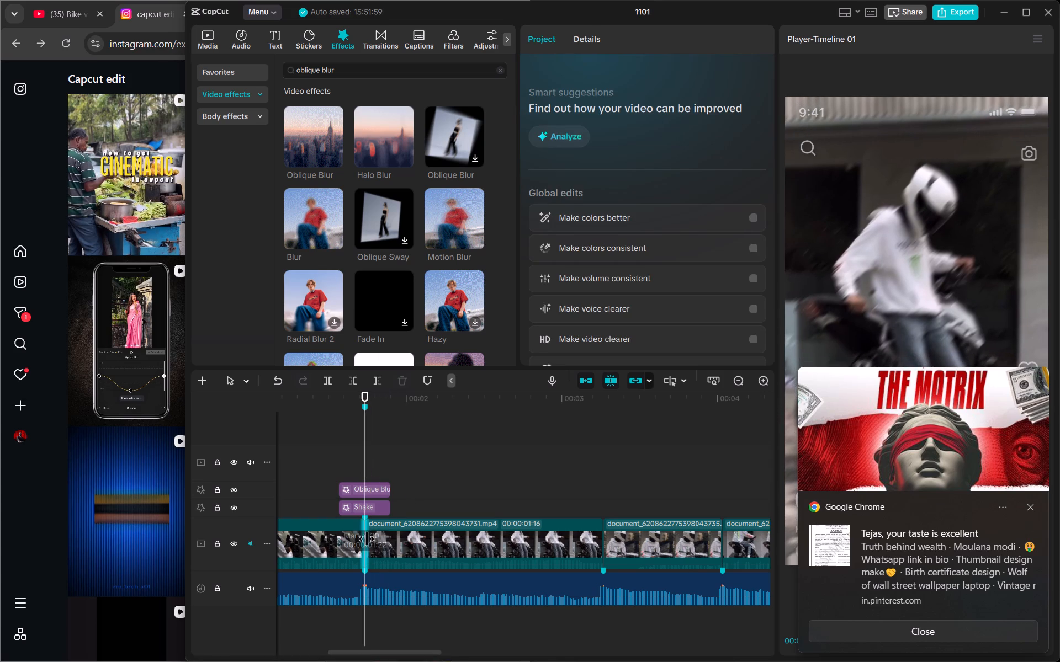
left_click(377, 506)
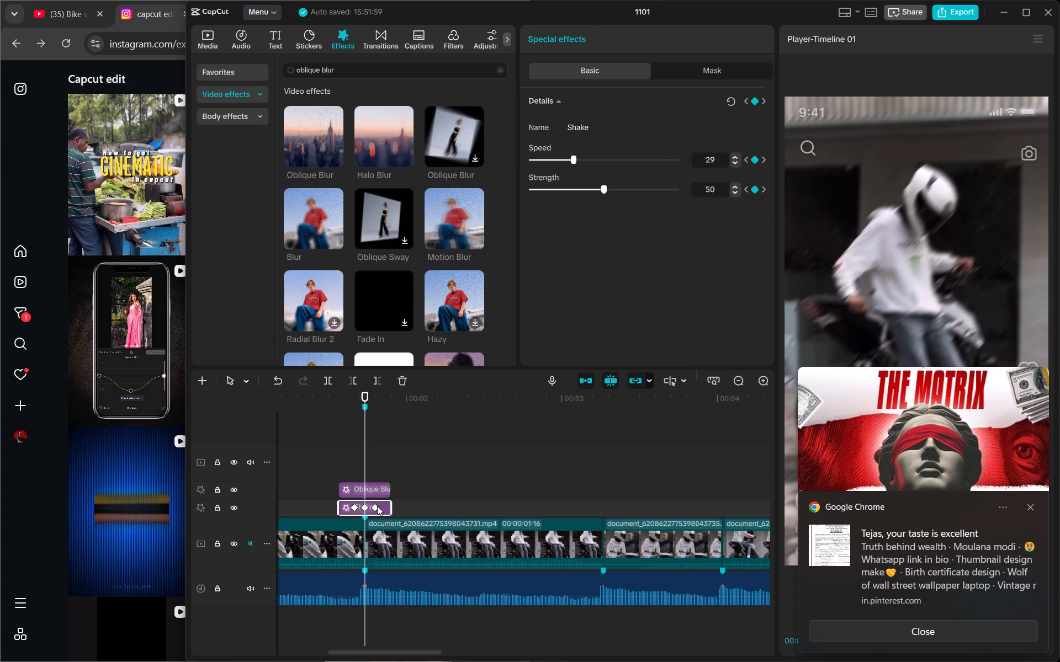
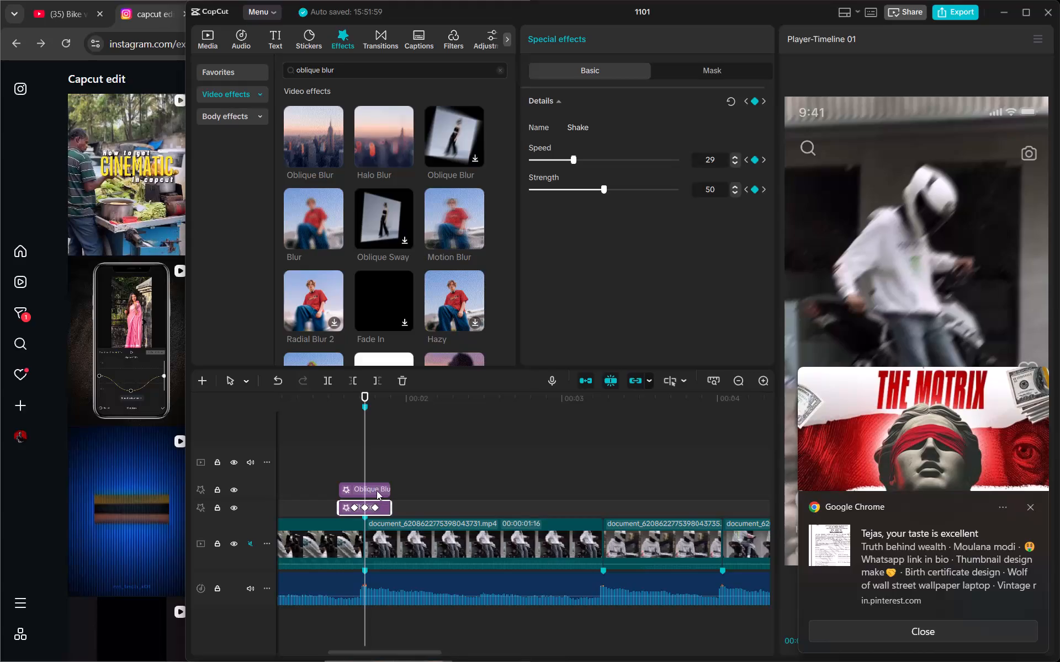
Keyframe the Oblique Blur effect at the cut between the first two clips with Blur 35 and Rotate 10.
left_click(377, 490)
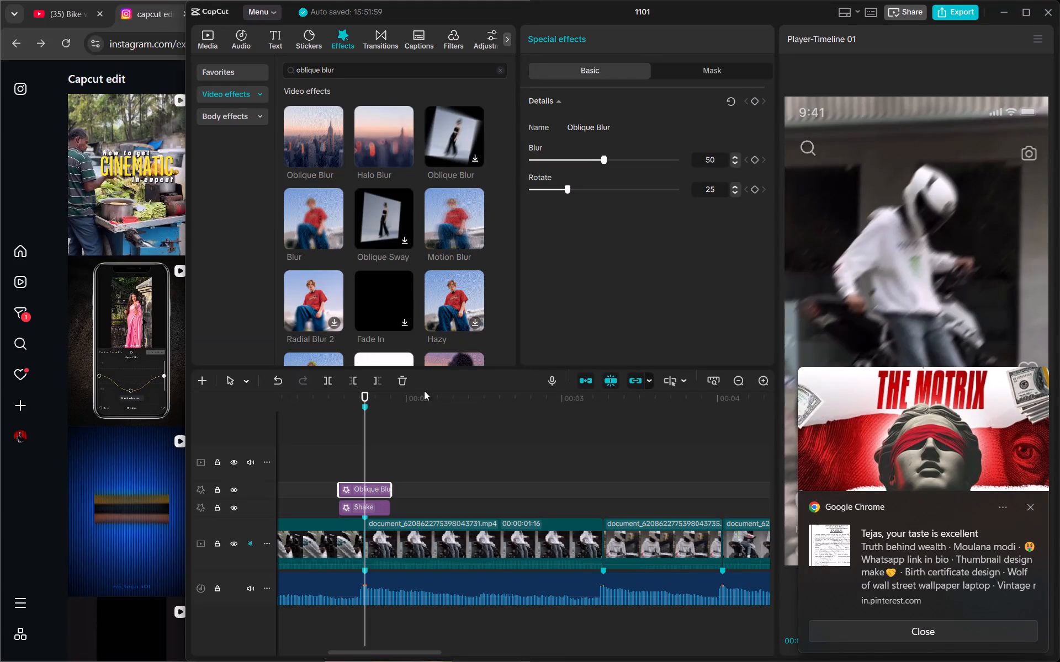
left_click(756, 103)
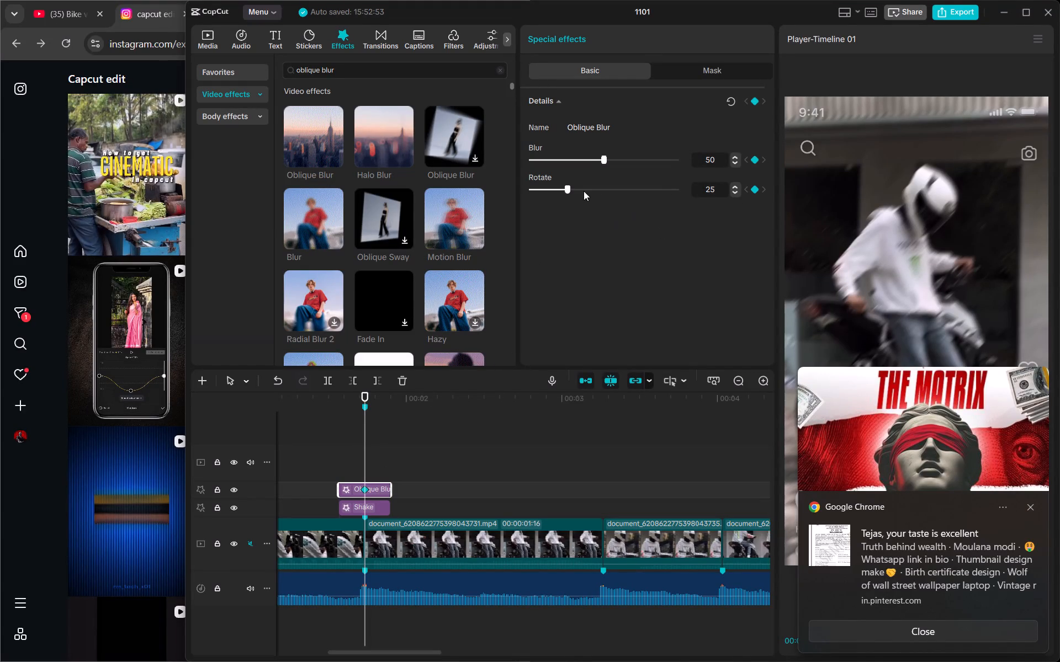
left_click(580, 162)
left_click_drag(566, 187, 554, 190)
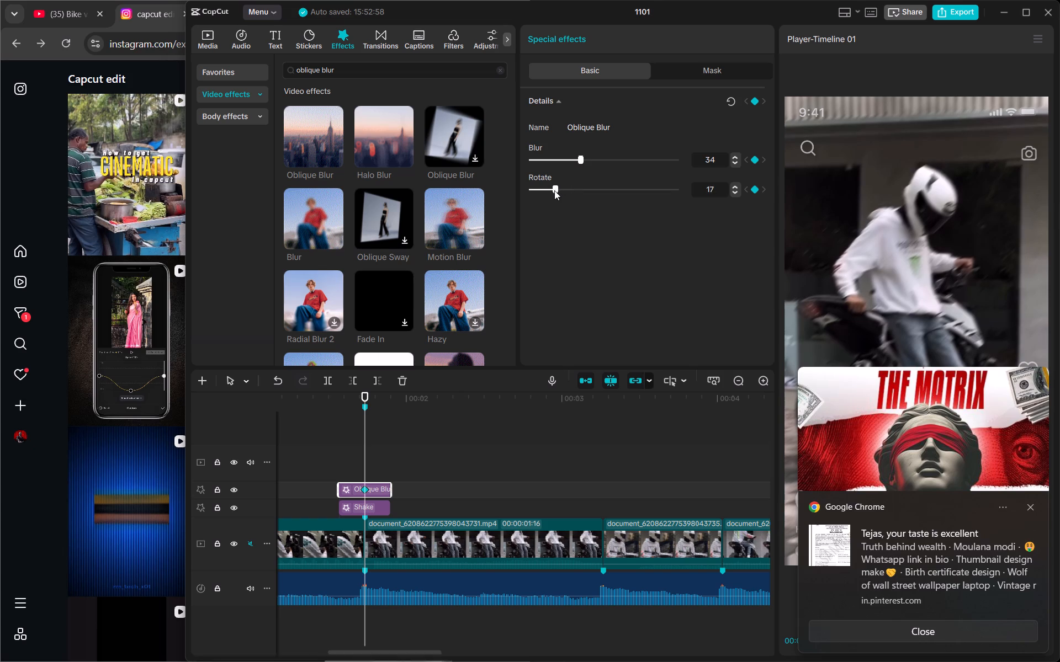
left_click_drag(554, 190, 547, 191)
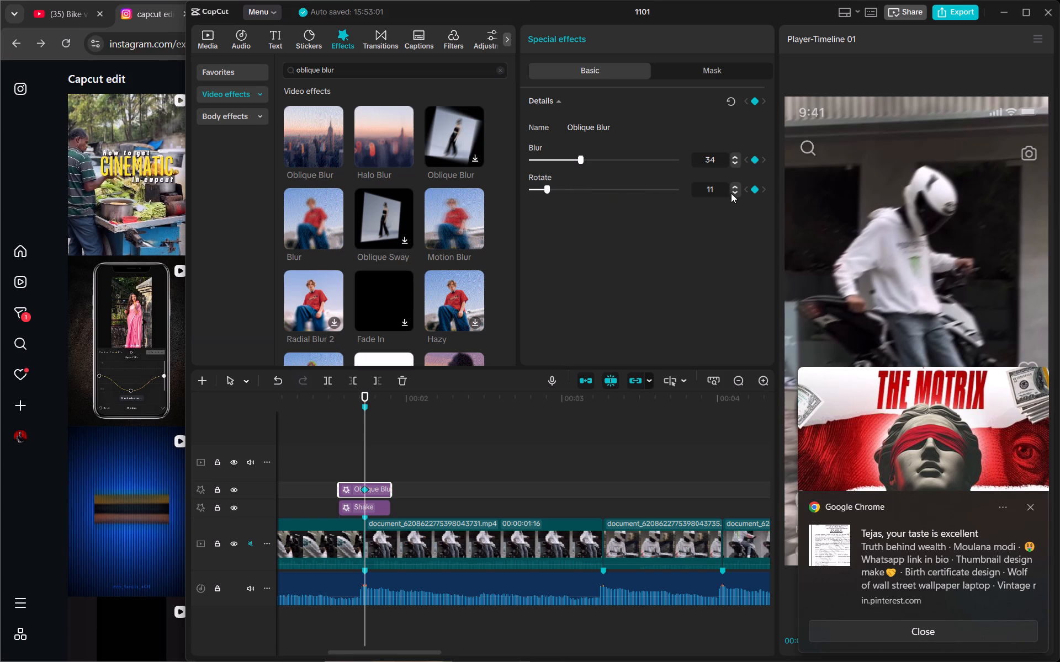
left_click(735, 193)
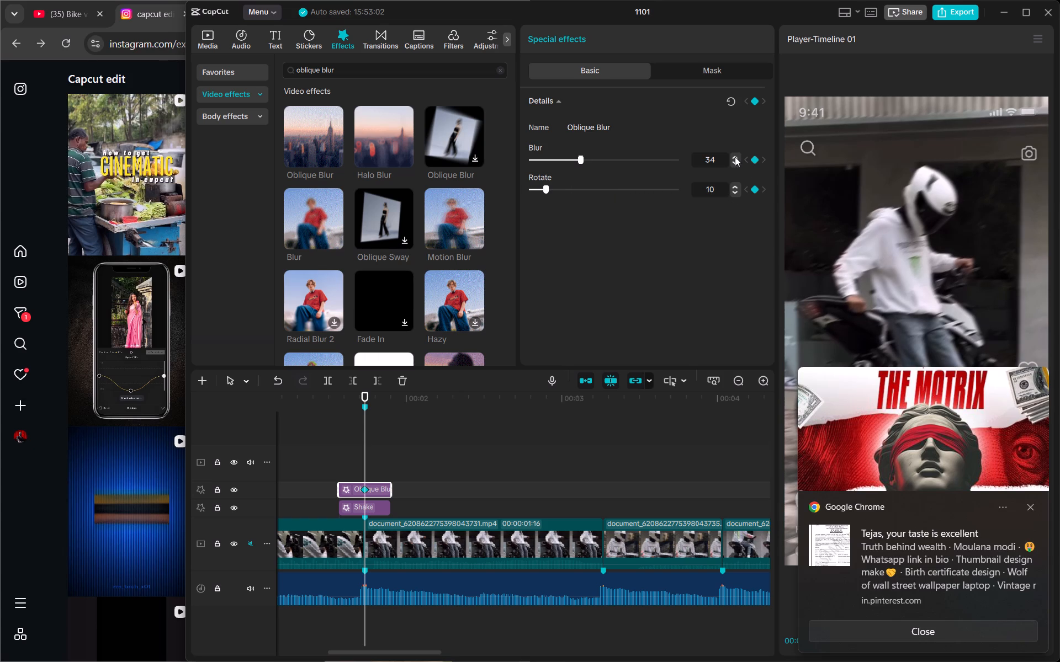
left_click(735, 157)
Add an Oblique Blur keyframe two frames after the cut with Blur 10 and Rotate 4.
key("Right")
key("Right")
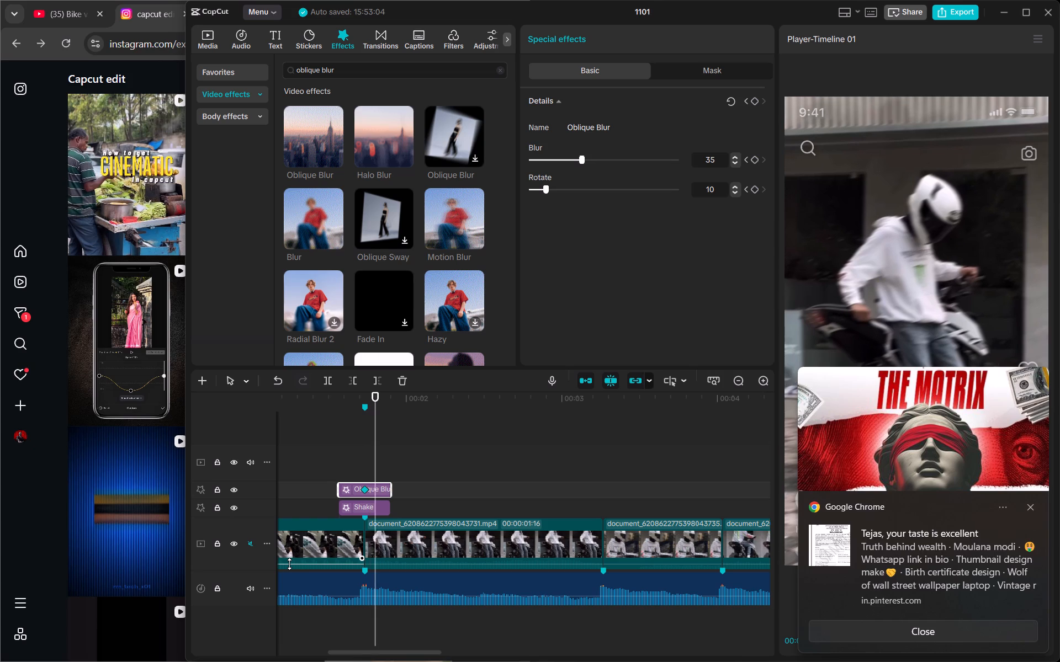
left_click(756, 105)
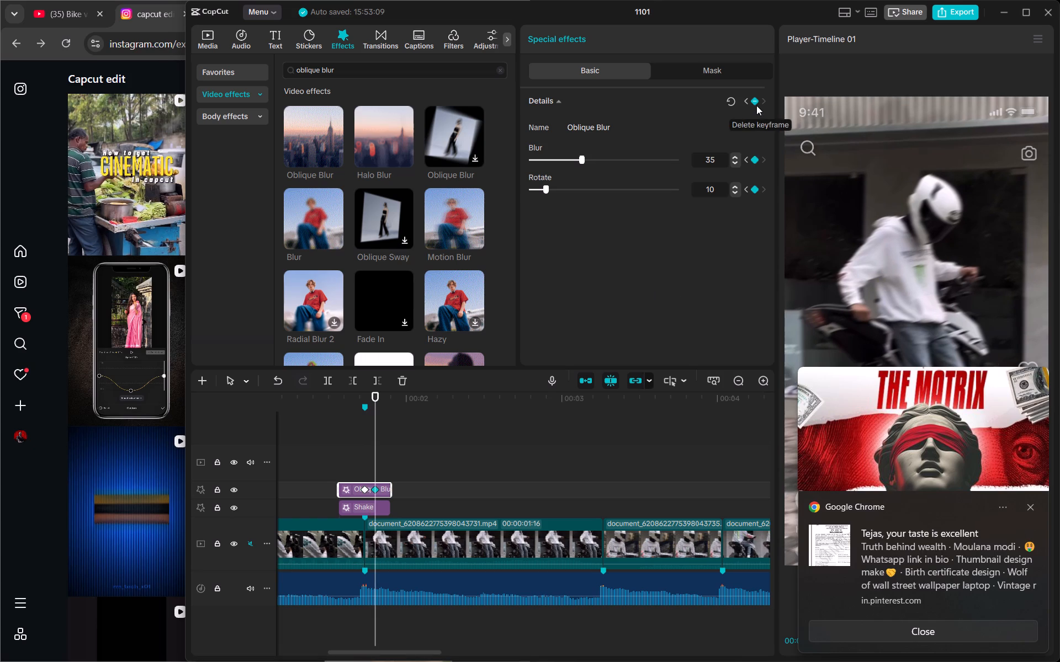
left_click_drag(545, 187, 499, 188)
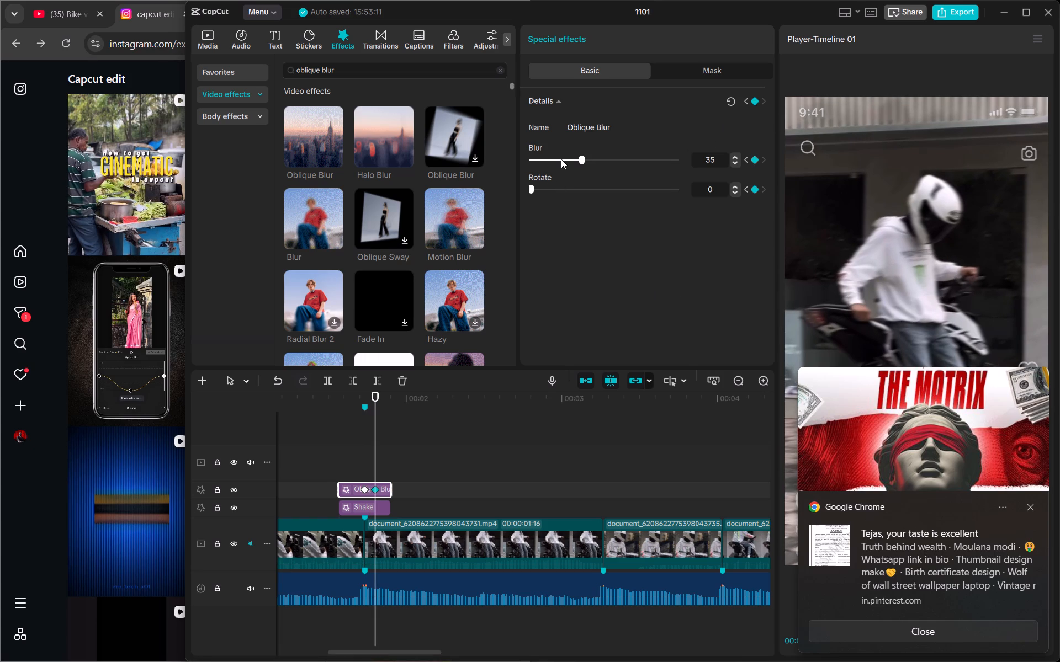
left_click(561, 159)
left_click_drag(561, 159, 519, 161)
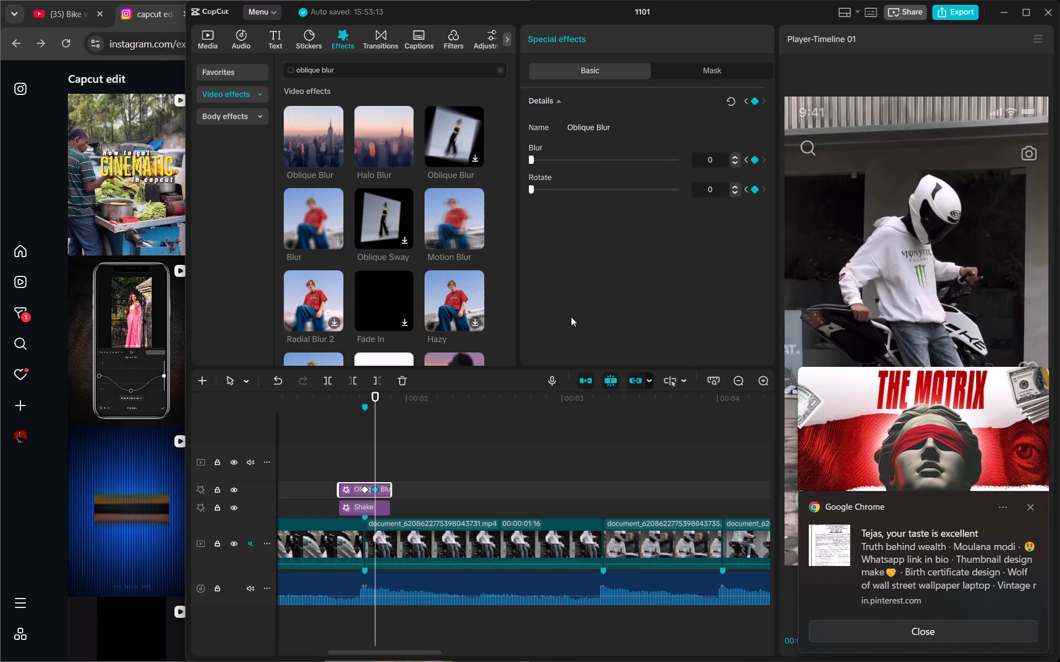
left_click(538, 185)
left_click(544, 161)
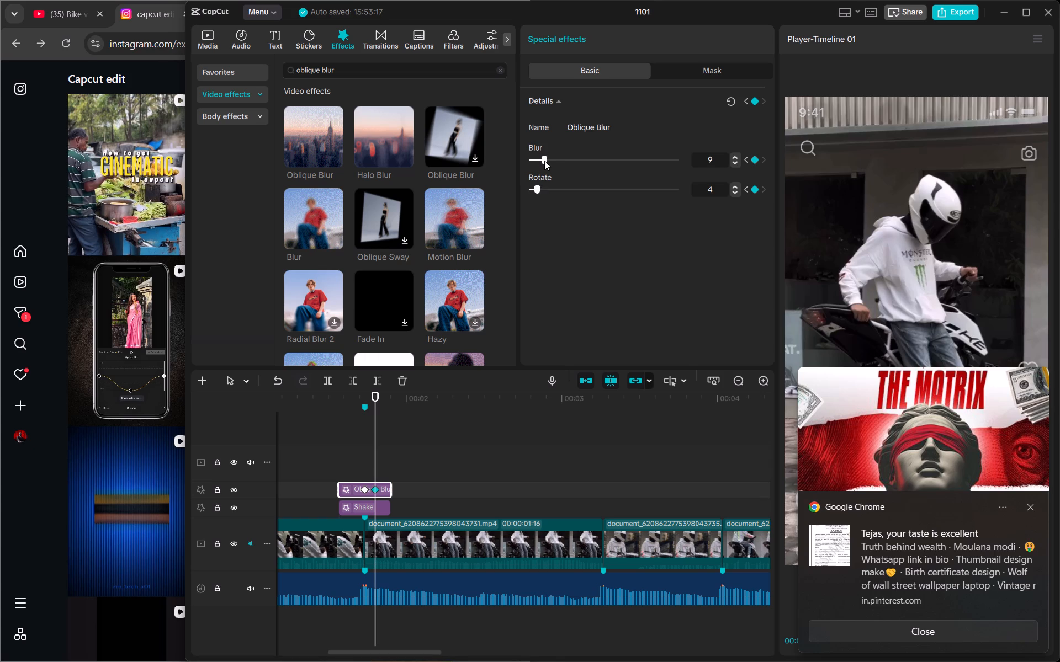
left_click(736, 157)
Step through the frames around the cut to examine how the Oblique Blur keyframes look on both clips.
key("Left")
key("Left")
key("Left")
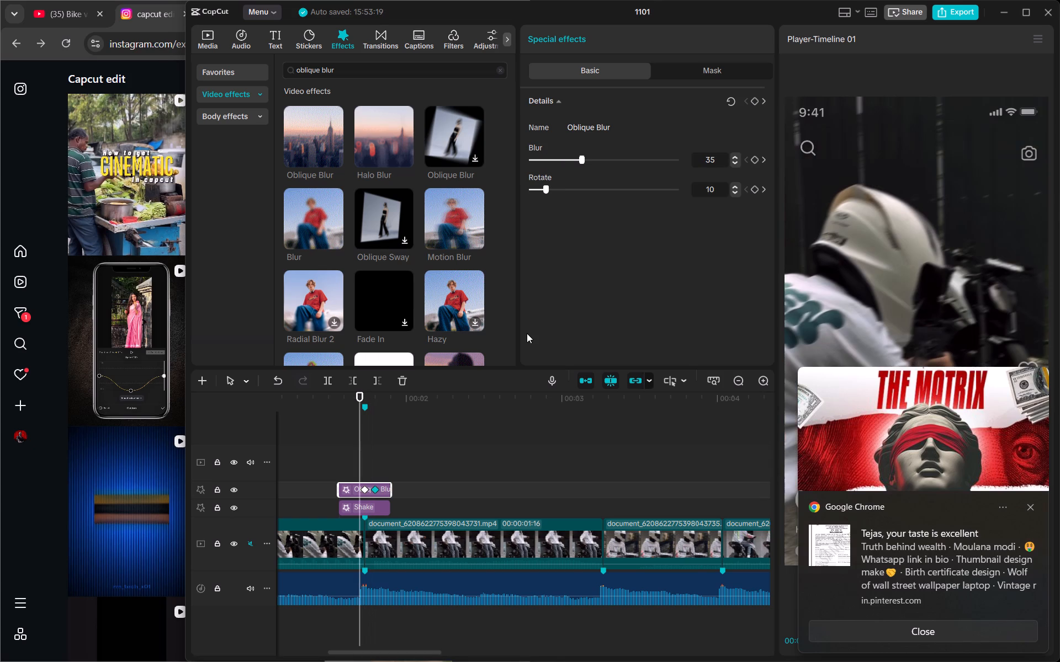
key("Left")
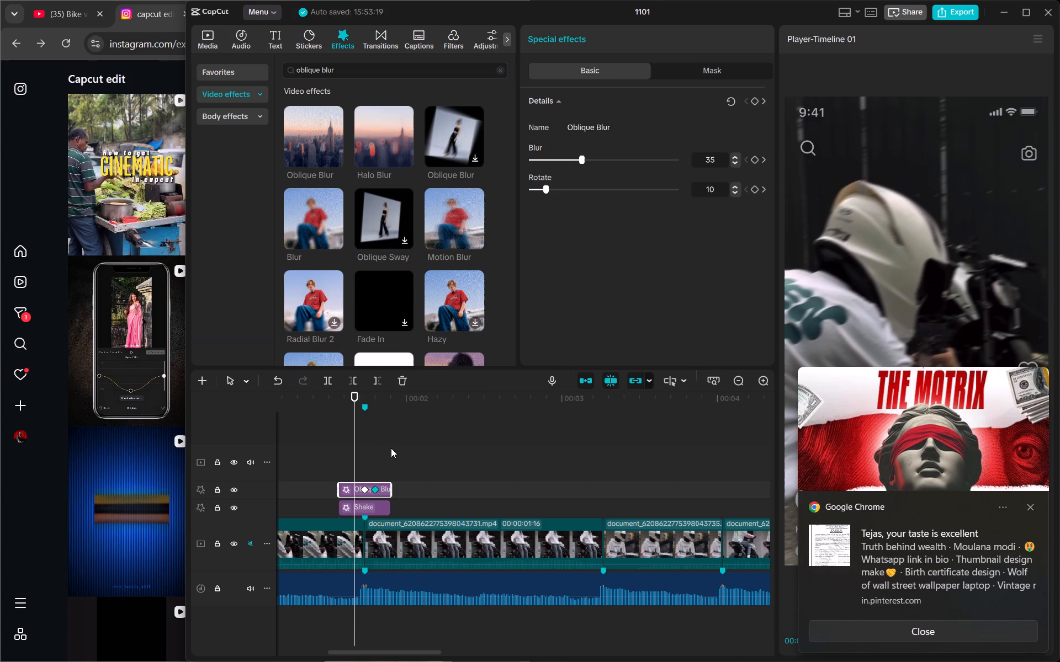
key("Right")
key("Right")
key("Right")
key("Right")
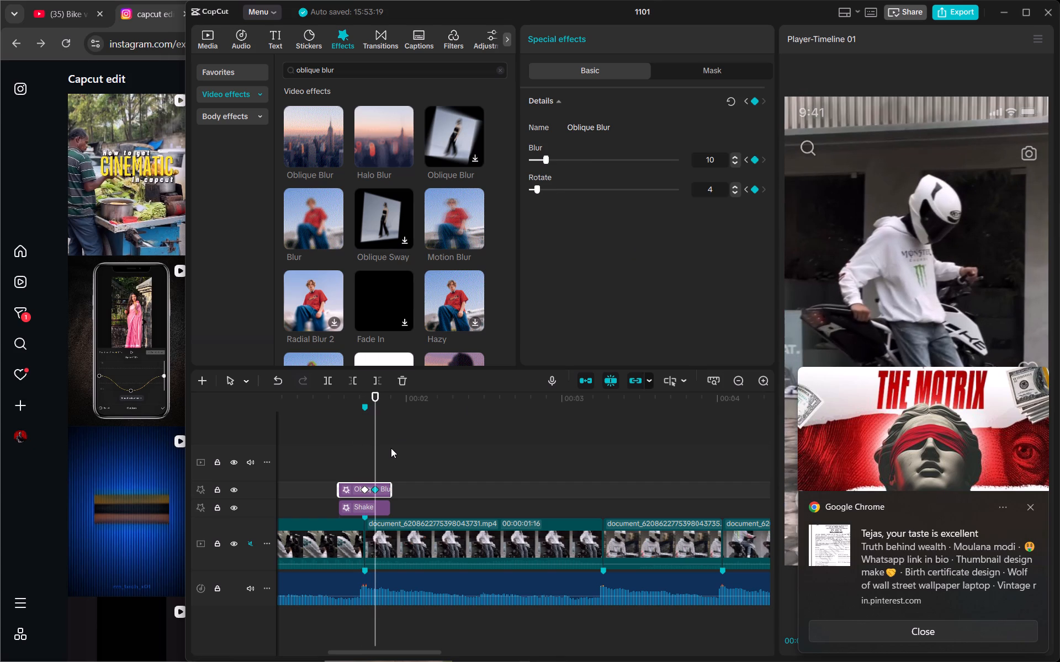
key("Left")
key("Left")
key("Left")
key("Left")
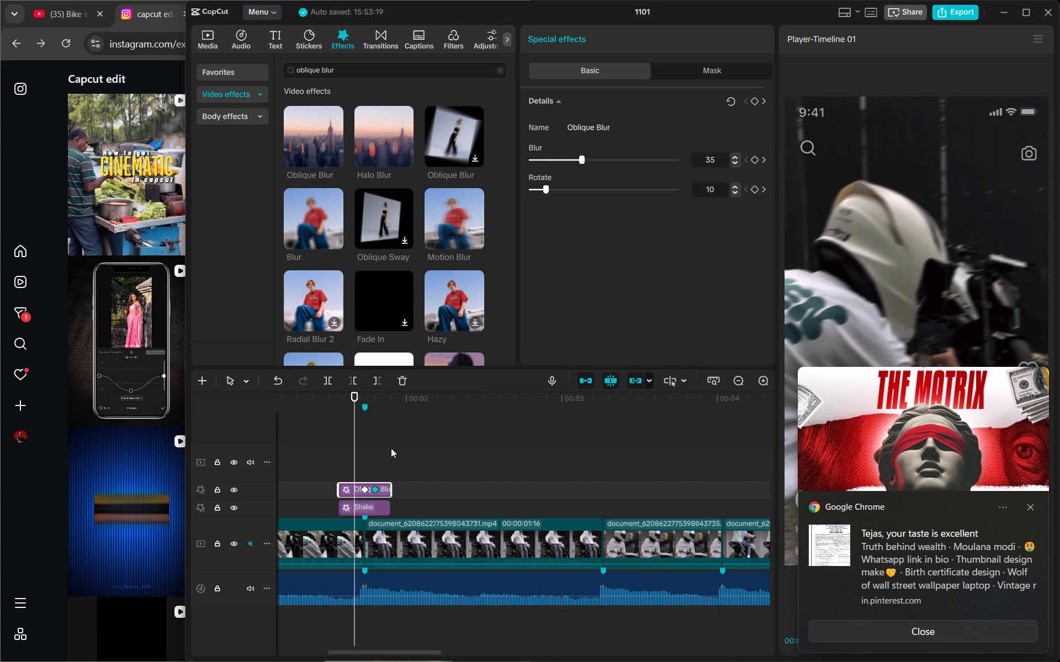
left_click(377, 490)
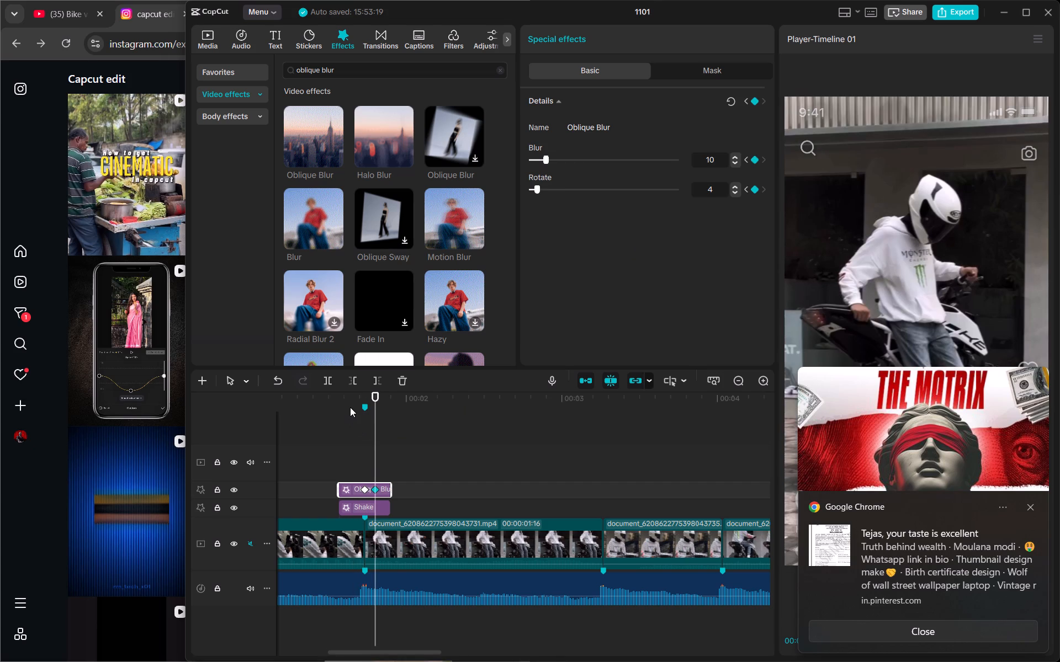
left_click(354, 398)
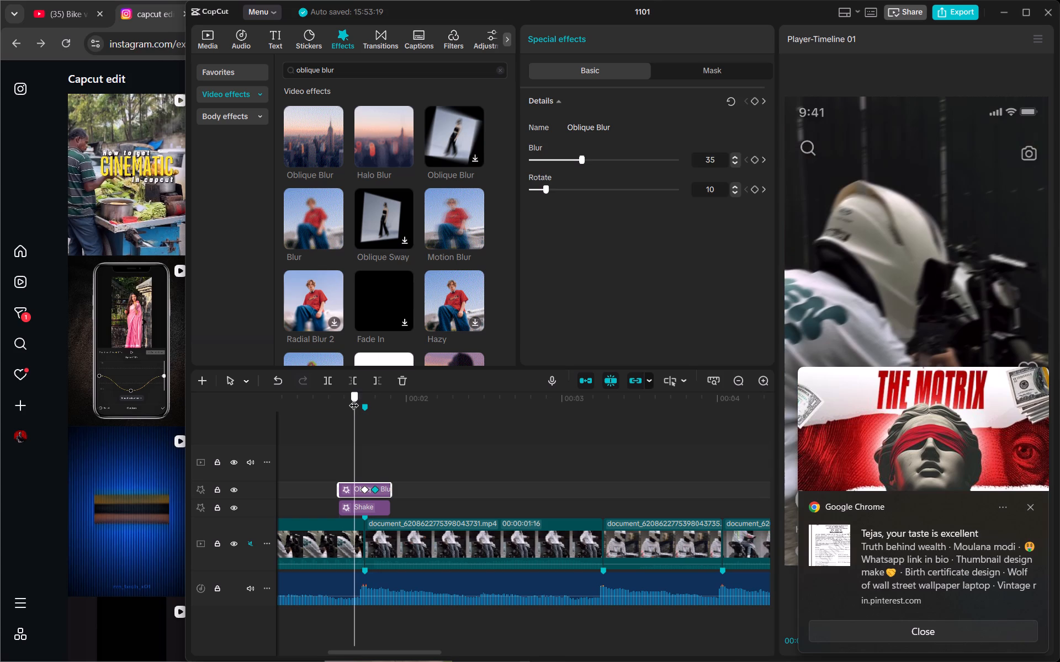
key("Right")
key("Right")
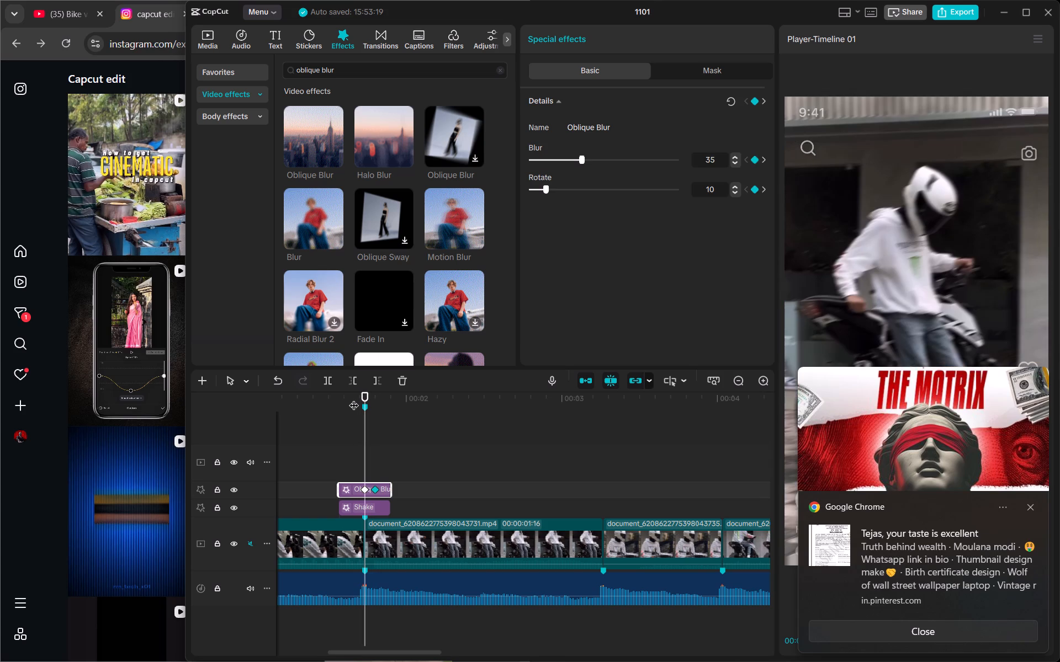
Add an Oblique Blur keyframe two frames before the cut with Blur 10 and Rotate 5.
key("Left")
key("Left")
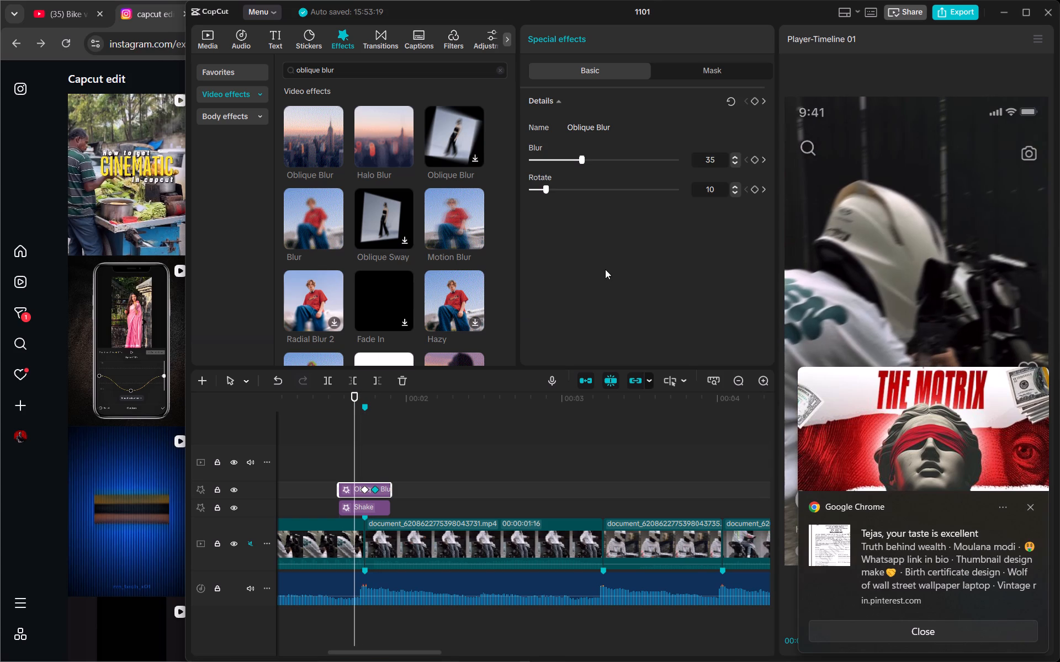
left_click(717, 156)
key("BackSpace")
key("BackSpace")
type("10")
key("Return")
left_click(721, 190)
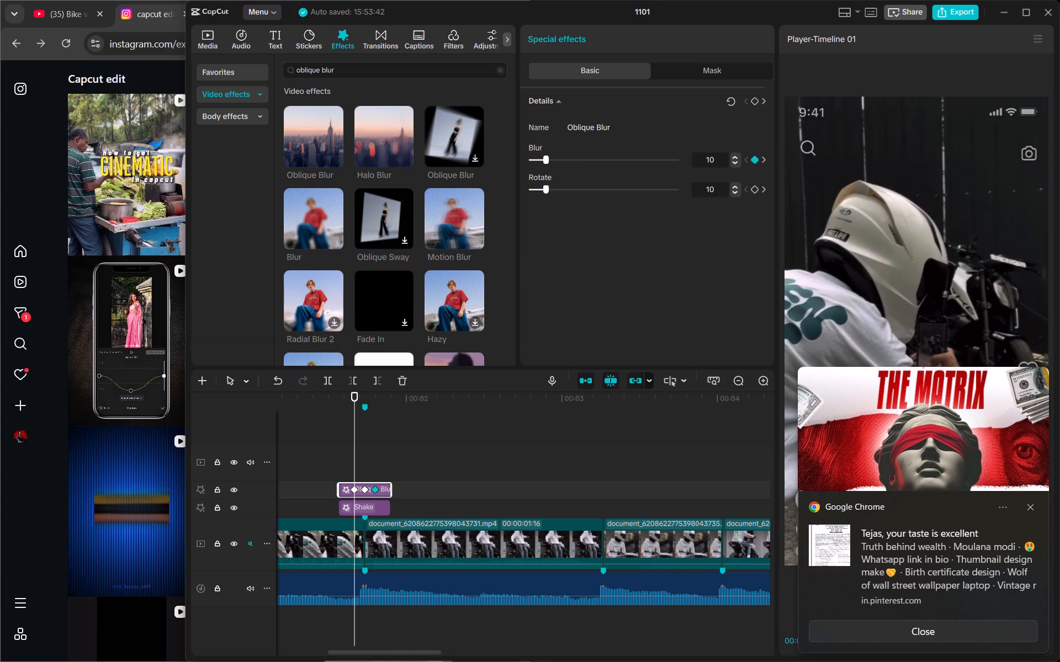
key("BackSpace")
key("BackSpace")
key("5")
key("Return")
Play back the cut, first from shortly before it and again from the timeline start, to review the blur.
left_click(314, 397)
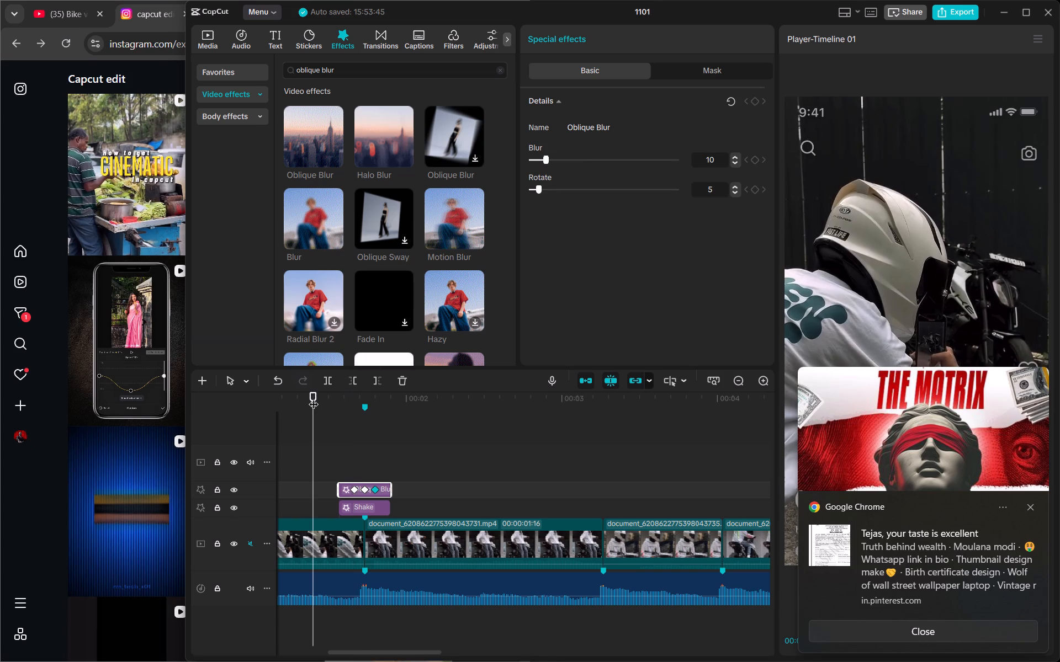
key("space")
key("space")
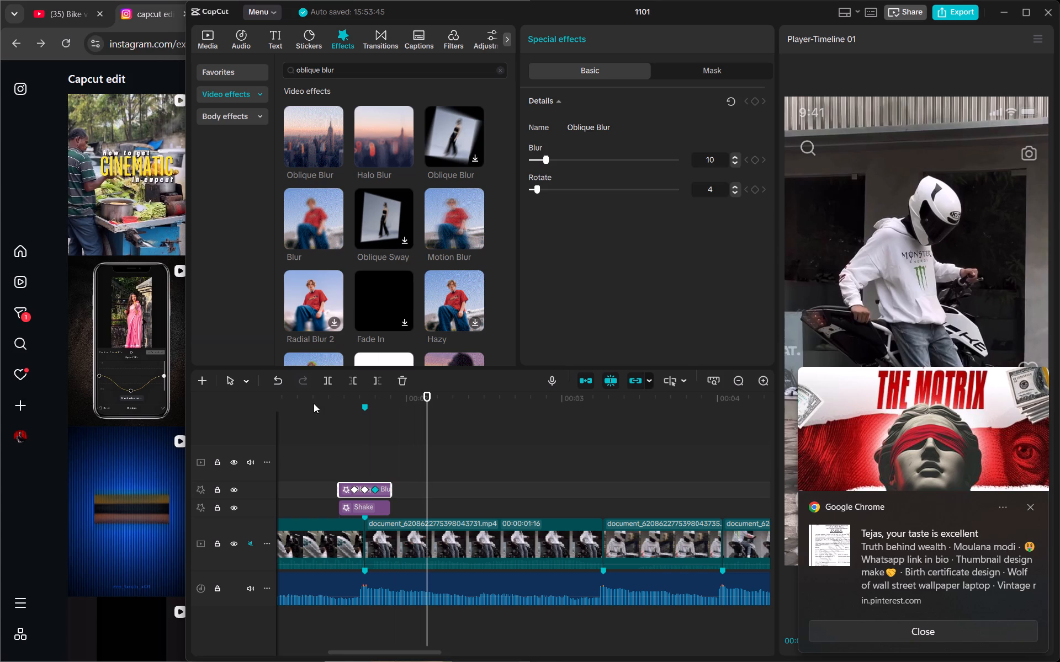
left_click(295, 410)
left_click_drag(295, 410, 269, 413)
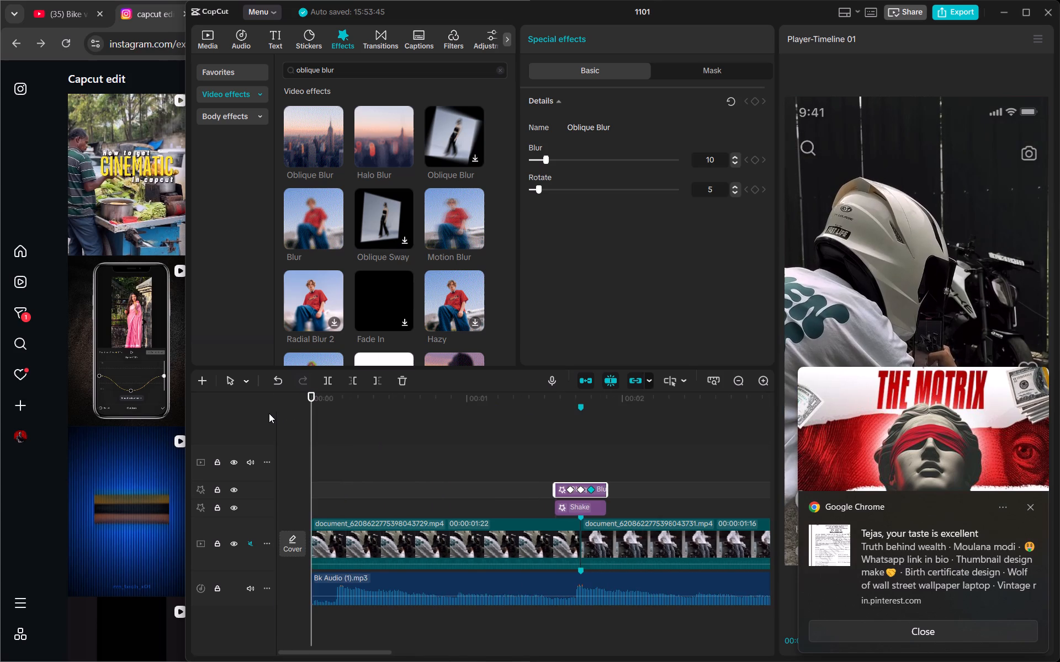
key("space")
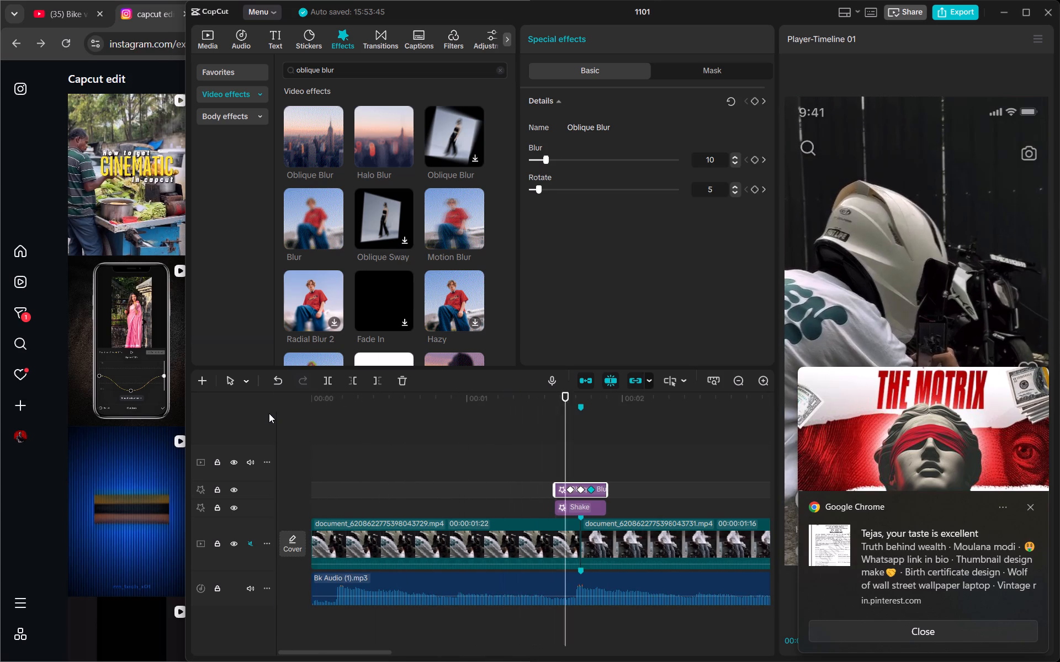
key("space")
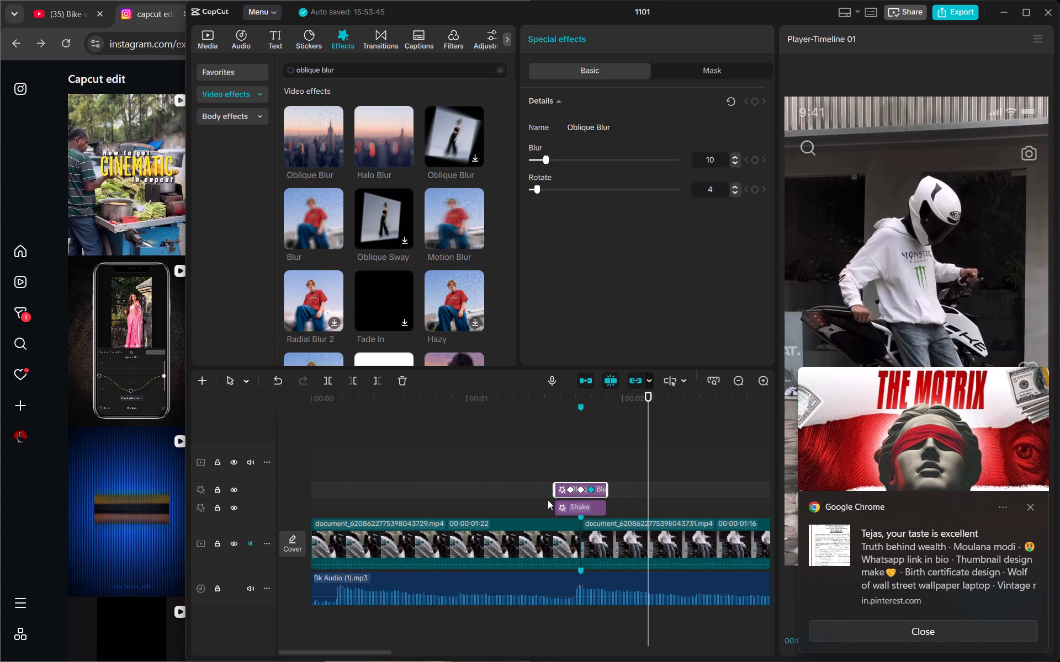
Hide the Shake effect track and play across the cut with only the Oblique Blur active.
left_click(234, 508)
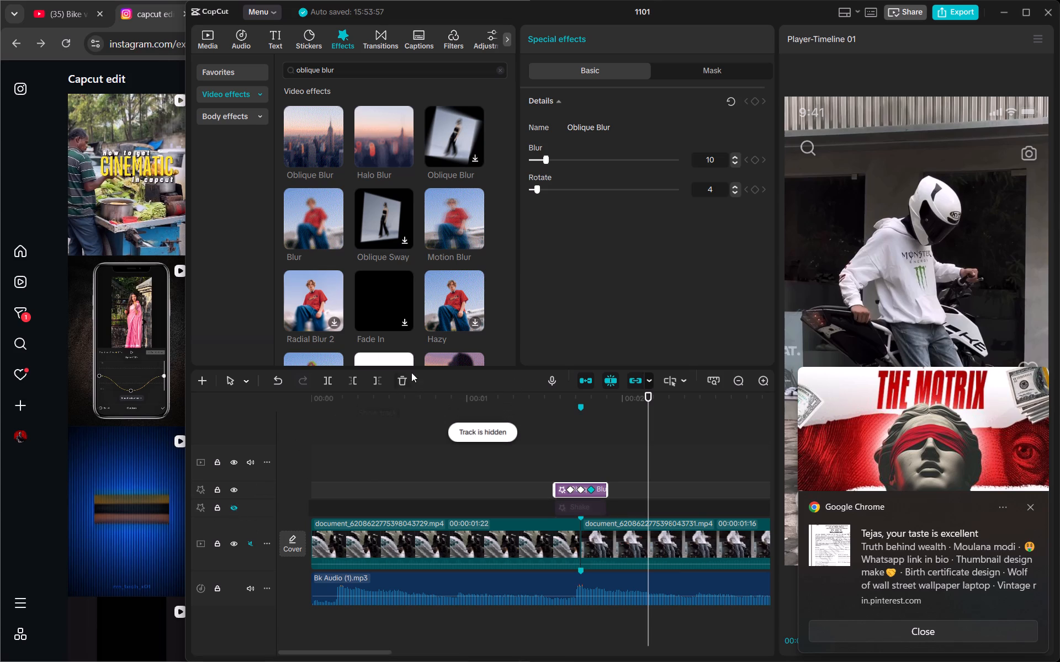
left_click(394, 397)
key("space")
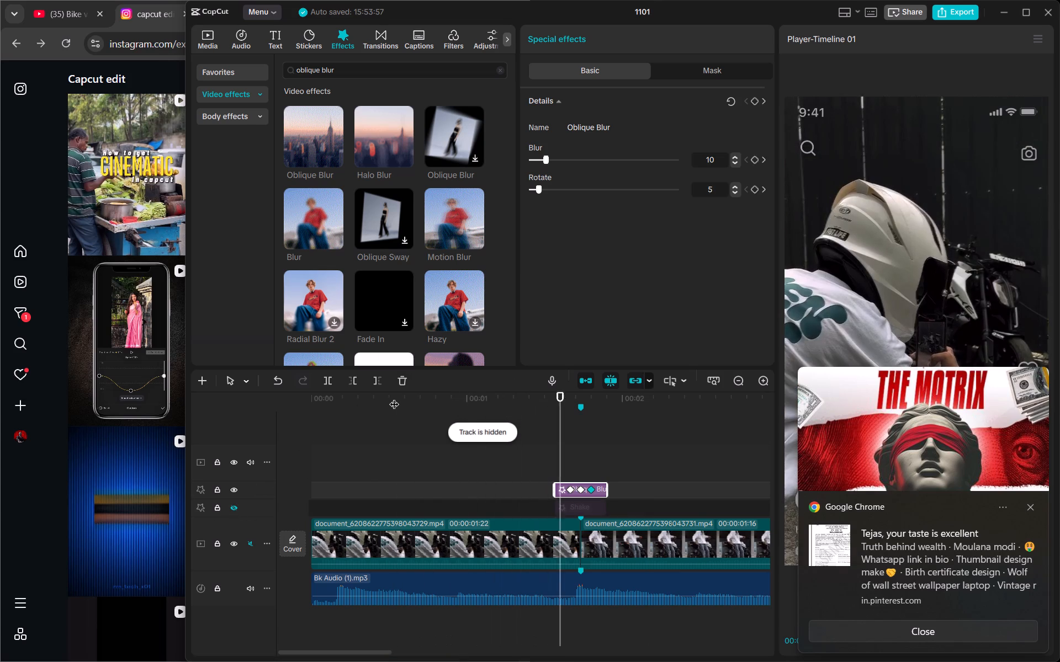
key("space")
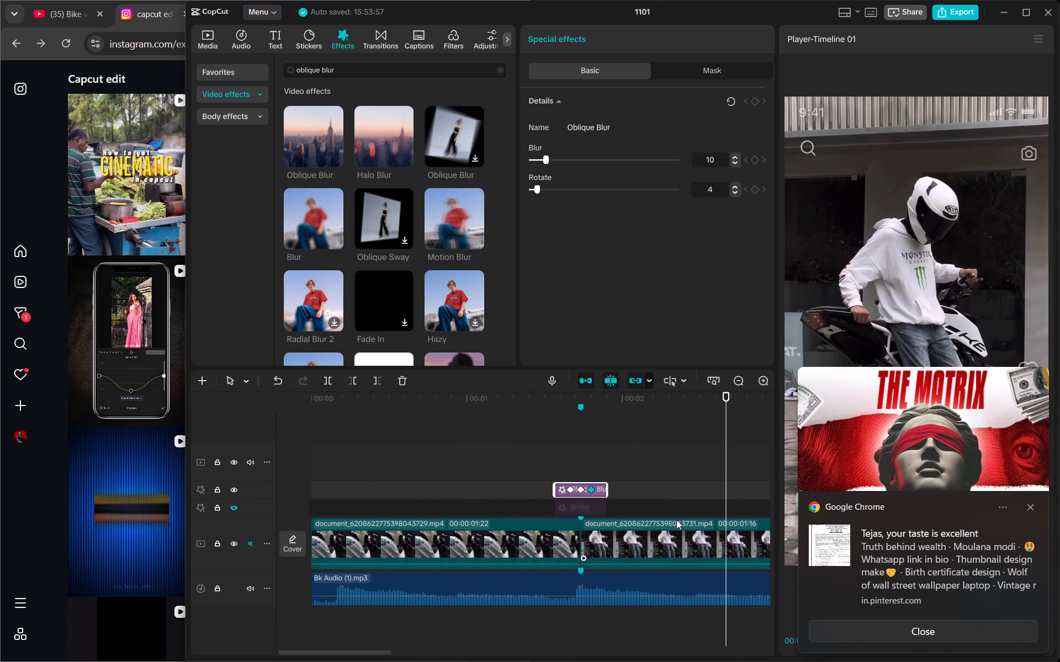
Spread the outer Oblique Blur keyframes by moving the first one frame earlier and the last one frame later, and return to the cut.
left_click_drag(571, 489, 565, 490)
left_click_drag(591, 490, 596, 490)
left_click_drag(592, 450, 582, 450)
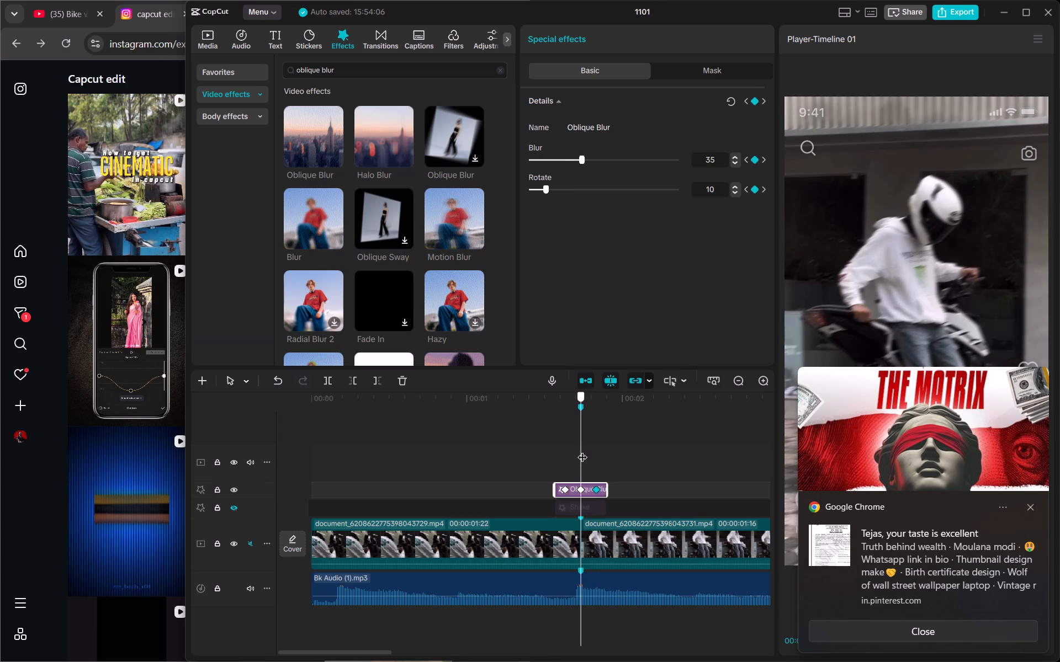
Step through the Oblique Blur keyframes around the first cut and play across it to review the blur.
key("Left")
key("Left")
key("Left")
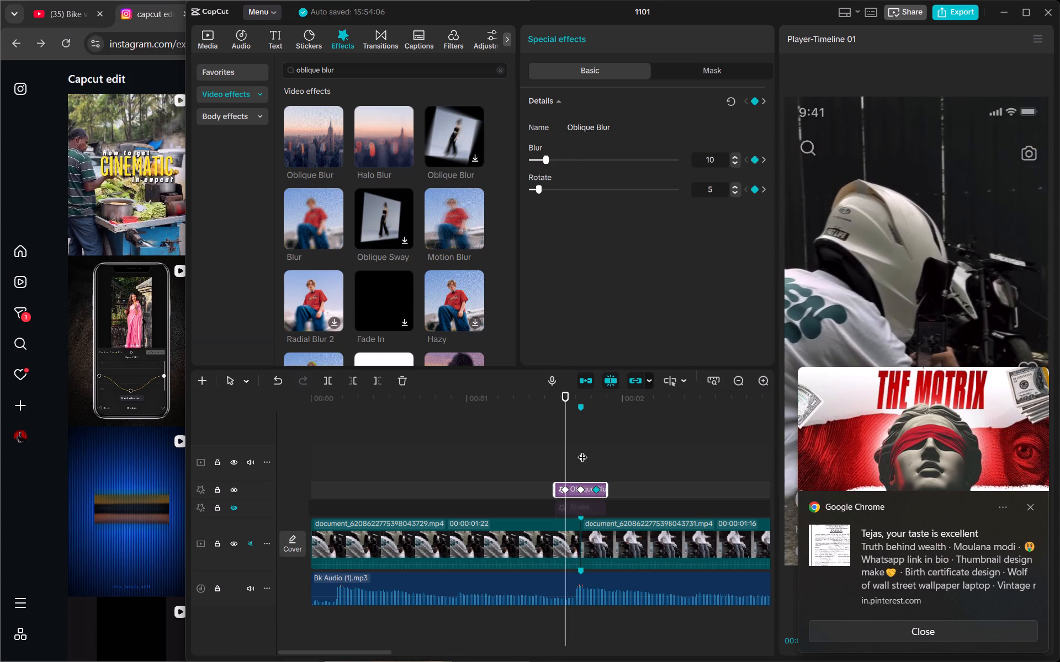
key("Right")
key("Right")
key("Right")
key("Right")
key("Right")
key("Right")
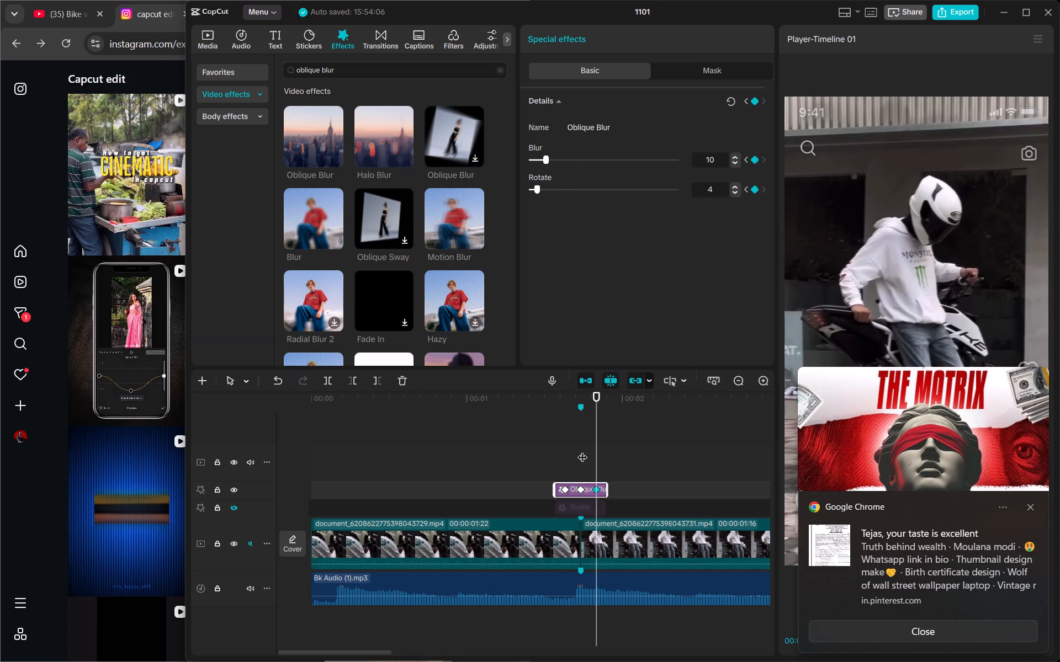
left_click(504, 396)
key("space")
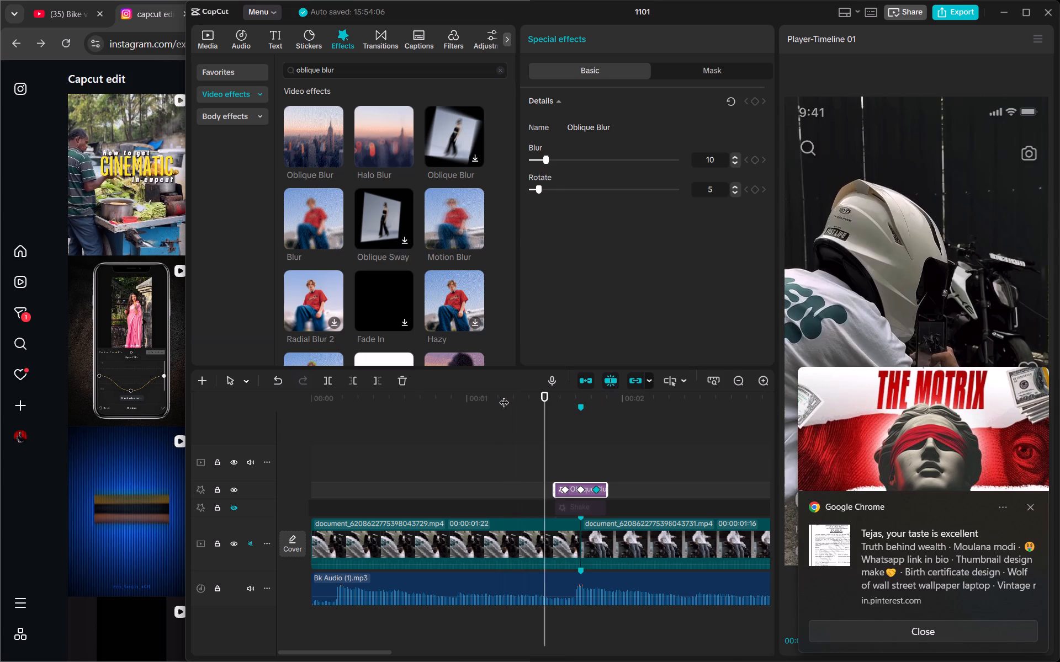
key("space")
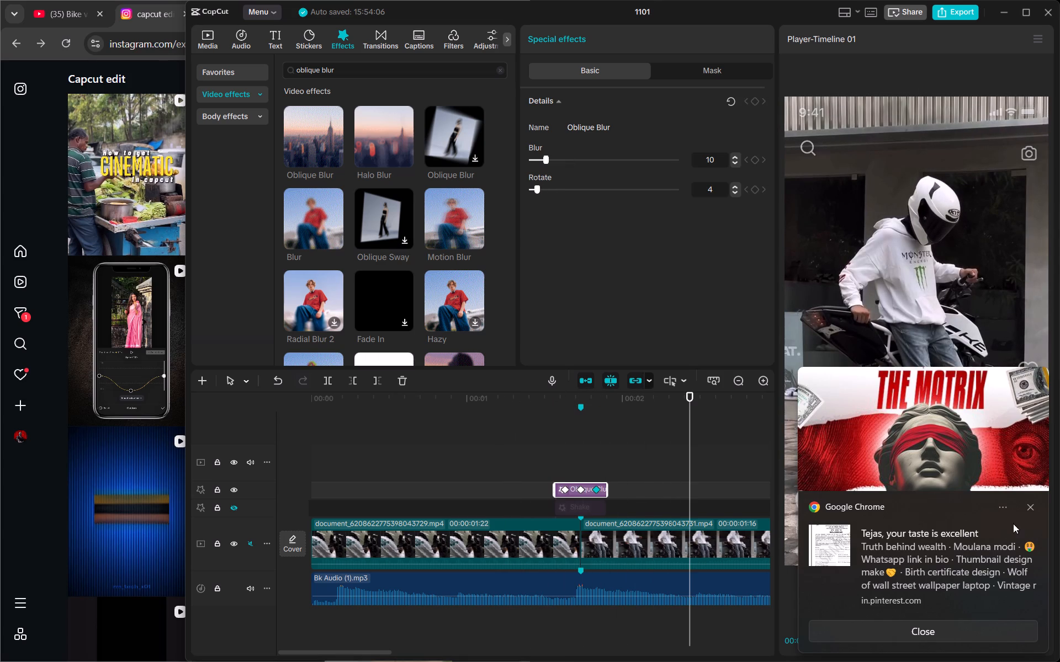
Dismiss the Google Chrome notification covering the preview.
left_click(1029, 504)
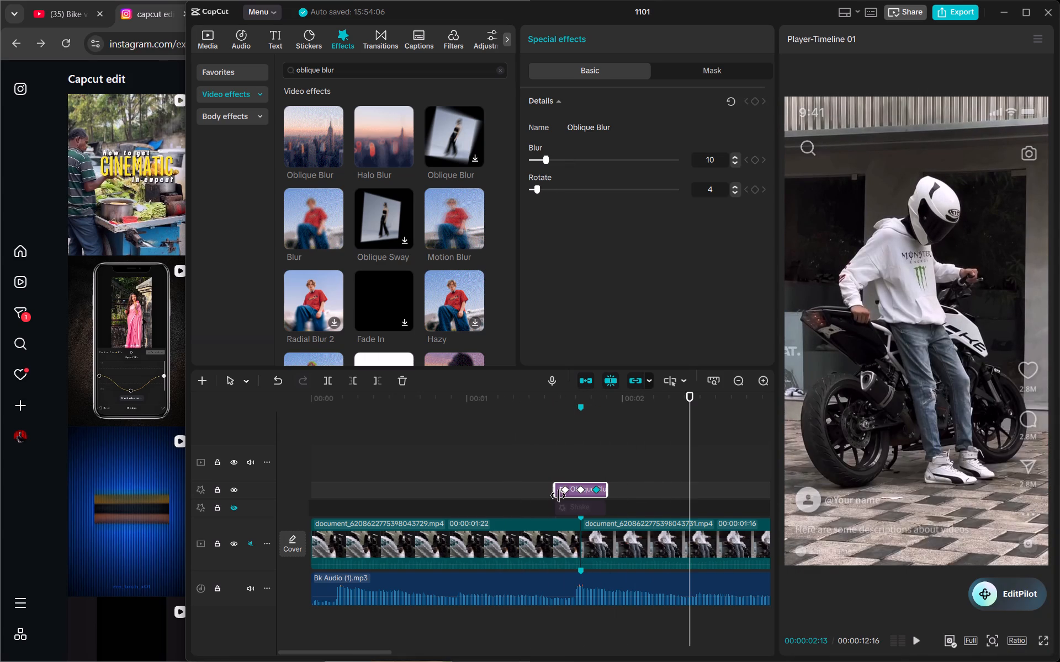
Unhide the Shake effect track and delete the Shake effect at the first cut.
left_click(233, 507)
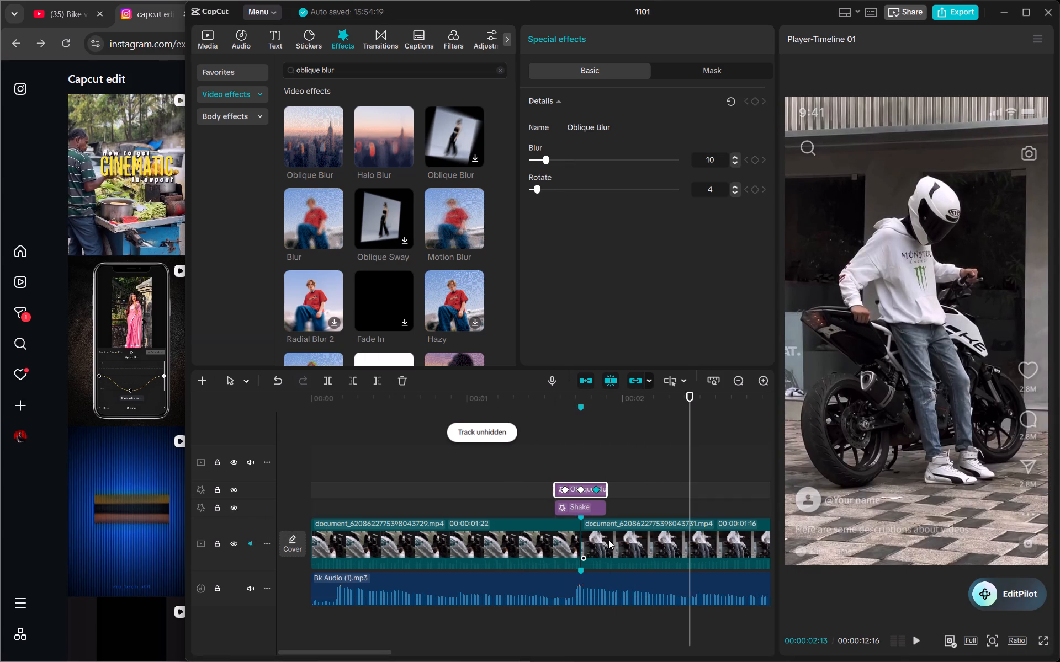
left_click(597, 512)
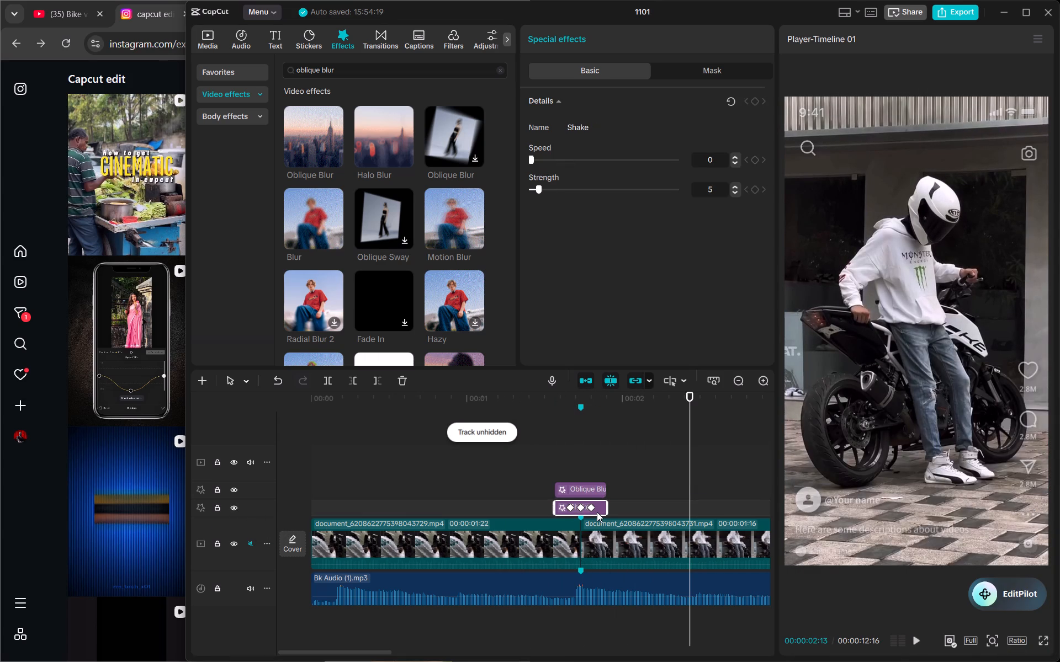
key("BackSpace")
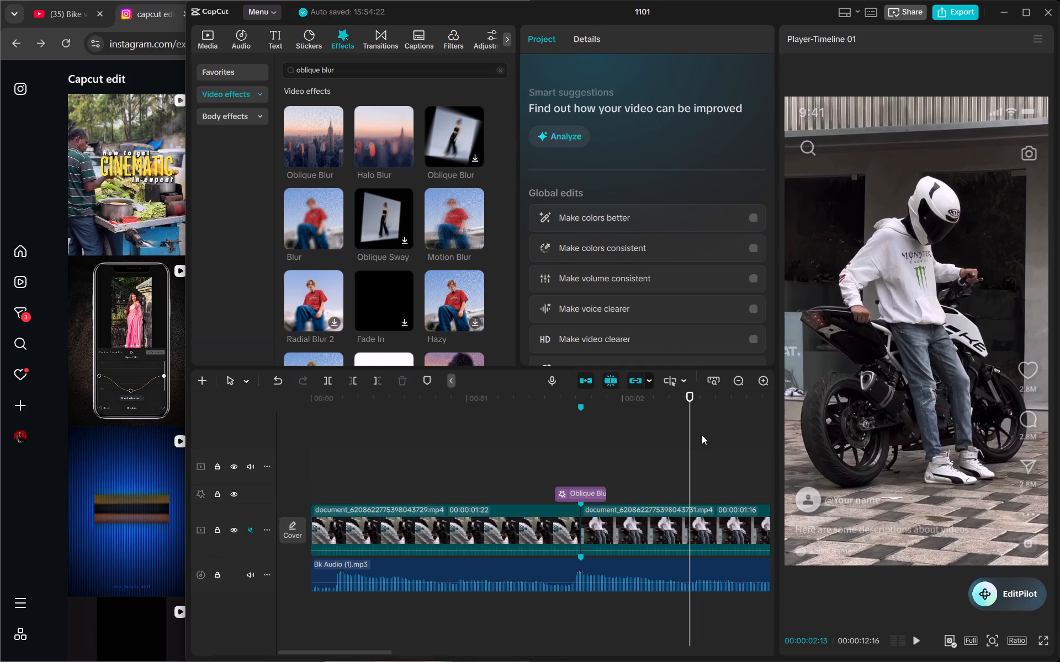
Duplicate the Oblique Blur effect onto the second cut, with its middle keyframe aligned to the beat marker at 00:00:03:08.
scroll(632, 453, "left", 1)
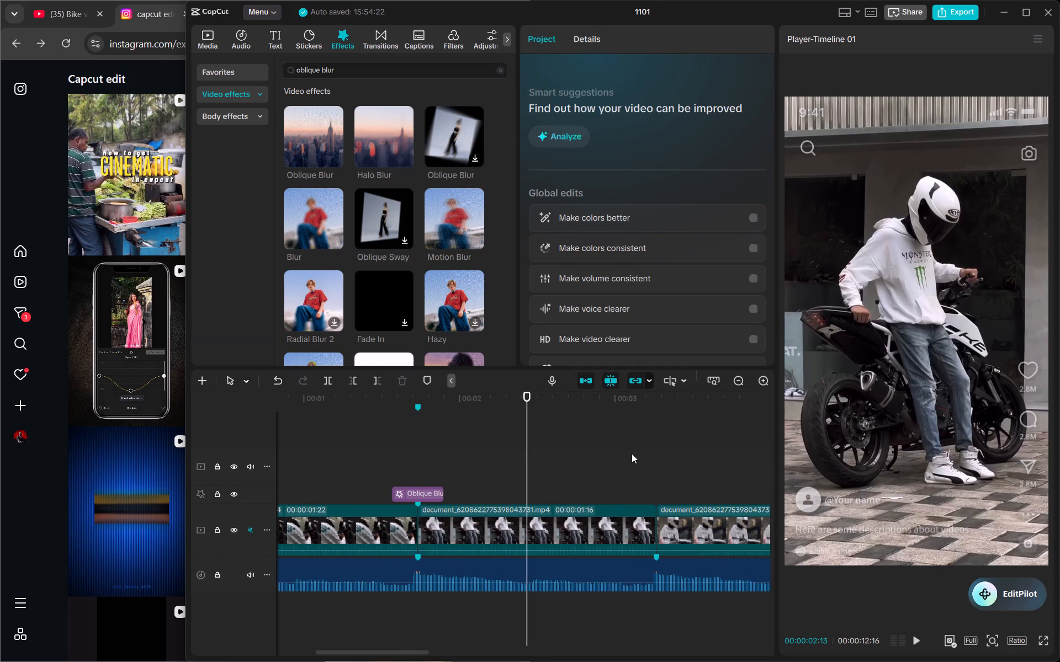
left_click(423, 493)
key("ctrl+c")
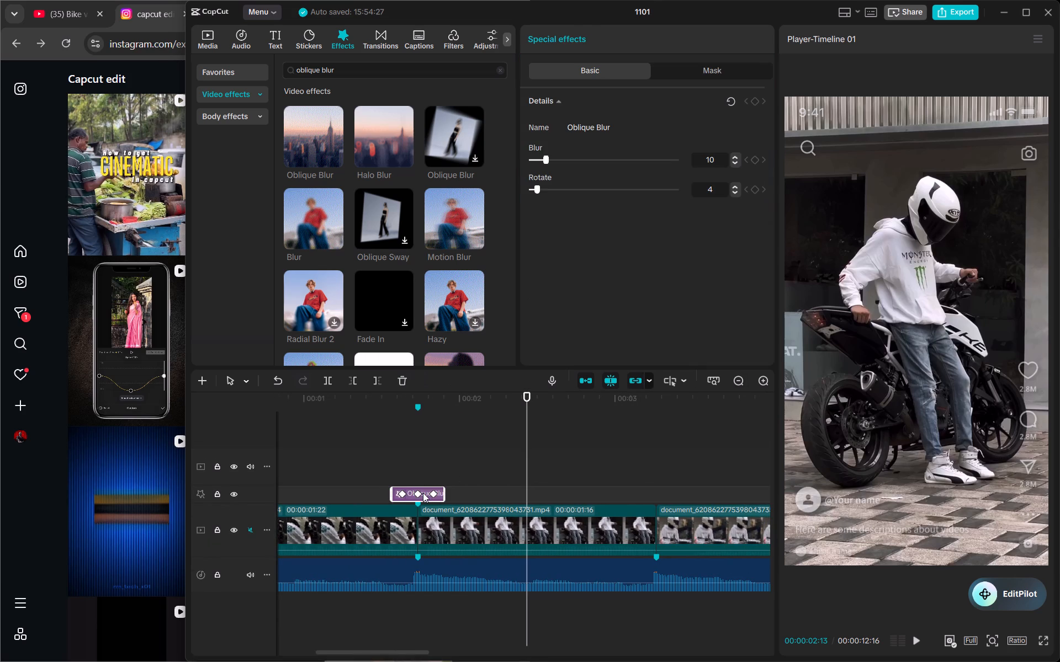
left_click(458, 464)
key("ctrl+v")
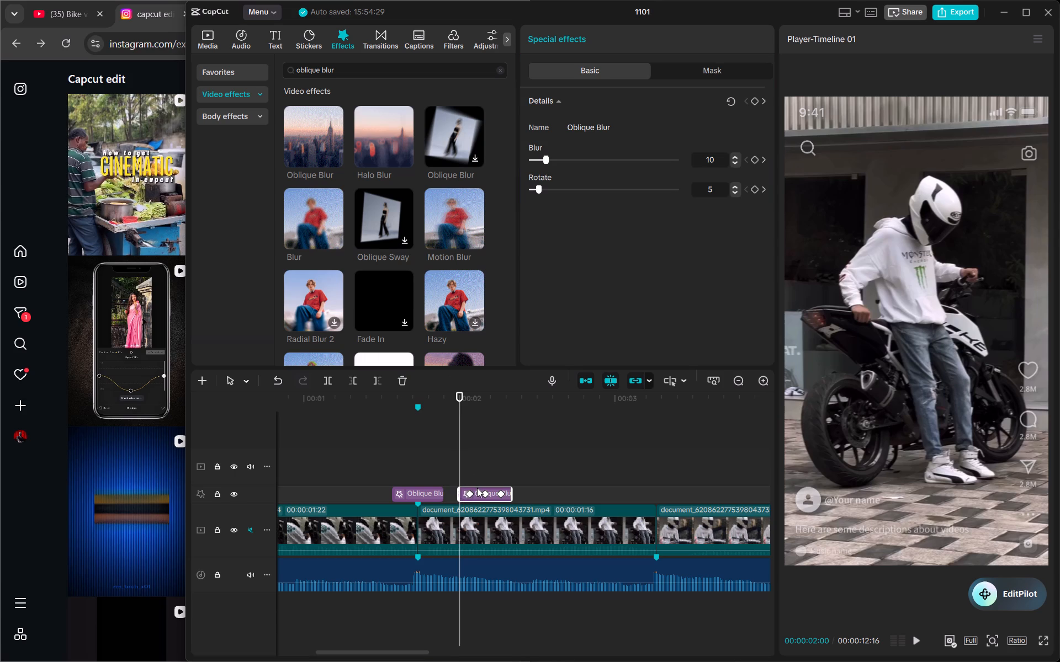
left_click_drag(477, 488, 648, 490)
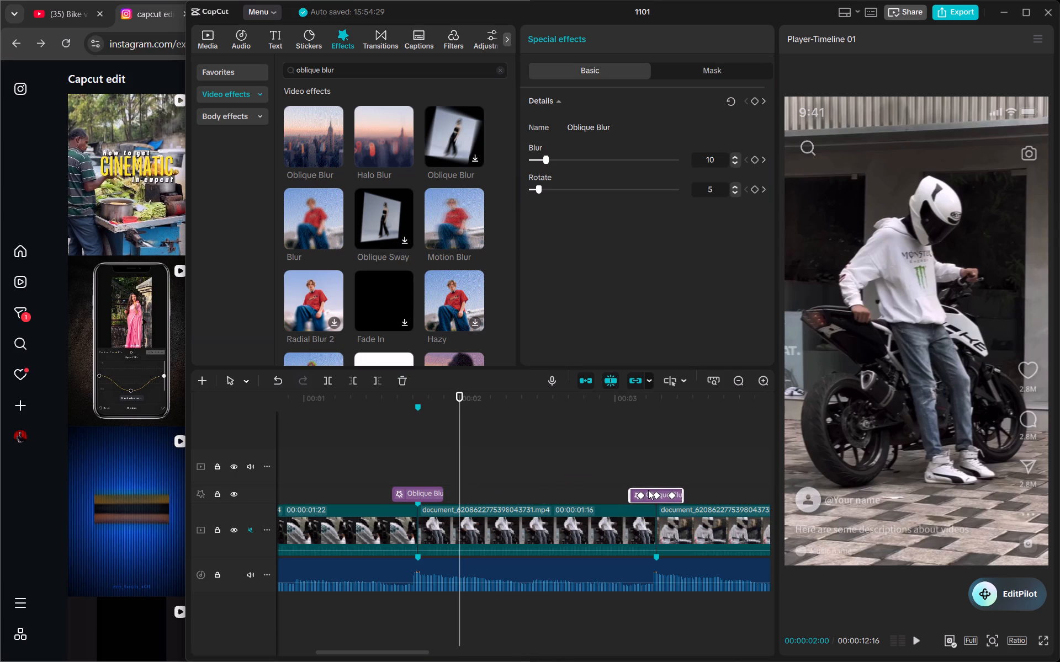
left_click_drag(648, 490, 646, 490)
left_click(654, 409)
double_click(654, 409)
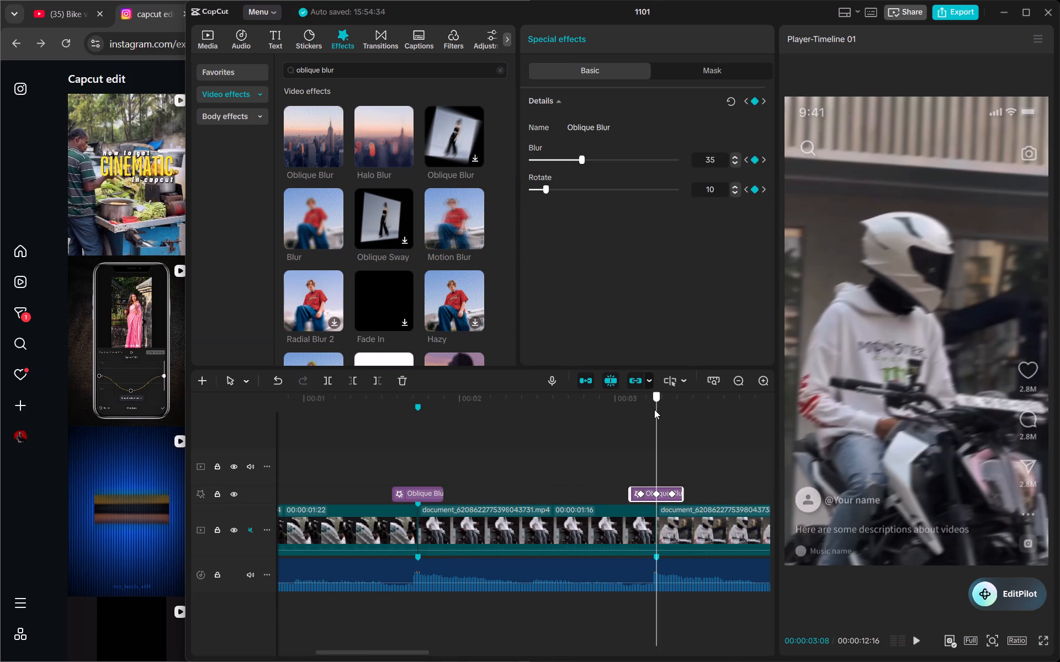
Paste another copy of the Oblique Blur effect starting at the third cut, at 00:00:04:01.
scroll(579, 470, "left", 2)
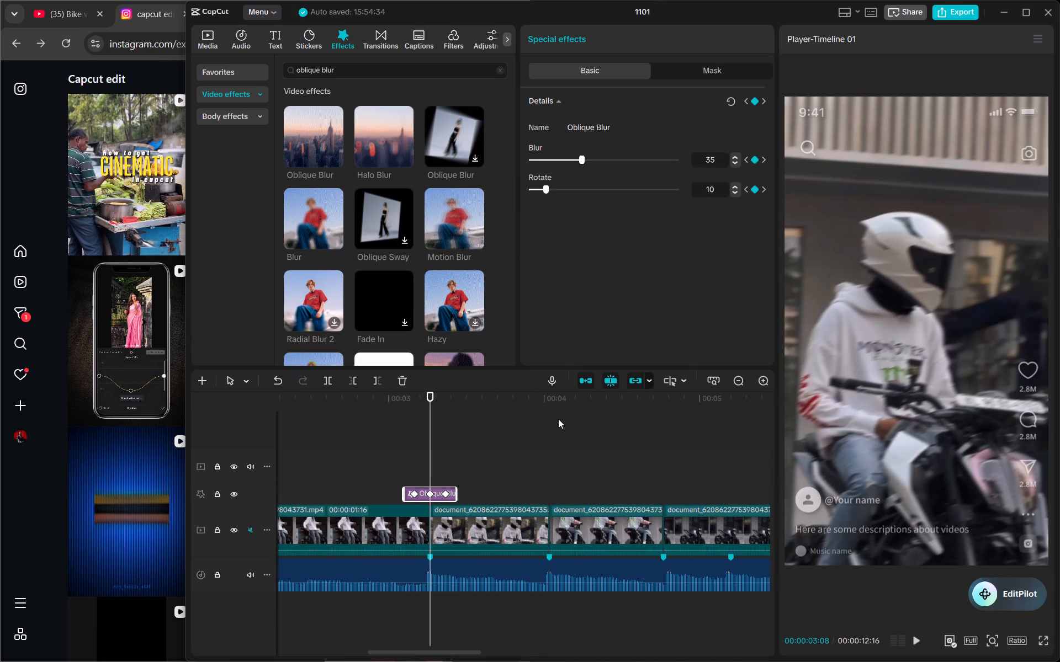
left_click(550, 402)
left_click(550, 402)
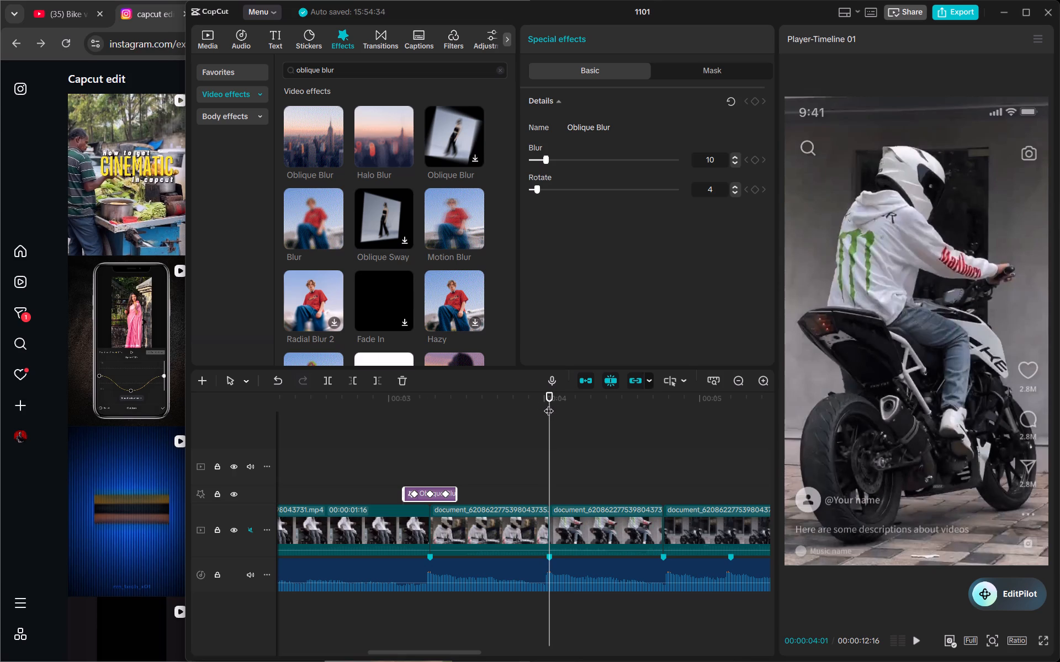
key("ctrl+v")
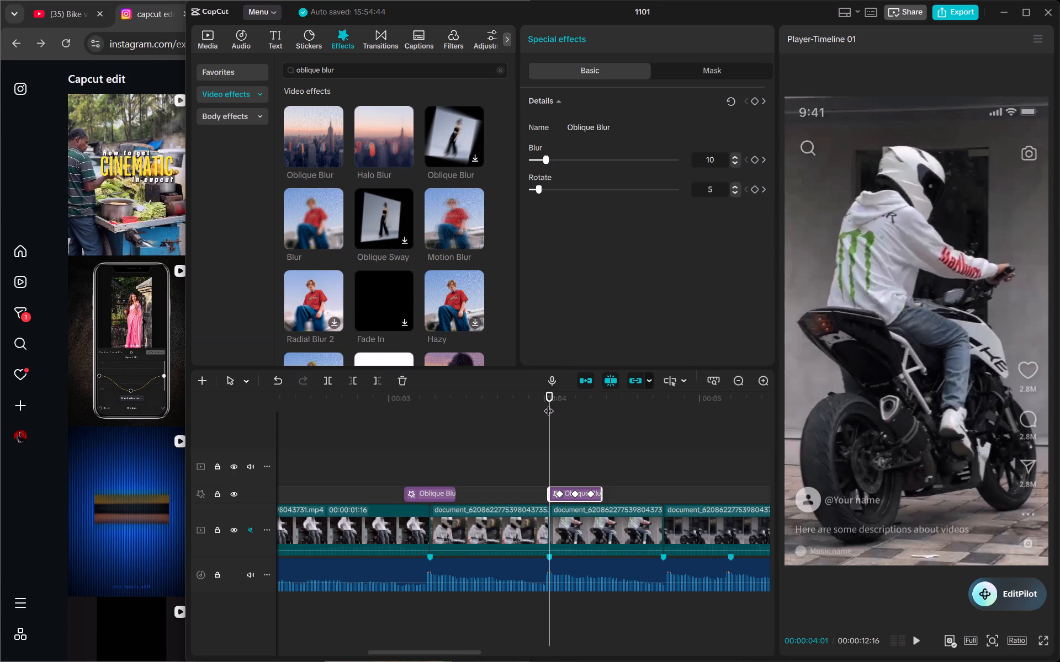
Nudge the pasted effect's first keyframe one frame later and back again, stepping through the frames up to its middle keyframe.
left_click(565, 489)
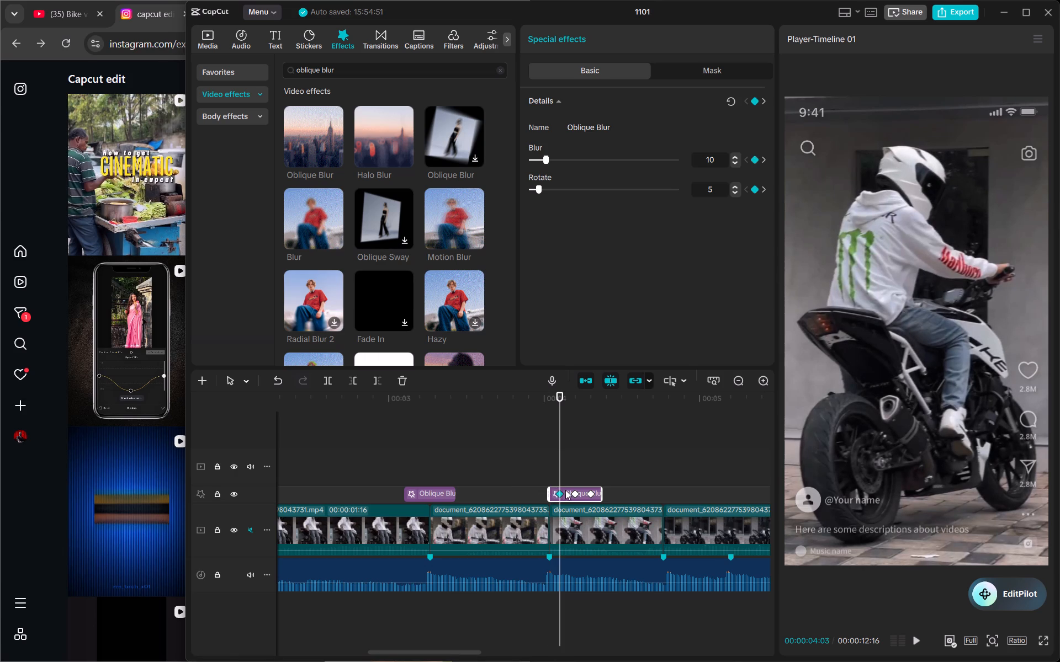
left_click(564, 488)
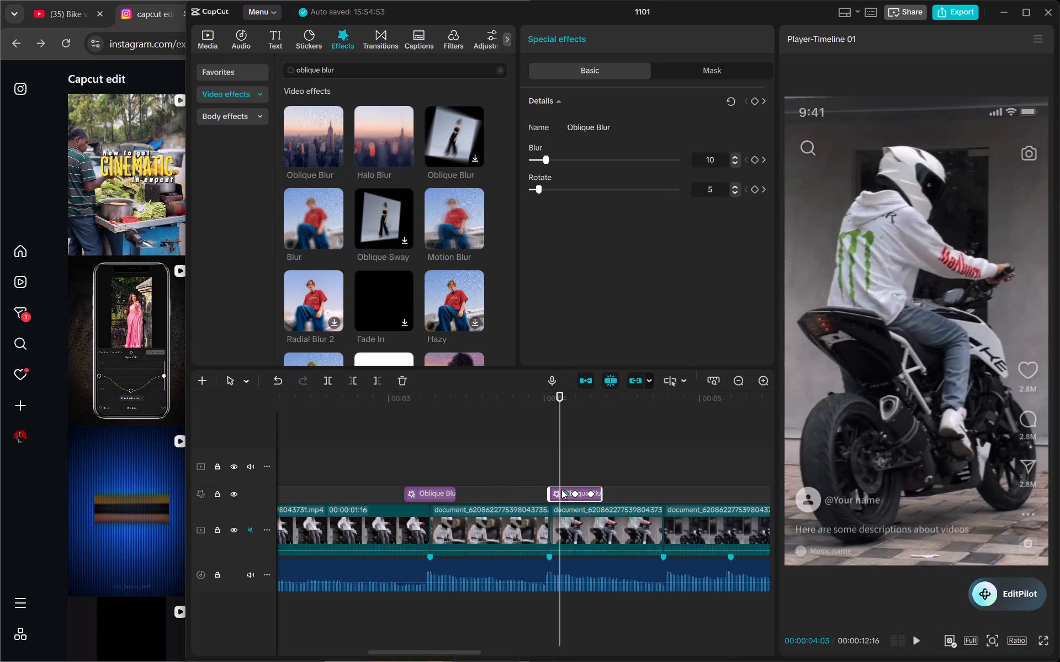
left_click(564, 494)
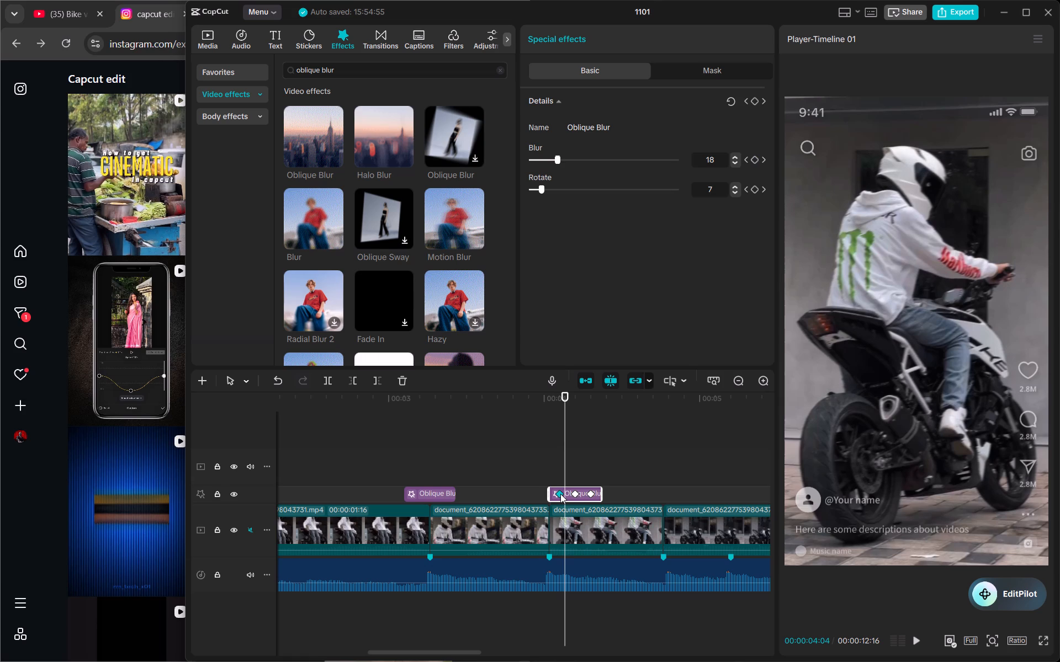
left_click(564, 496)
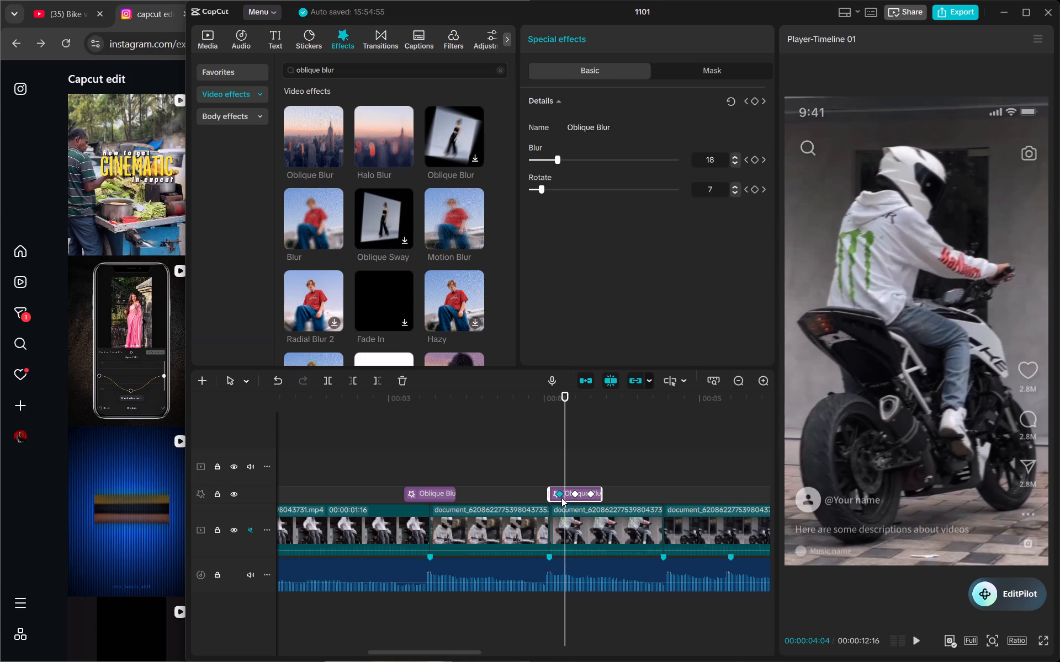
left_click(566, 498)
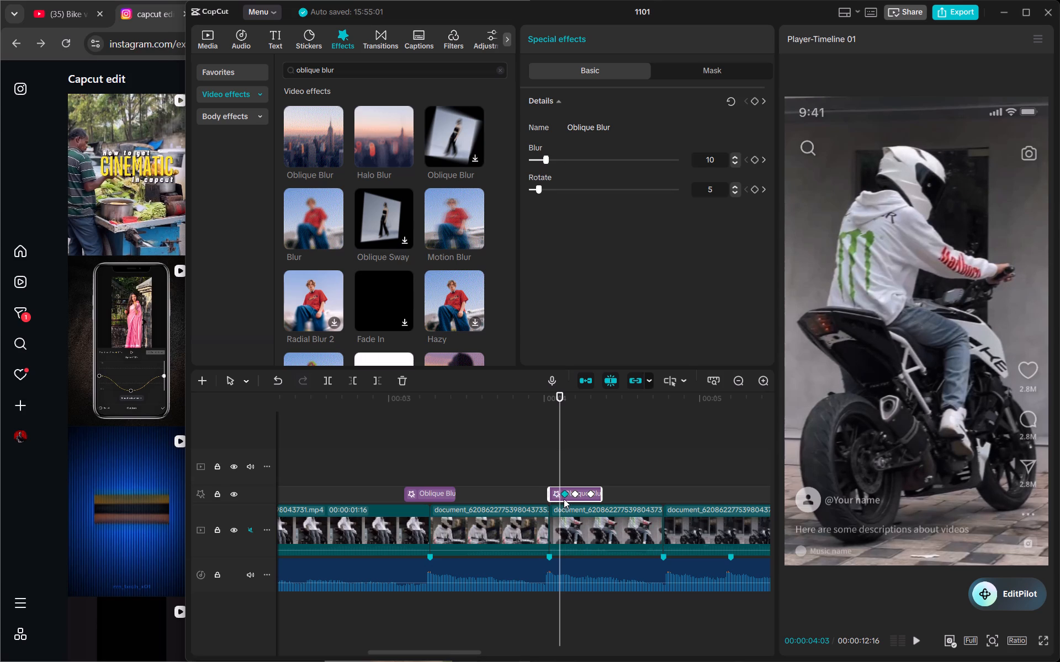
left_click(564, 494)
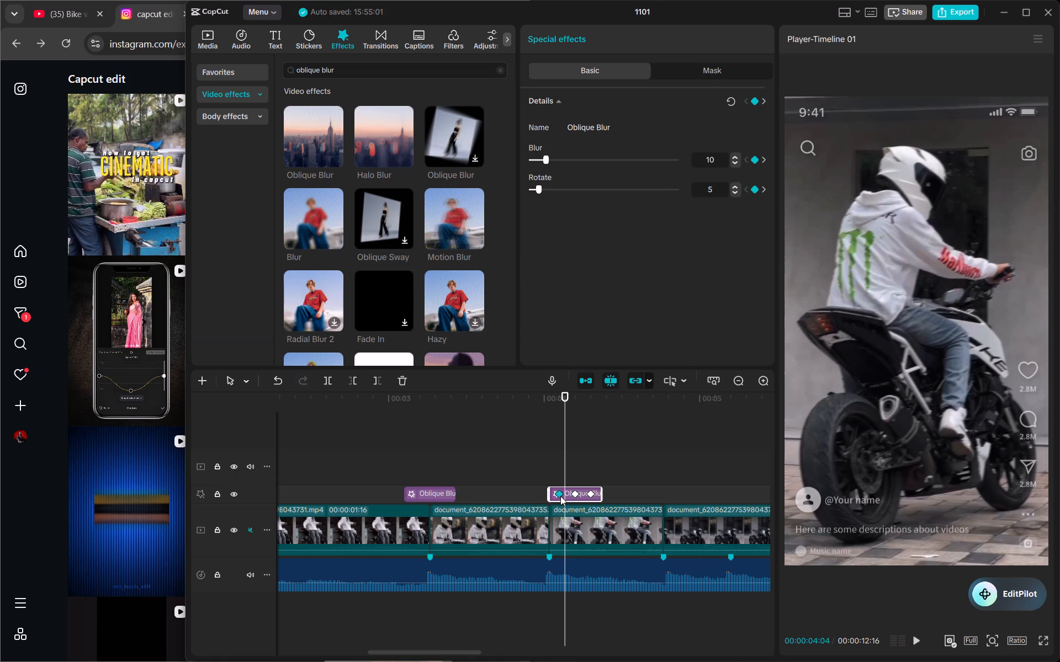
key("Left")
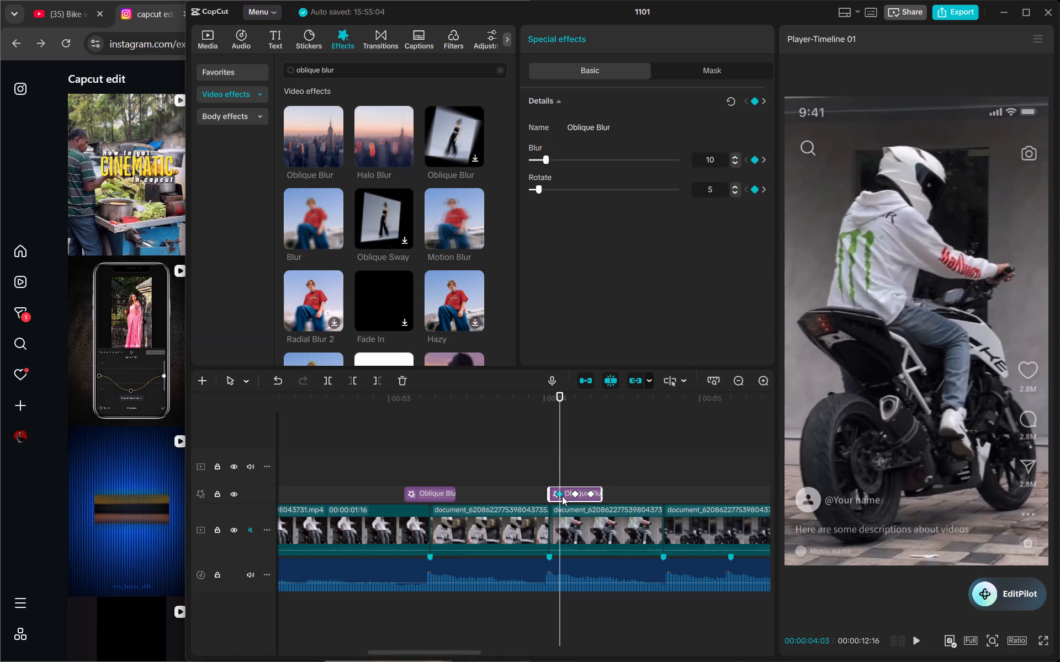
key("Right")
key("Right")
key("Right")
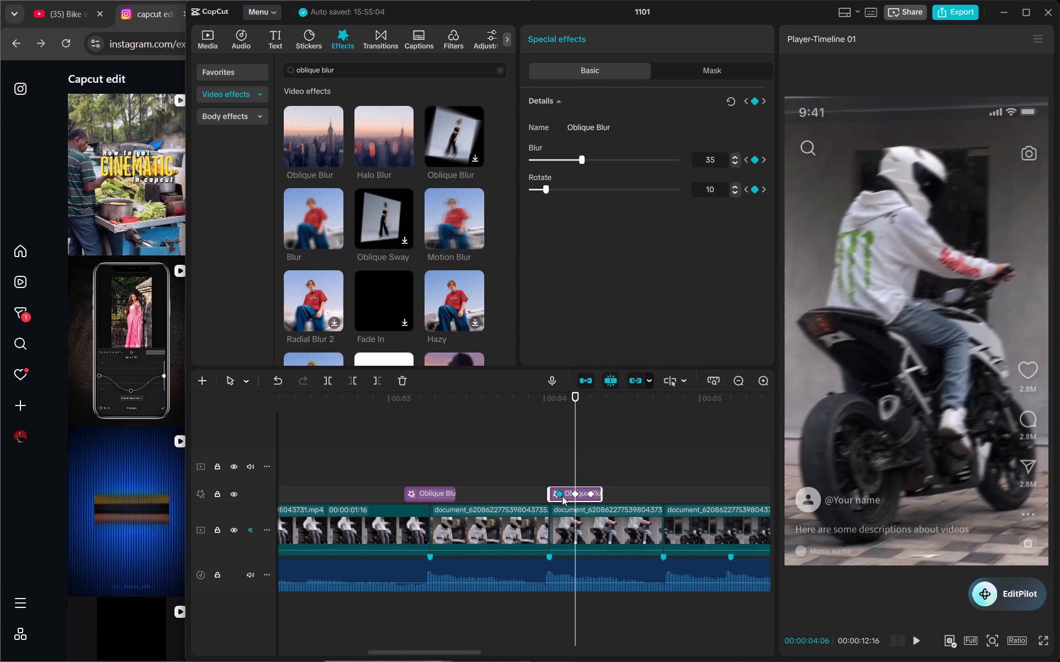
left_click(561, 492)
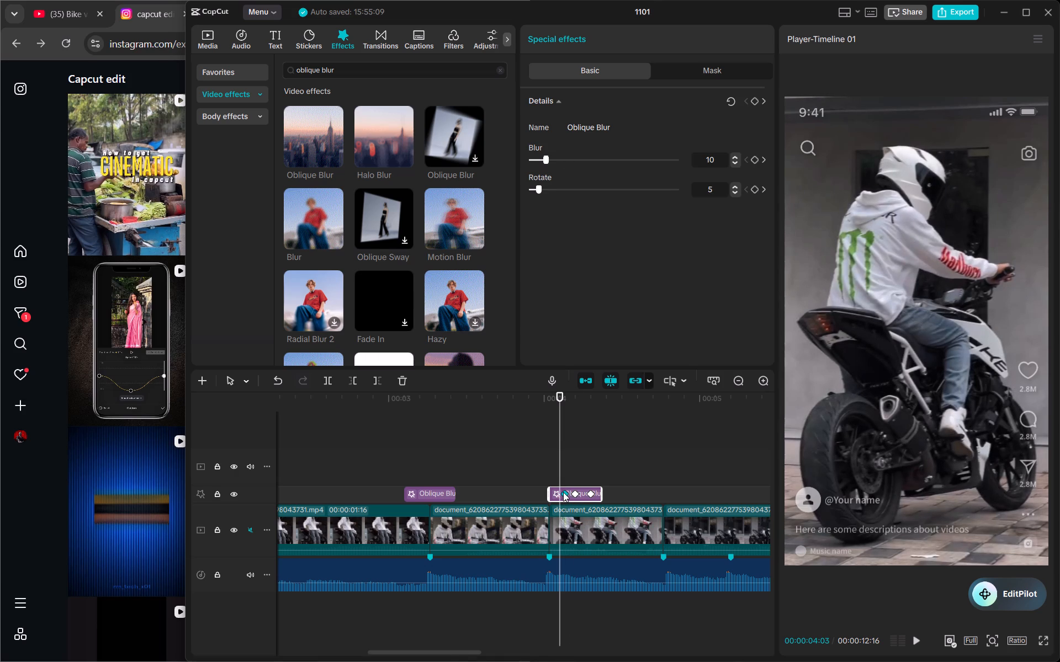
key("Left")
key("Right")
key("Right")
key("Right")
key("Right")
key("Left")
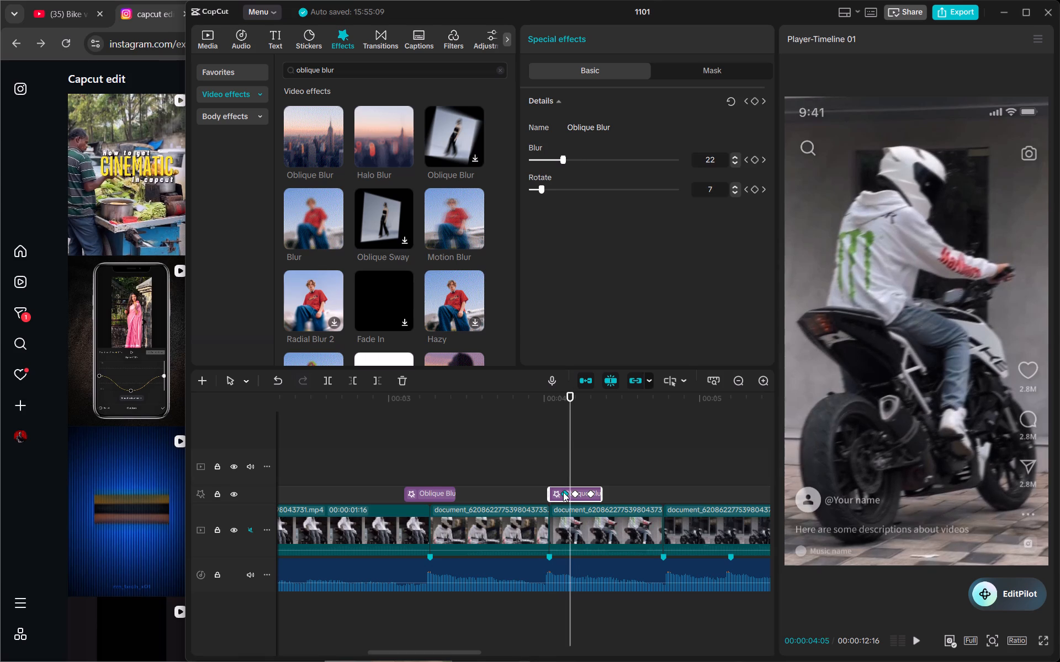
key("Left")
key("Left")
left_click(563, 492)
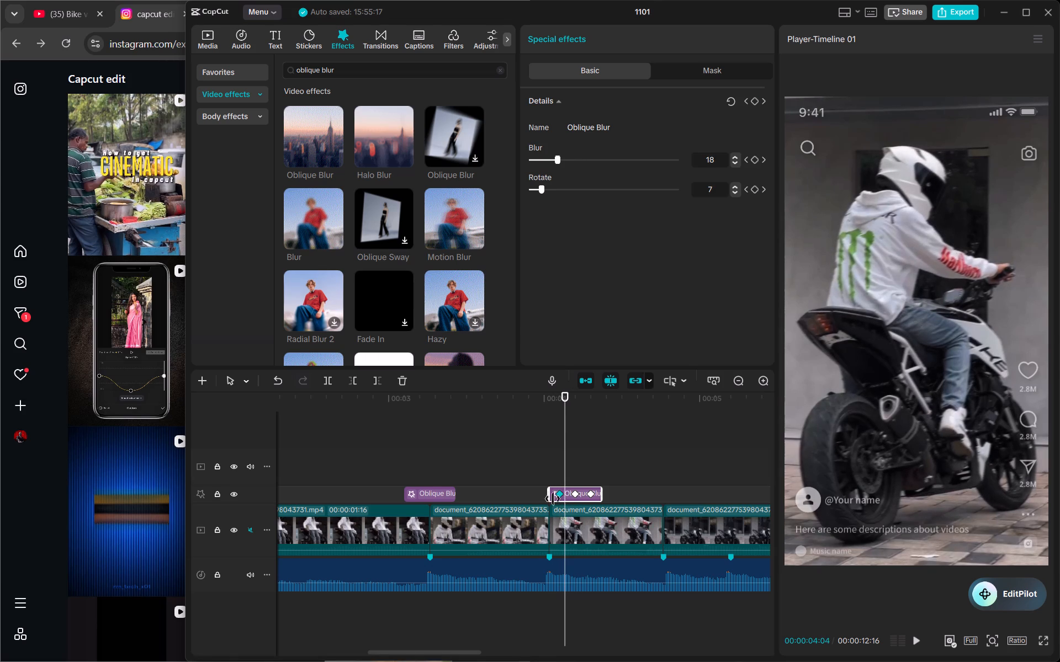
Move the pasted Oblique Blur effect earlier so its middle keyframe sits on the third cut, at 00:00:04:01.
left_click_drag(568, 496, 540, 498)
left_click_drag(563, 450, 548, 452)
Step frame by frame across the third cut to check the position of the Oblique Blur keyframes.
key("Left")
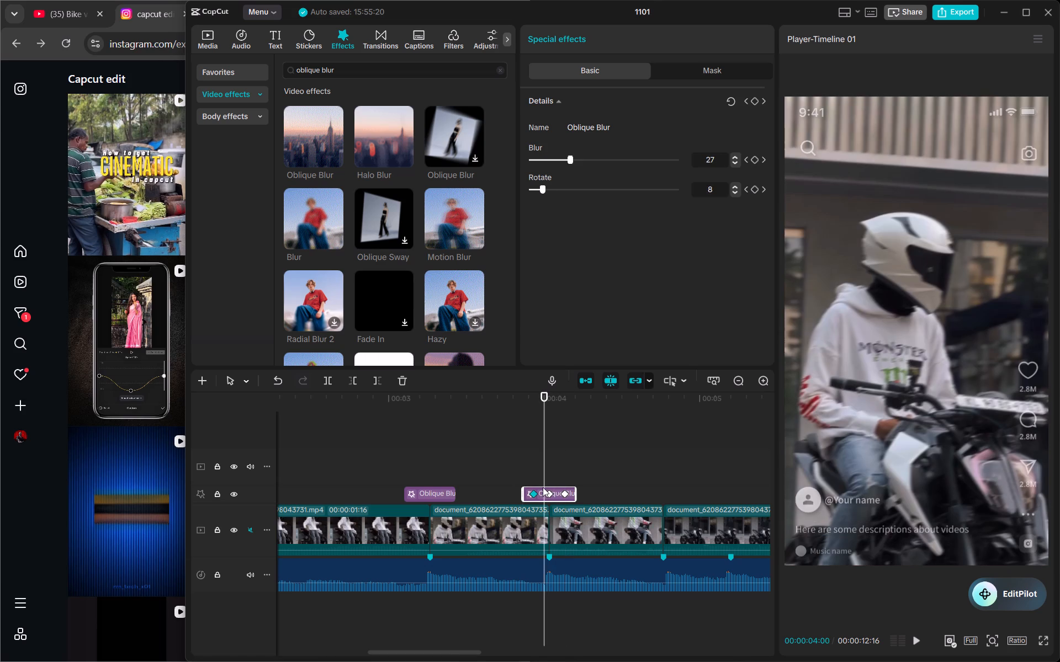
key("Left")
key("Left")
key("Right")
key("Right")
key("Right")
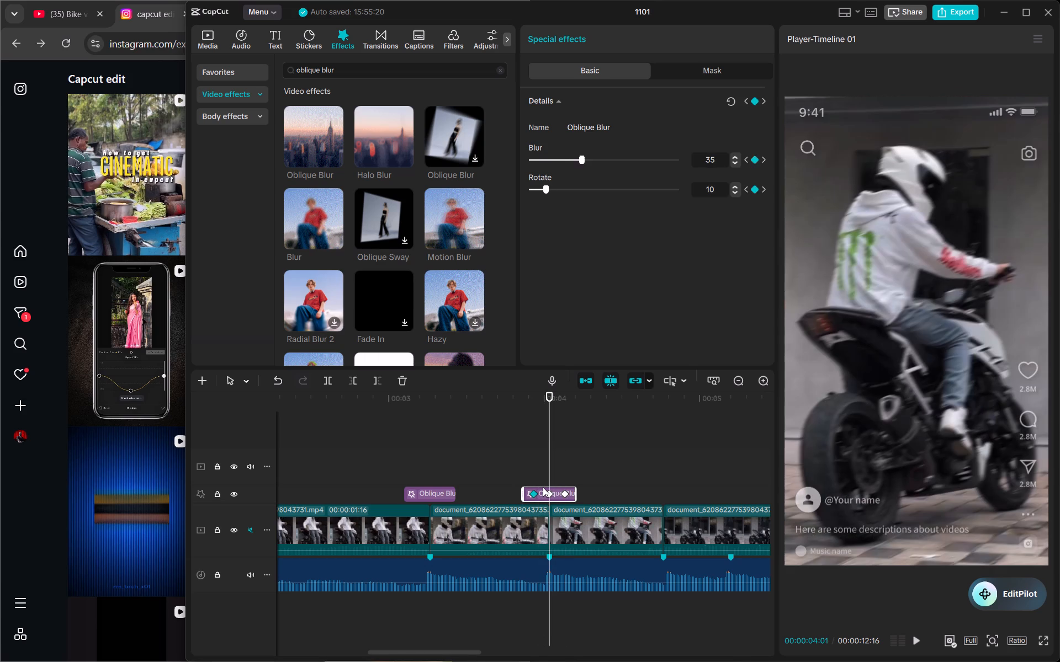
key("Right")
key("Right")
key("Right")
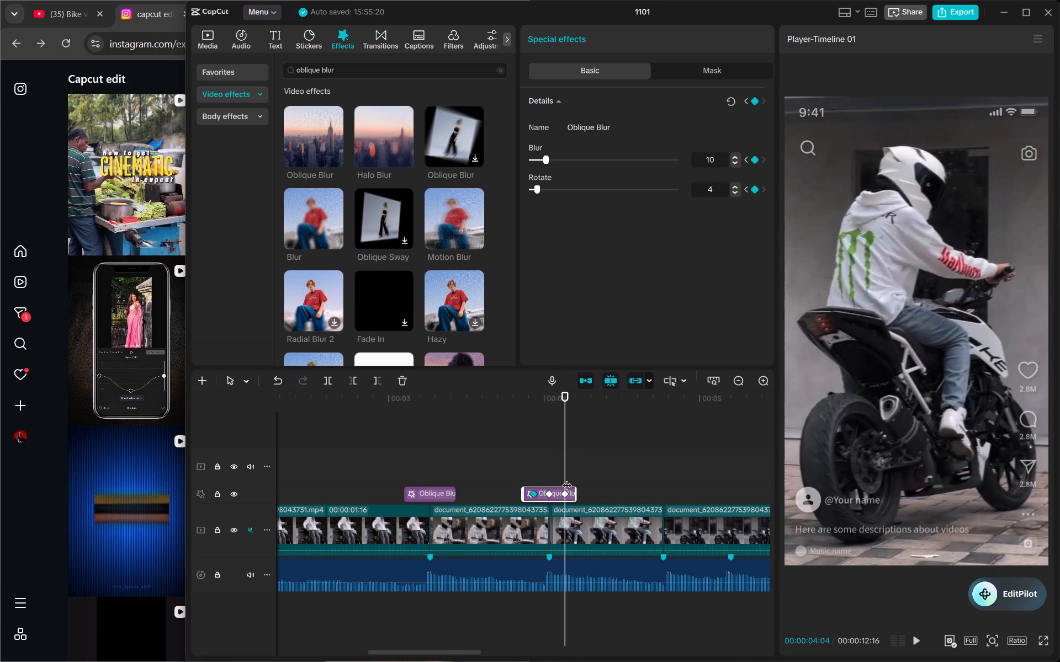
key("Left")
key("Left")
key("Left")
key("Left")
key("Left")
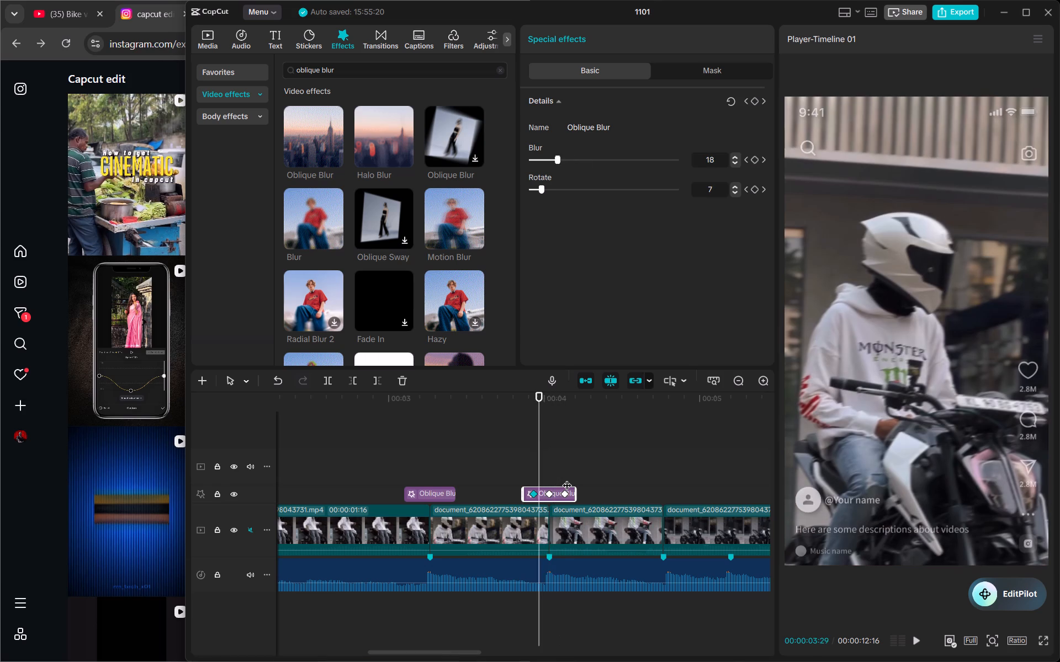
key("Left")
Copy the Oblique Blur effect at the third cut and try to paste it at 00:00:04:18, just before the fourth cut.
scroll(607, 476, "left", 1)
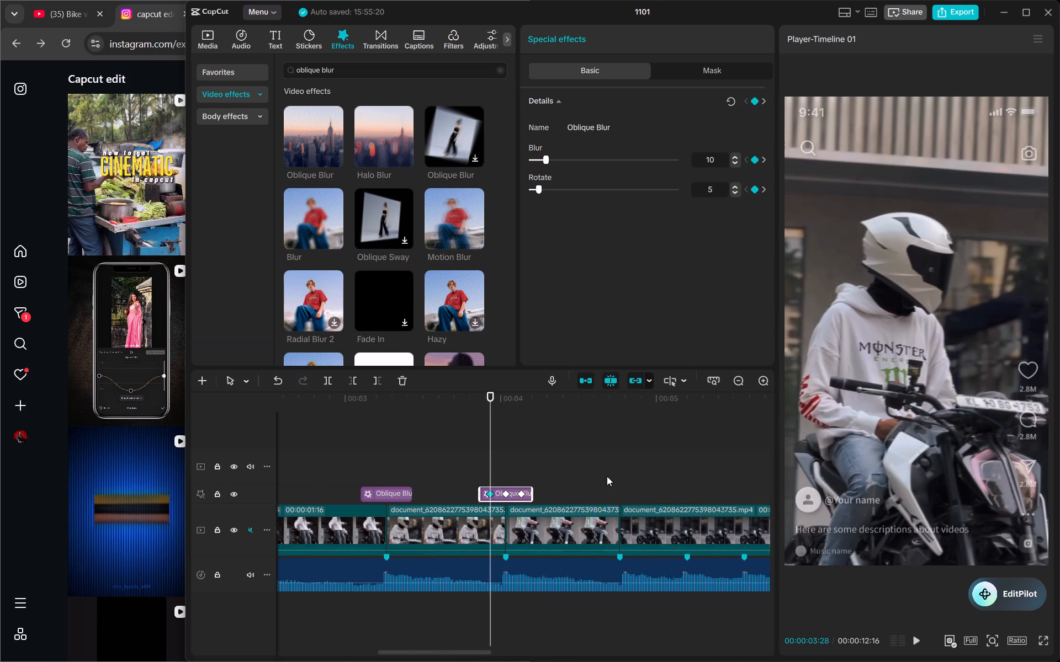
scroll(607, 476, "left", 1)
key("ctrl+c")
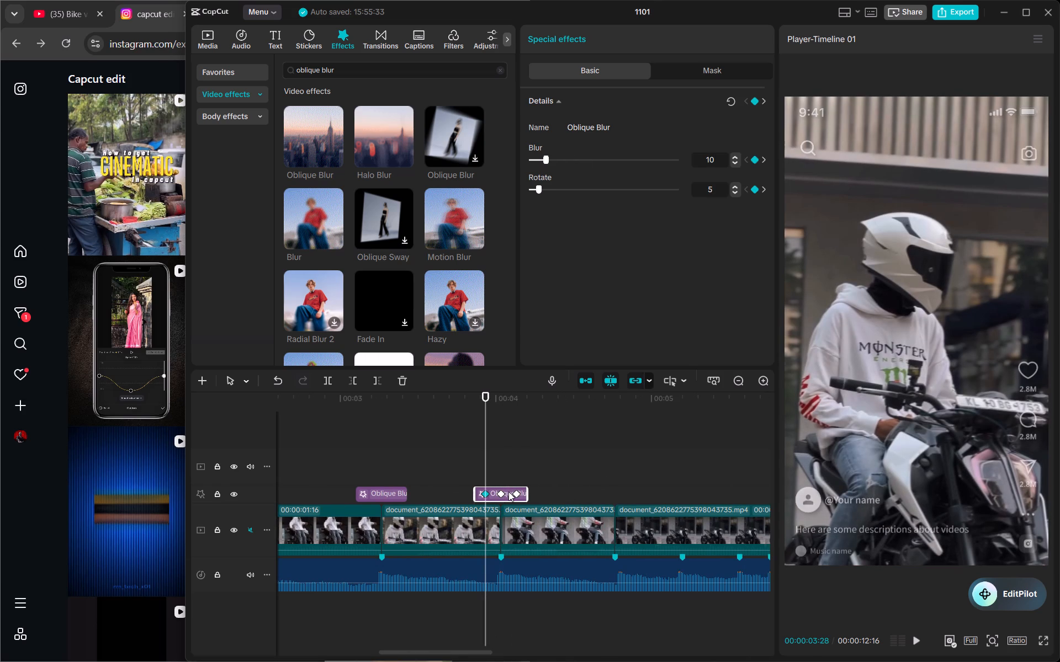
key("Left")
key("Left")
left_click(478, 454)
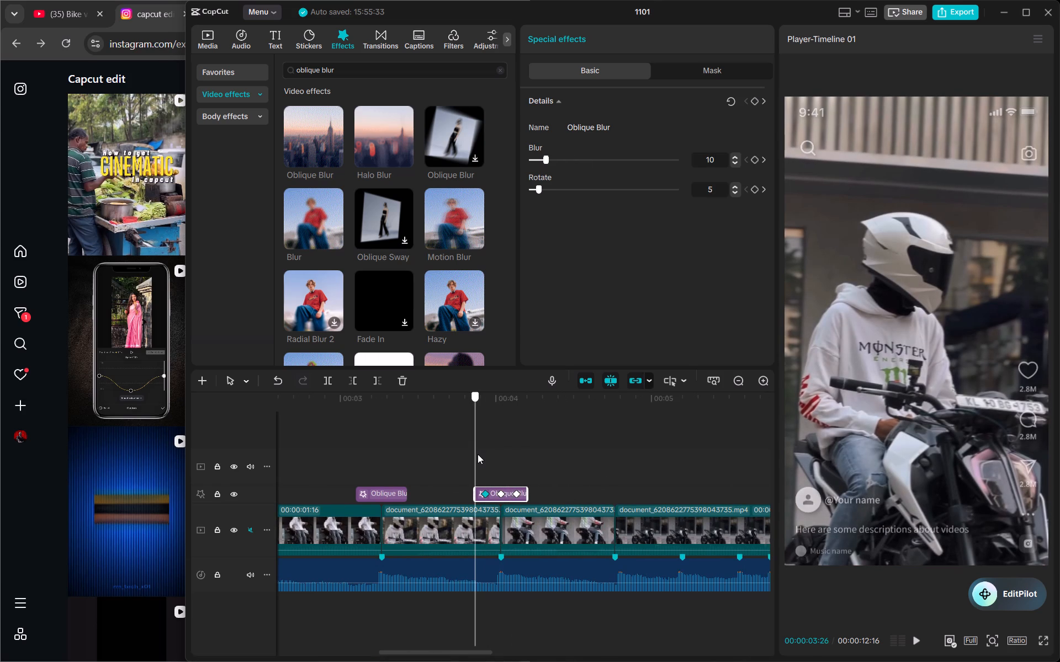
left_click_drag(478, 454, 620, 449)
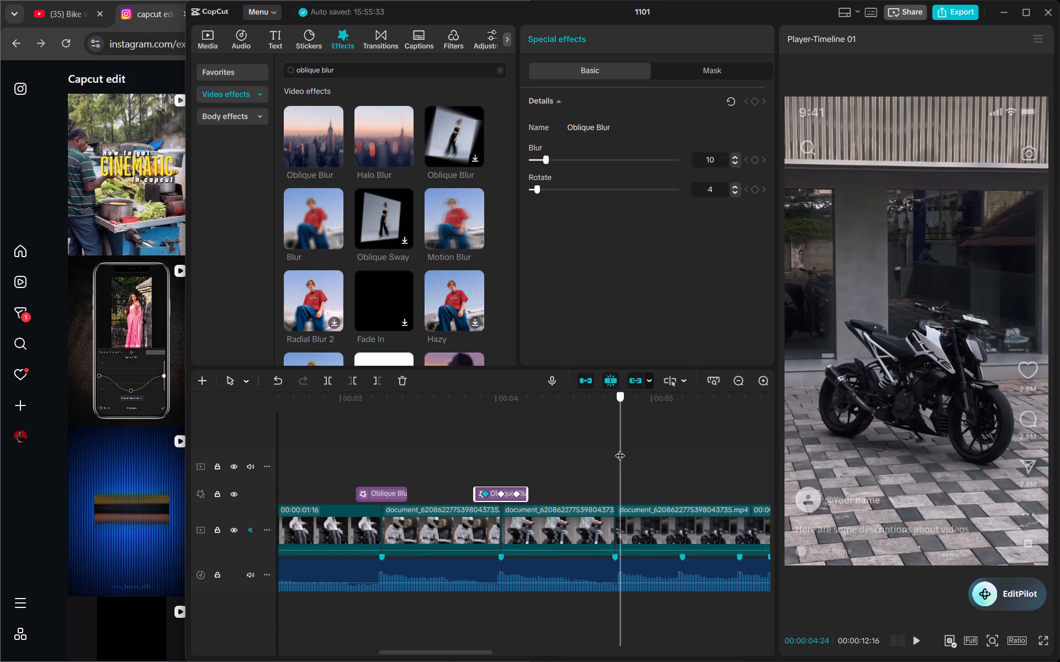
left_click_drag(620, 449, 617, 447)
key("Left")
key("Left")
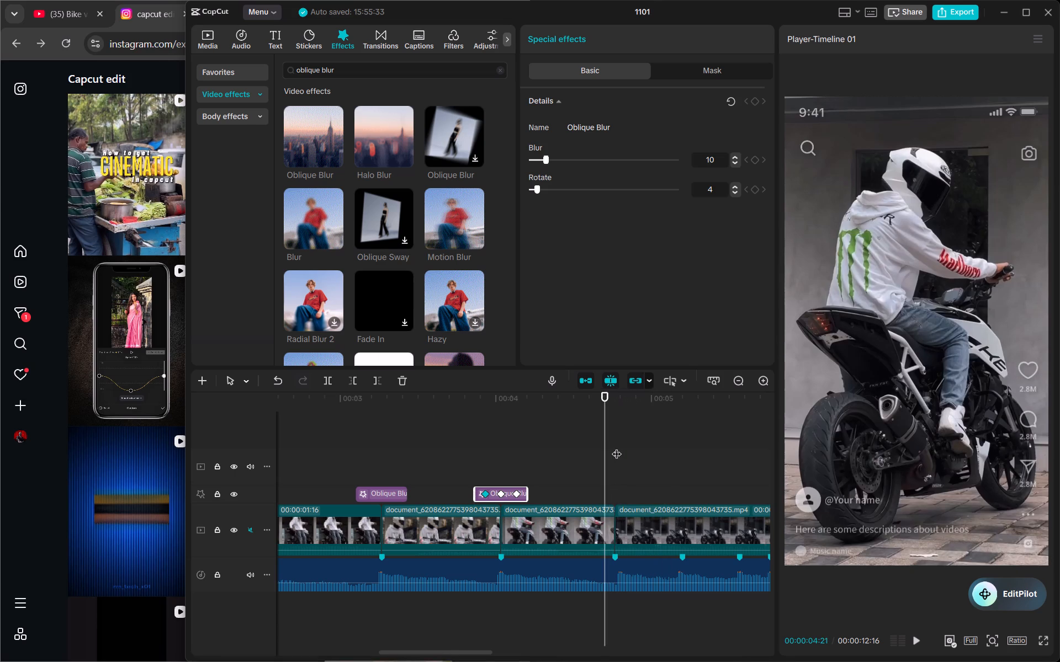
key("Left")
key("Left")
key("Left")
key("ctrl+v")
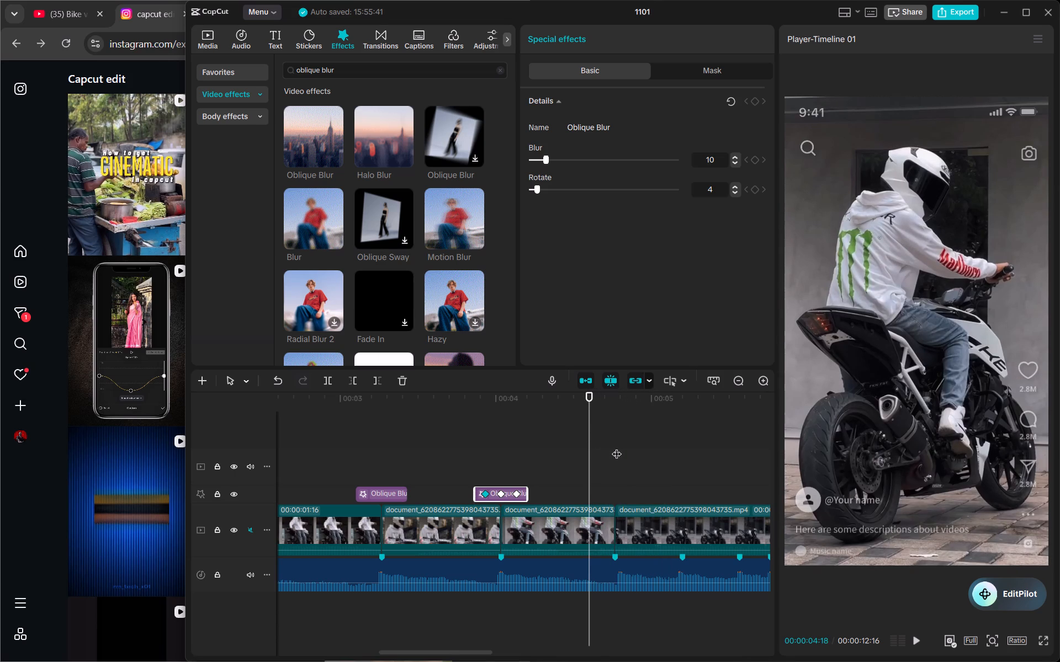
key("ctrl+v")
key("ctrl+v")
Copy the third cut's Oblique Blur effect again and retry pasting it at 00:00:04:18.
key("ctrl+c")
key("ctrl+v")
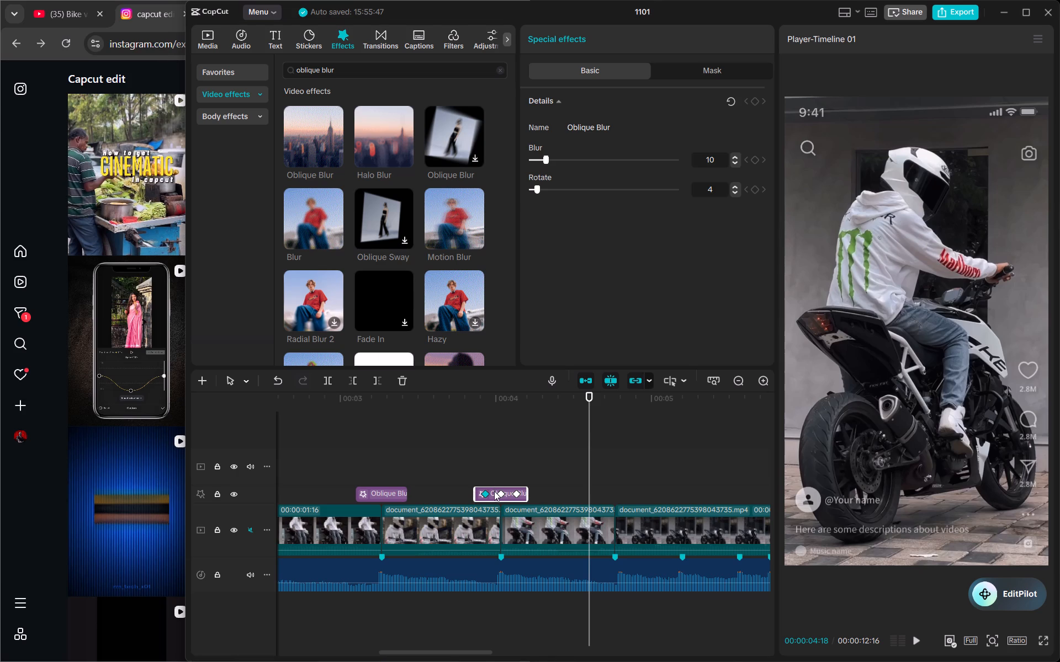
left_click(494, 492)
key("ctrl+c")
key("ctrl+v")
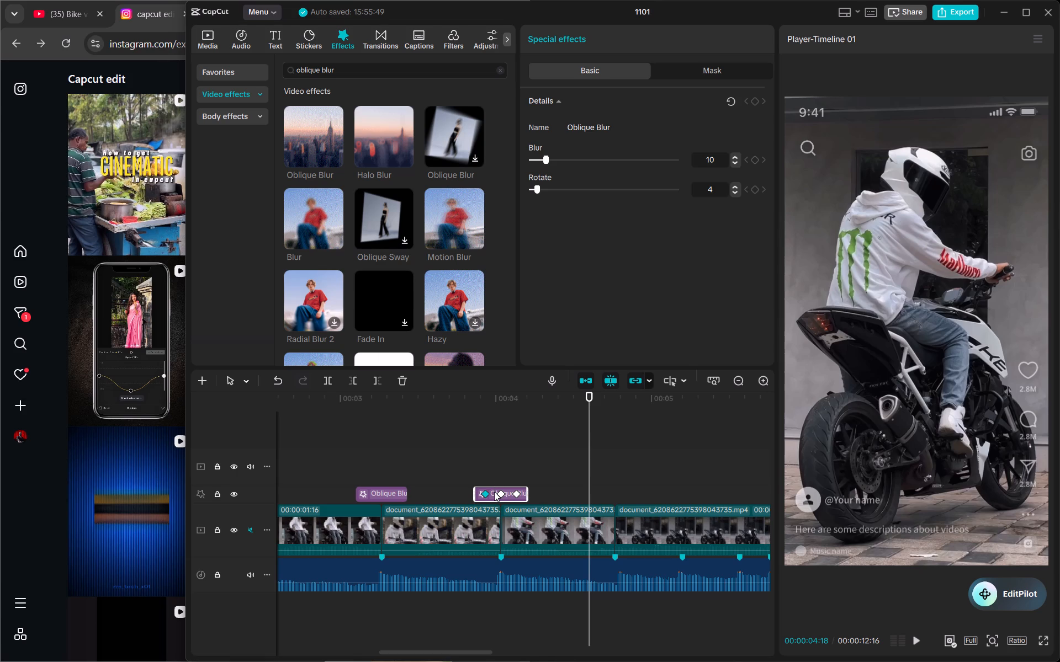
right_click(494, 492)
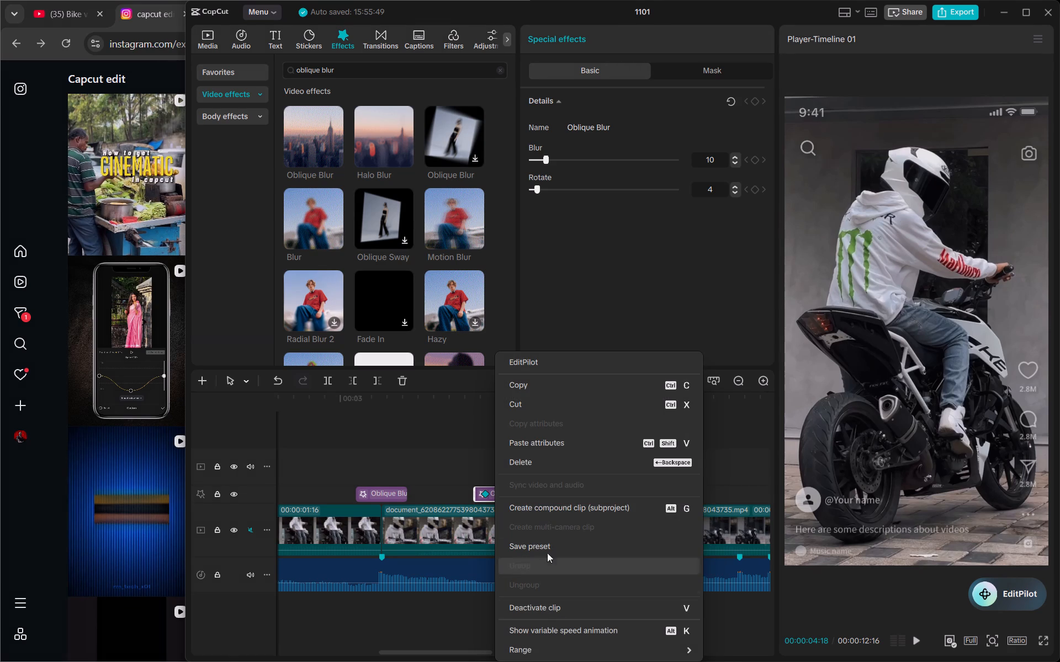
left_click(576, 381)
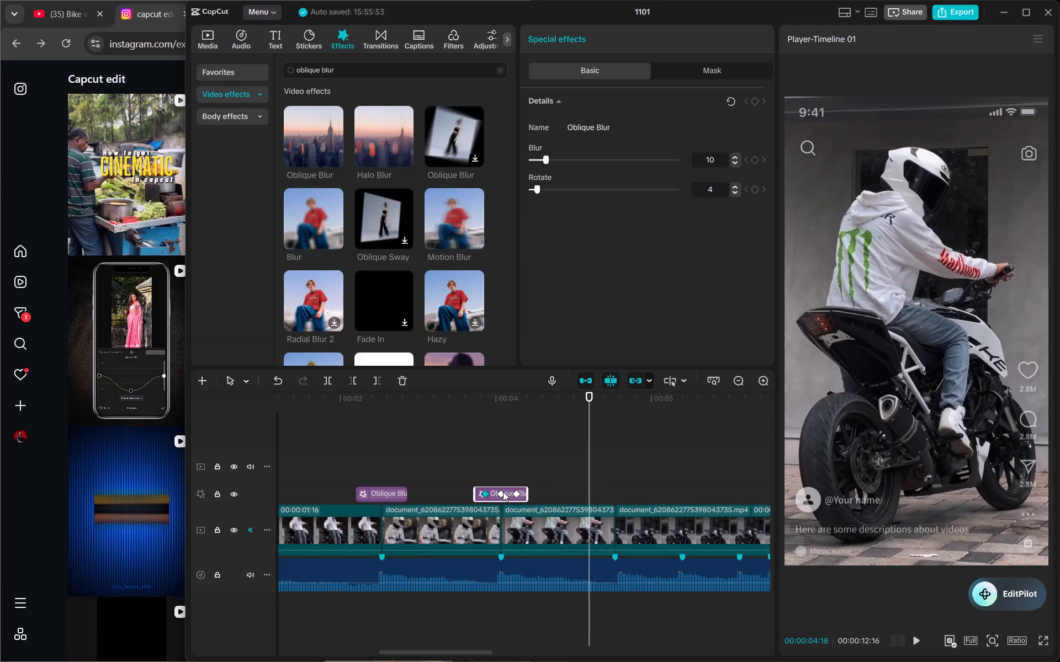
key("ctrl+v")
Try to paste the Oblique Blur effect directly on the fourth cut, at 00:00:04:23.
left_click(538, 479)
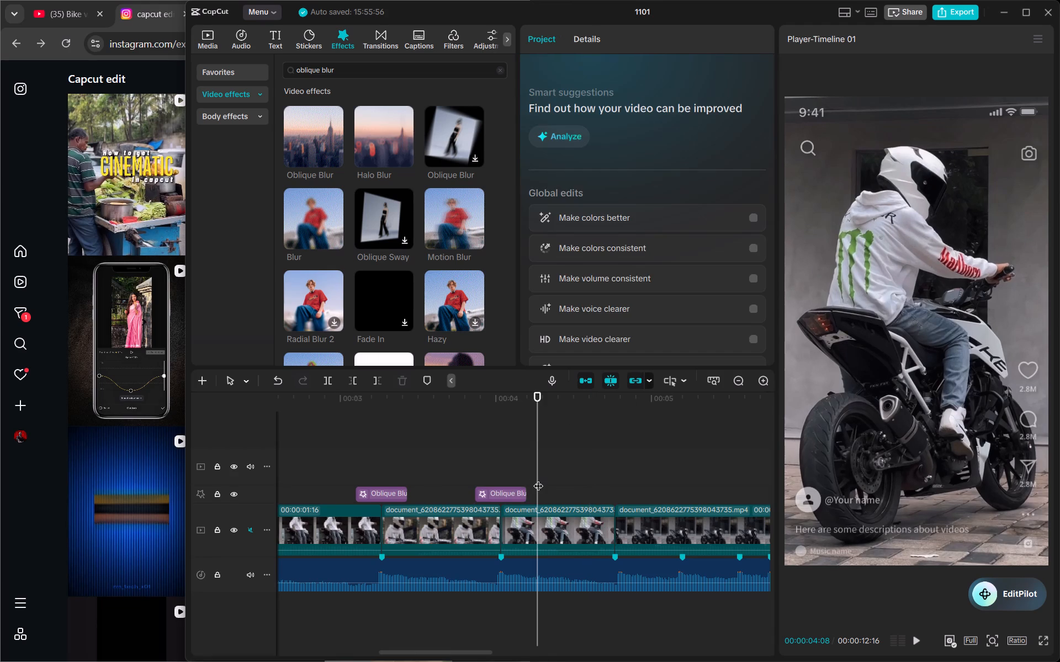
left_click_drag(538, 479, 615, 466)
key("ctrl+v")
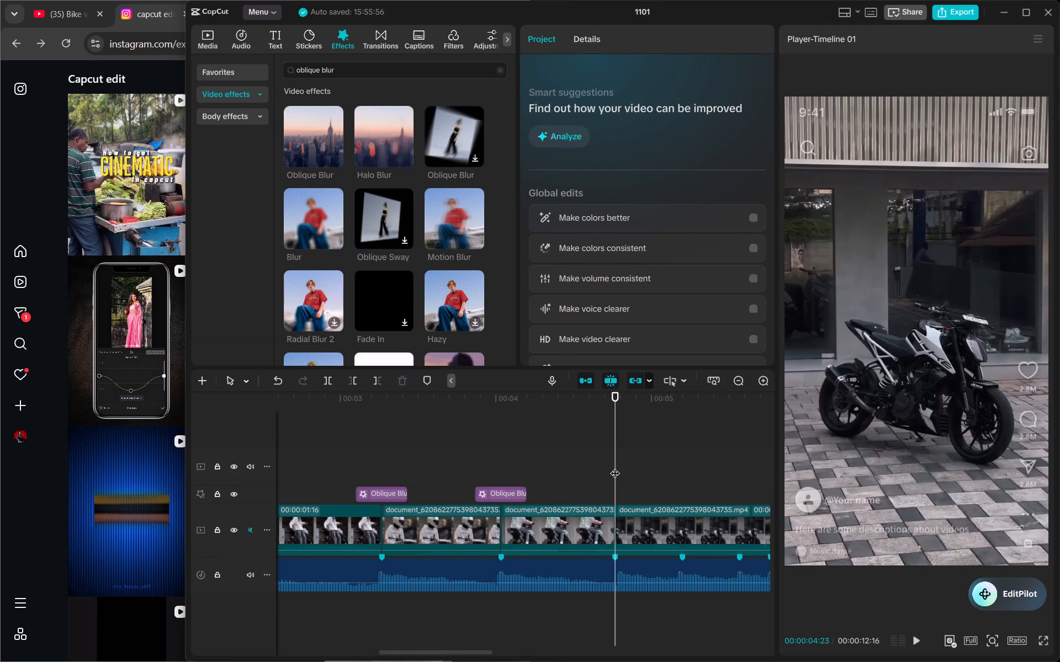
Duplicate the third cut's Oblique Blur effect and position the copy so its middle keyframe sits on the fourth cut, at 00:00:04:23.
left_click(501, 486)
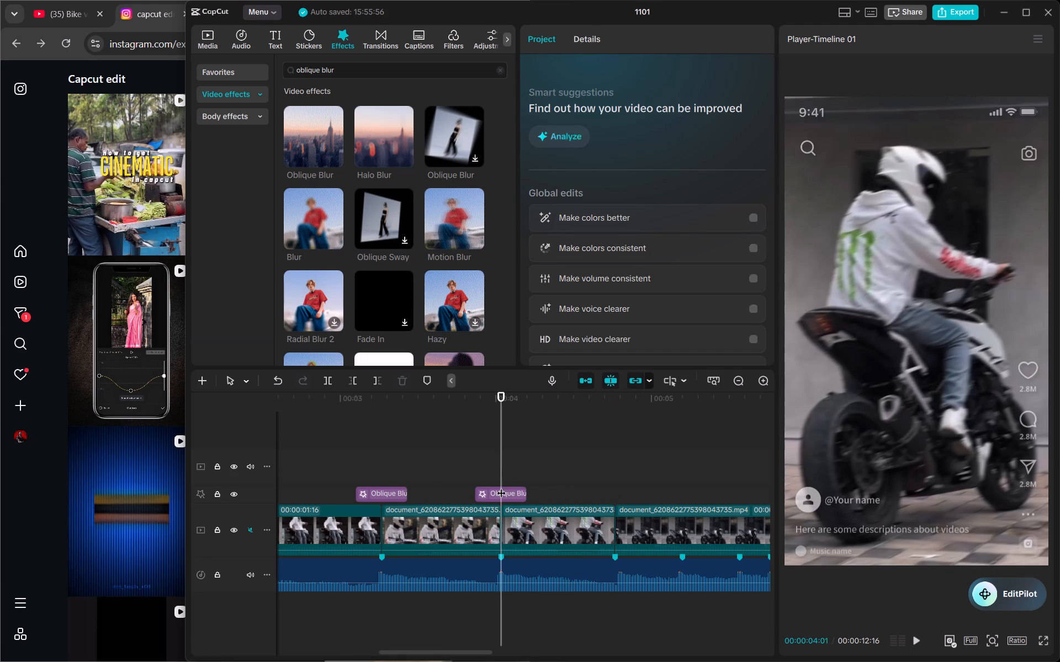
left_click(501, 486)
left_click(483, 489)
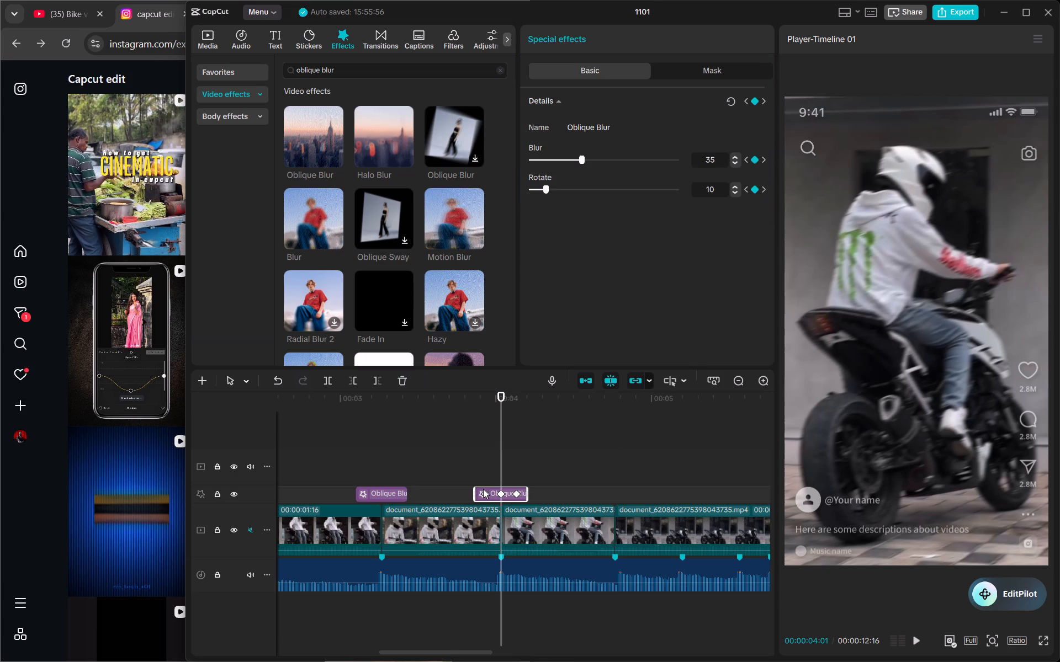
key("ctrl+c")
key("ctrl+v")
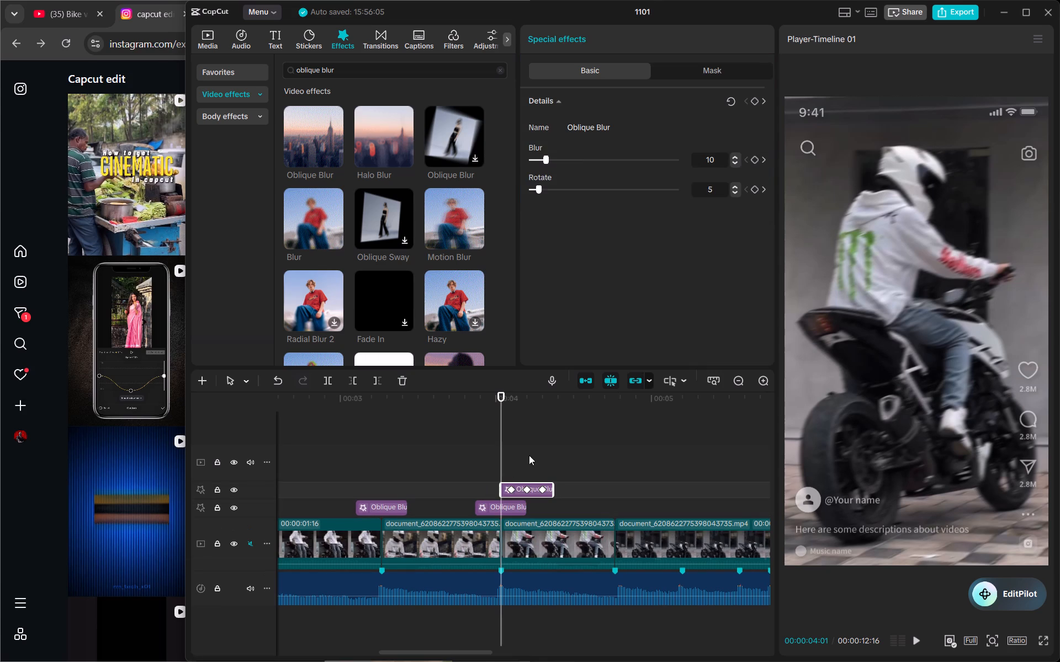
left_click_drag(535, 495, 563, 494)
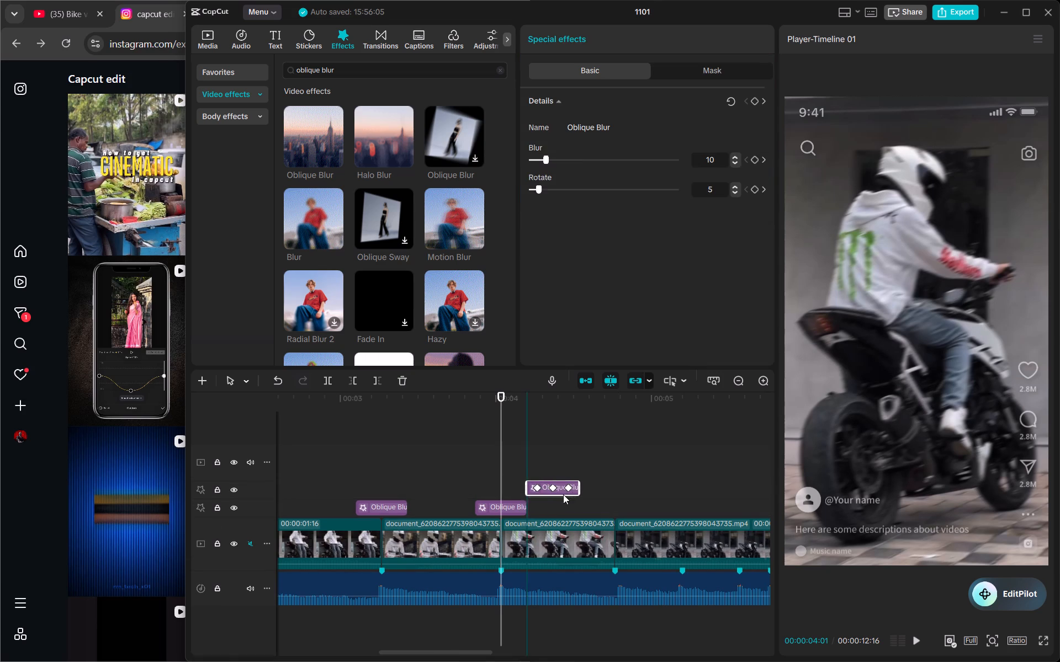
left_click_drag(563, 494, 622, 513)
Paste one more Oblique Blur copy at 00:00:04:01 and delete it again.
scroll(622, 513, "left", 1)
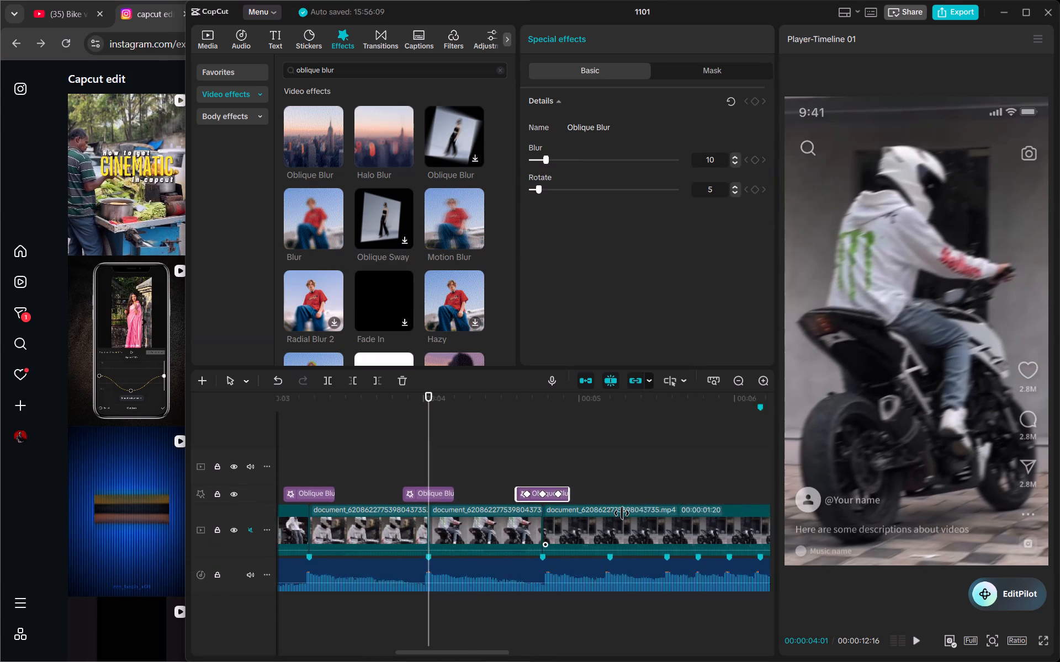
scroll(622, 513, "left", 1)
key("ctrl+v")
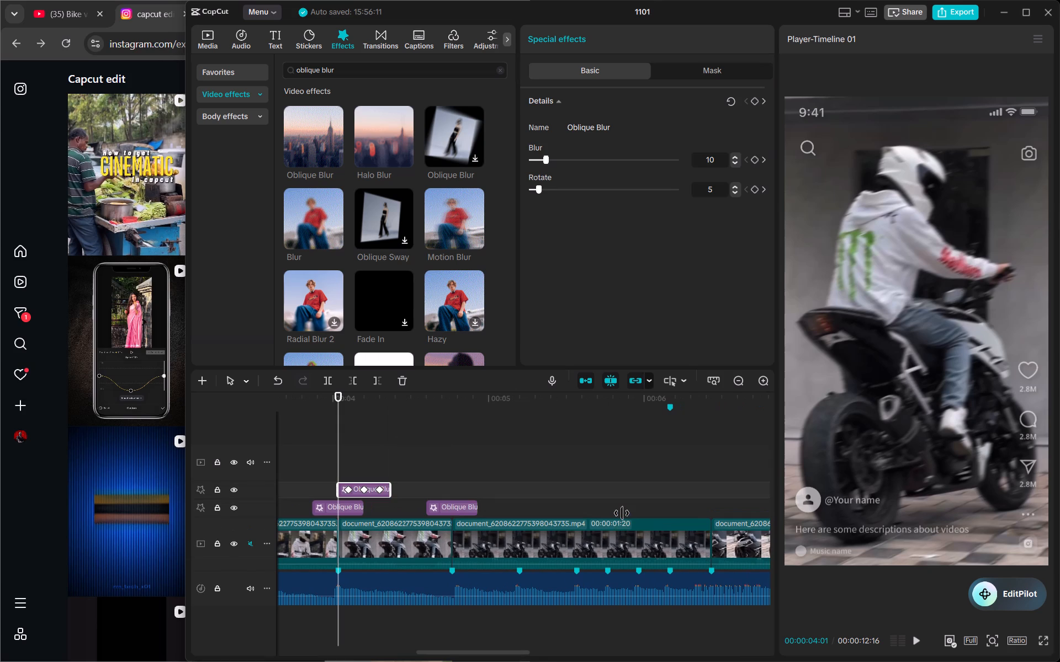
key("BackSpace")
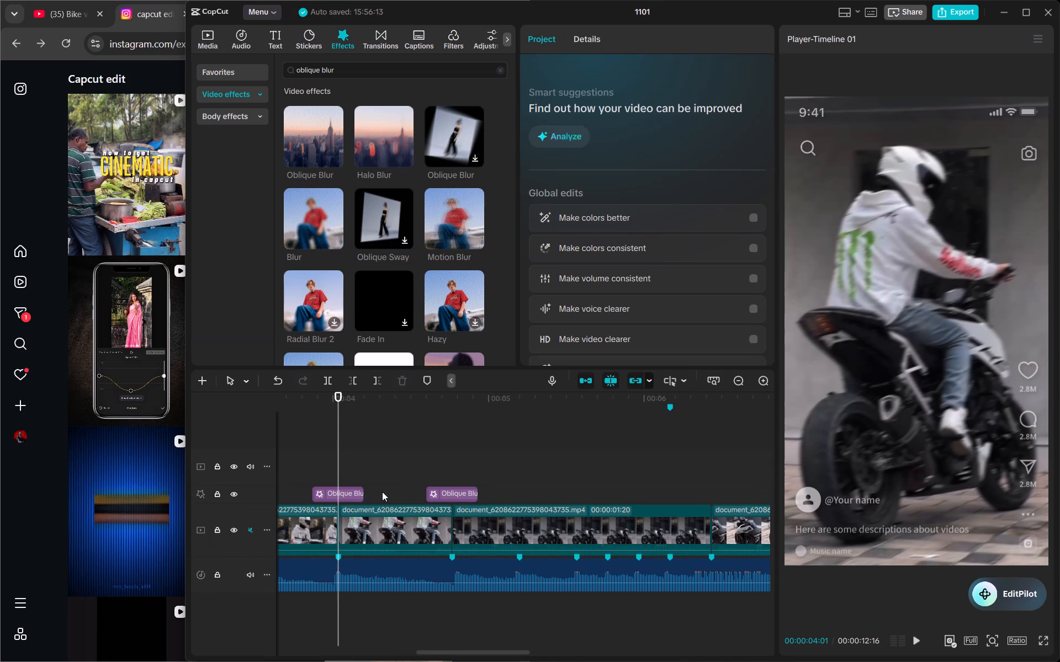
Play back the edit through the Oblique Blur transition at the fourth cut, stopping at 00:00:06:17.
left_click(736, 381)
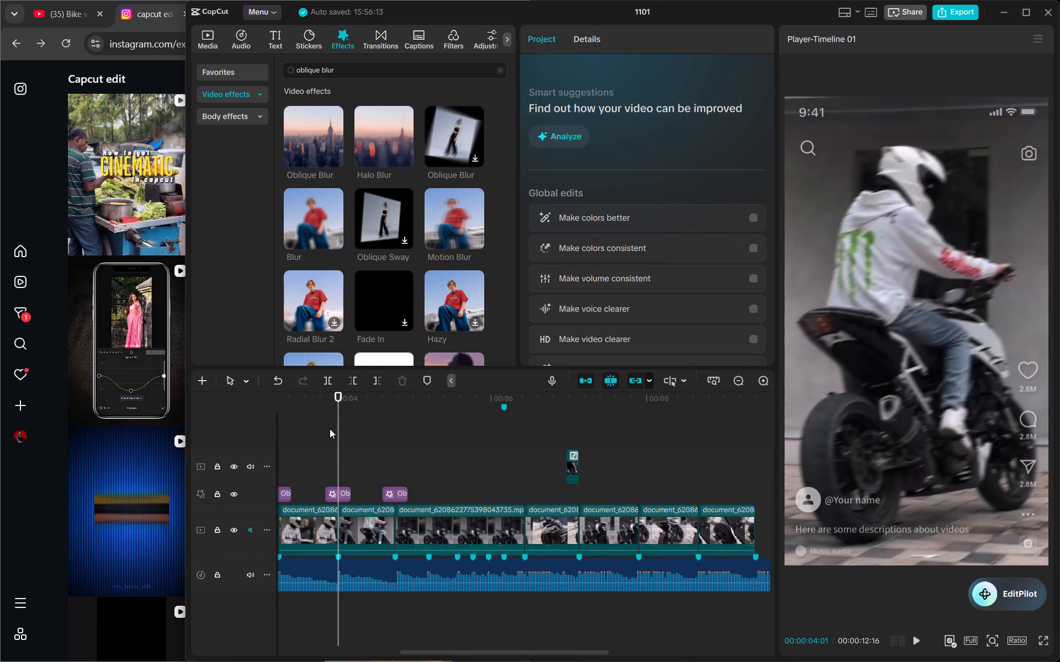
left_click_drag(338, 429, 285, 431)
key("space")
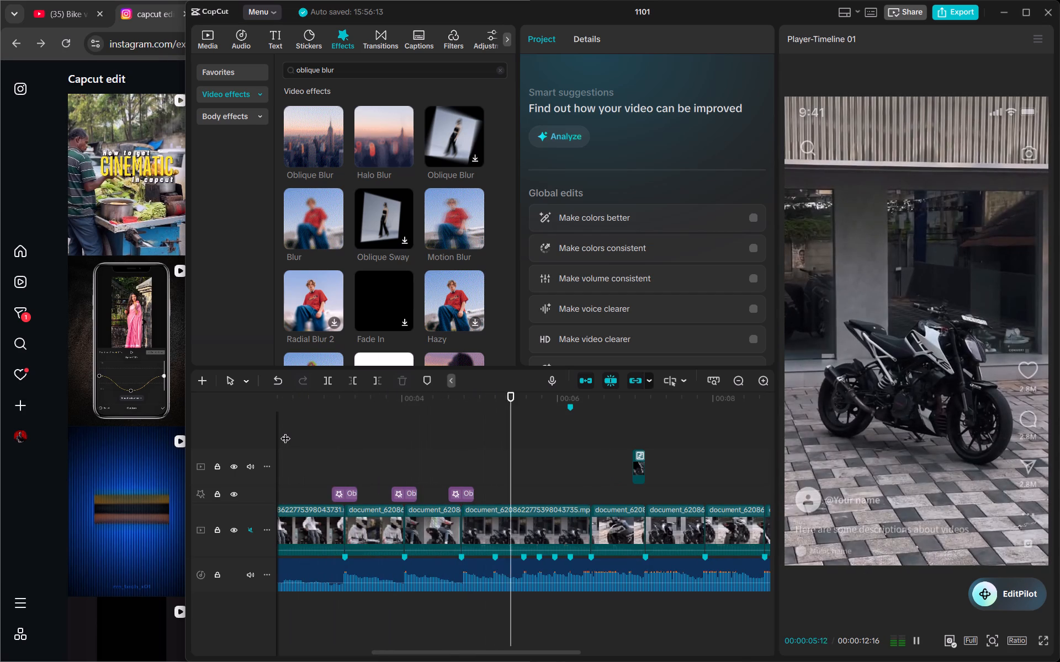
key("space")
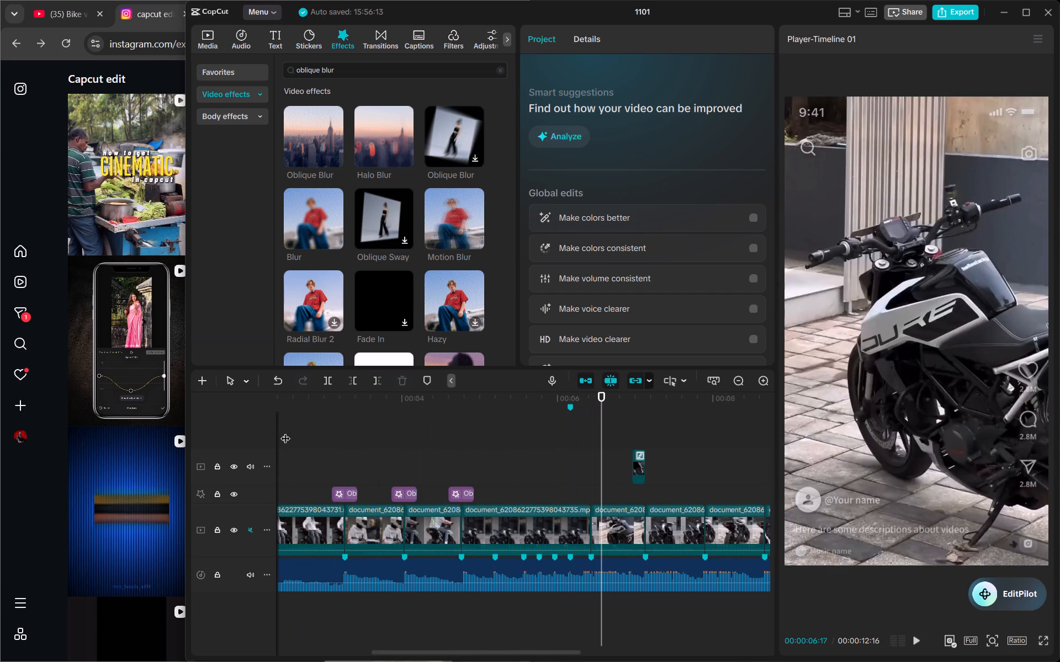
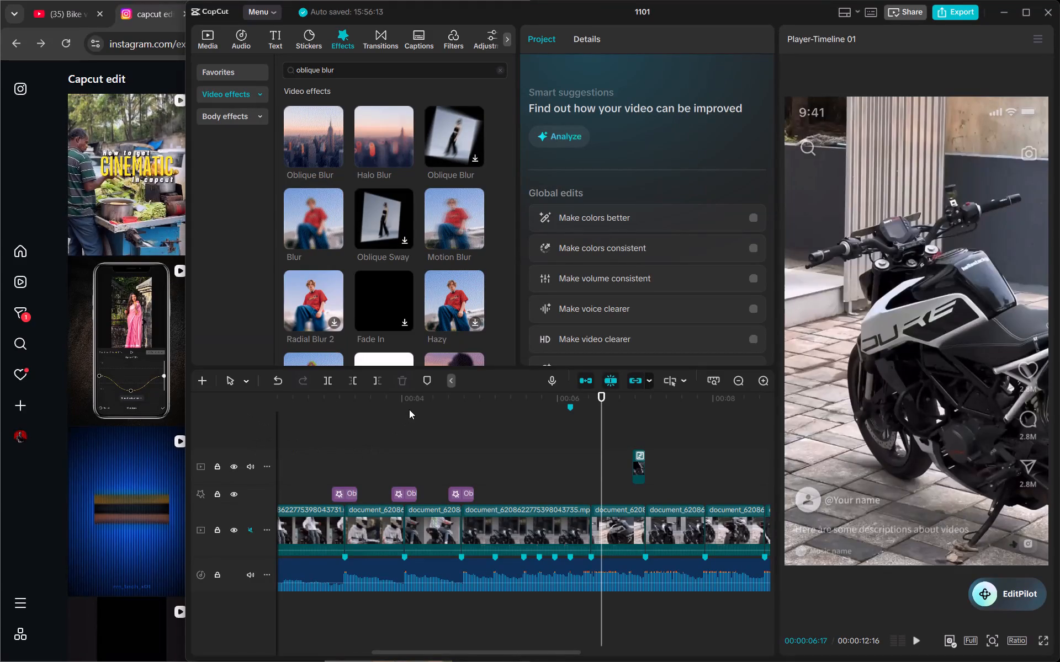
Play back the edit once more through the Oblique Blur transition at the fourth cut, stopping at 00:00:06:18.
double_click(412, 410)
key("space")
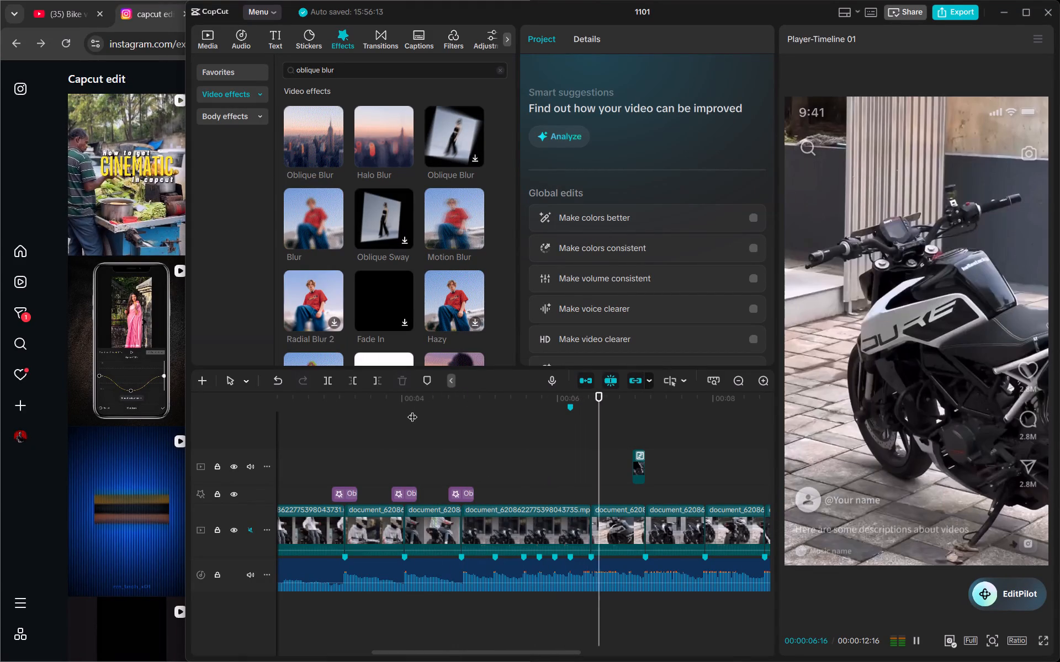
key("space")
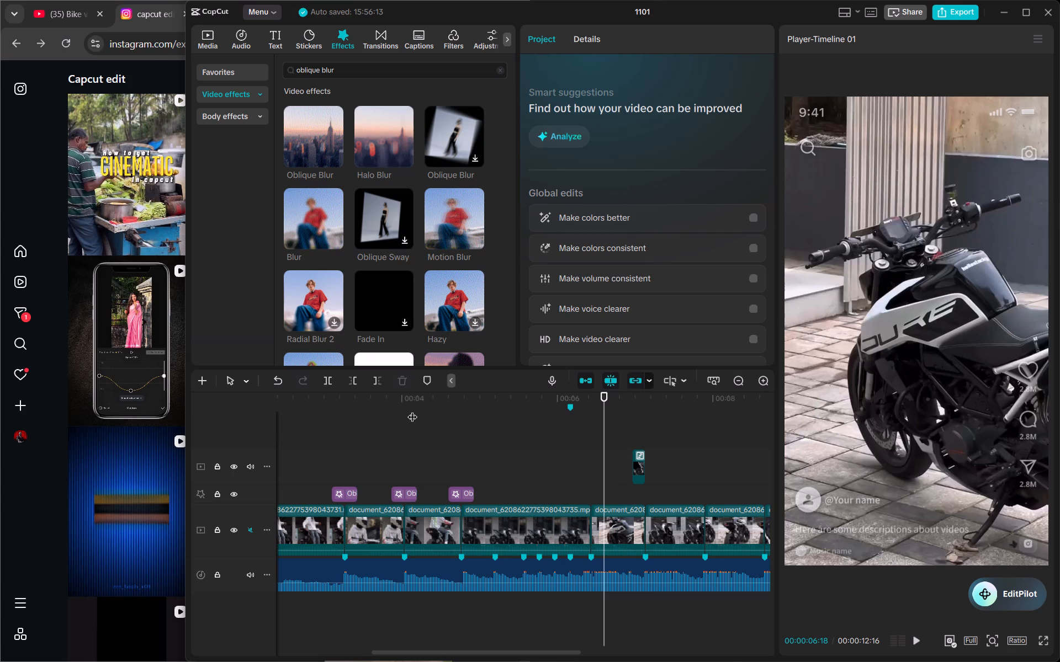
Inspect the long motorcycle clip after the fourth cut and its beat markers, with the playhead at 00:00:04:25.
double_click(506, 402)
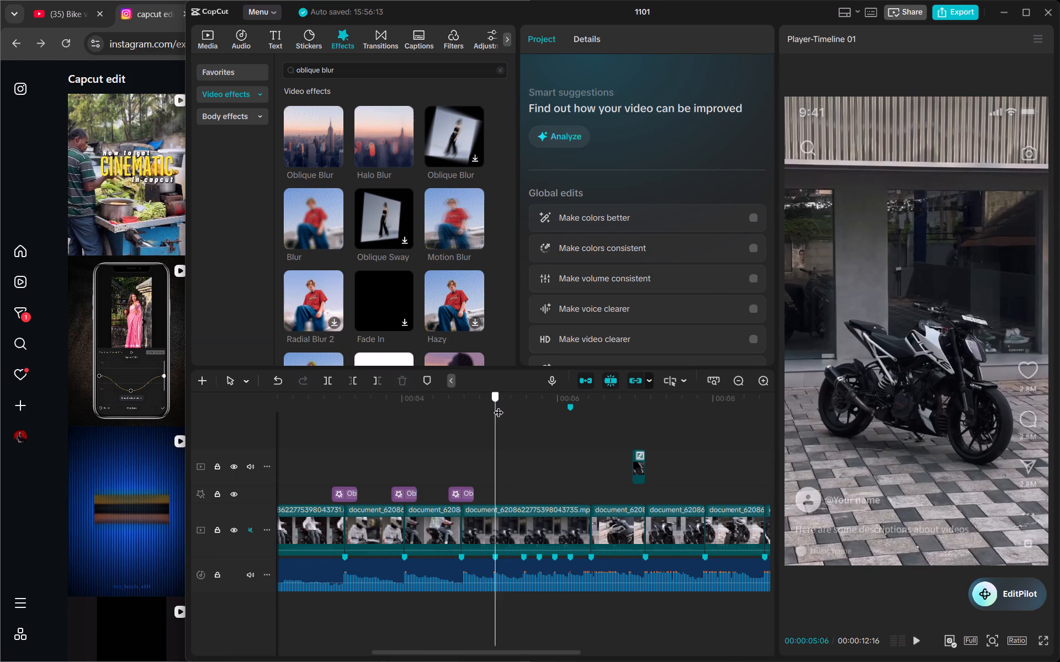
left_click(507, 404)
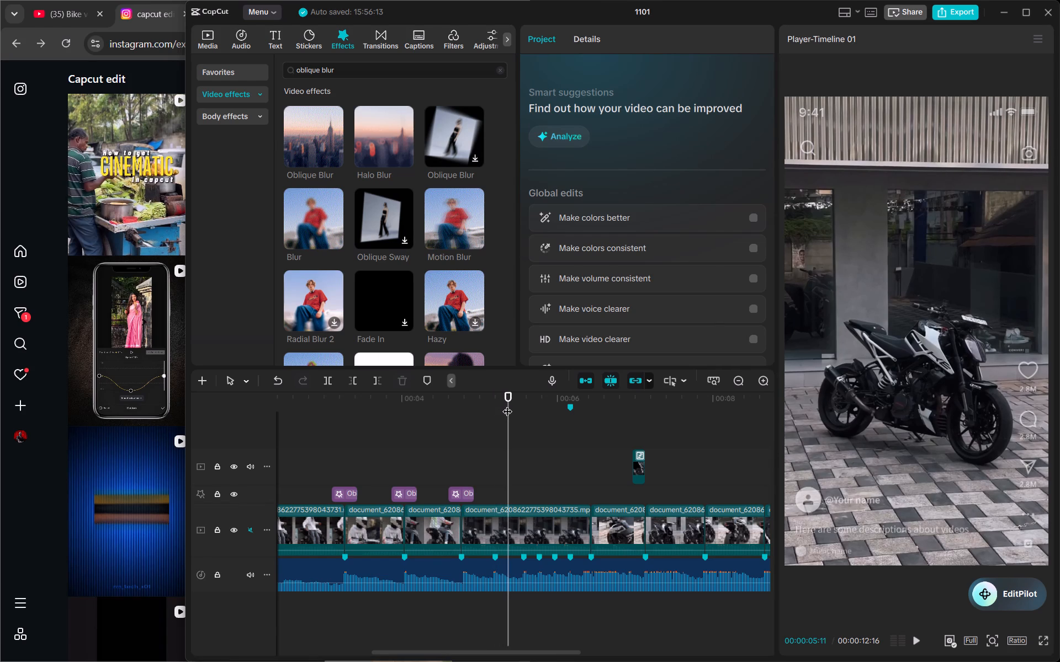
left_click_drag(507, 404, 470, 415)
key("Left")
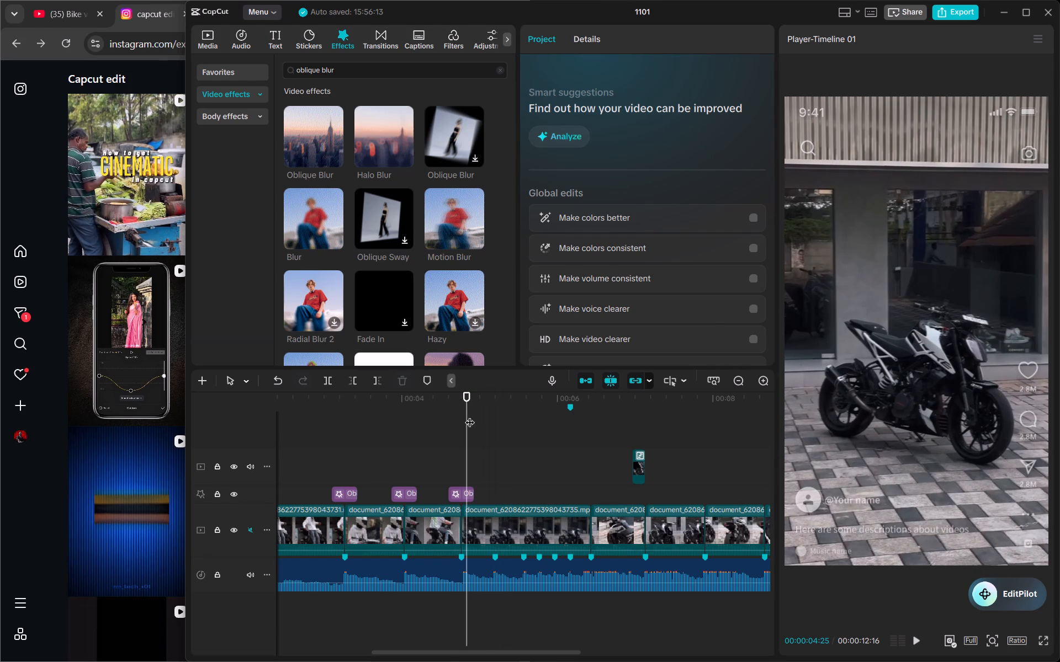
left_click(739, 381)
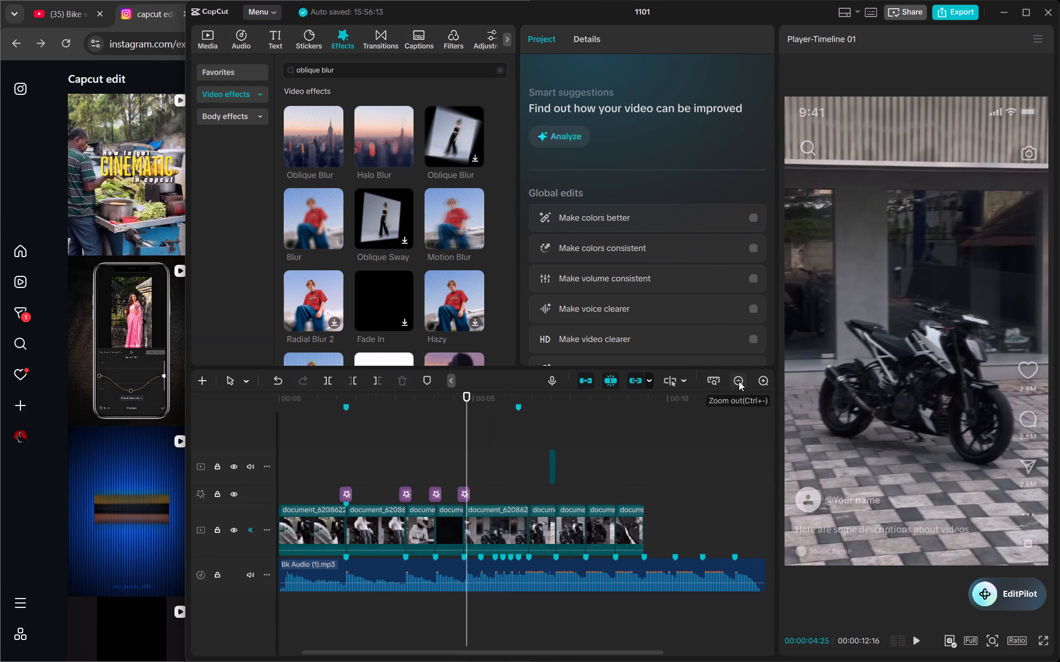
scroll(514, 479, "right", 1)
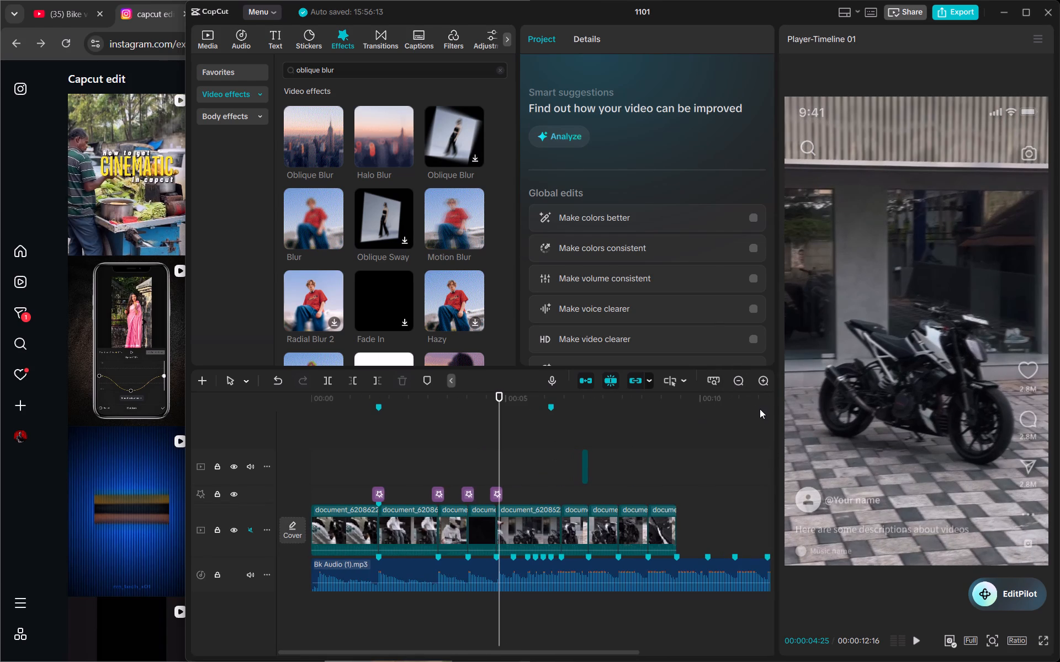
left_click(760, 386)
left_click(760, 386)
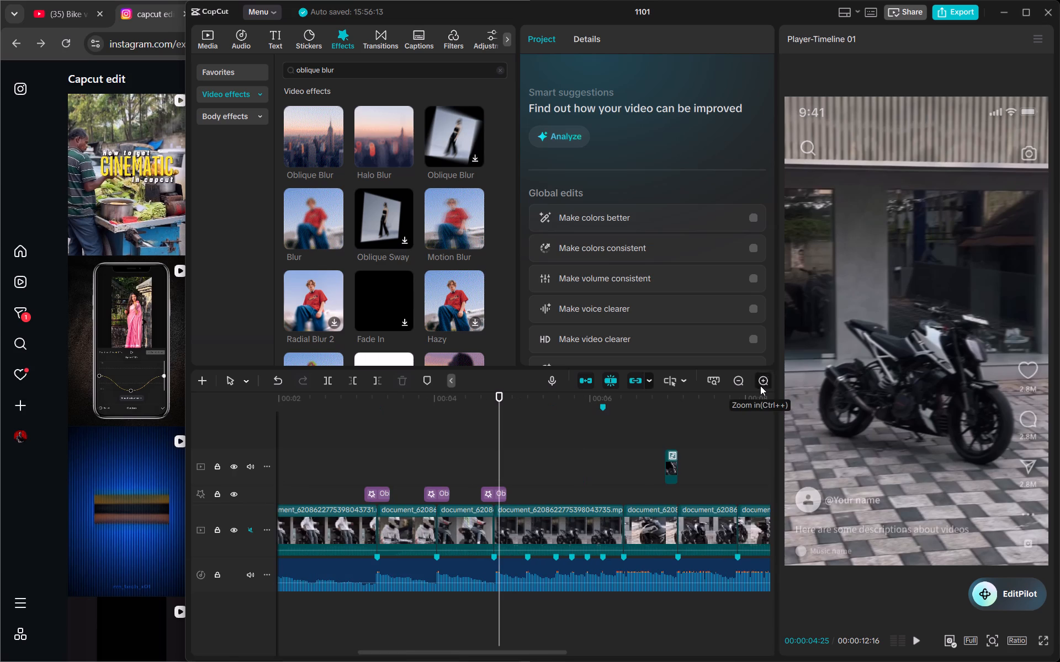
scroll(676, 443, "left", 1)
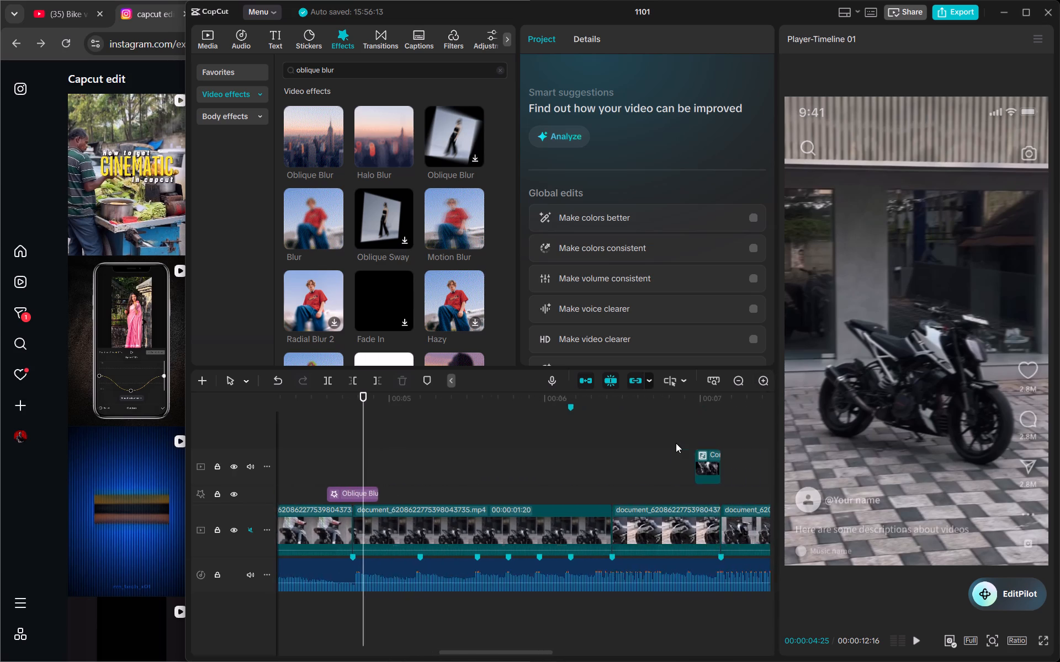
scroll(676, 443, "left", 1)
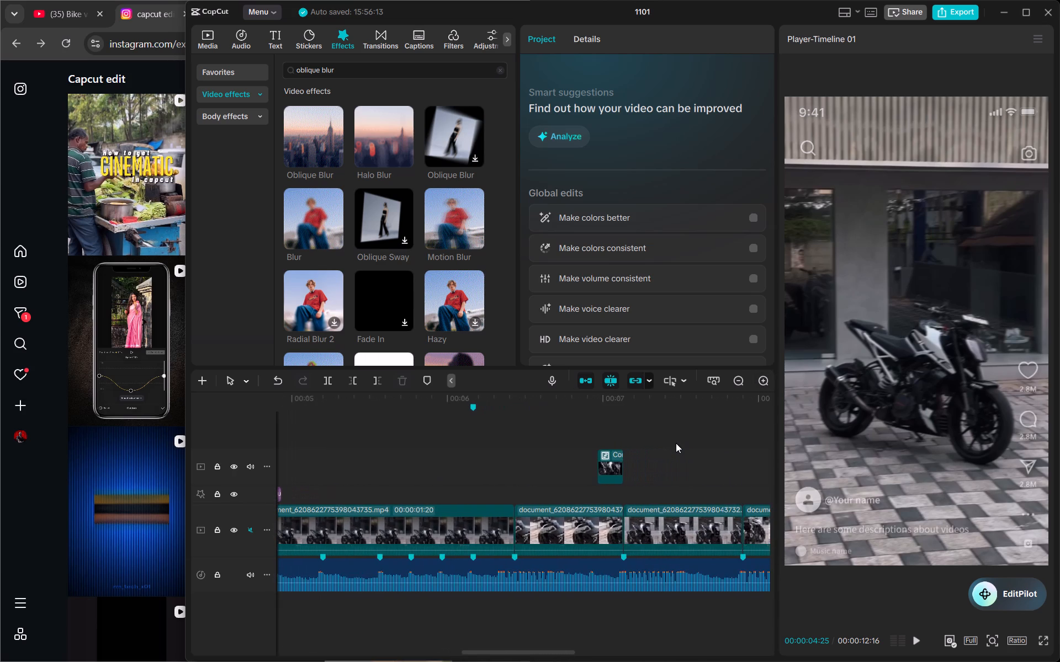
scroll(676, 443, "left", 1)
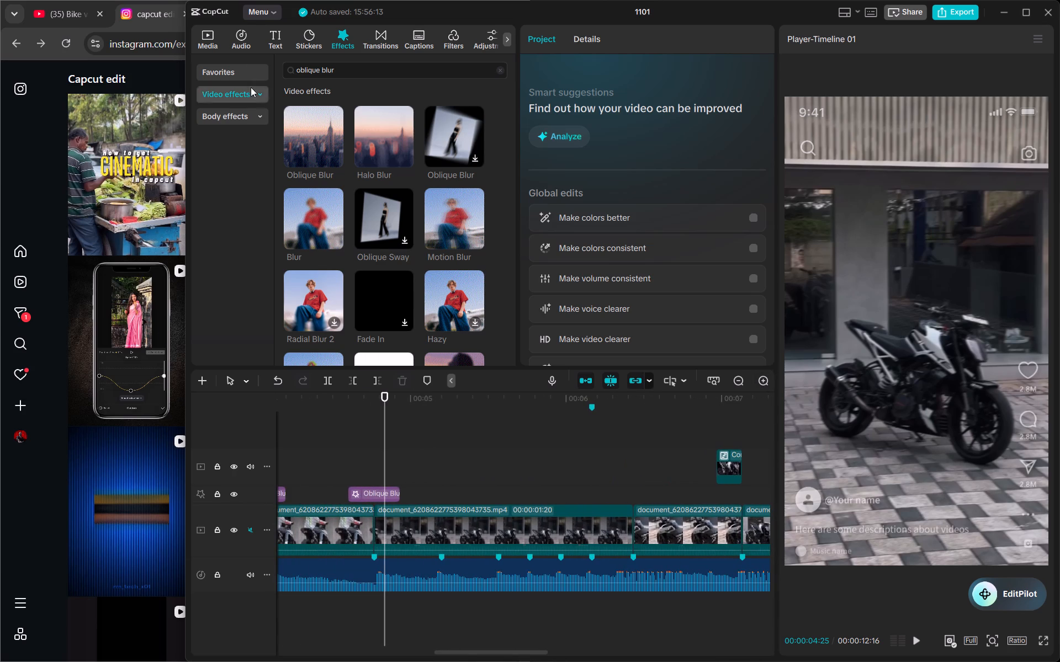
Browse the library's trending stock media and preview the 13-second starfield clip and the 7-second clip.
left_click(218, 36)
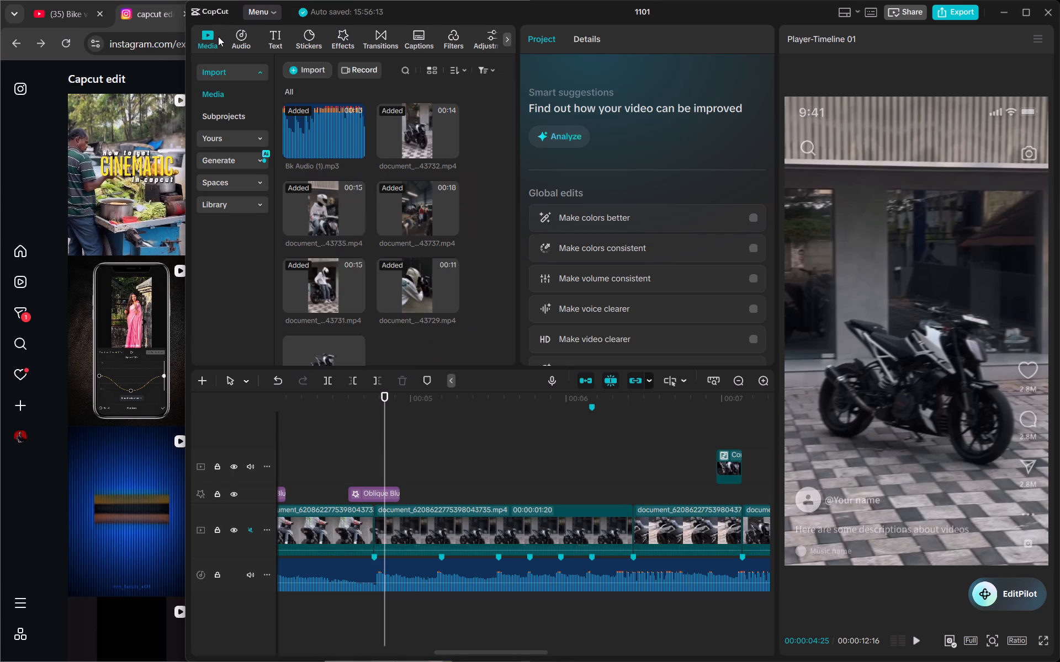
left_click(230, 202)
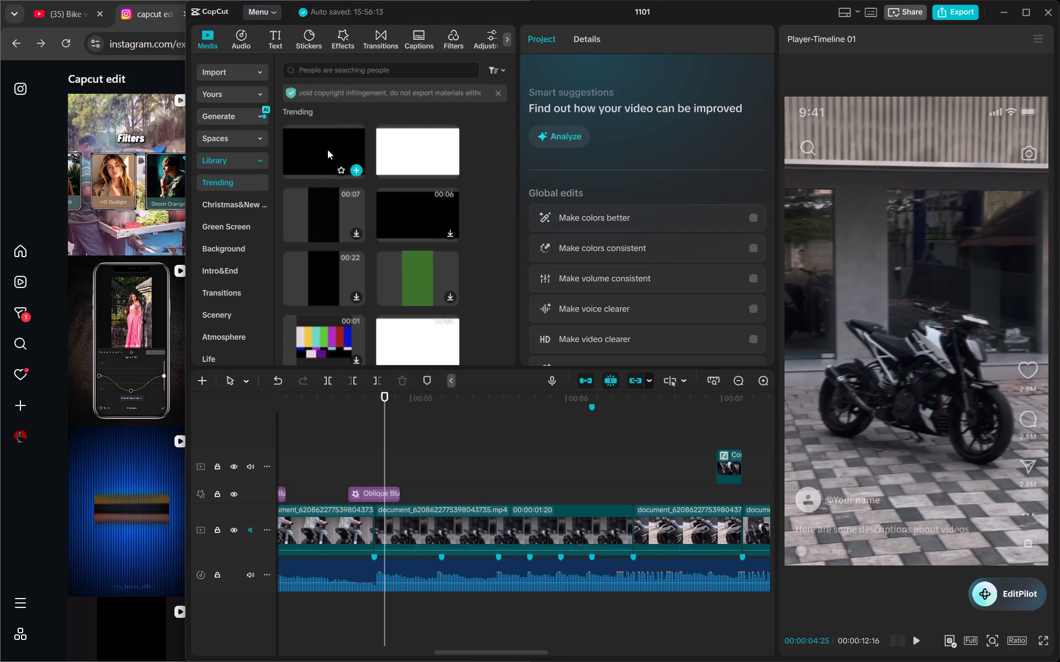
scroll(333, 266, "down", 1)
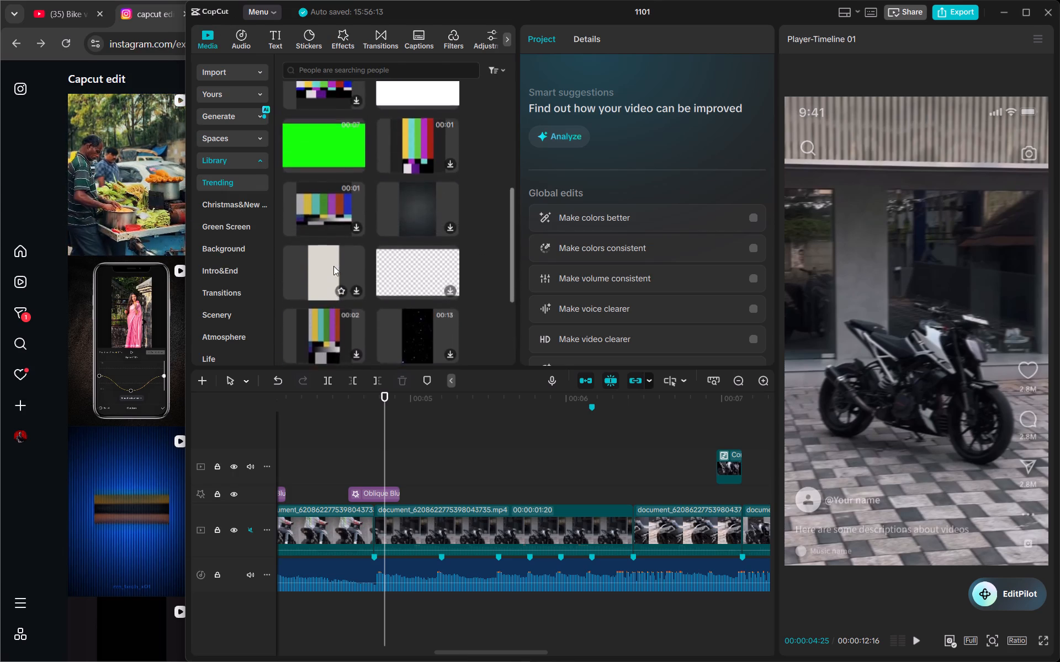
scroll(299, 151, "down", 1)
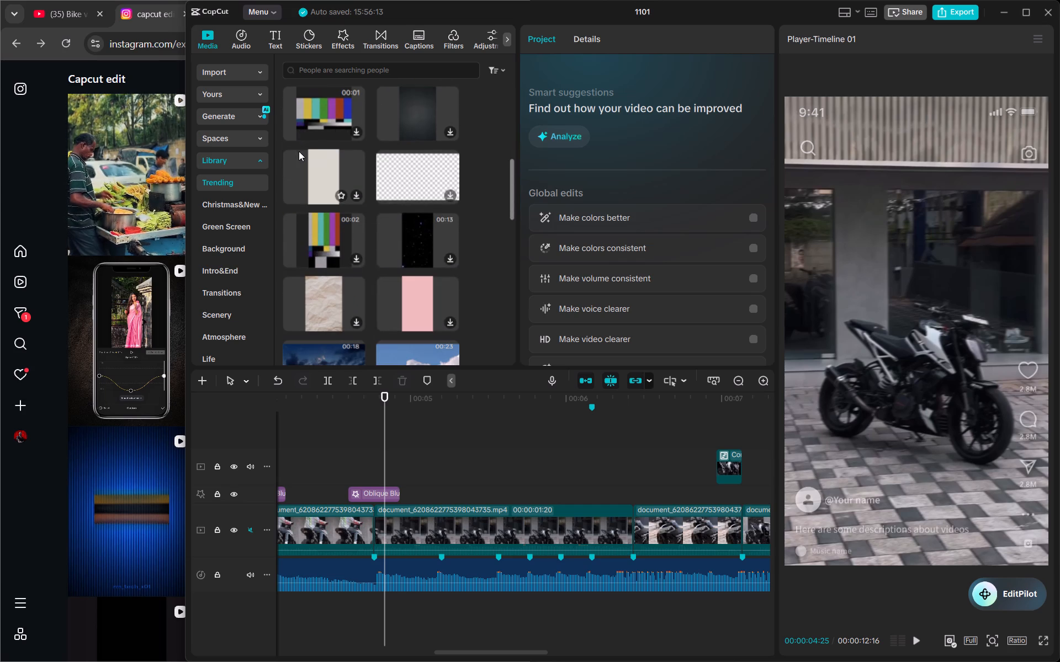
double_click(408, 248)
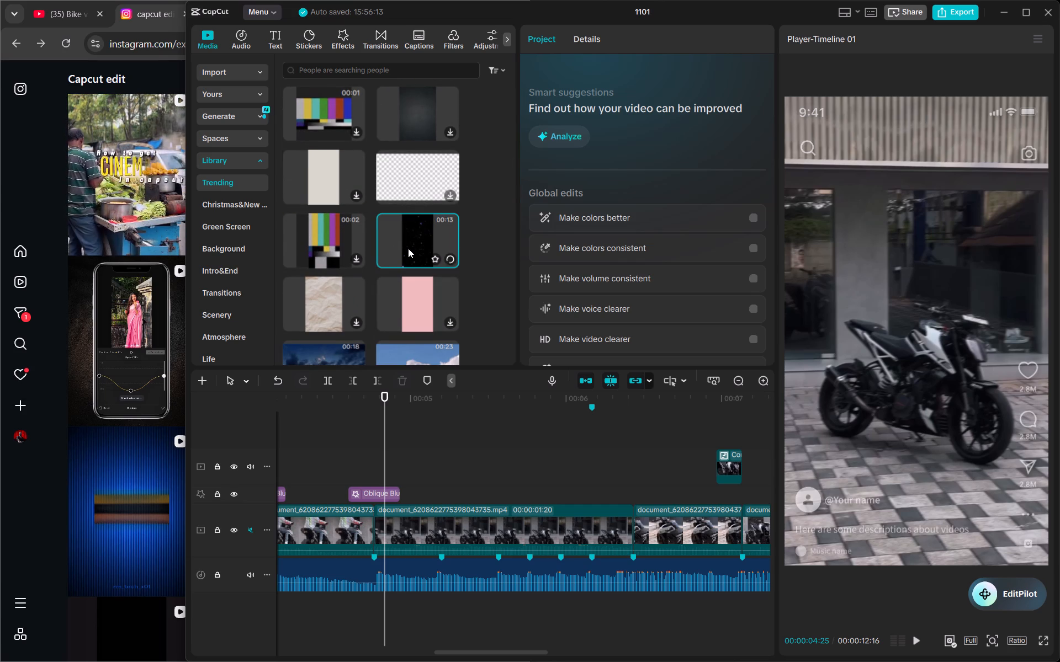
scroll(408, 248, "up", 2)
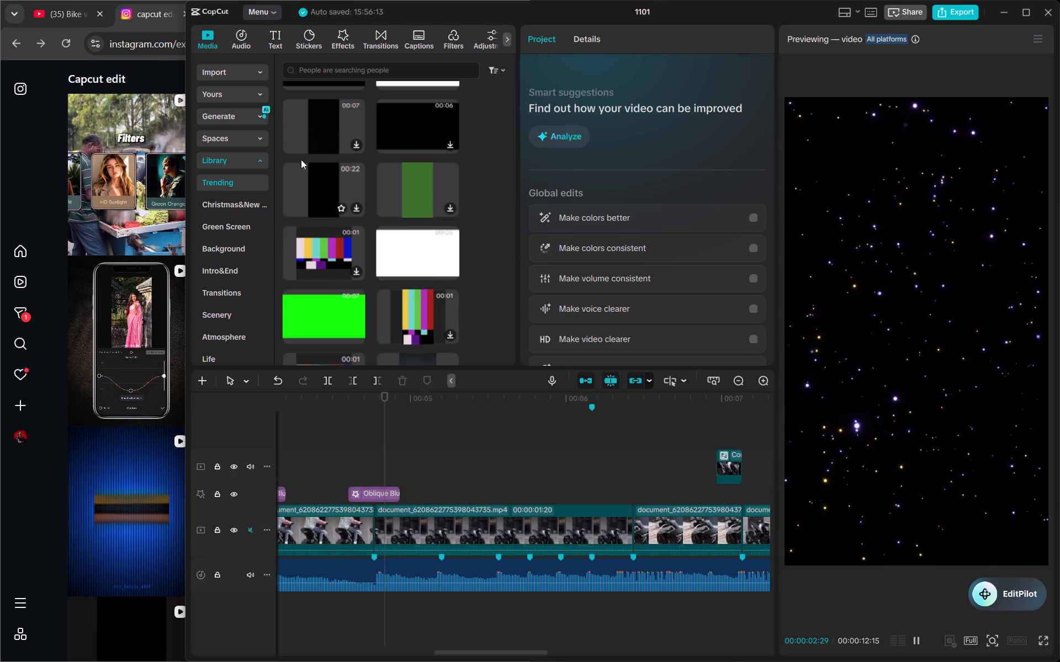
scroll(300, 118, "up", 1)
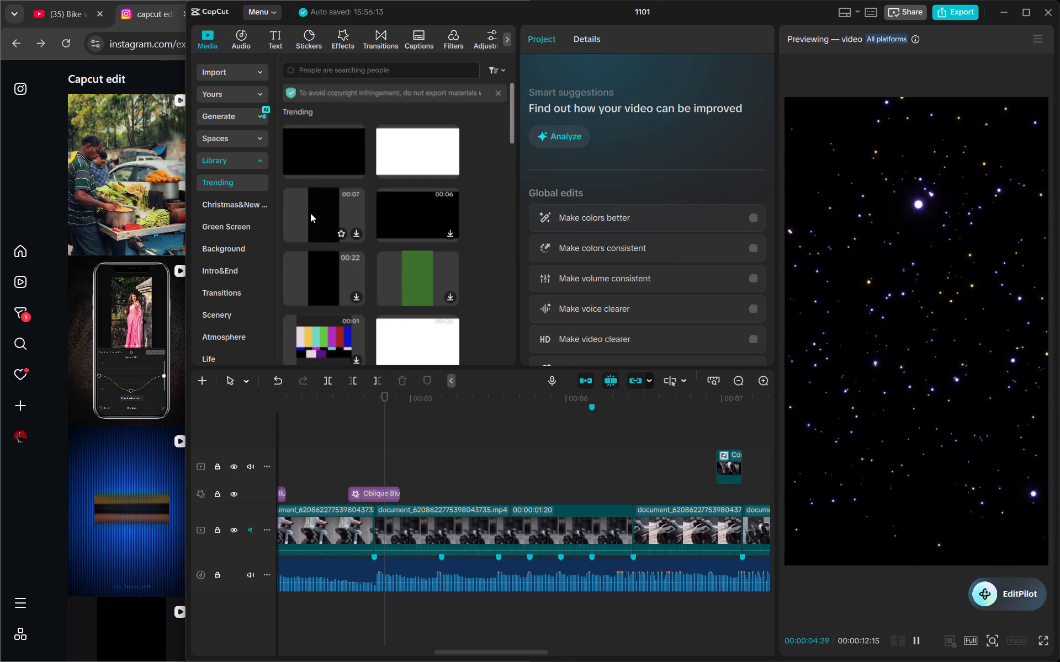
double_click(310, 213)
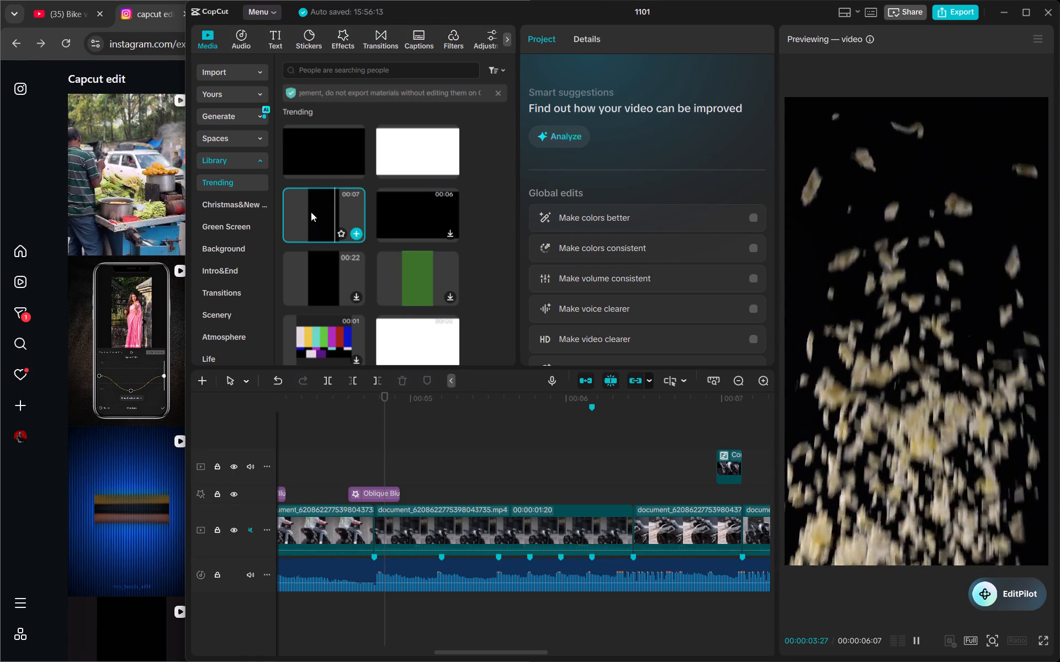
Add the plain black stock clip on a new track above the others, starting at the fourth cut, 00:00:04:23.
left_click_drag(328, 137, 309, 230)
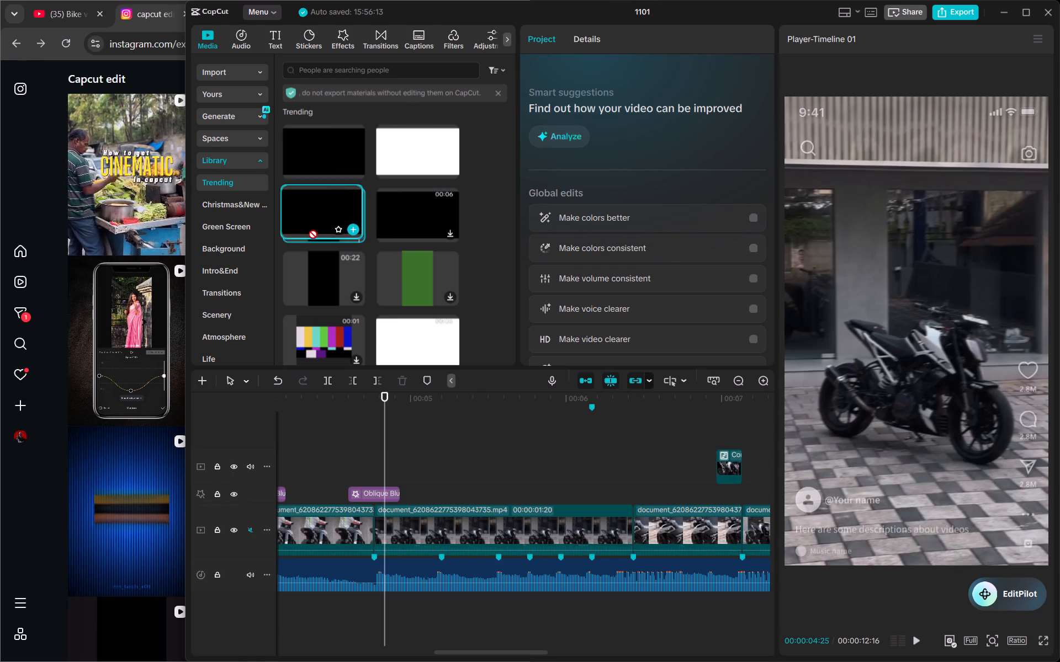
left_click_drag(309, 230, 377, 431)
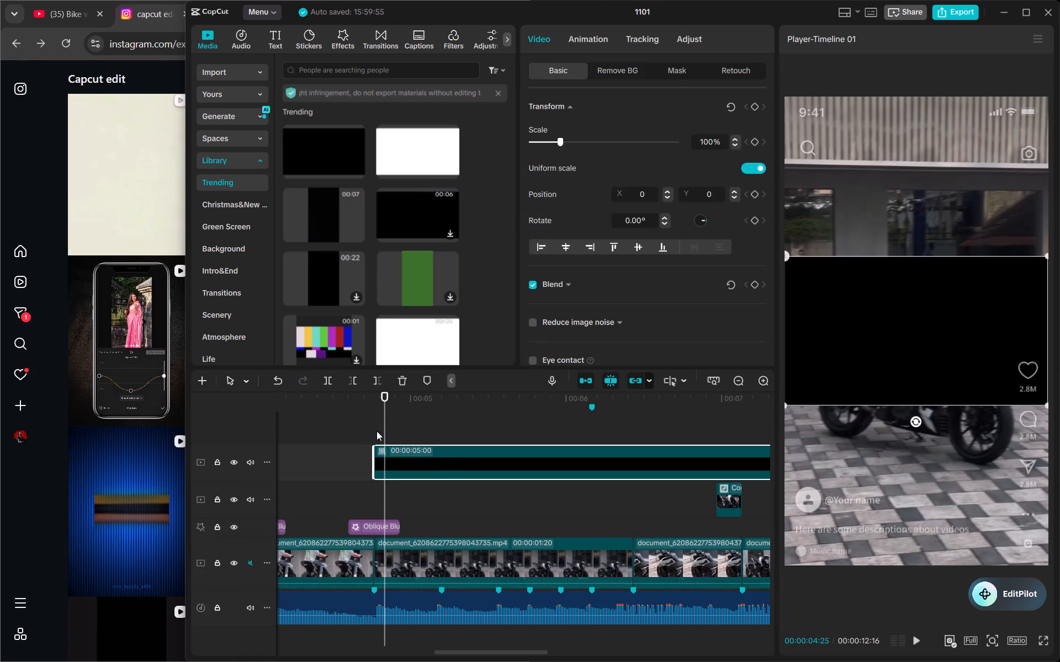
Split the black clip at the fifth cut, 00:00:06:13, and delete the part after it.
scroll(446, 456, "left", 1)
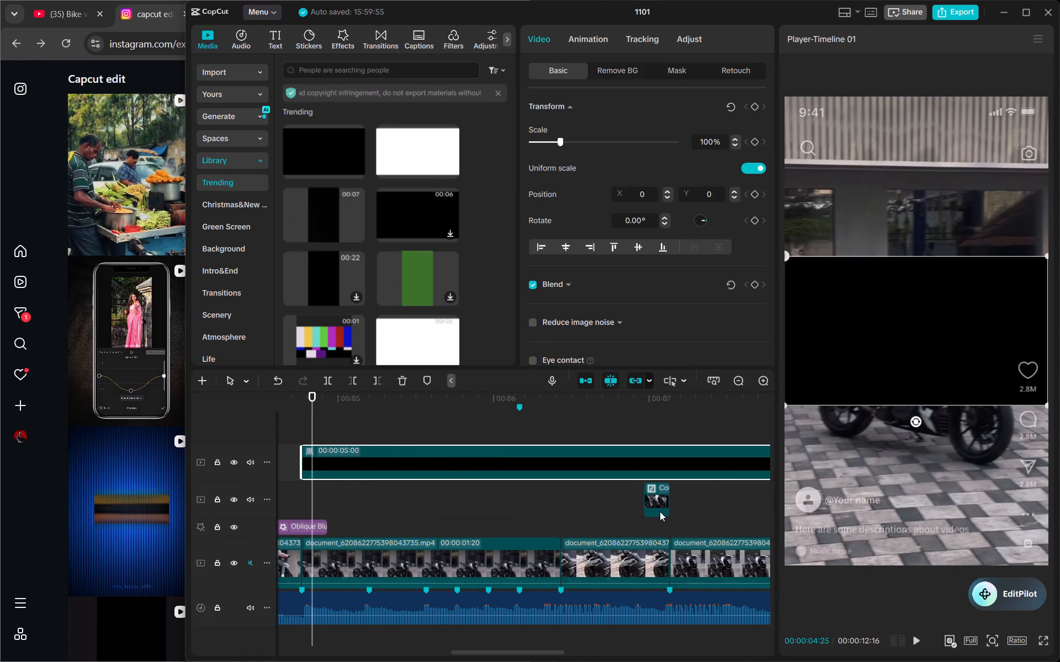
scroll(660, 511, "left", 3)
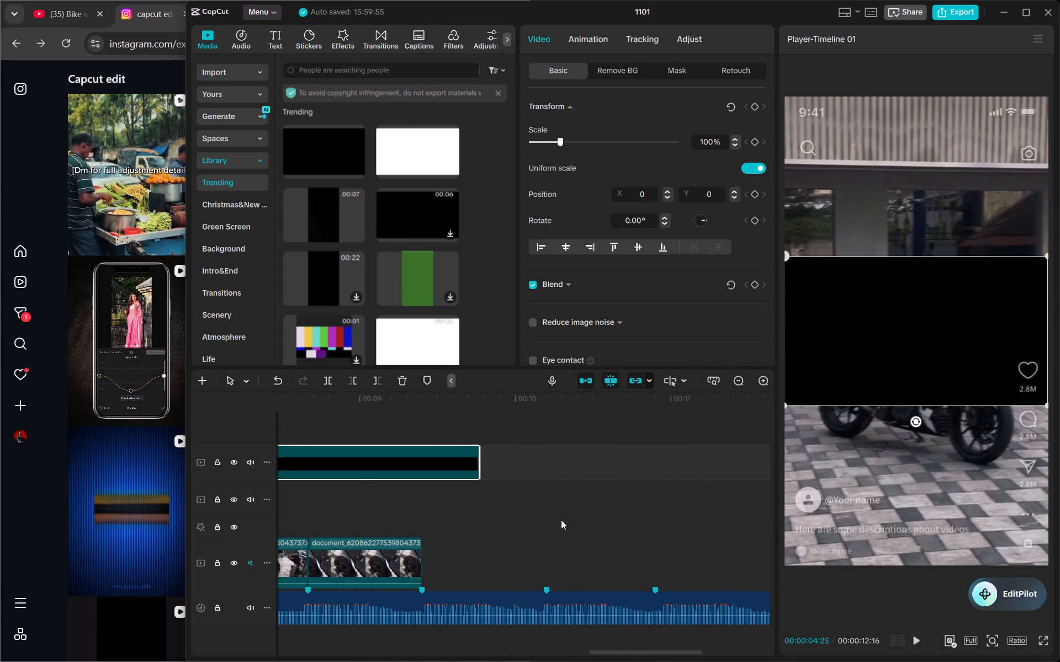
scroll(483, 472, "right", 1)
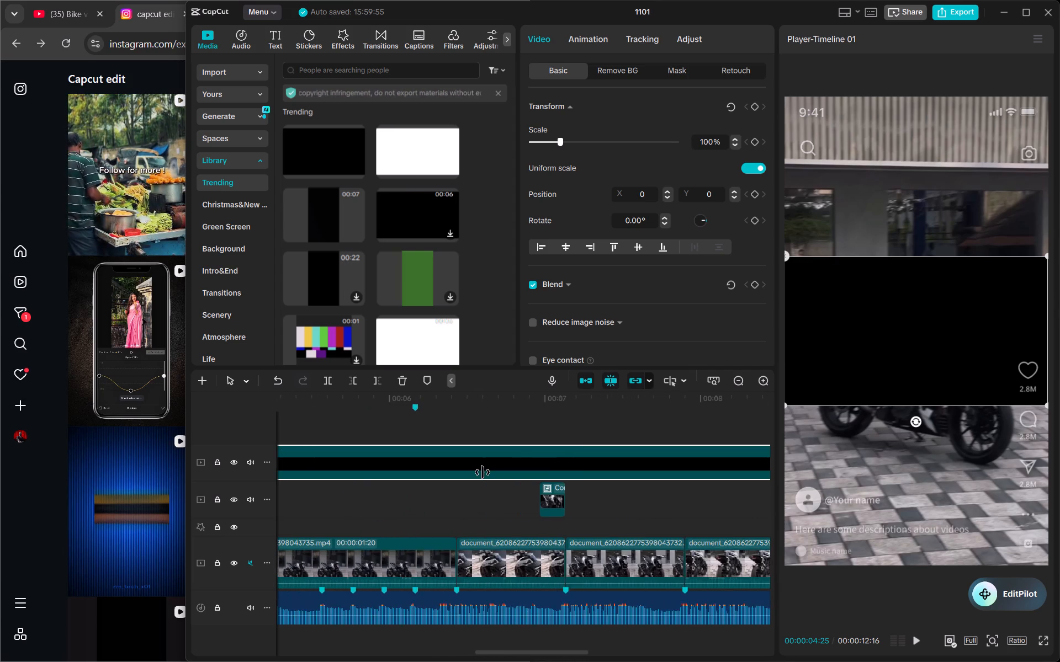
scroll(483, 472, "right", 1)
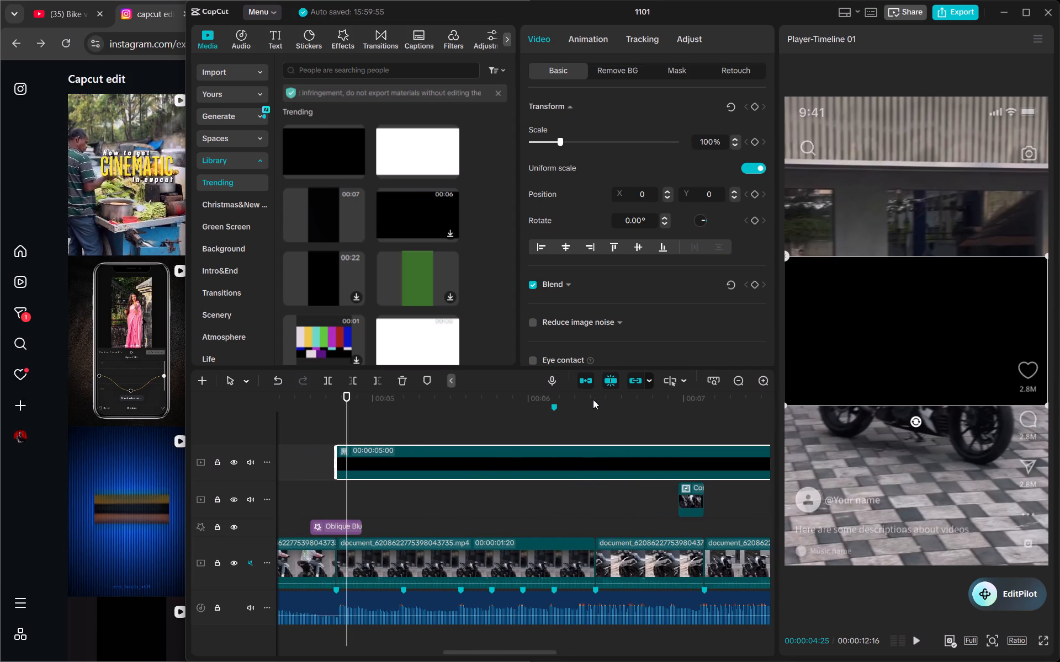
left_click(593, 399)
left_click_drag(593, 399, 579, 418)
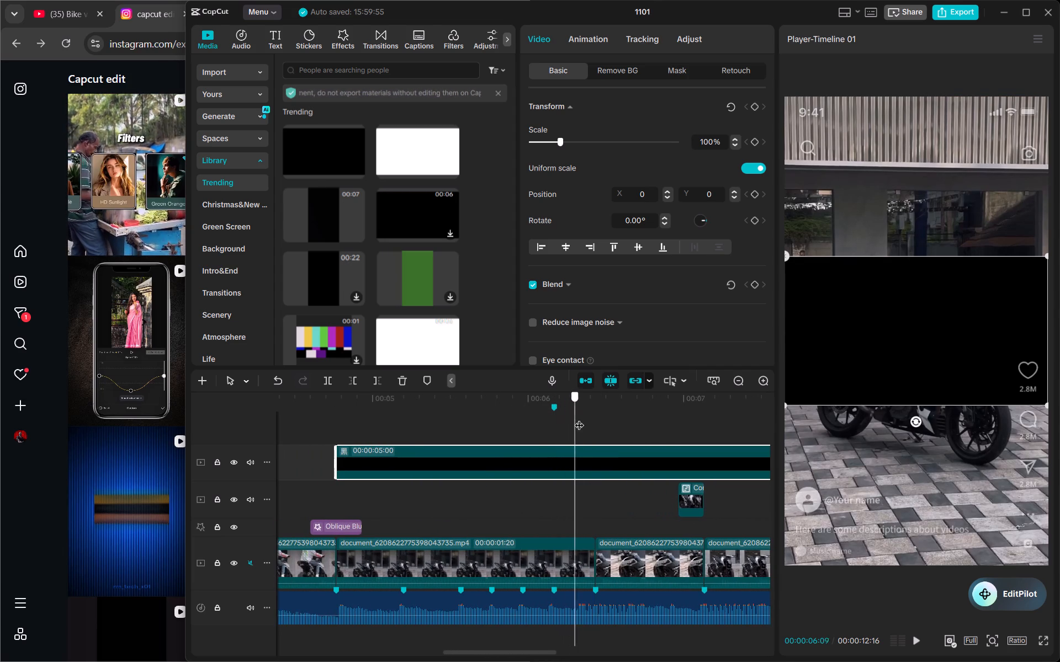
left_click_drag(579, 418, 591, 419)
left_click_drag(591, 419, 597, 420)
key("g")
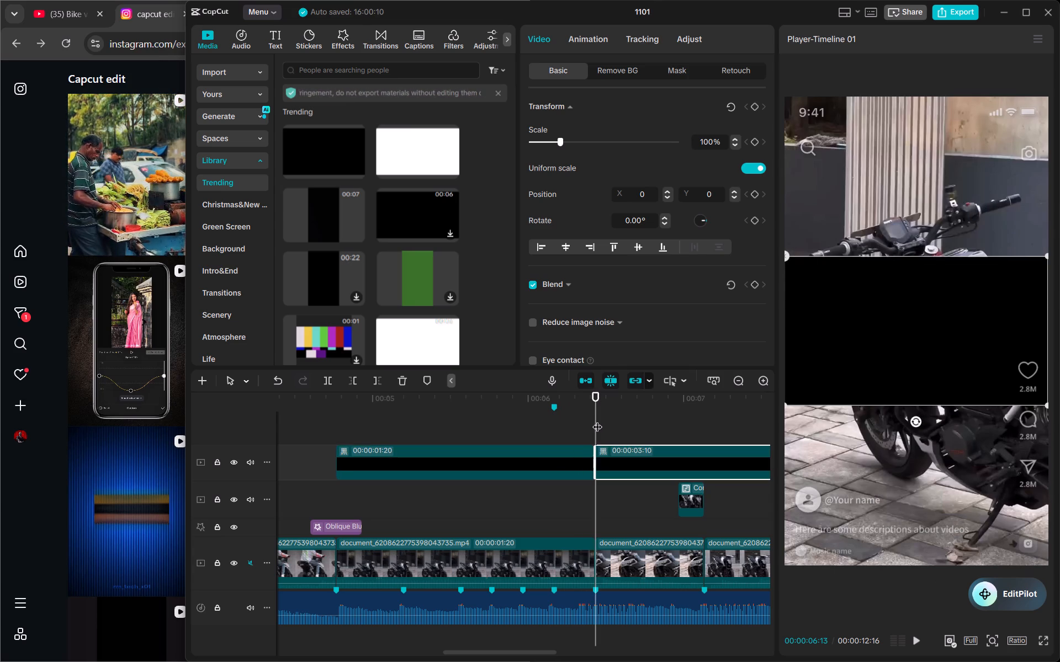
key("BackSpace")
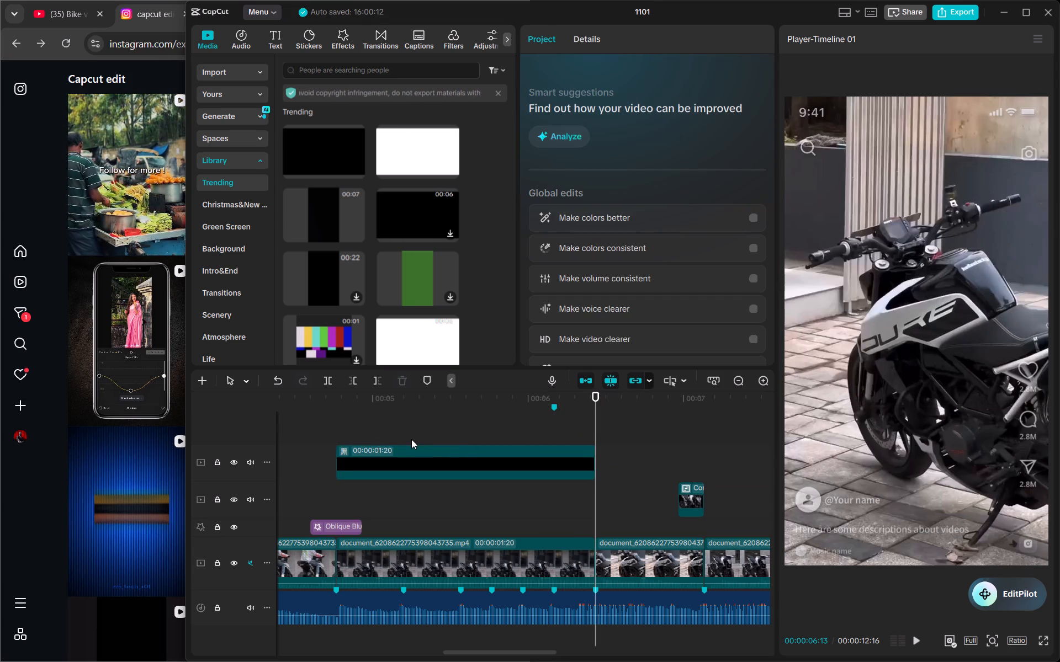
Play back the section under the black clip from about 00:00:05:00 to 00:00:06:10.
left_click(377, 404)
key("space")
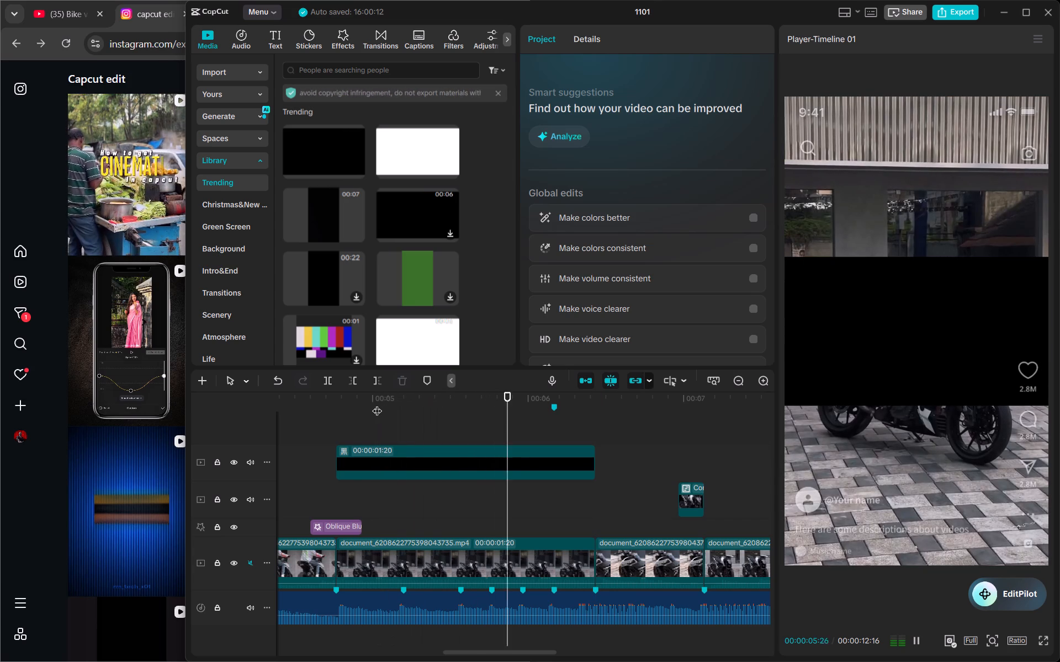
key("space")
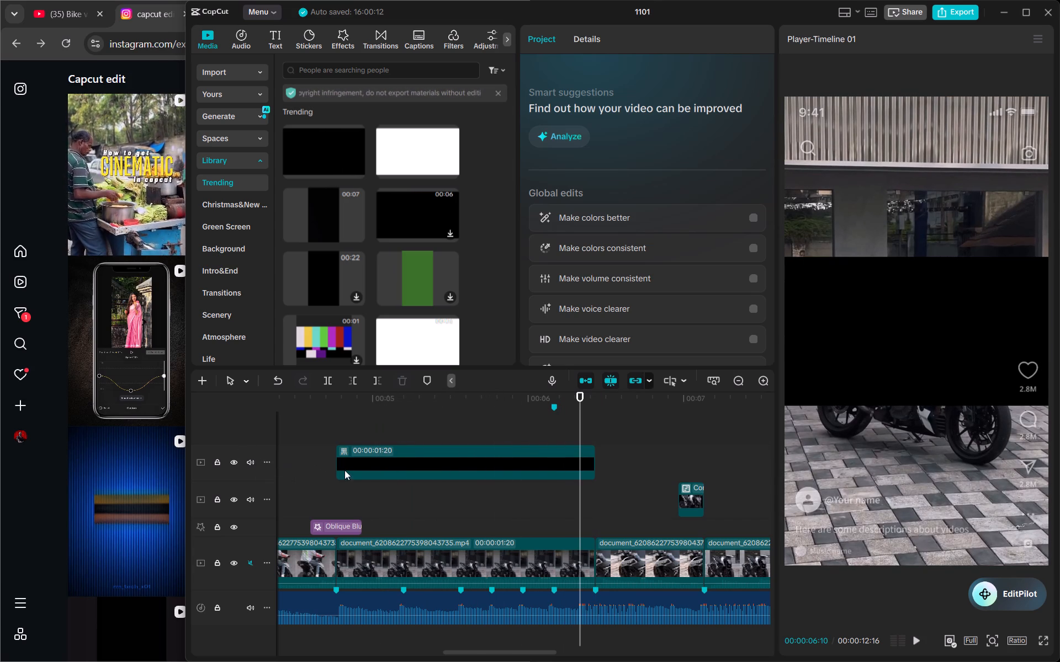
Trim the start of the black clip to 00:00:05:00, leaving it 00:00:01:13 long.
left_click_drag(339, 461, 378, 469)
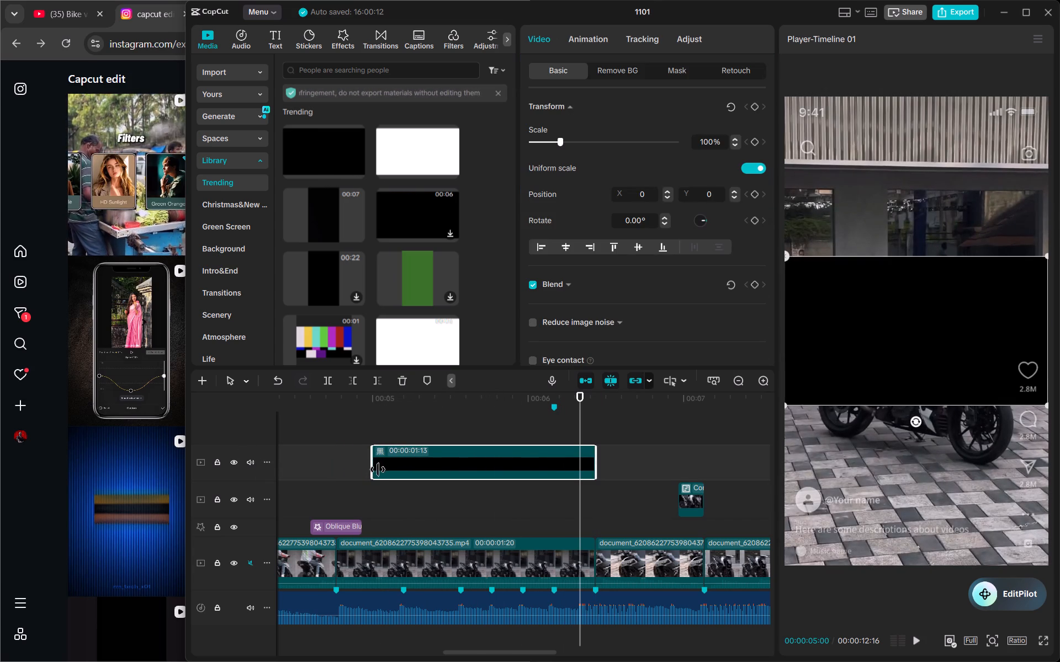
left_click_drag(378, 469, 378, 470)
Add an opacity keyframe of 0% on the black clip at 00:00:05:04, just before the first beat under it.
left_click(406, 396)
left_click(406, 396)
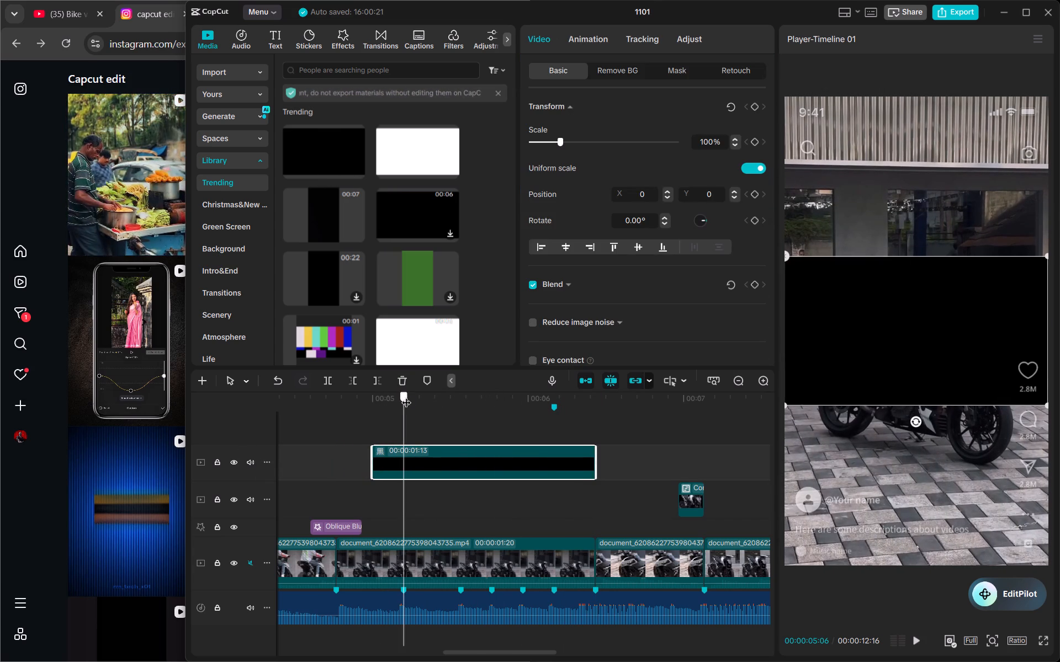
left_click(406, 396)
key("Left")
key("Left")
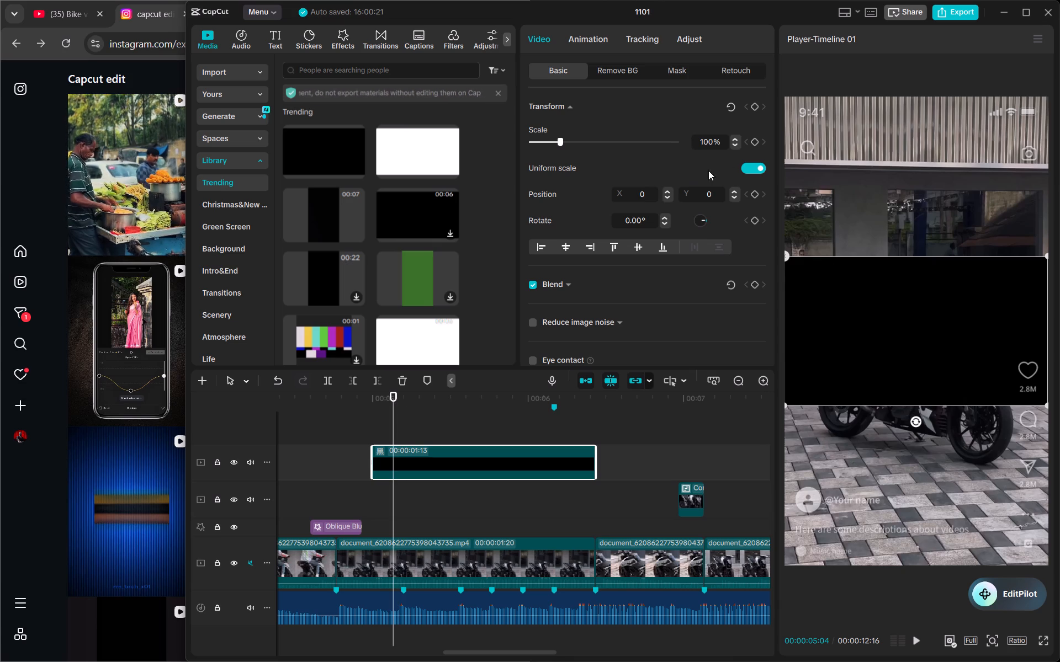
left_click(566, 285)
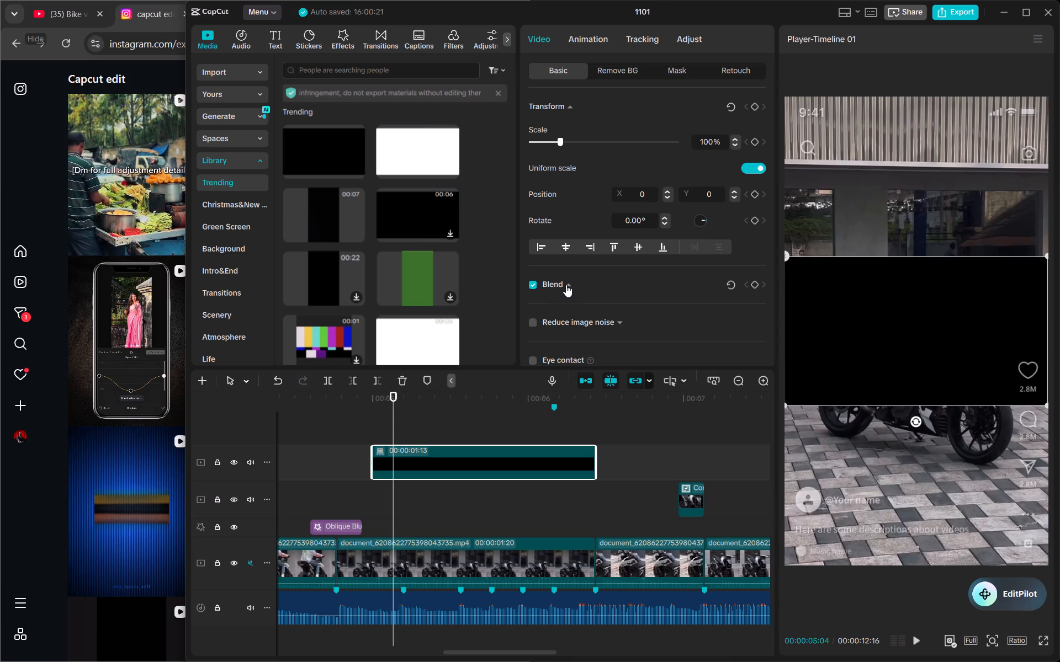
left_click_drag(574, 337, 589, 309)
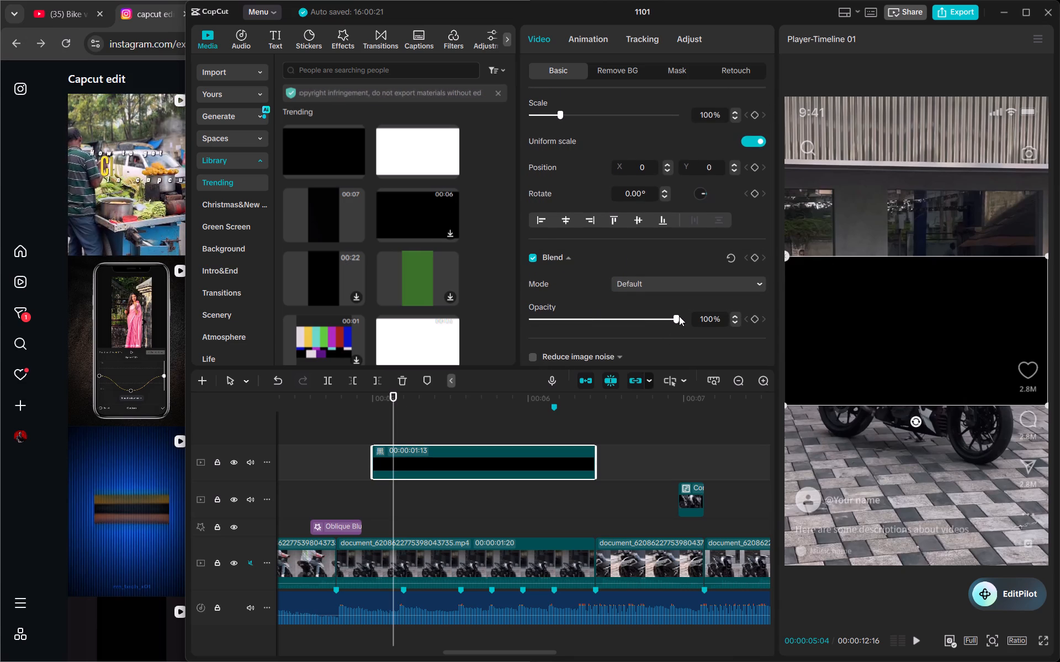
left_click_drag(676, 317, 512, 338)
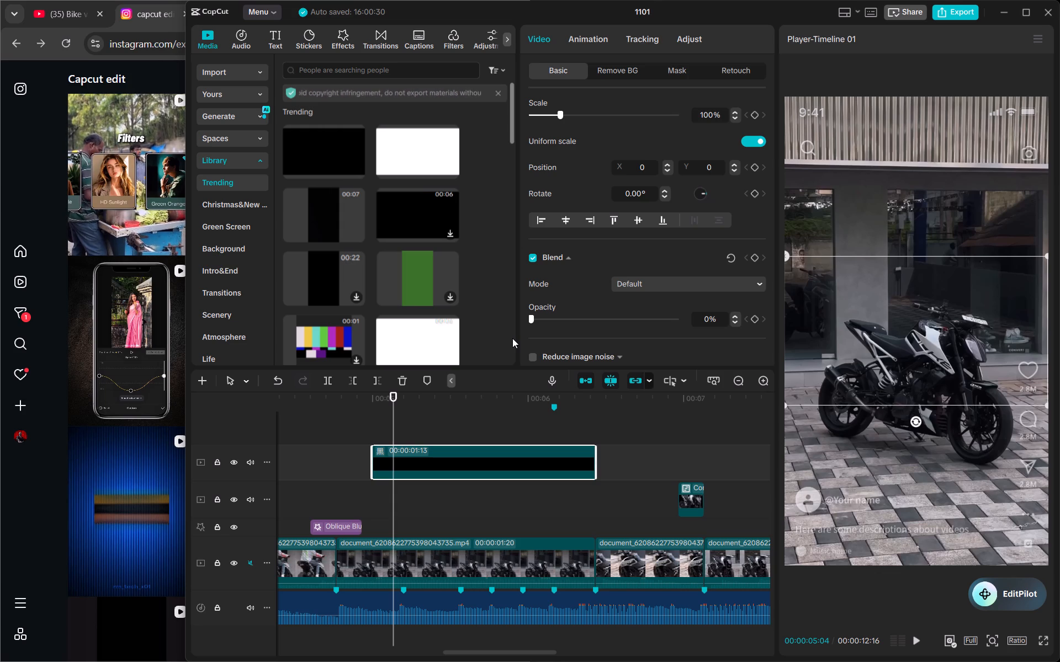
left_click(757, 318)
Keyframe the black clip's opacity at 39% on the beat at 00:00:05:06 and at 0% at 00:00:05:08.
key("Right")
key("Right")
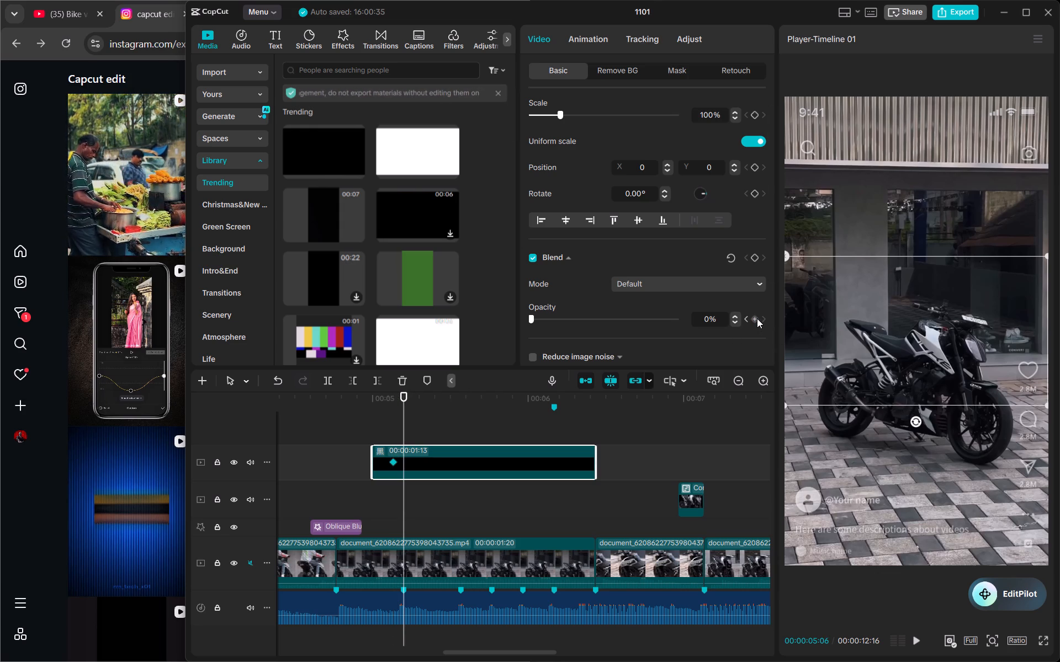
left_click_drag(535, 319, 605, 337)
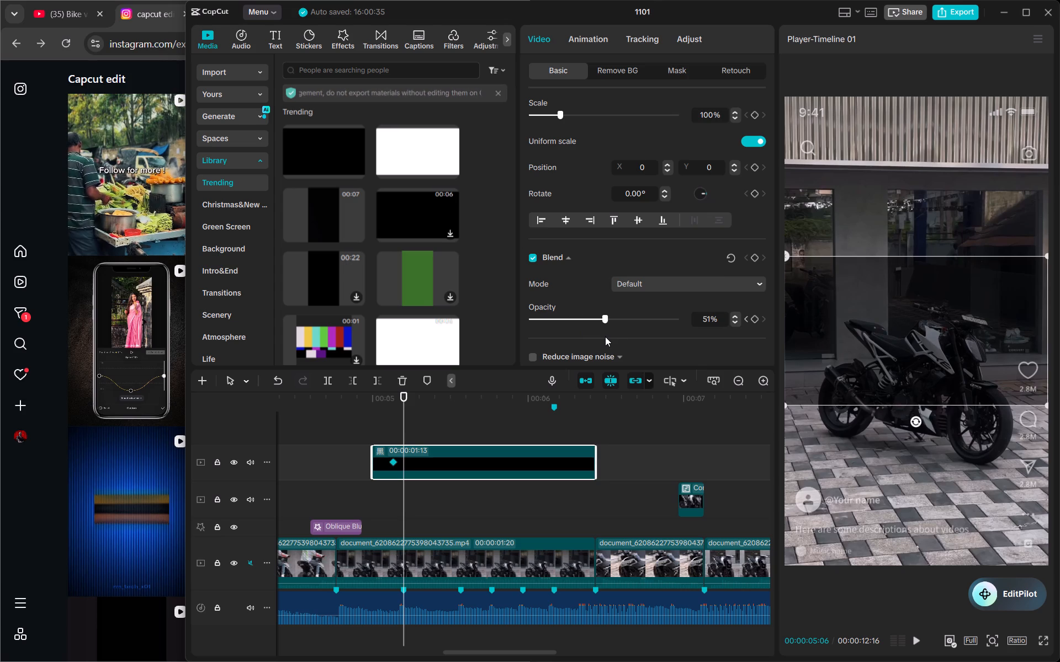
left_click_drag(605, 337, 587, 334)
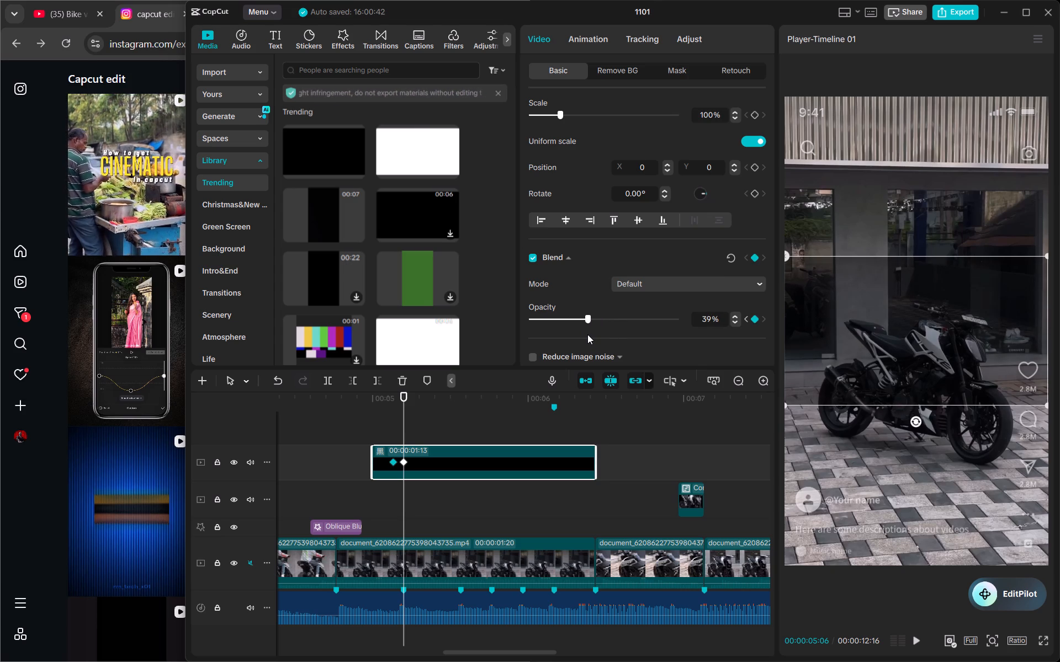
key("Right")
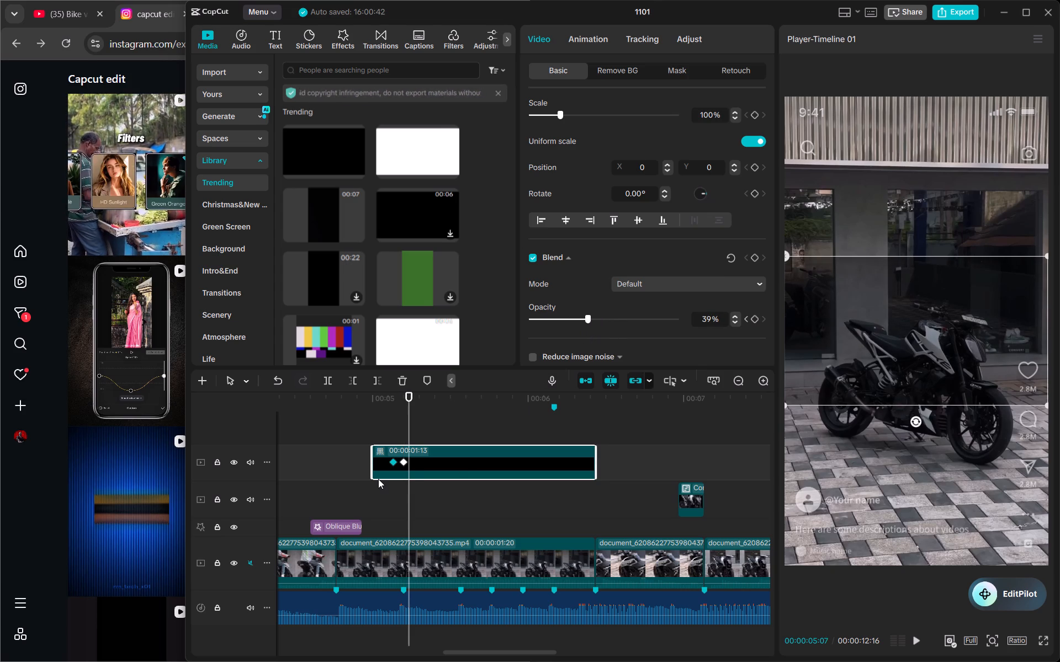
key("Right")
left_click_drag(589, 316, 490, 311)
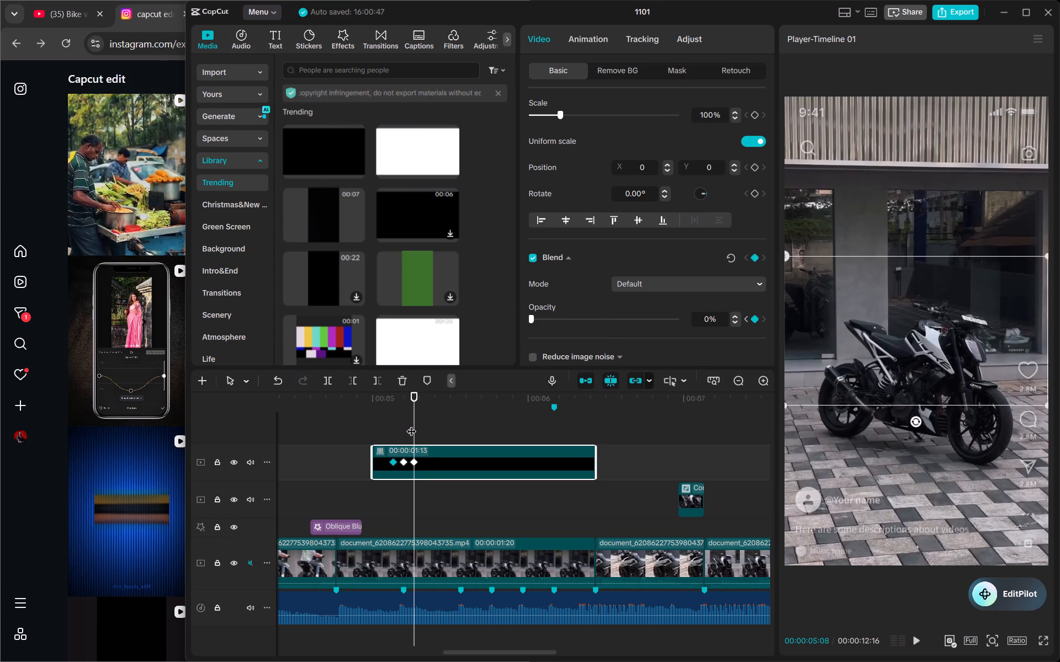
Keyframe the black clip's opacity at 0% at 00:00:05:15 and at 30% on the beat at 00:00:05:17.
left_click_drag(411, 424, 453, 410)
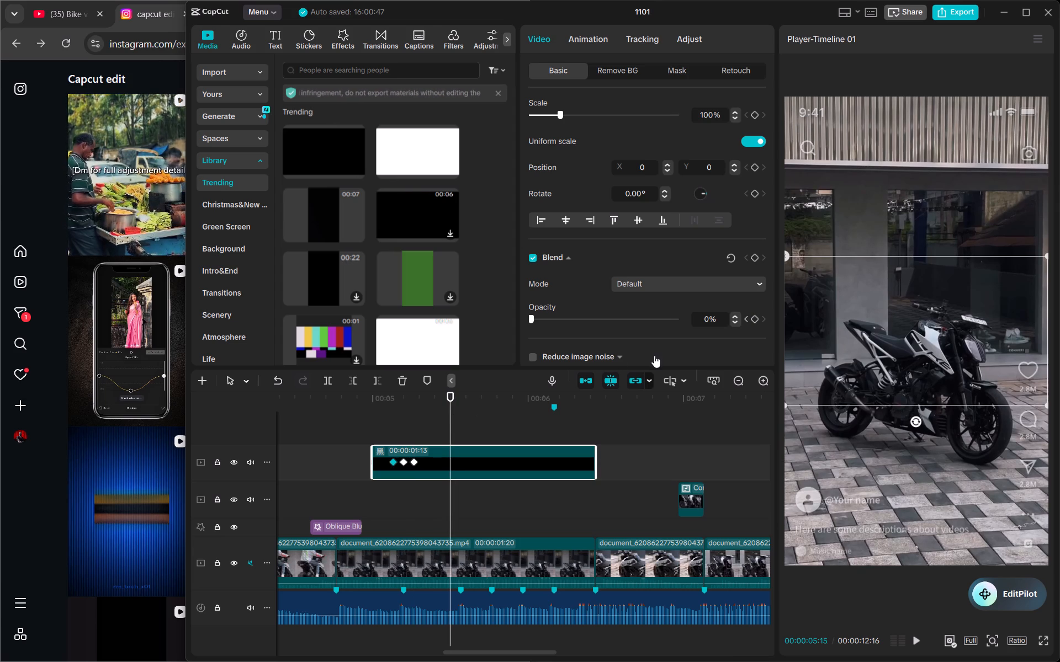
left_click(755, 320)
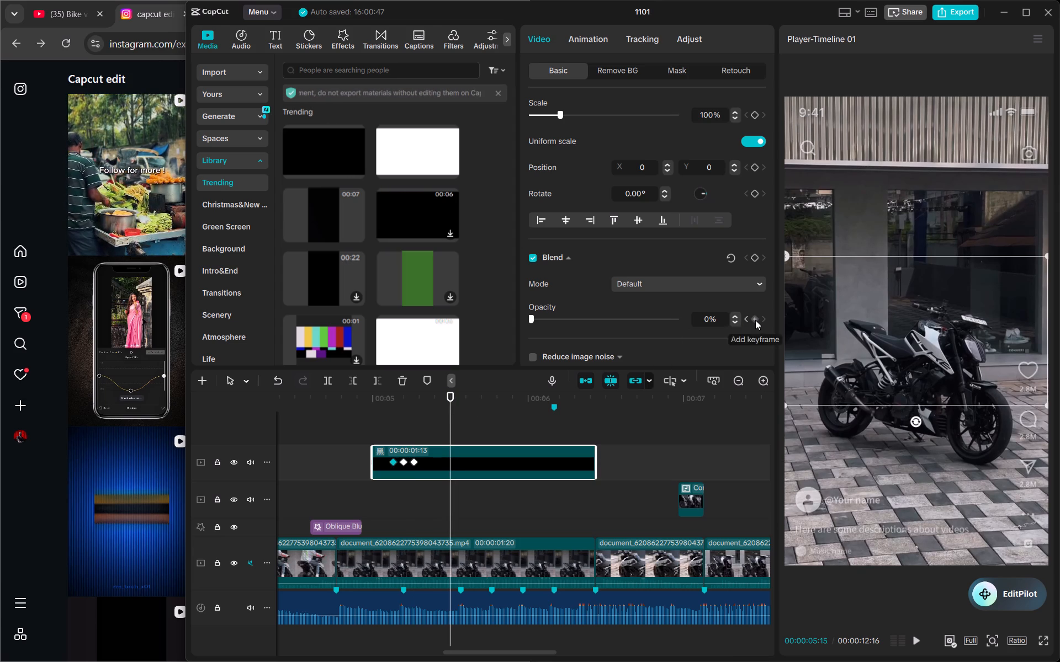
key("Right")
key("Right")
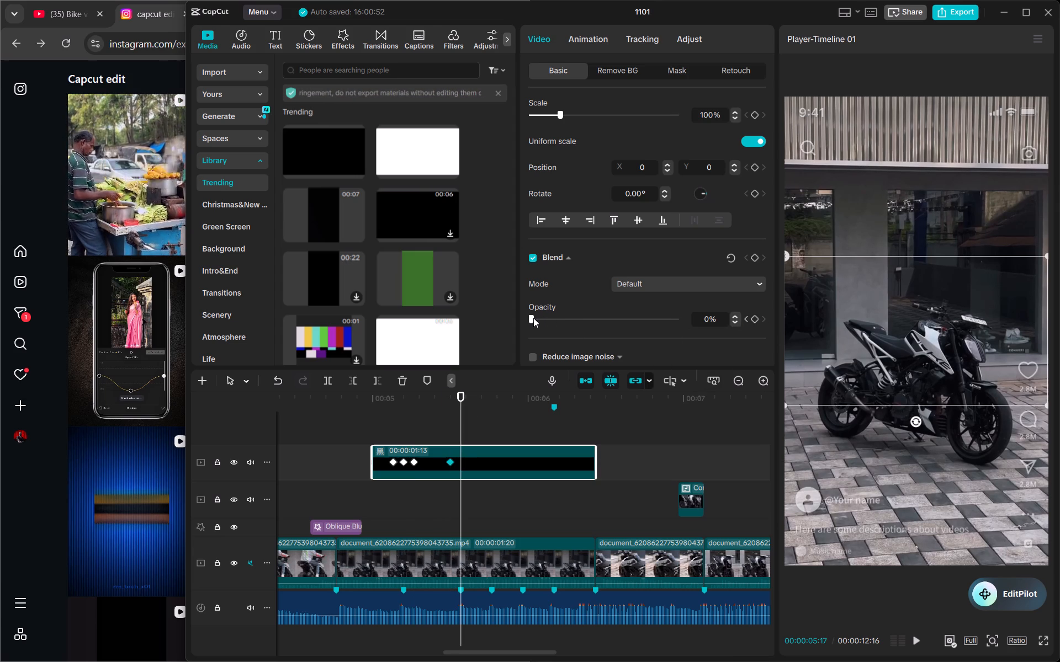
left_click_drag(533, 318, 566, 317)
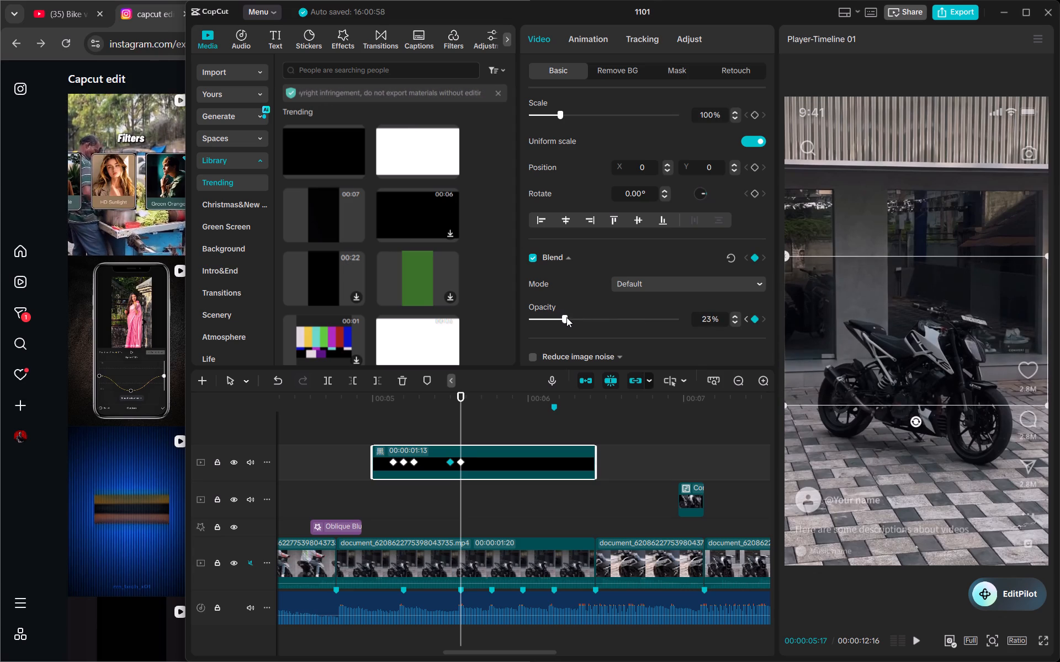
triple_click(735, 315)
triple_click(735, 315)
triple_click(735, 315)
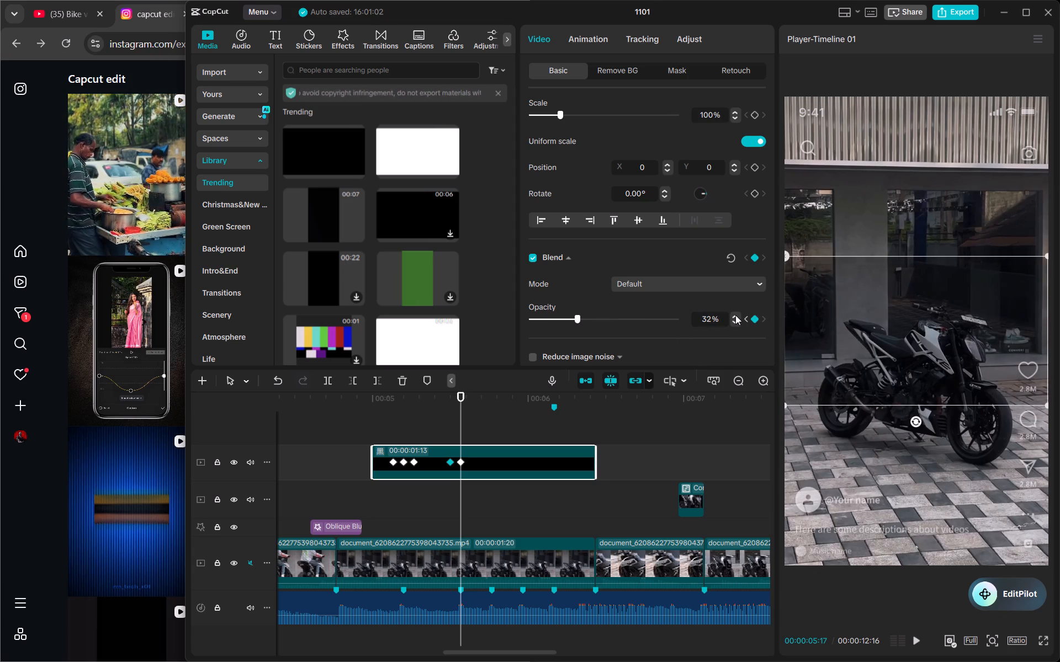
double_click(735, 320)
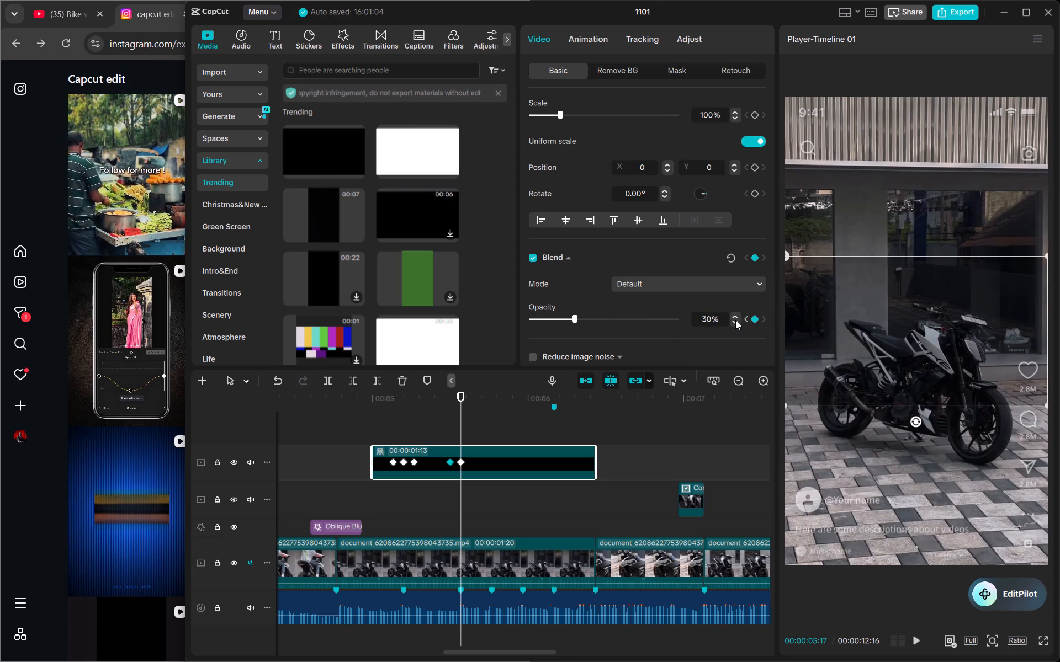
Add an opacity keyframe of 0% on the black clip at 00:00:05:19, closing the second dark flash.
key("Right")
key("Right")
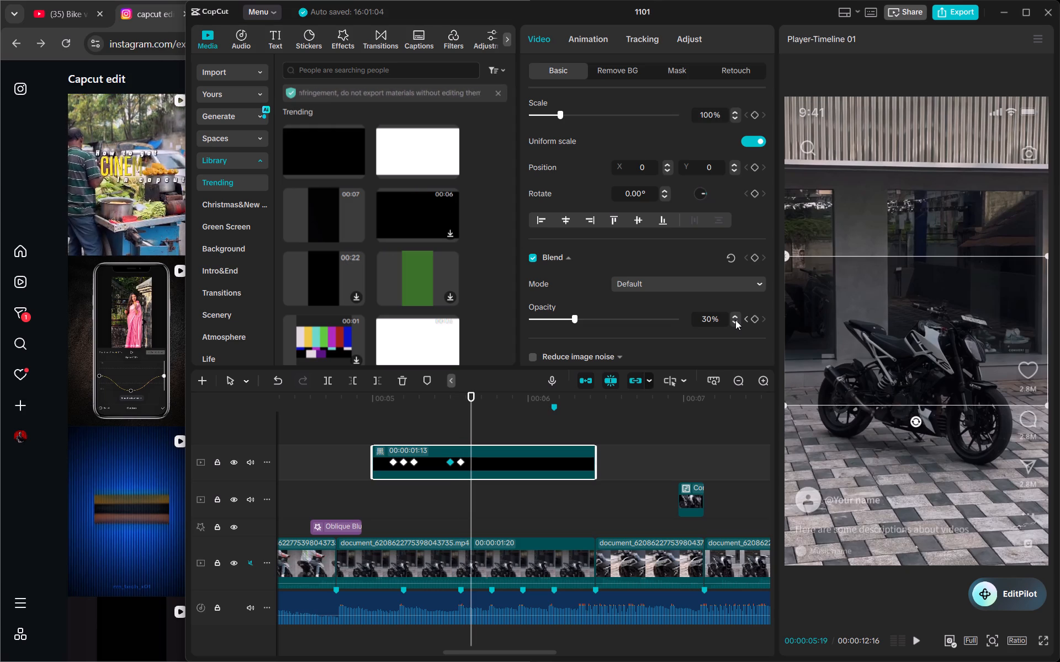
key("Left")
key("Left")
key("Left")
key("Left")
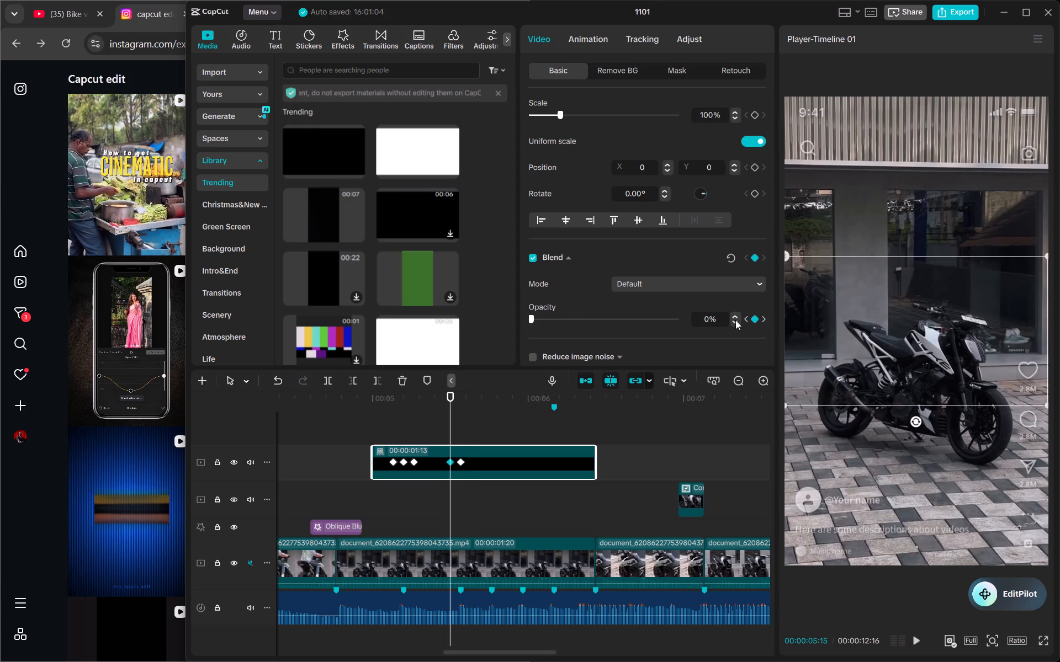
key("Right")
key("Right")
key("Right")
key("Right")
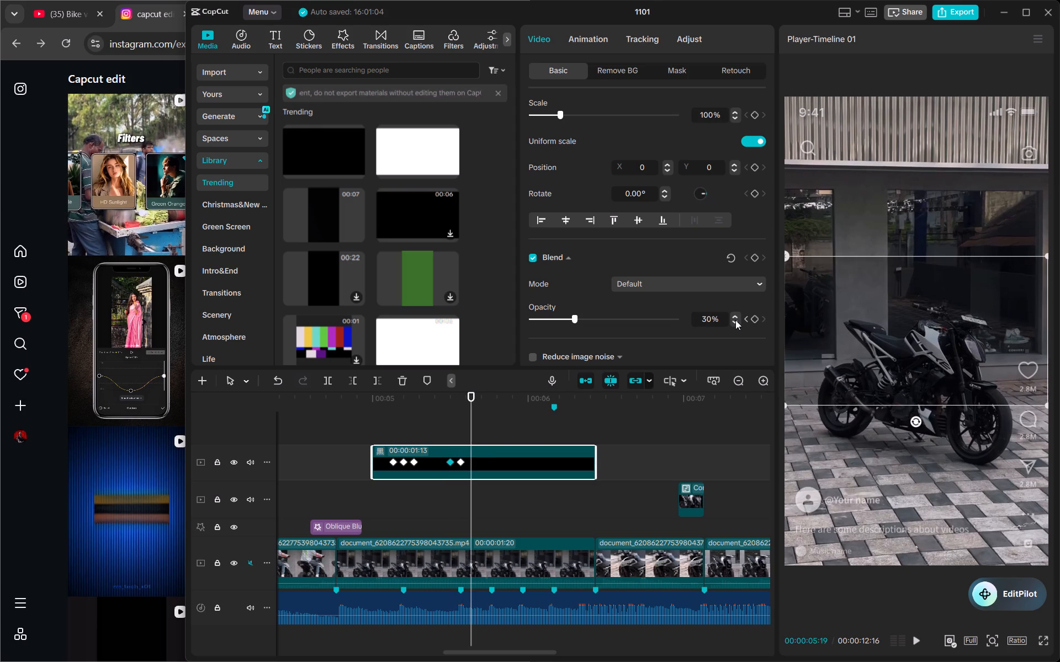
left_click(756, 321)
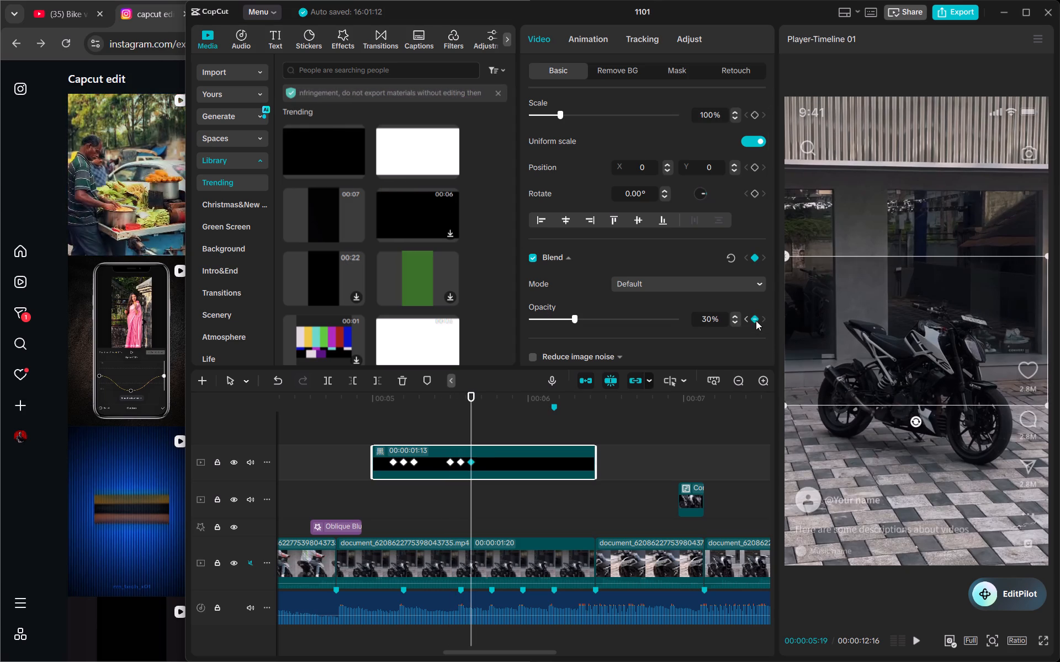
left_click_drag(575, 322, 544, 322)
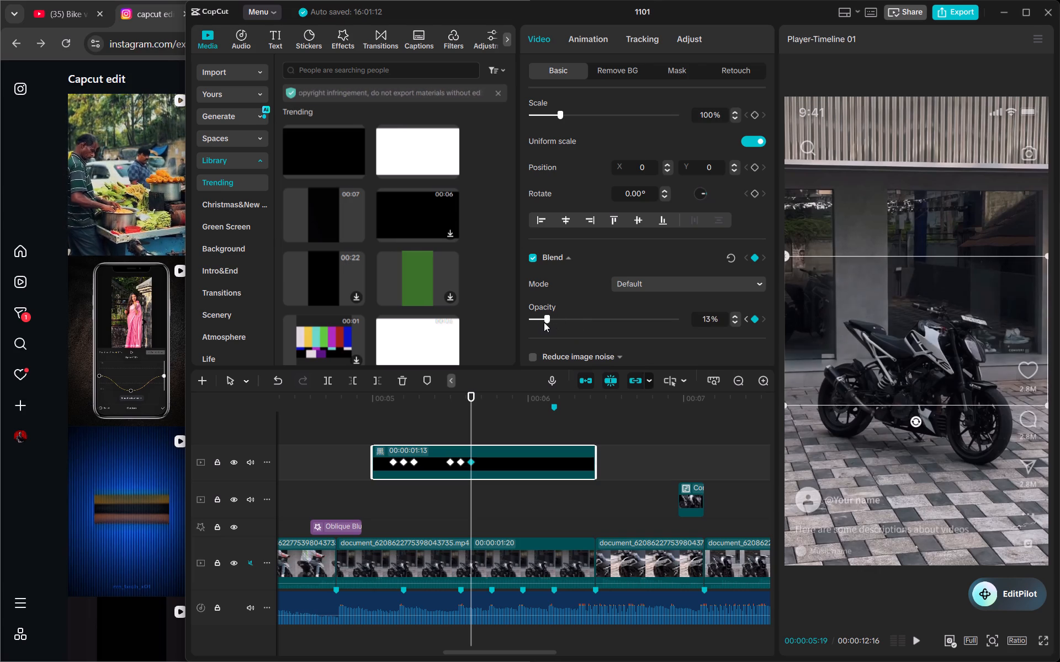
left_click_drag(544, 322, 526, 320)
Keyframe the black clip's opacity at 0% at 00:00:05:21 and at 30% on the beat at 00:00:05:23.
key("Right")
key("Right")
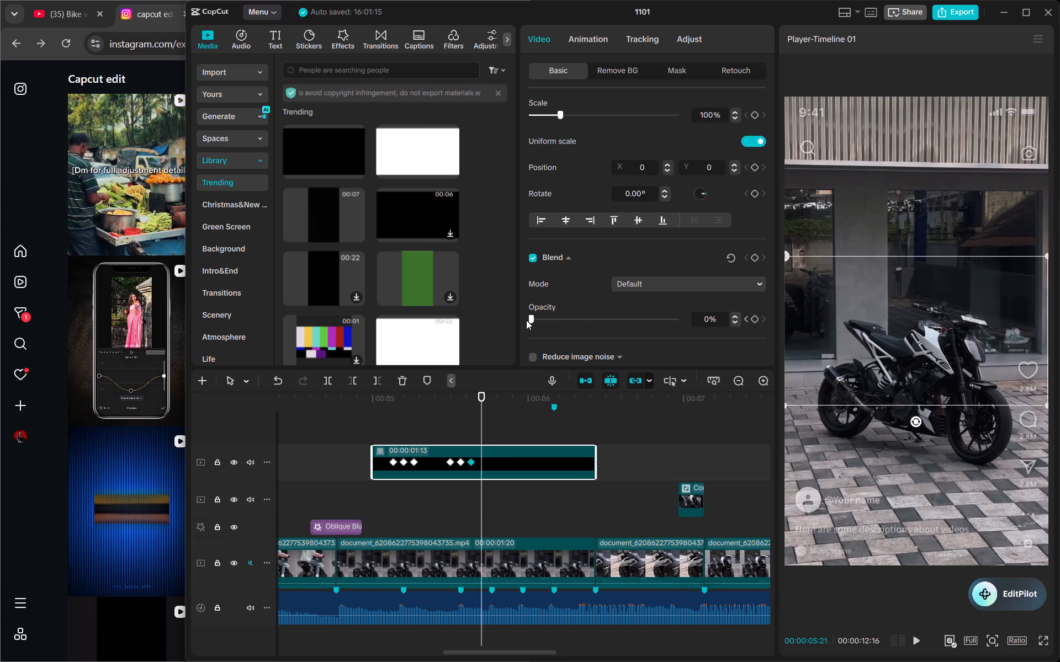
key("Right")
key("Right")
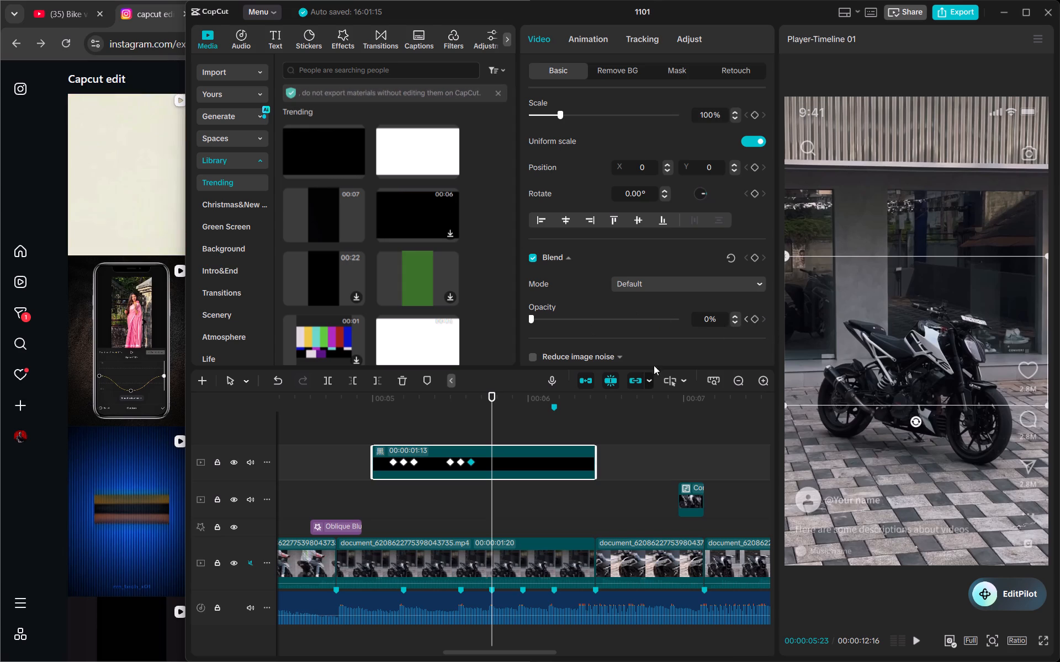
key("Left")
key("Left")
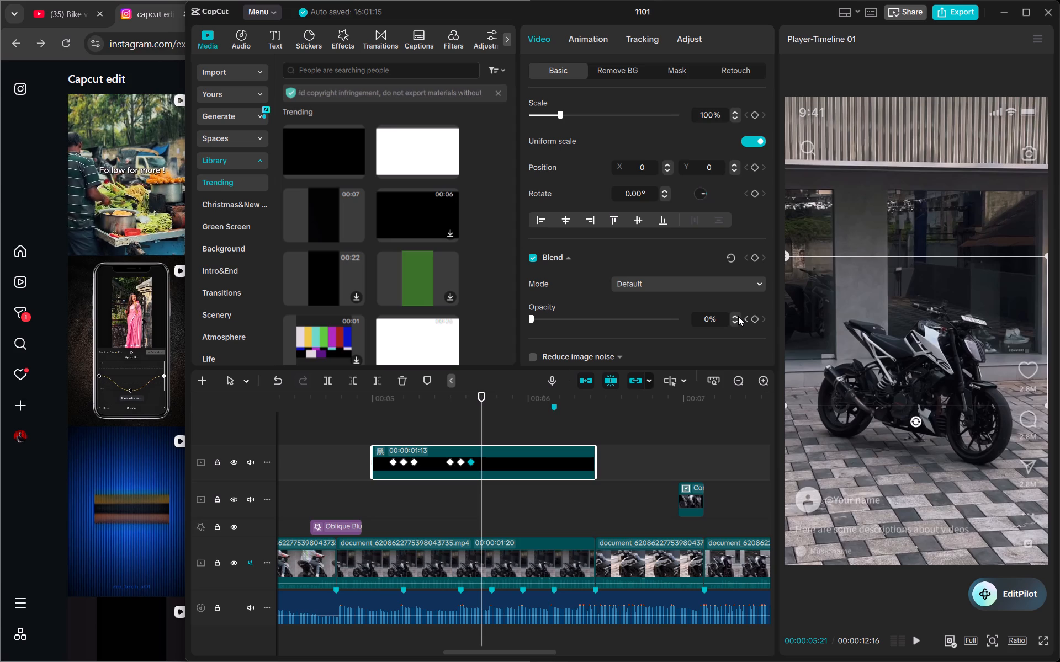
left_click(755, 321)
key("Right")
key("Right")
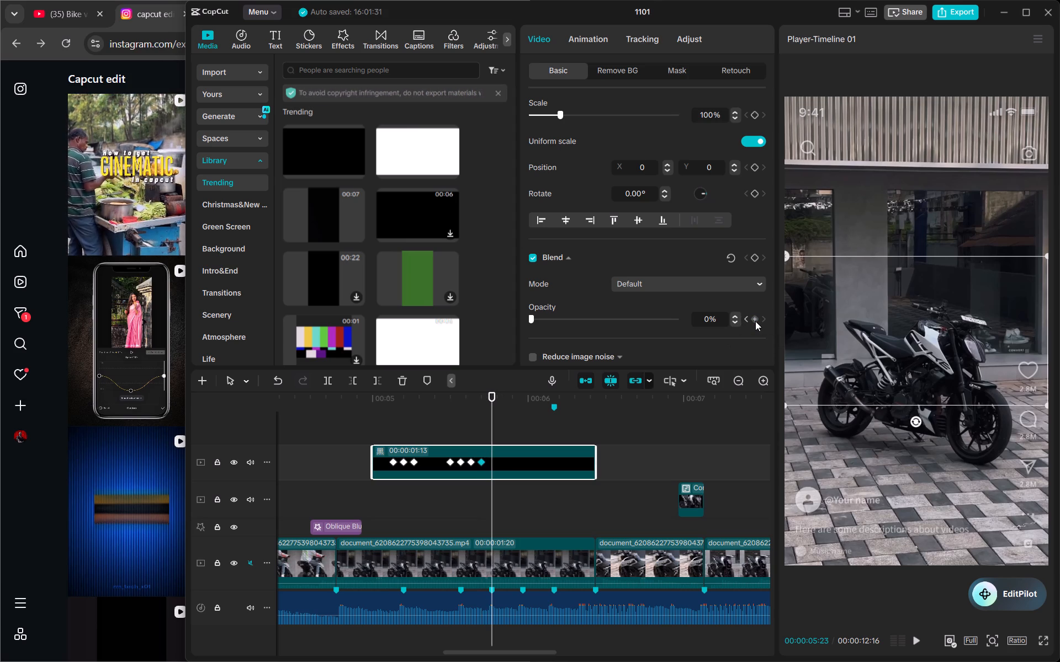
left_click(545, 319)
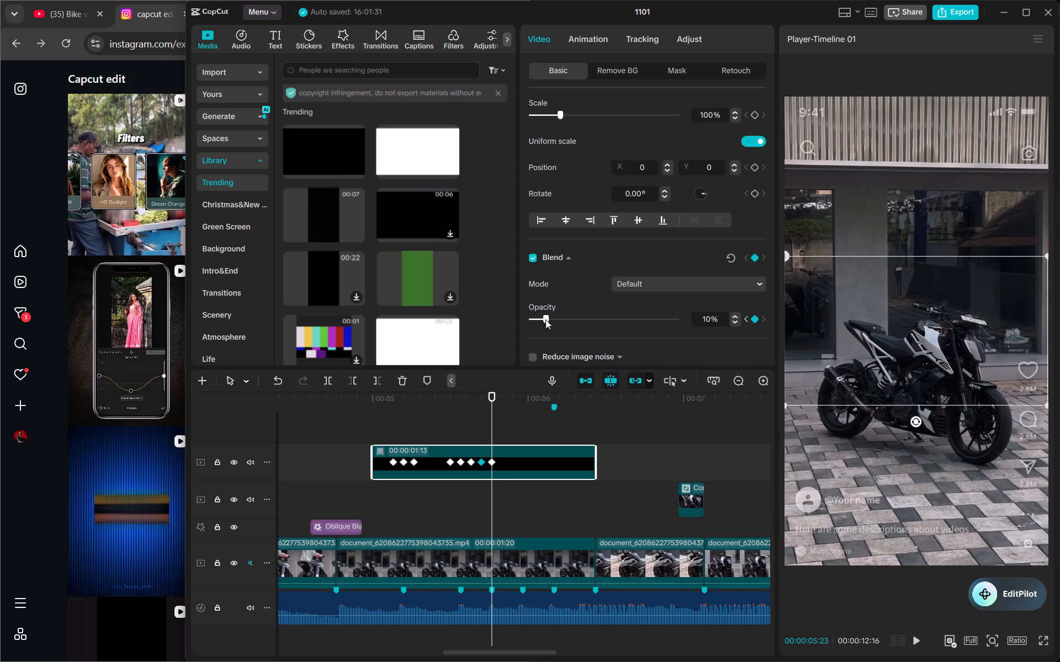
left_click(559, 318)
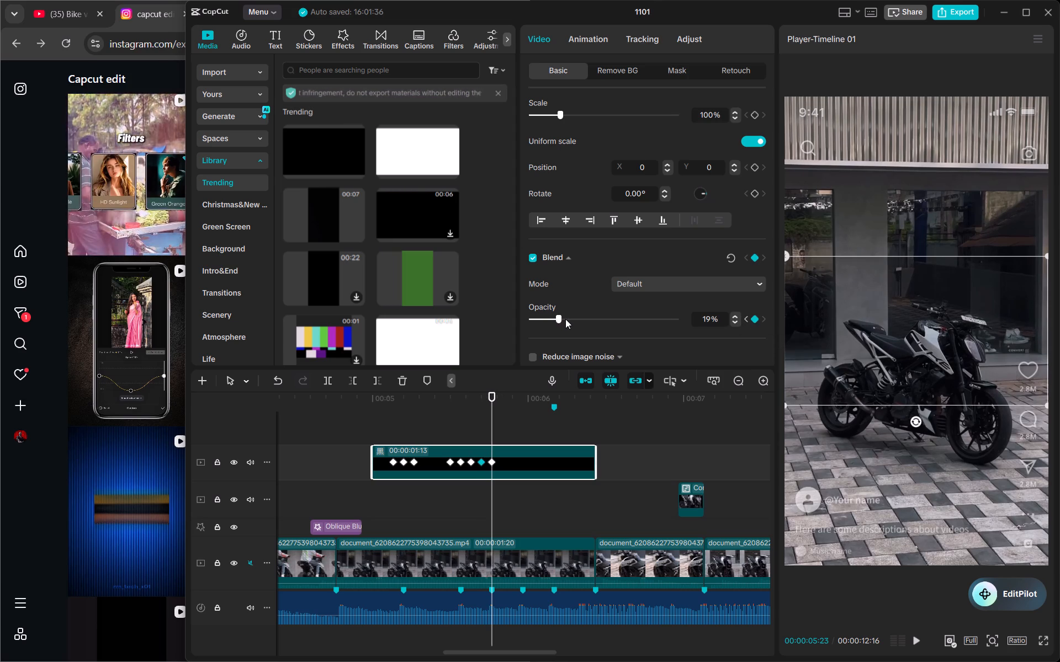
left_click(565, 319)
left_click(571, 319)
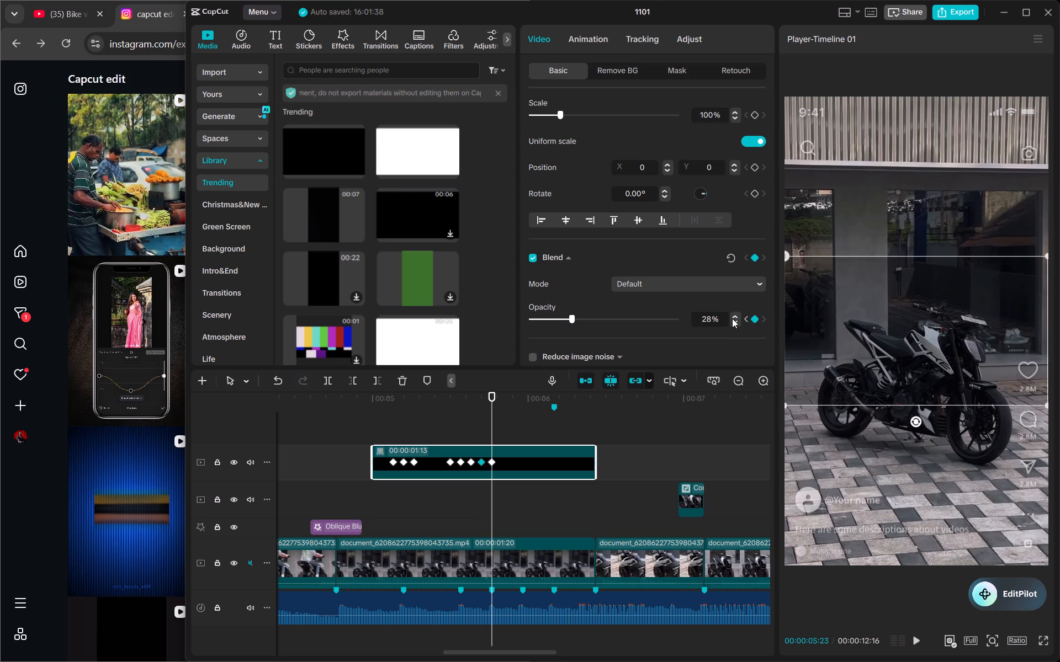
double_click(735, 316)
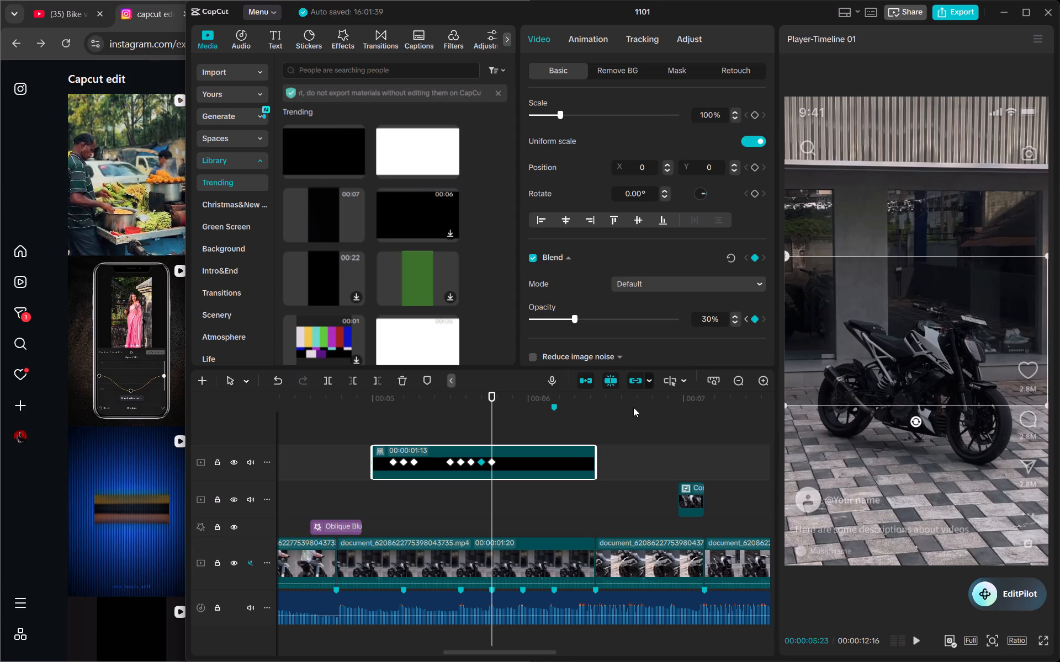
Add an opacity keyframe of 0% on the black clip at 00:00:05:25, closing the third dark flash.
key("Right")
key("Right")
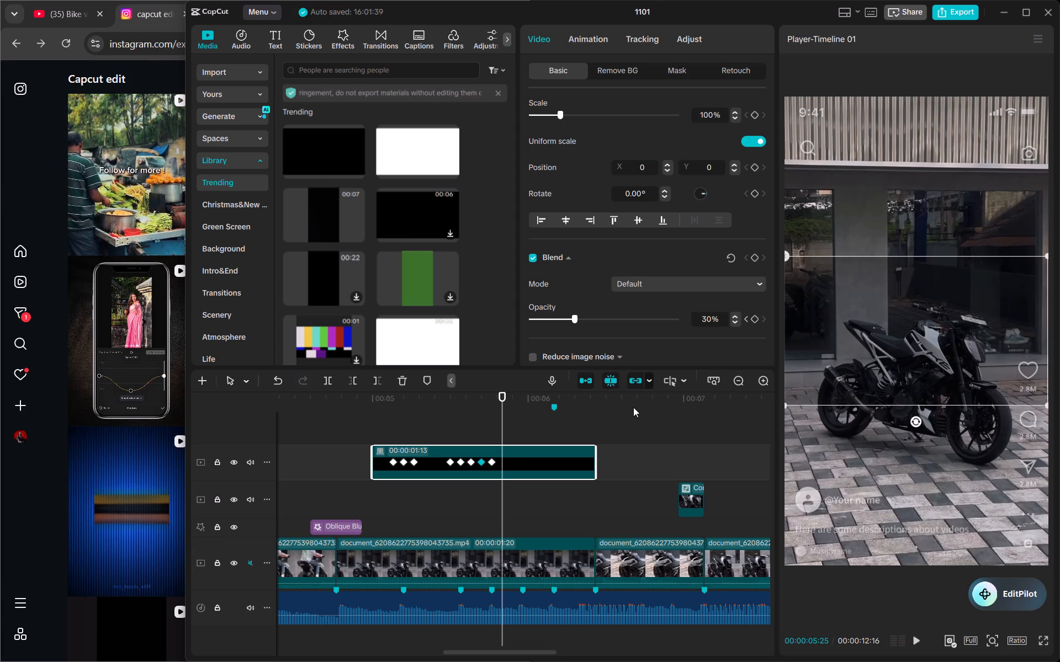
left_click(752, 317)
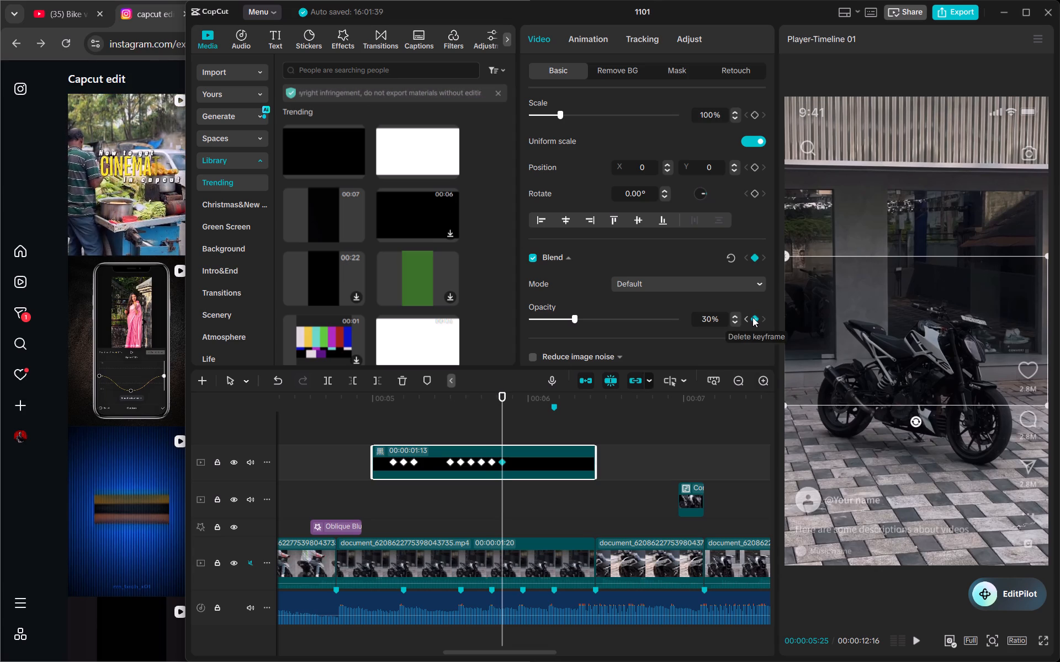
left_click(734, 322)
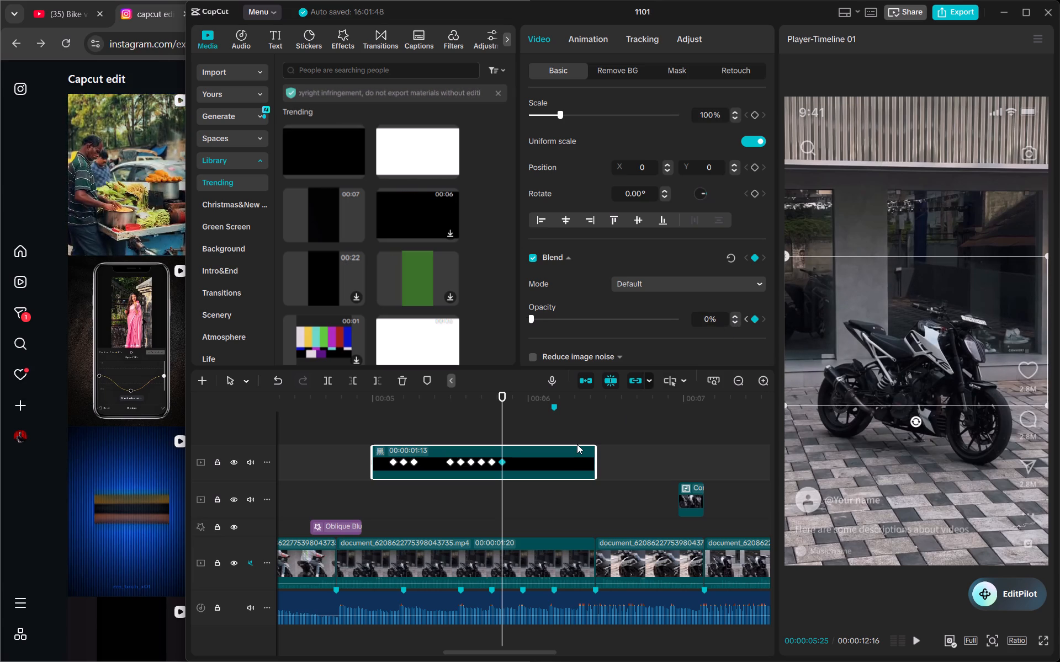
Add an opacity keyframe of 30% on the black clip at the beat at 00:00:05:29.
key("Right")
key("Right")
key("Right")
key("Right")
key("Right")
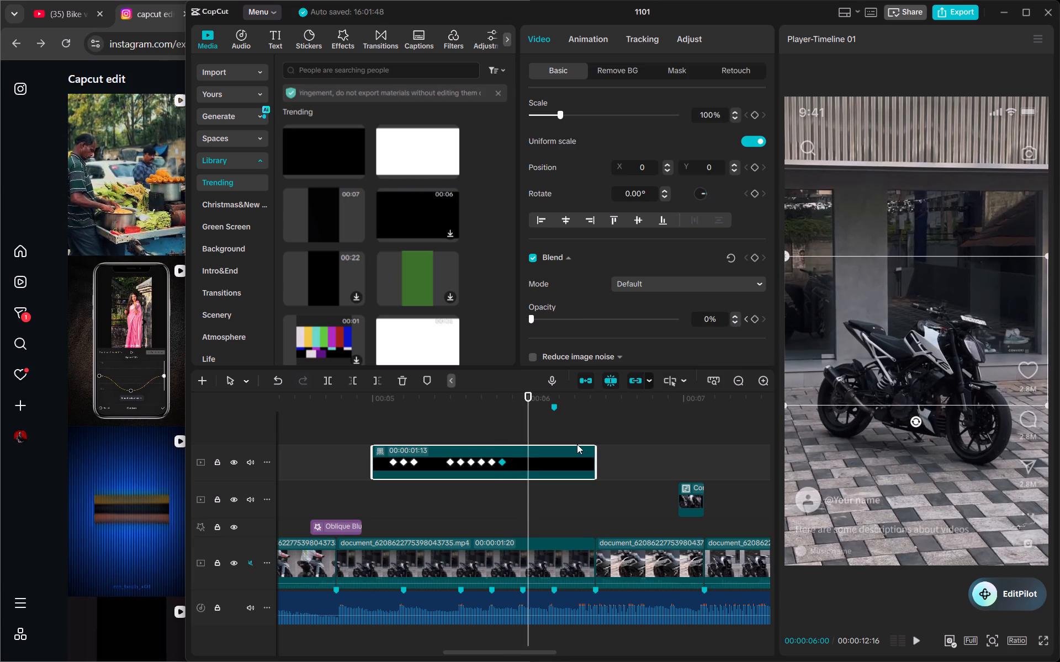
key("Left")
left_click(754, 319)
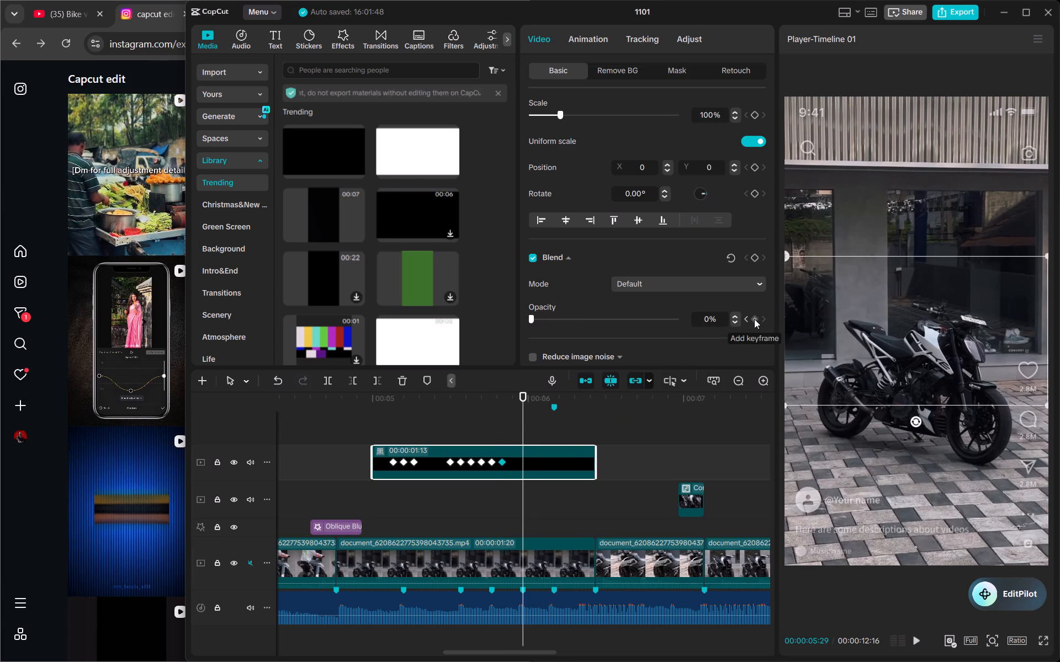
left_click(571, 323)
key("Right")
key("Right")
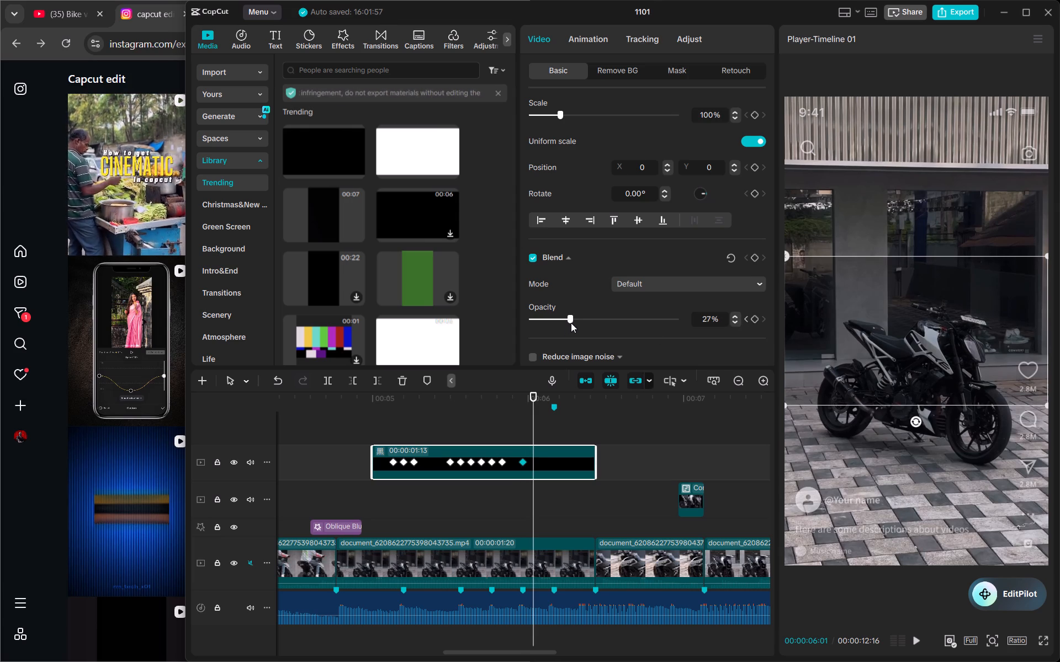
key("Left")
key("Left")
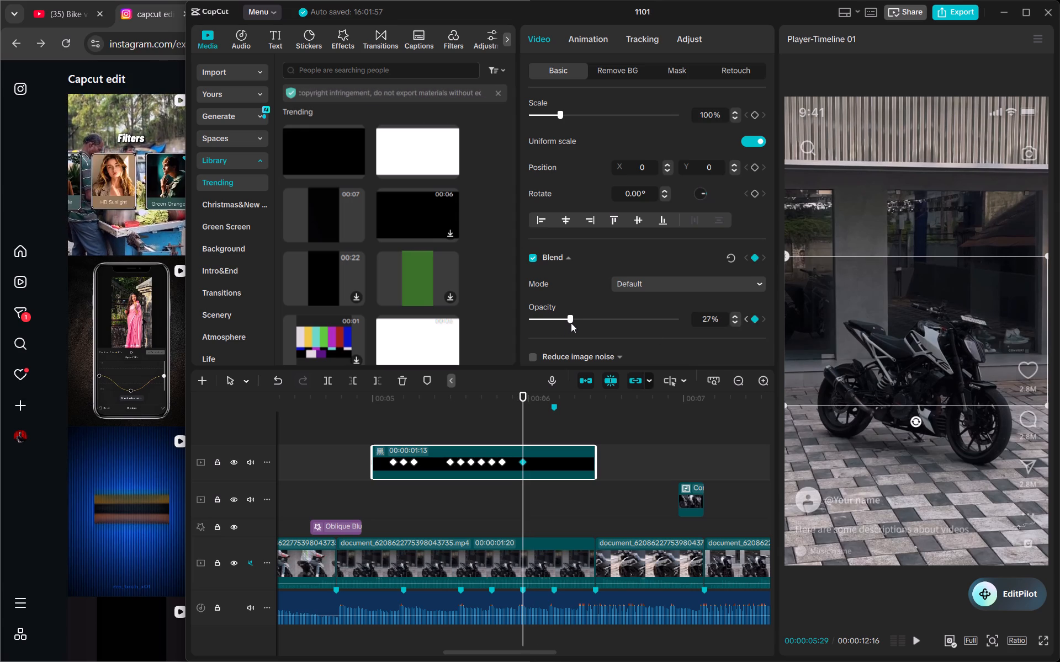
triple_click(733, 317)
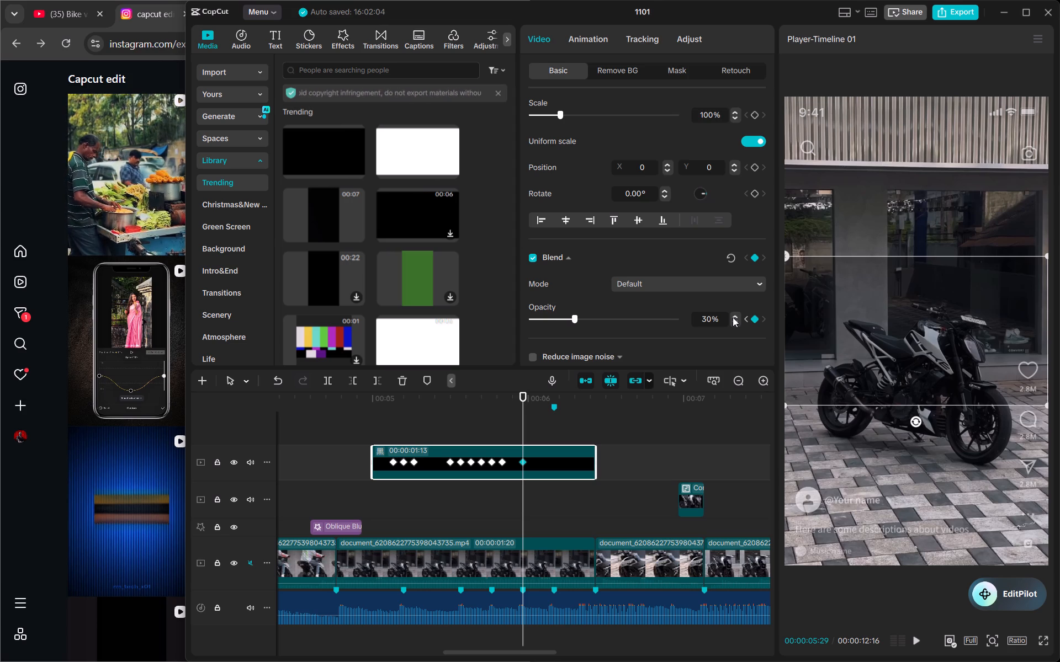
Keyframe the black clip's opacity at 0% at 00:00:06:01 and 00:00:05:27, on either side of the fourth dark flash.
key("Right")
key("Right")
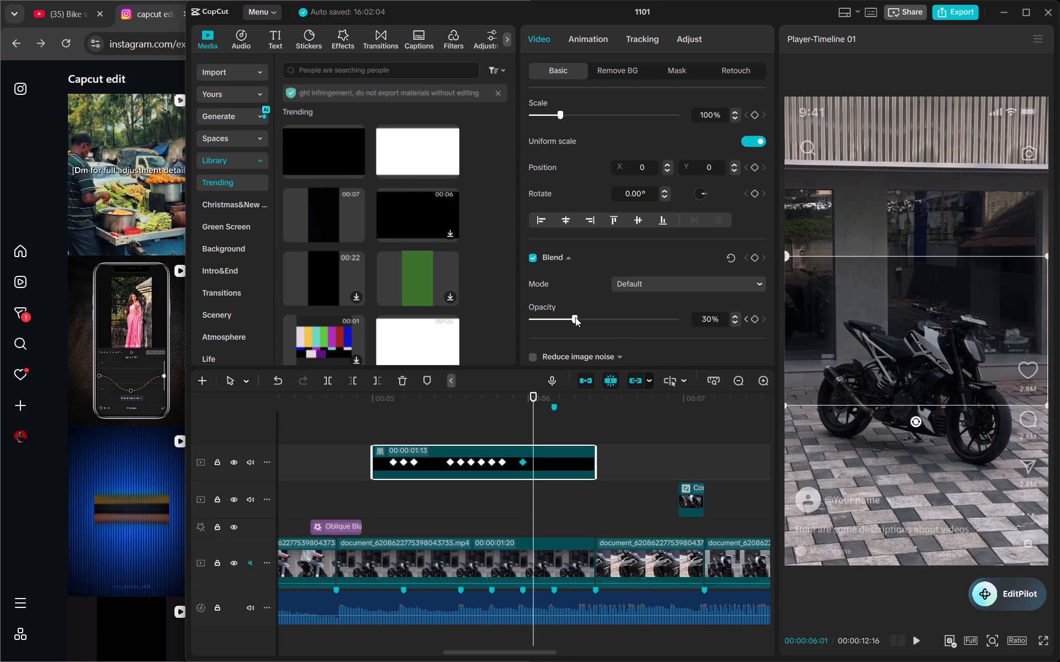
left_click_drag(575, 317, 520, 313)
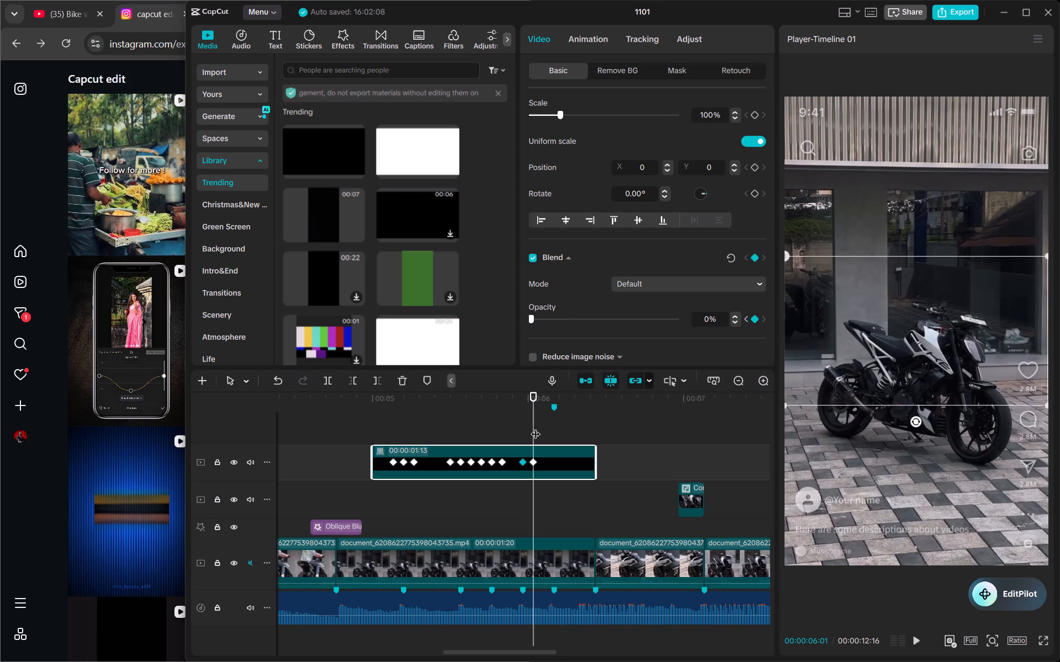
left_click_drag(533, 427, 517, 426)
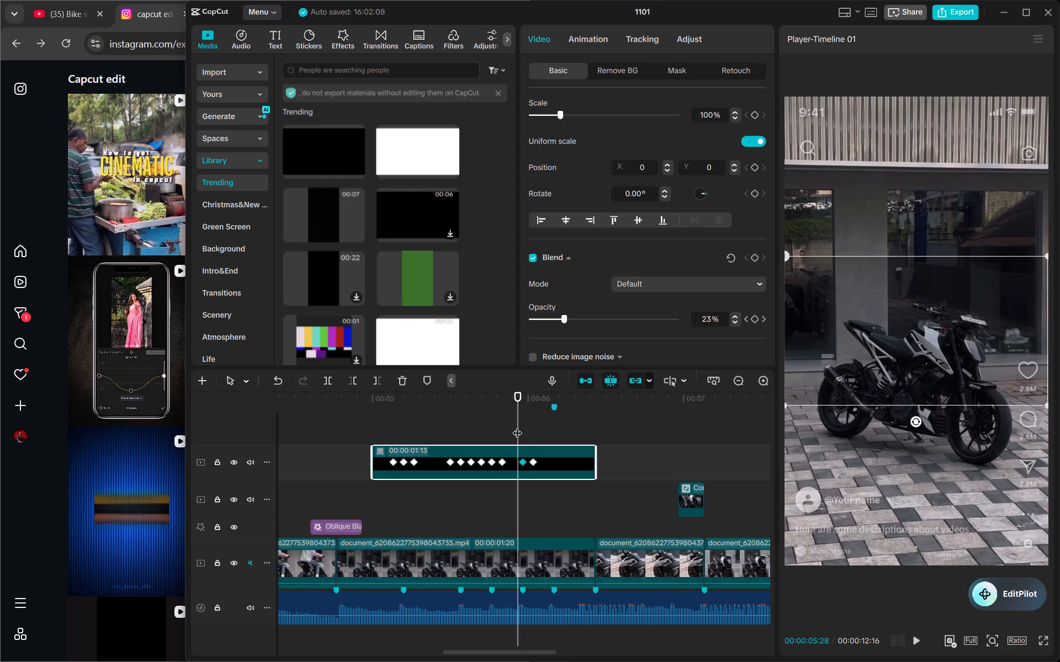
key("Right")
key("Left")
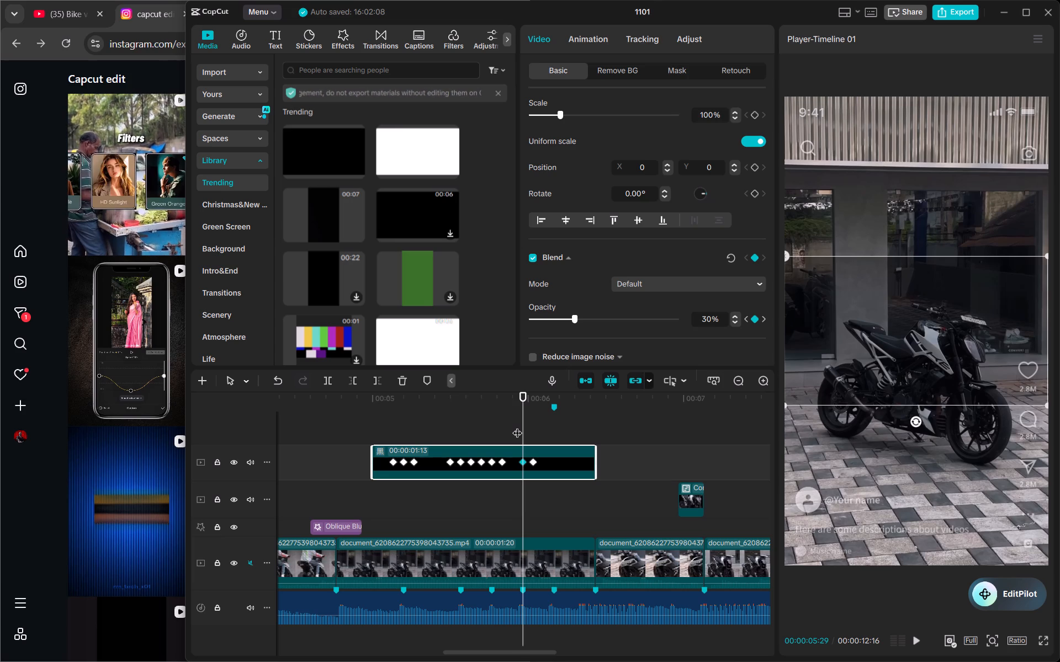
key("Left")
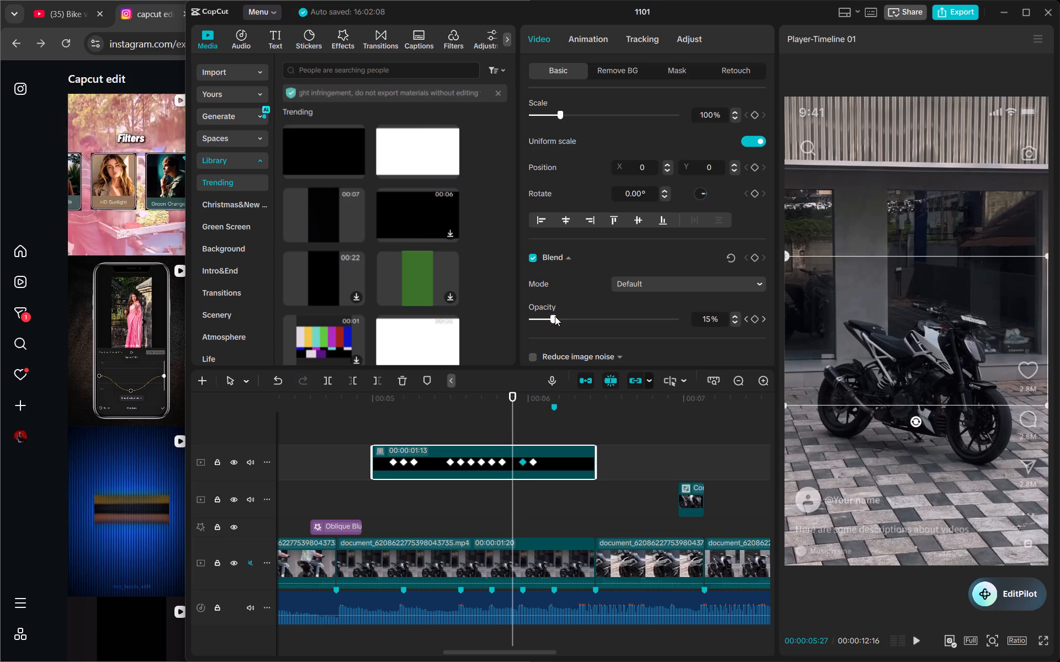
left_click_drag(555, 316, 515, 322)
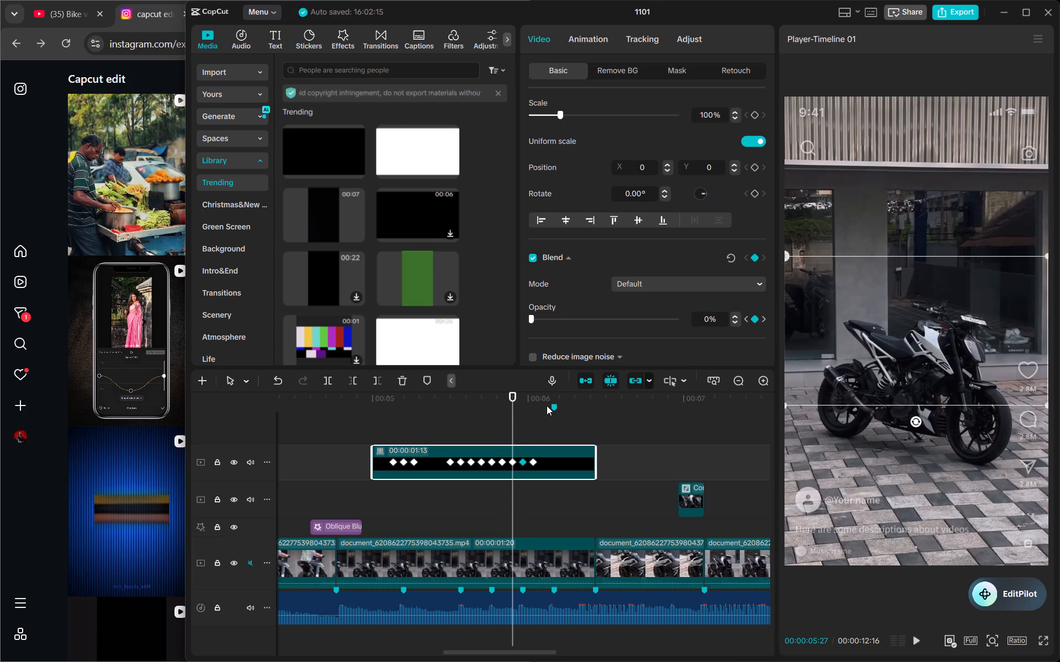
Add an opacity keyframe of 30% on the black clip at the beat marker at 00:00:06:05.
left_click(547, 401)
left_click_drag(547, 401, 552, 399)
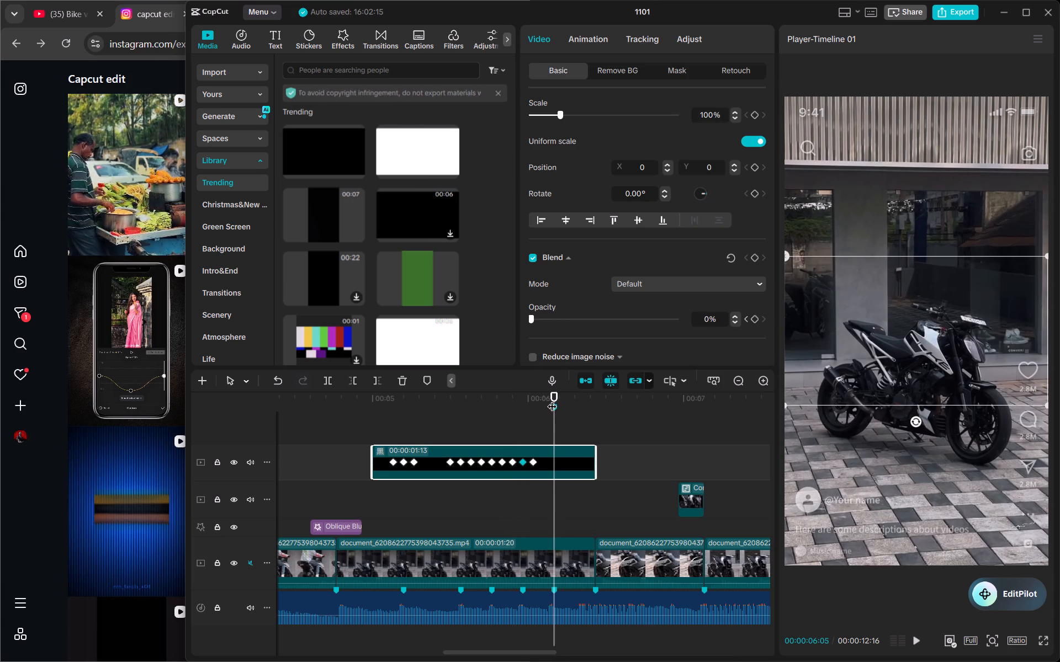
left_click(594, 318)
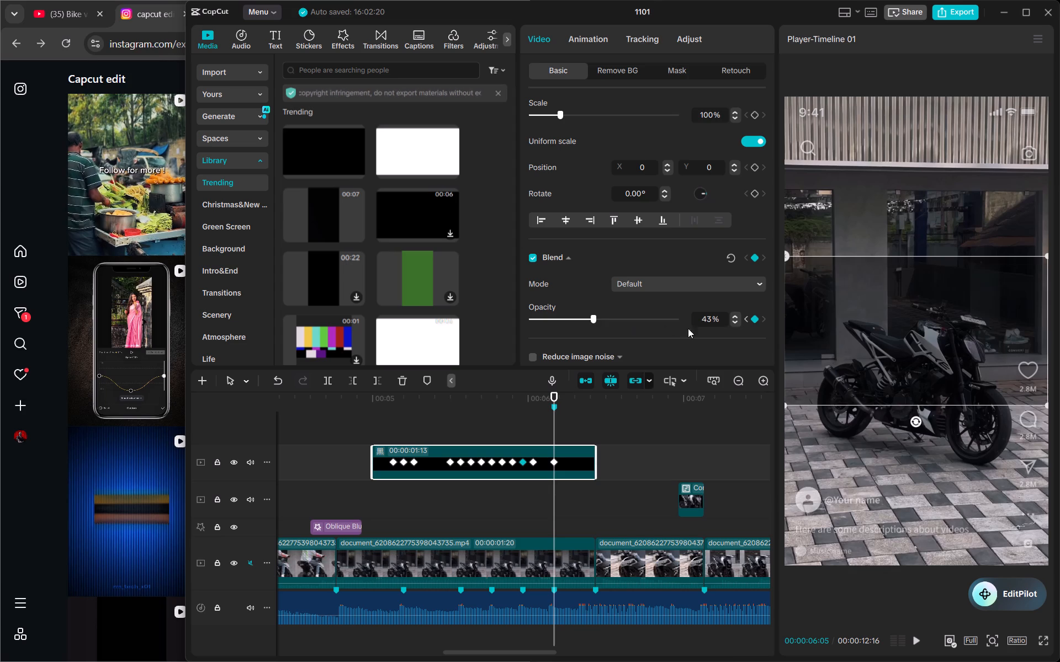
triple_click(736, 322)
triple_click(736, 322)
triple_click(736, 322)
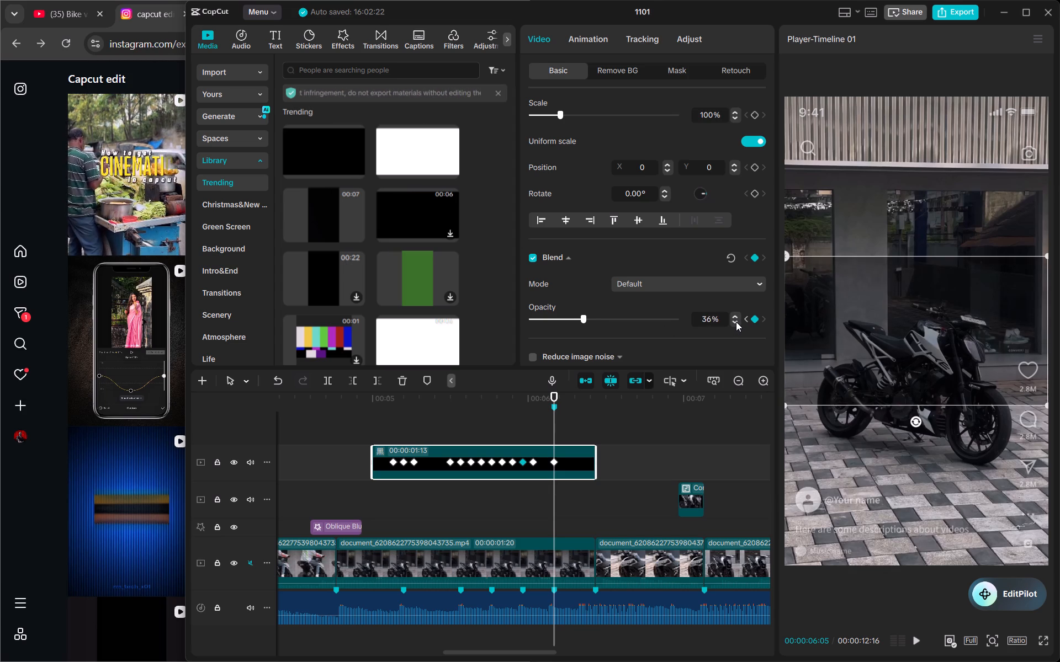
triple_click(736, 322)
left_click(736, 322)
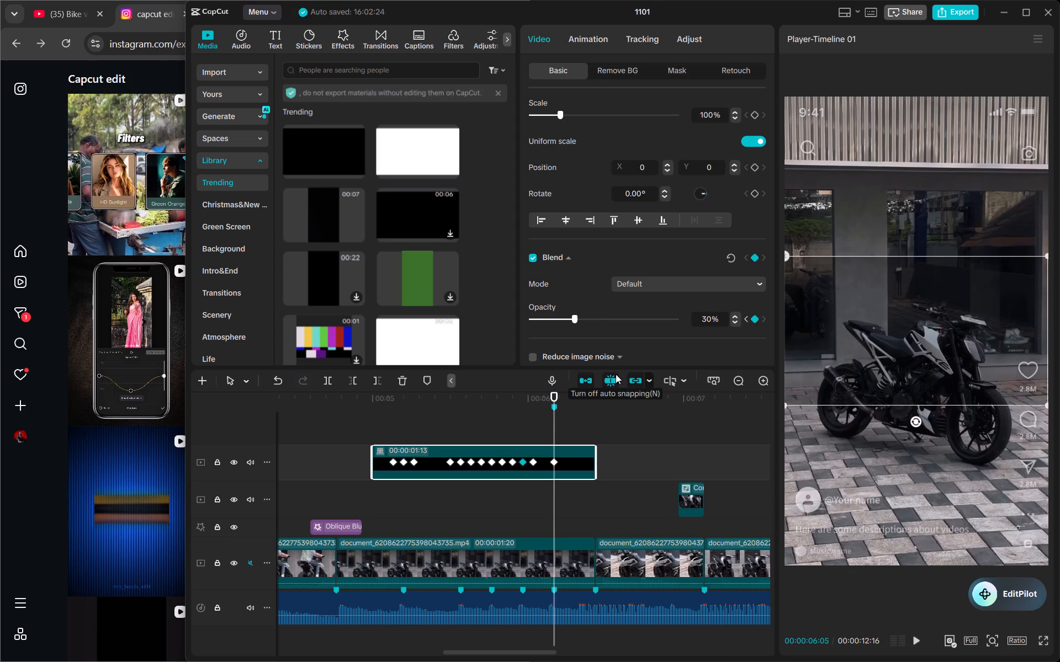
Keyframe the black clip's opacity at 0% at 00:00:06:03 and 00:00:06:07, on either side of the fifth dark flash.
key("Left")
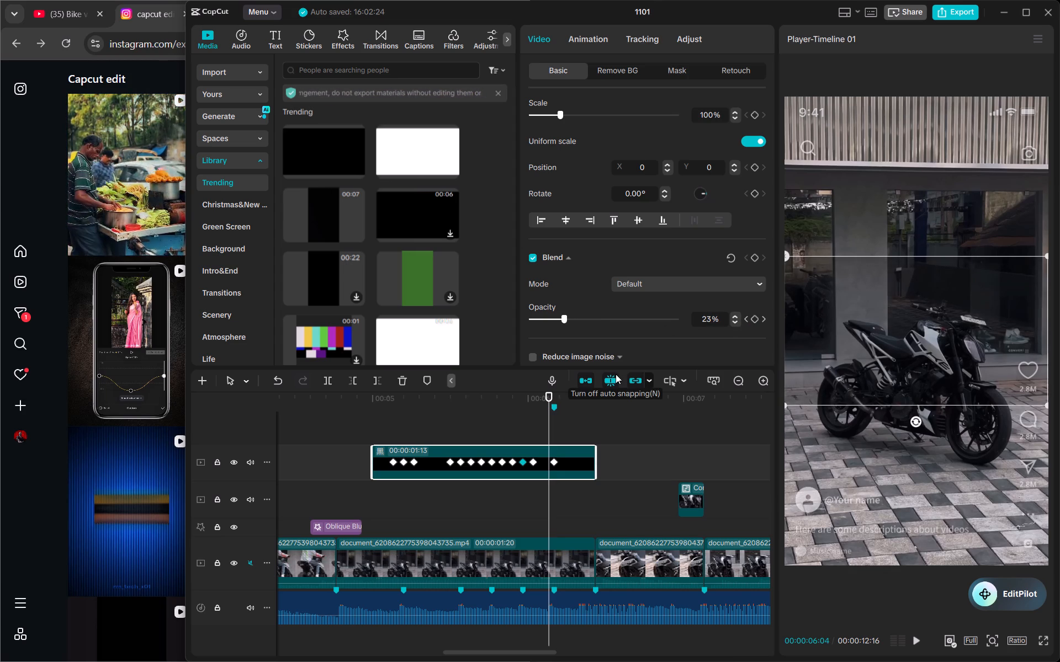
key("Left")
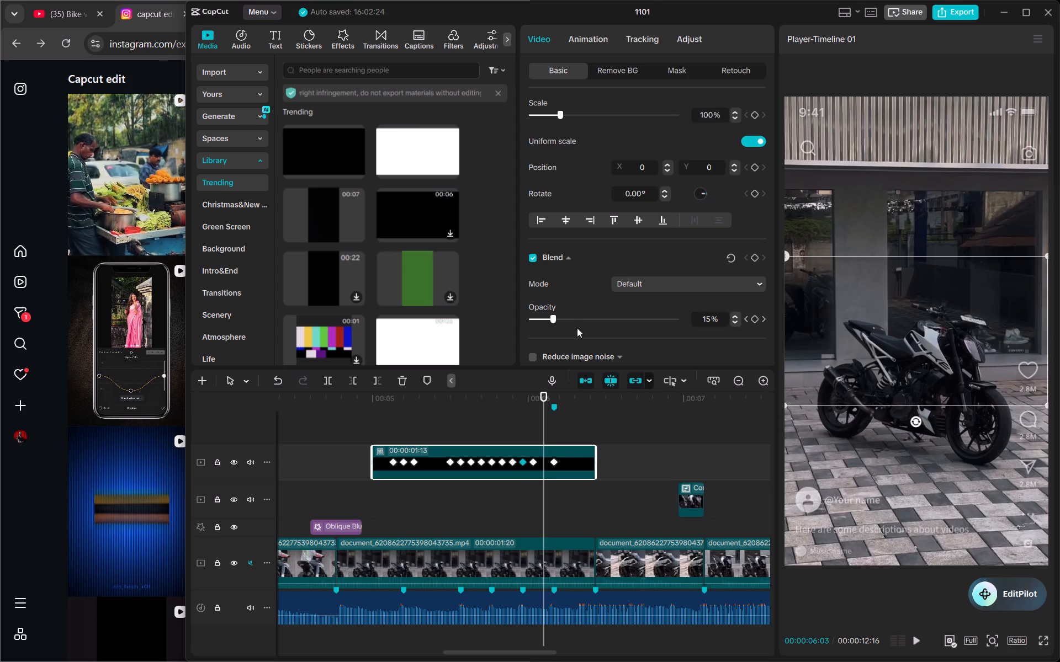
left_click_drag(554, 318, 511, 308)
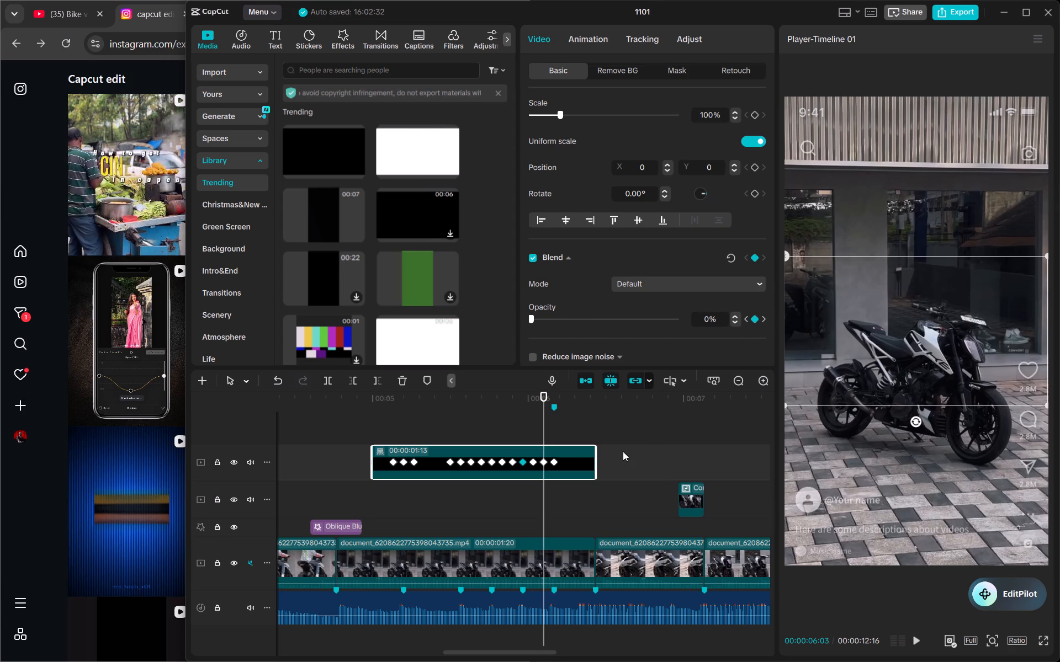
key("Right")
key("Right")
key("Right")
key("Right")
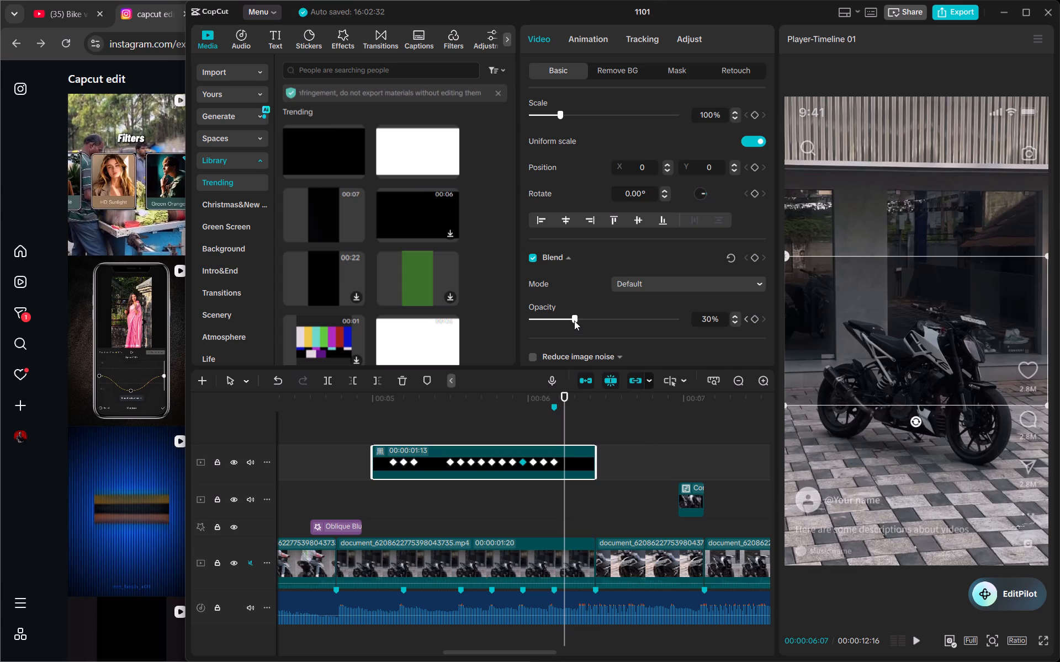
left_click_drag(571, 324, 553, 323)
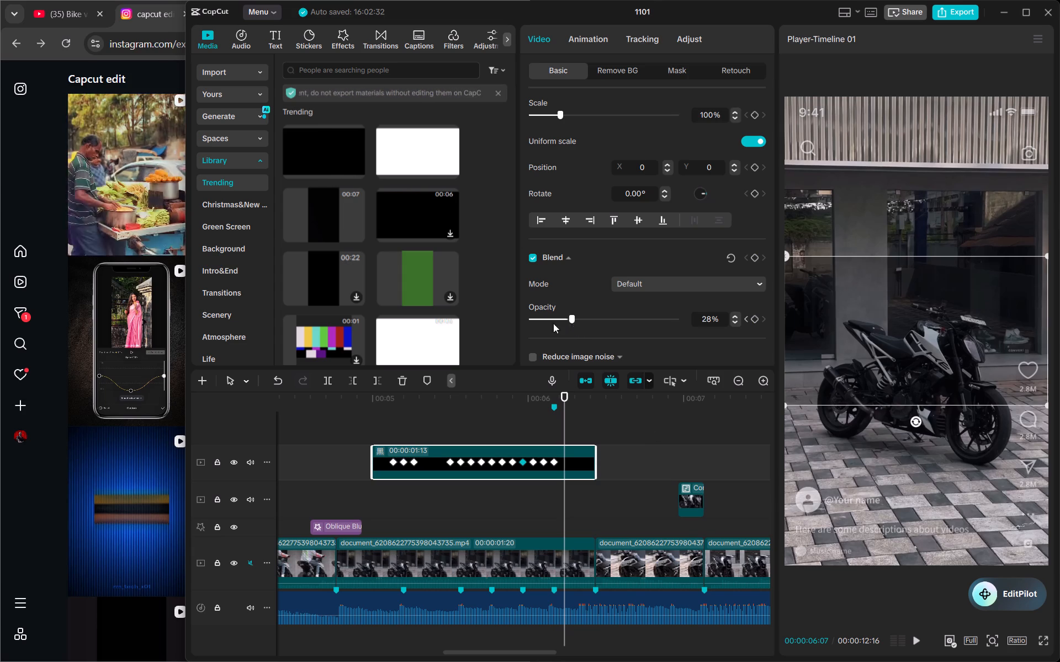
left_click_drag(553, 323, 529, 321)
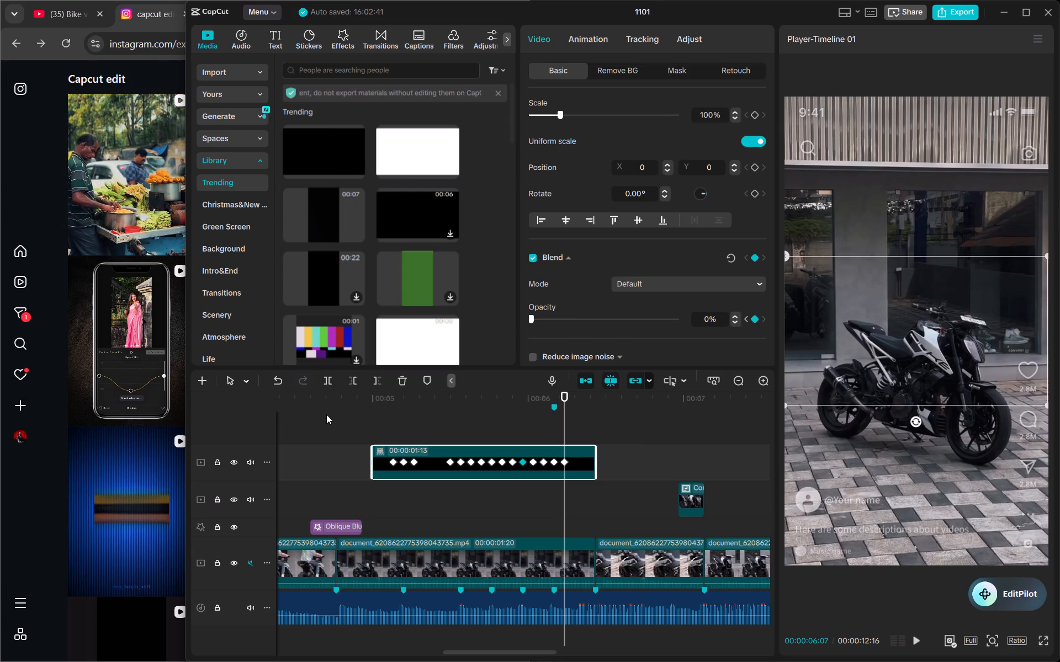
Play back the section under the black clip to check its opacity flashes against the beats.
left_click(327, 410)
key("space")
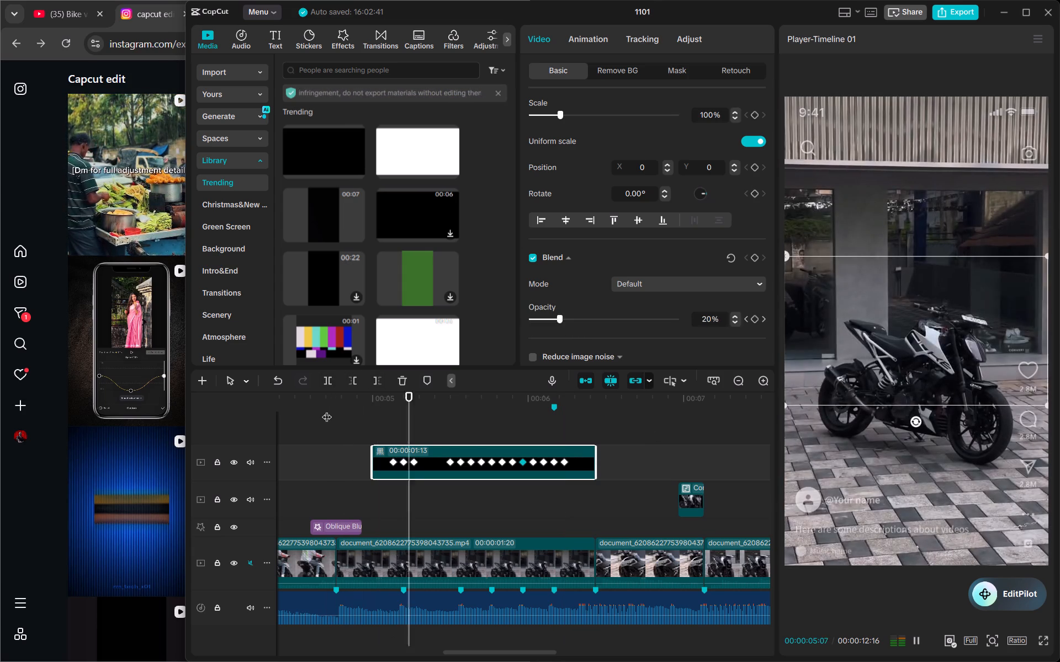
key("space")
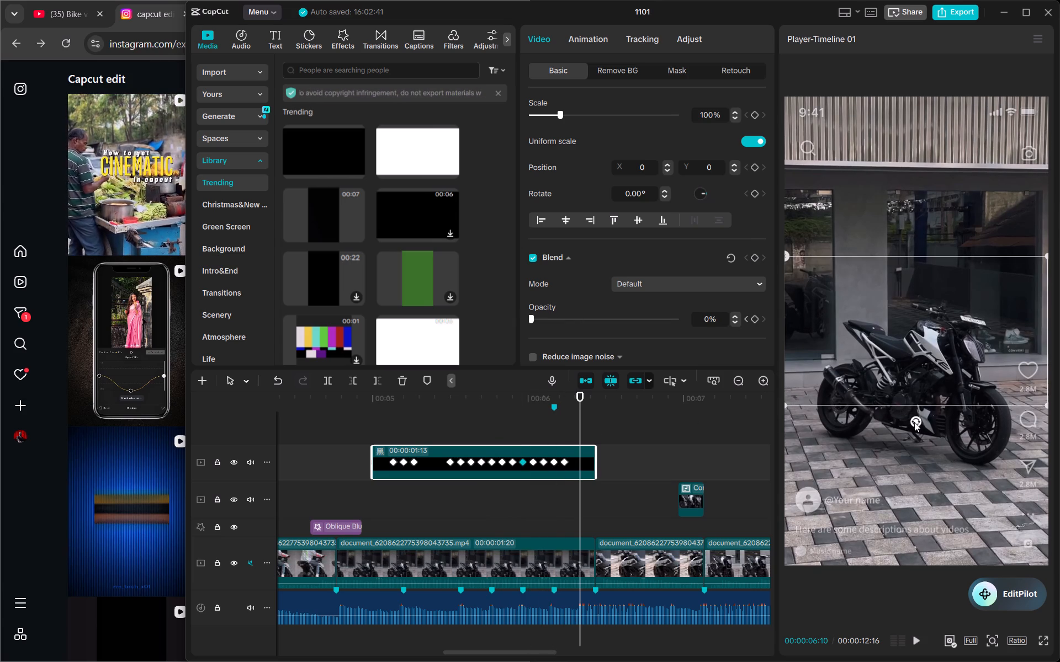
Rotate the black clip to -90° and scale it up to 181% so it covers the whole vertical frame.
left_click_drag(915, 423, 997, 333)
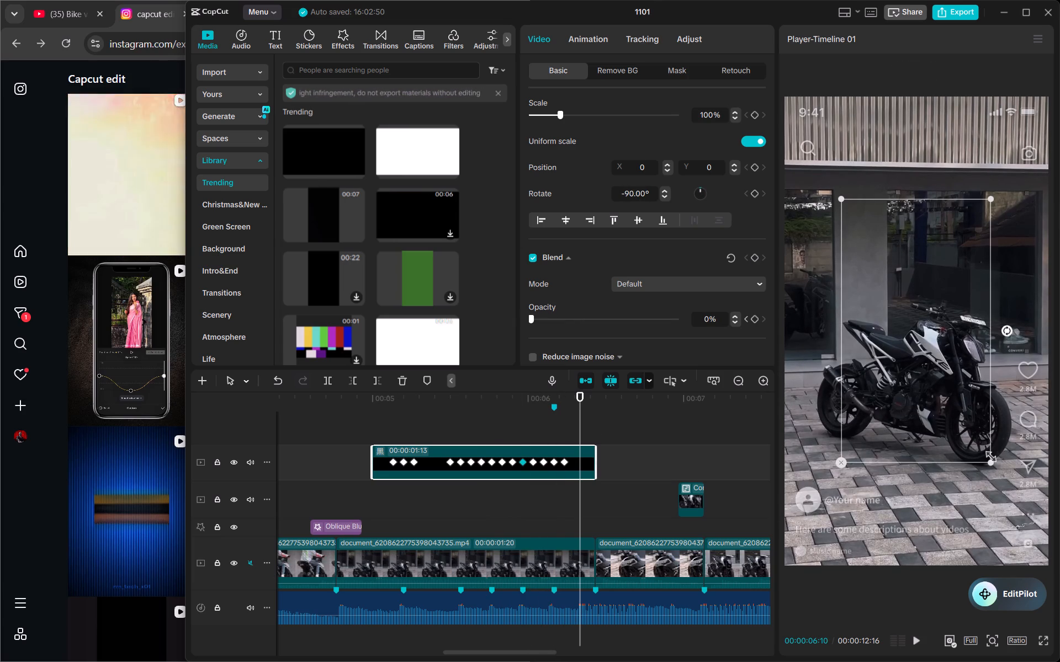
left_click_drag(989, 459, 1059, 595)
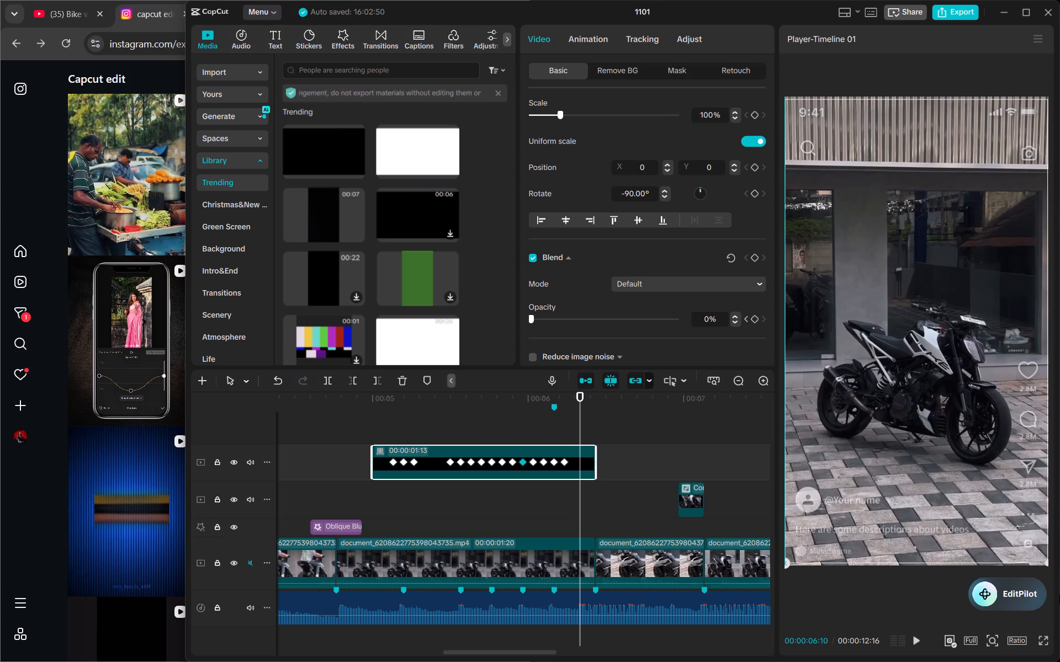
left_click_drag(1059, 595, 1059, 596)
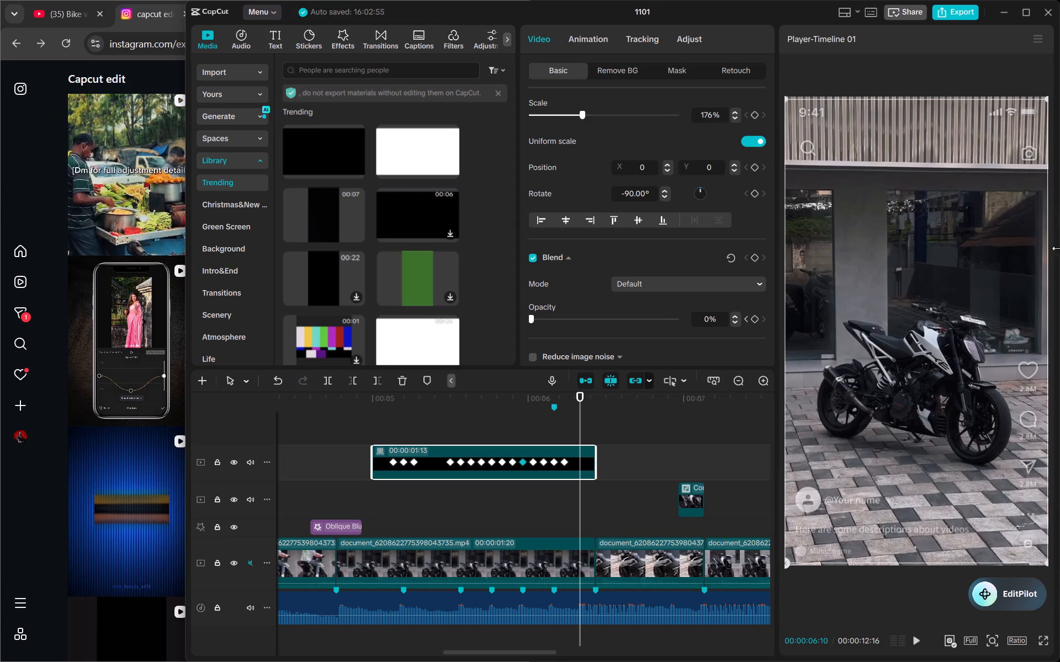
left_click_drag(1047, 101, 1047, 100)
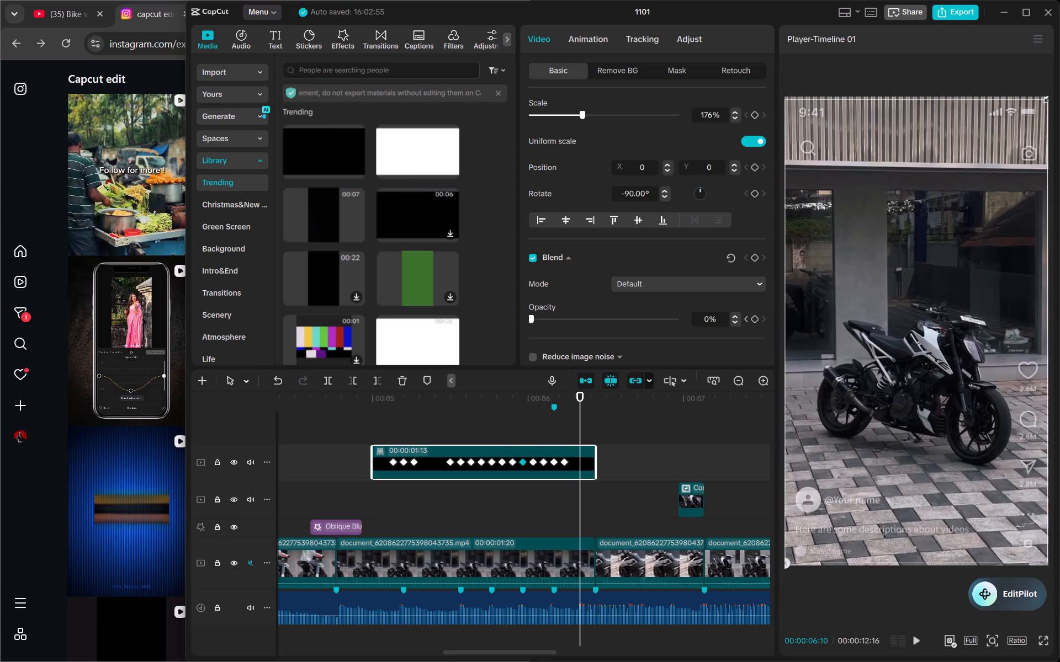
left_click_drag(1047, 100, 1051, 90)
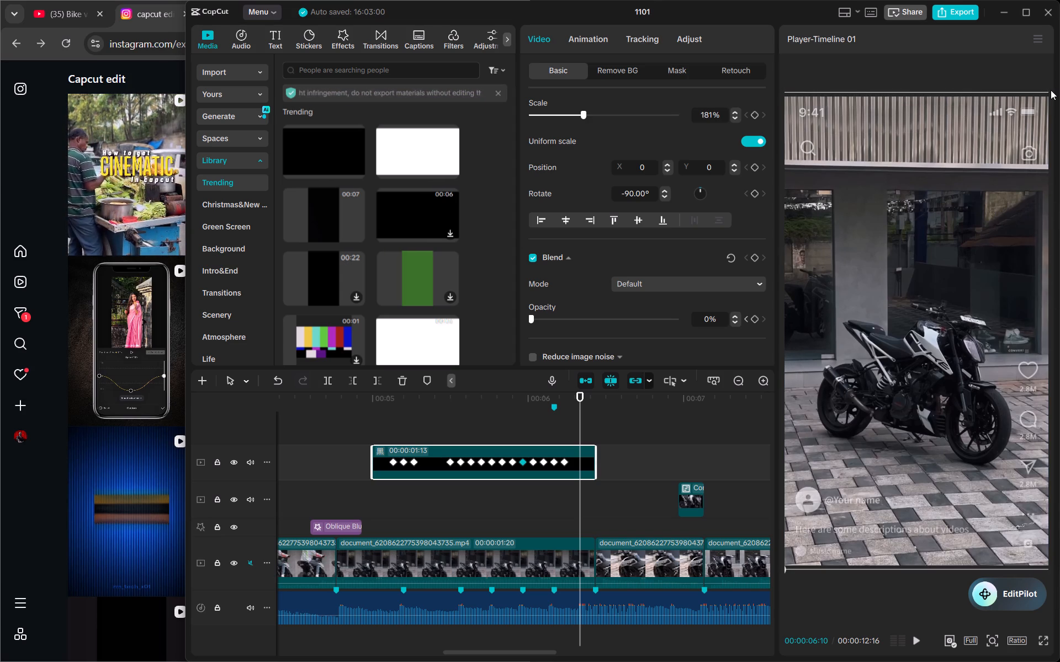
Play back the edit from 00:00:04:21 through the dark flashes and the remaining motorcycle clips.
left_click(324, 404)
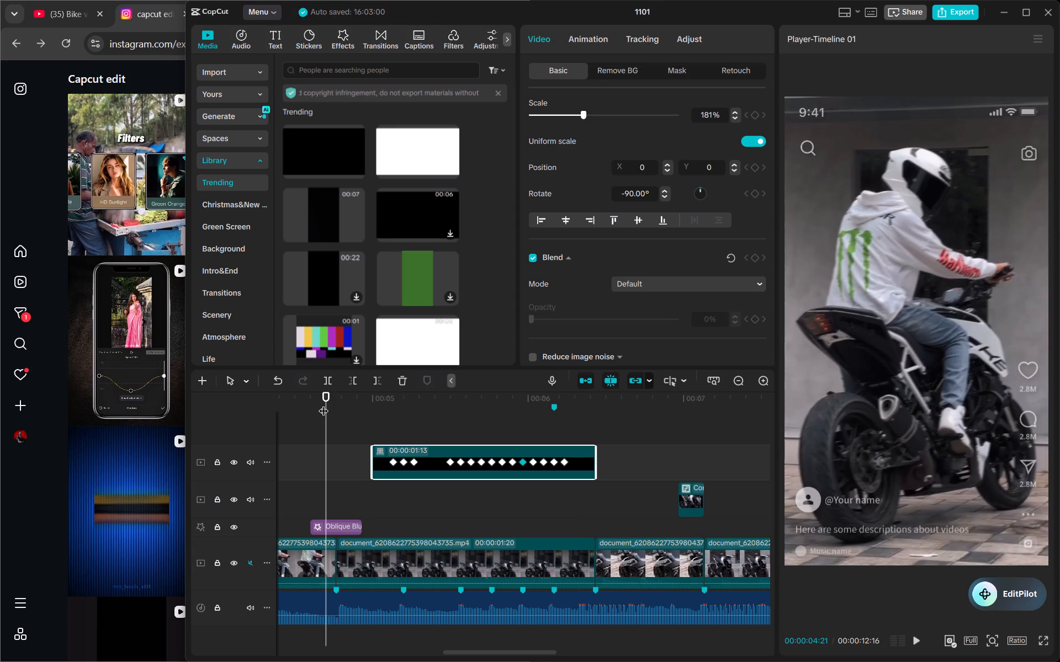
key("space")
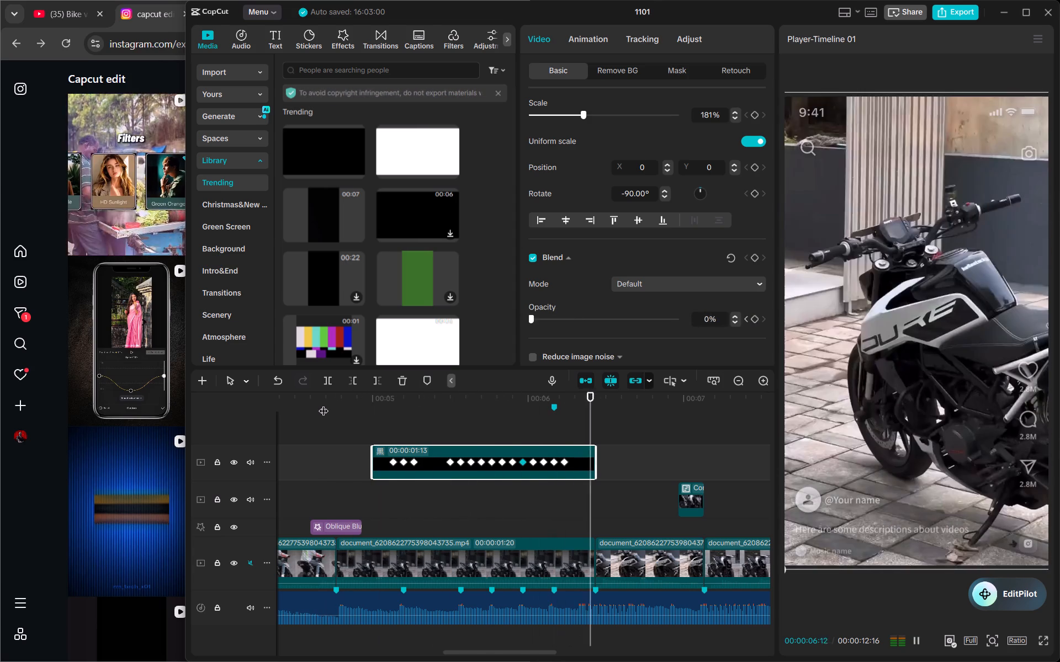
key("space")
key("space")
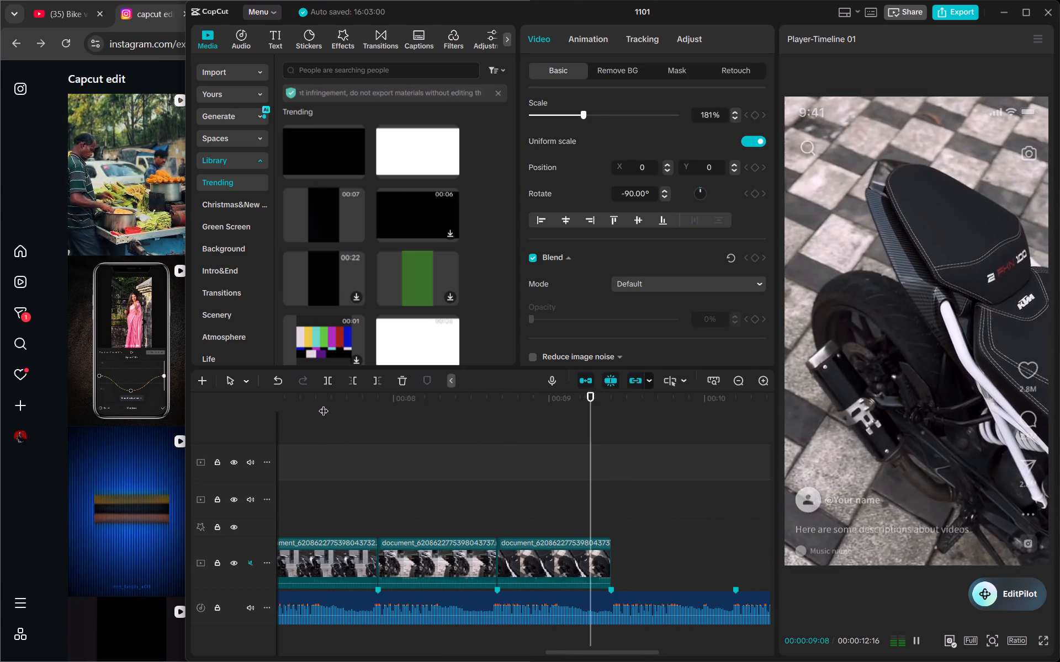
key("space")
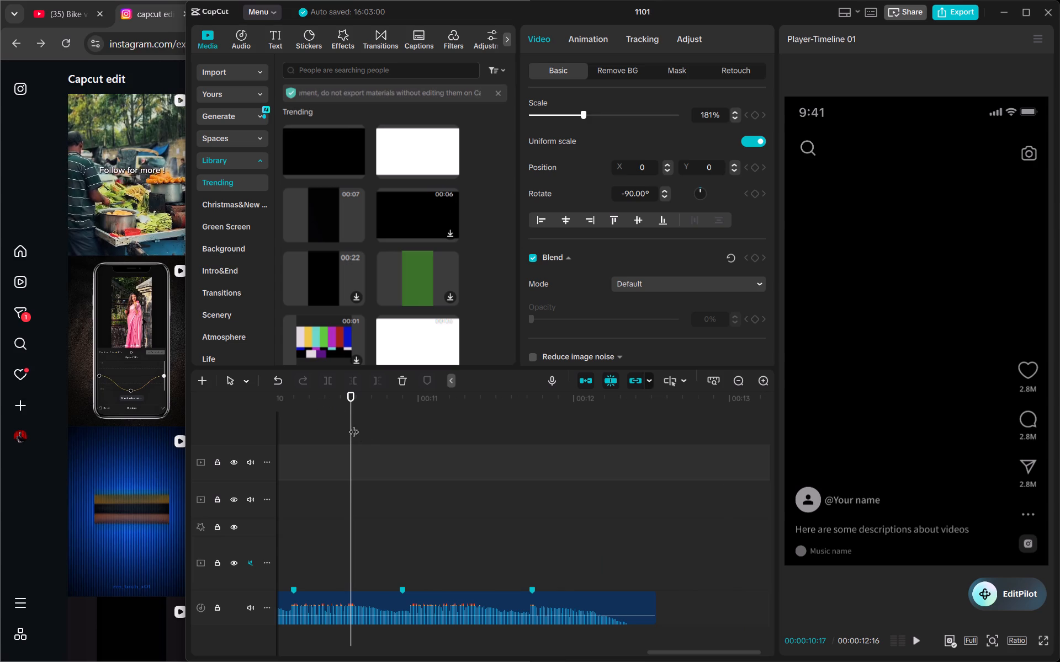
Search the video effects library for black.
left_click(738, 385)
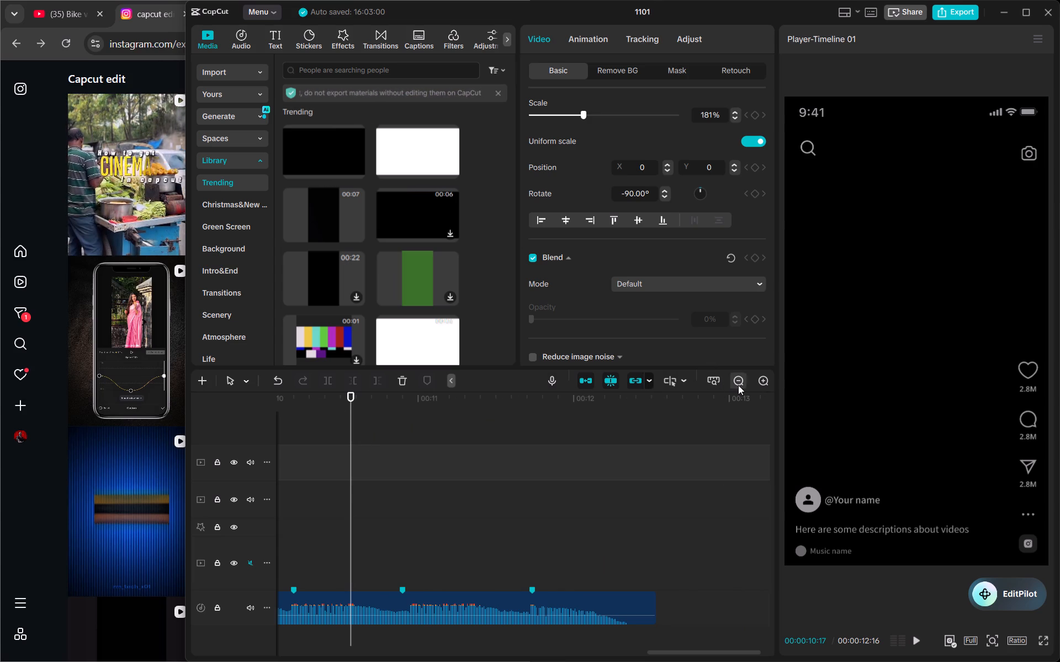
scroll(515, 457, "right", 2)
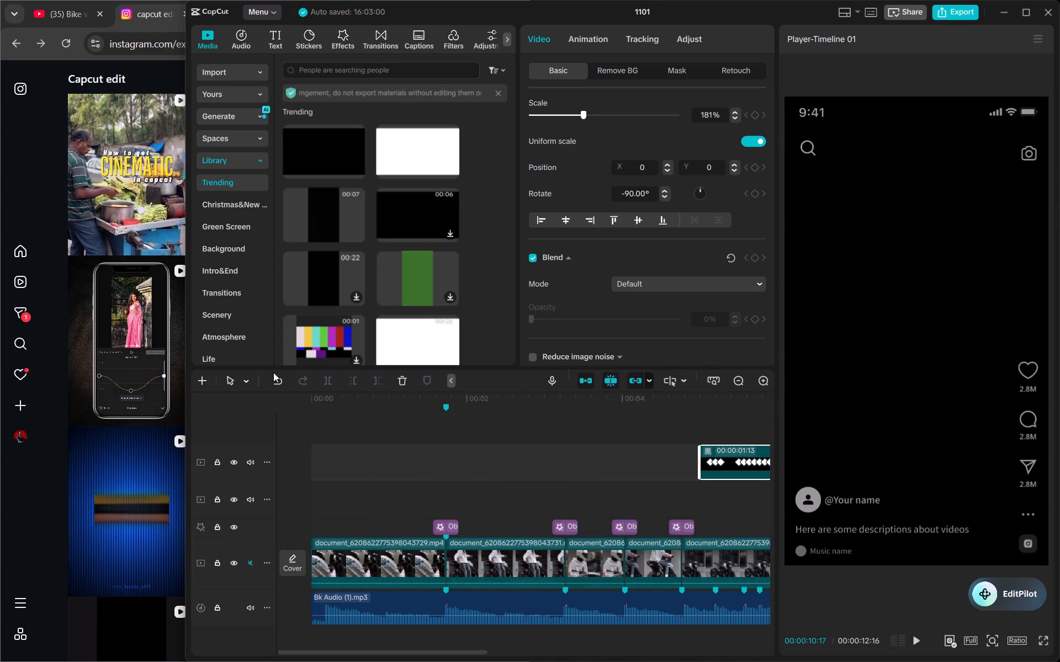
left_click(377, 39)
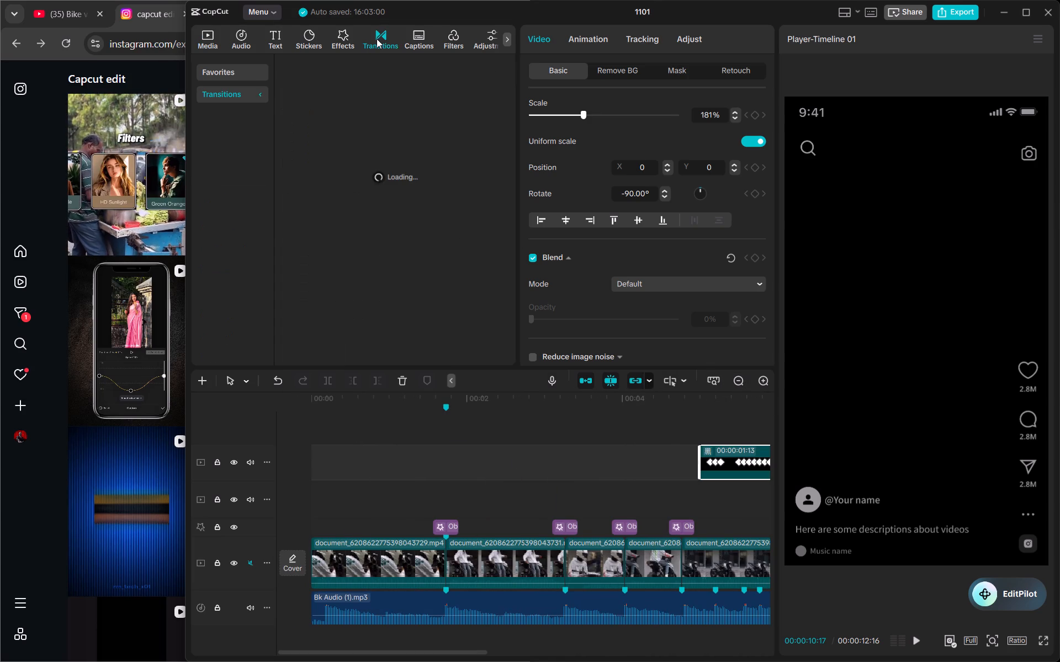
left_click(333, 44)
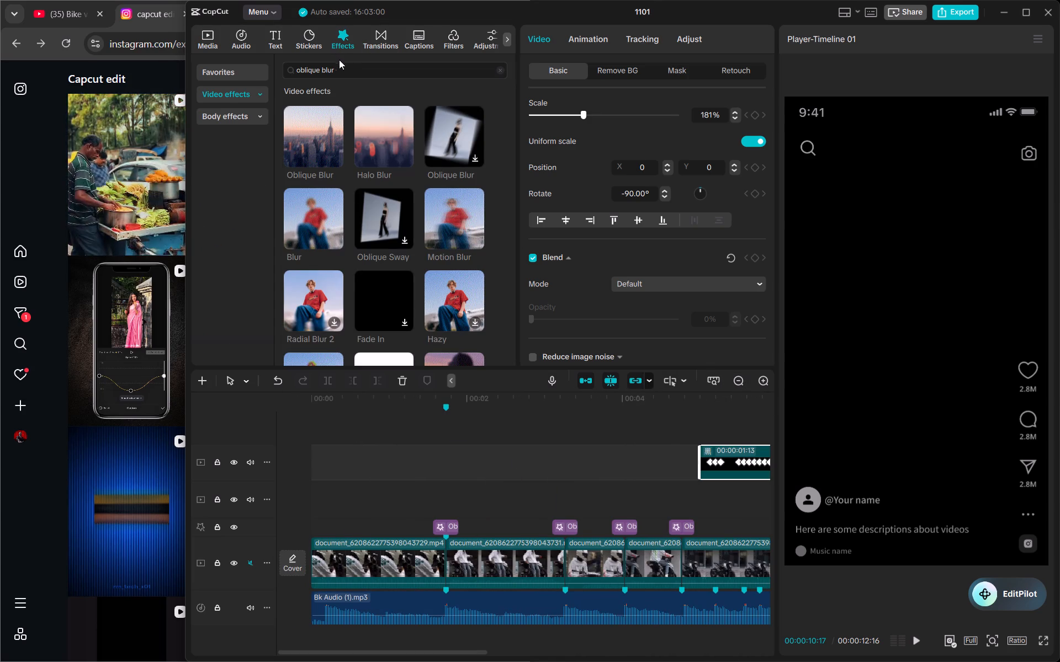
left_click(346, 70)
key("BackSpace")
key("BackSpace")
key("BackSpace")
key("BackSpace")
key("BackSpace")
key("BackSpace")
key("BackSpace")
key("BackSpace")
key("BackSpace")
key("BackSpace")
key("BackSpace")
key("BackSpace")
key("BackSpace")
key("BackSpace")
key("BackSpace")
key("BackSpace")
key("BackSpace")
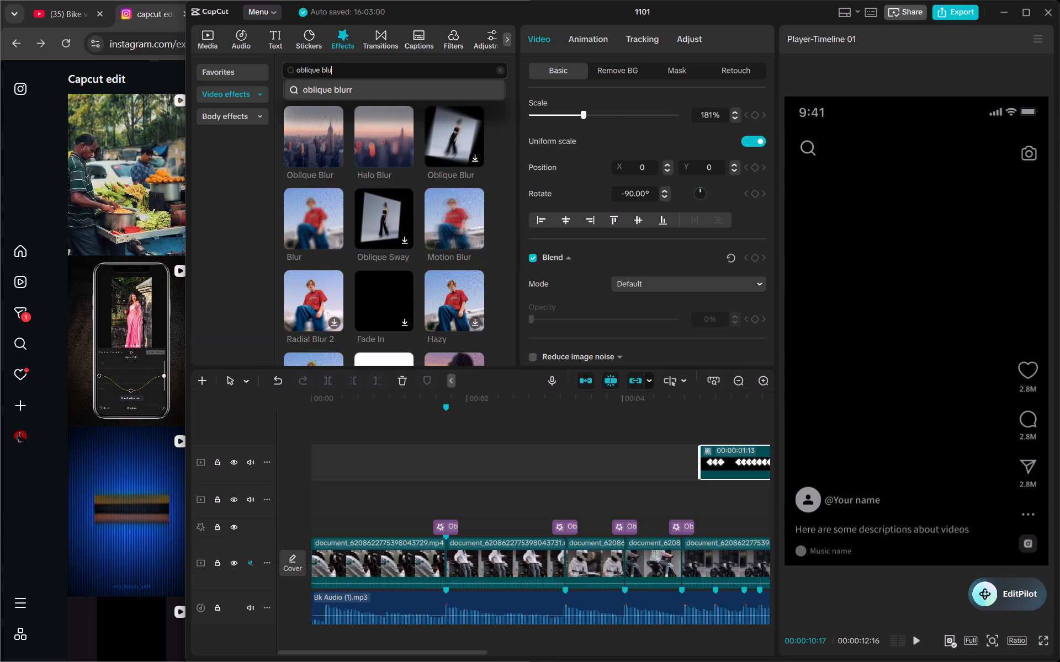
type("black")
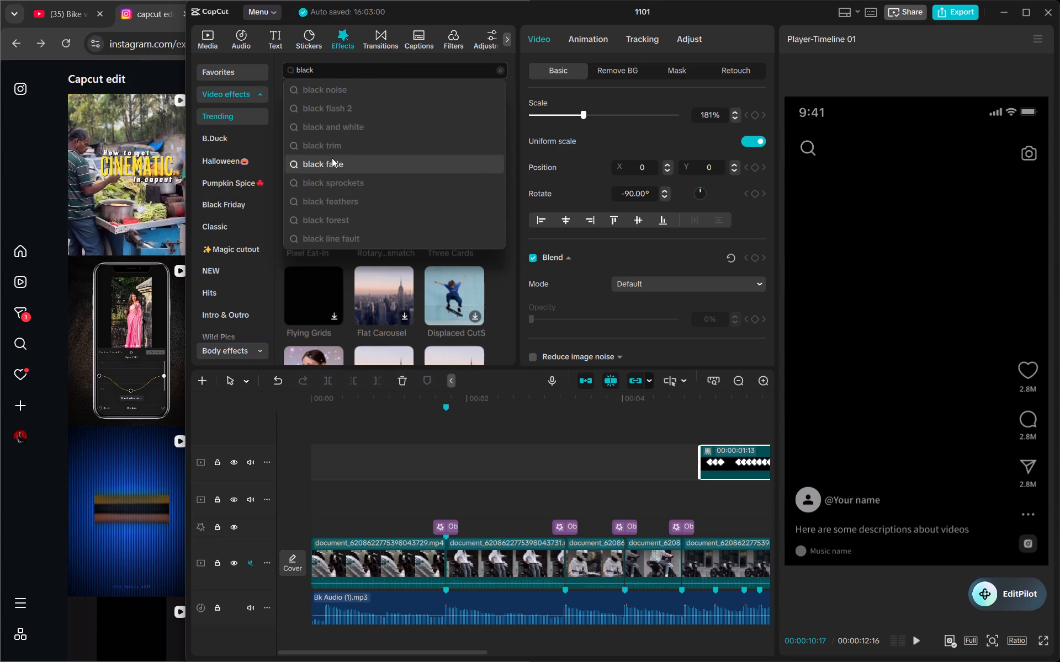
key("Return")
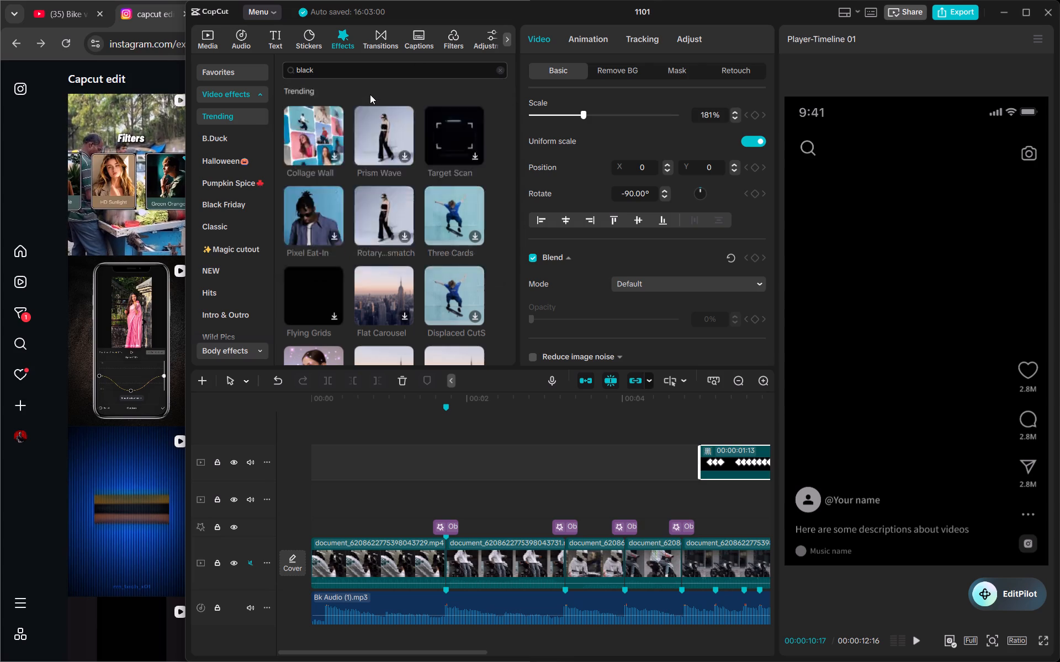
Search the filters for dark and preview Dark Silver, Cool Black and Noir Flash on the motorcycle footage.
left_click(453, 39)
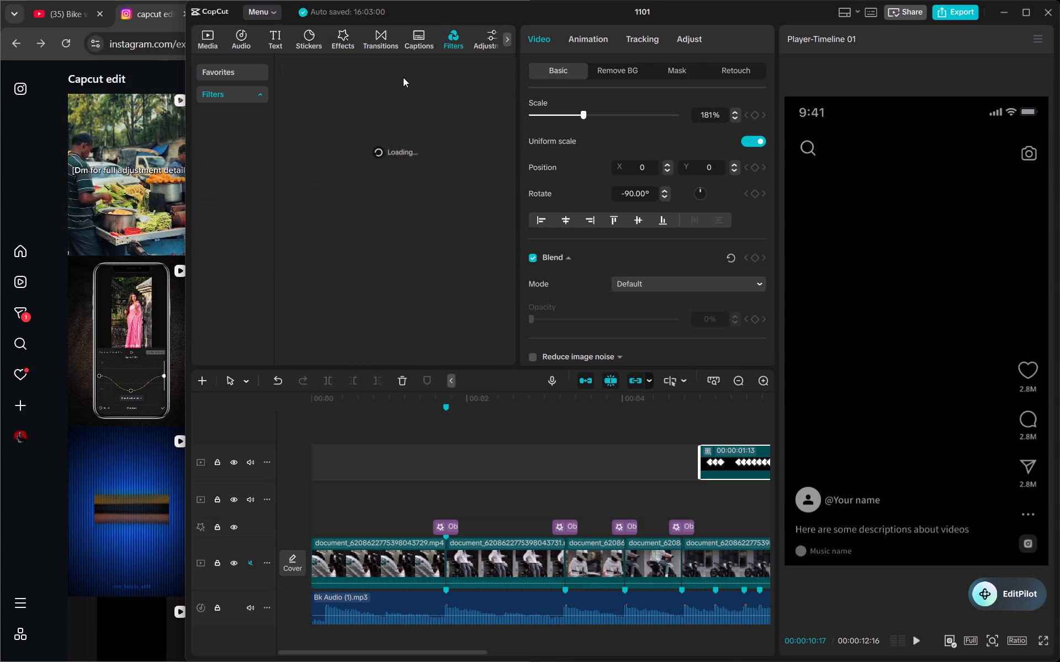
left_click(401, 68)
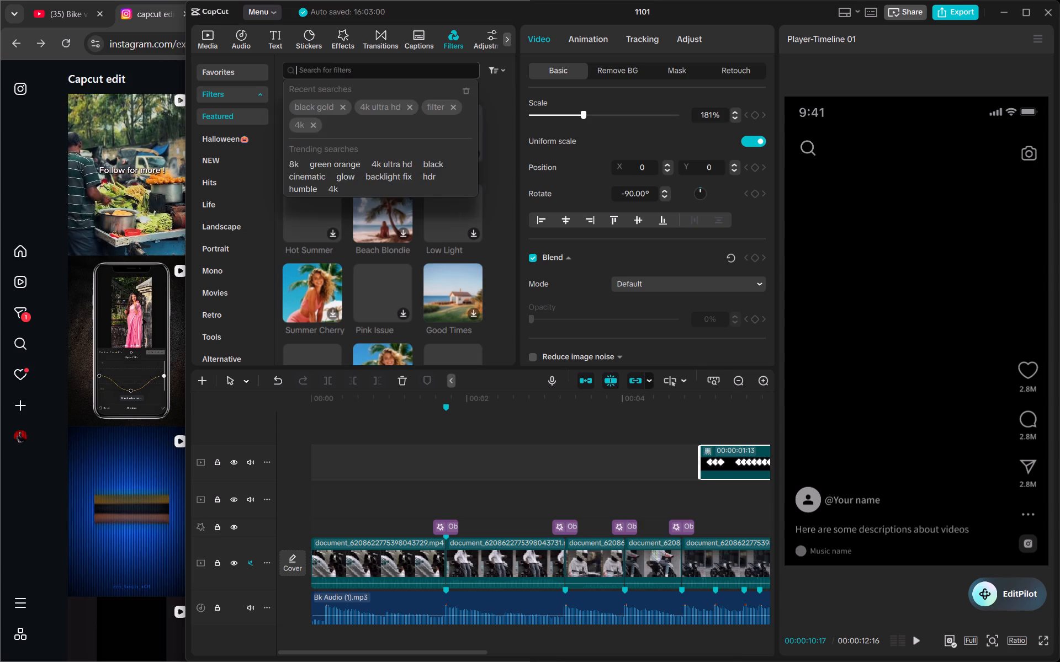
type("dark")
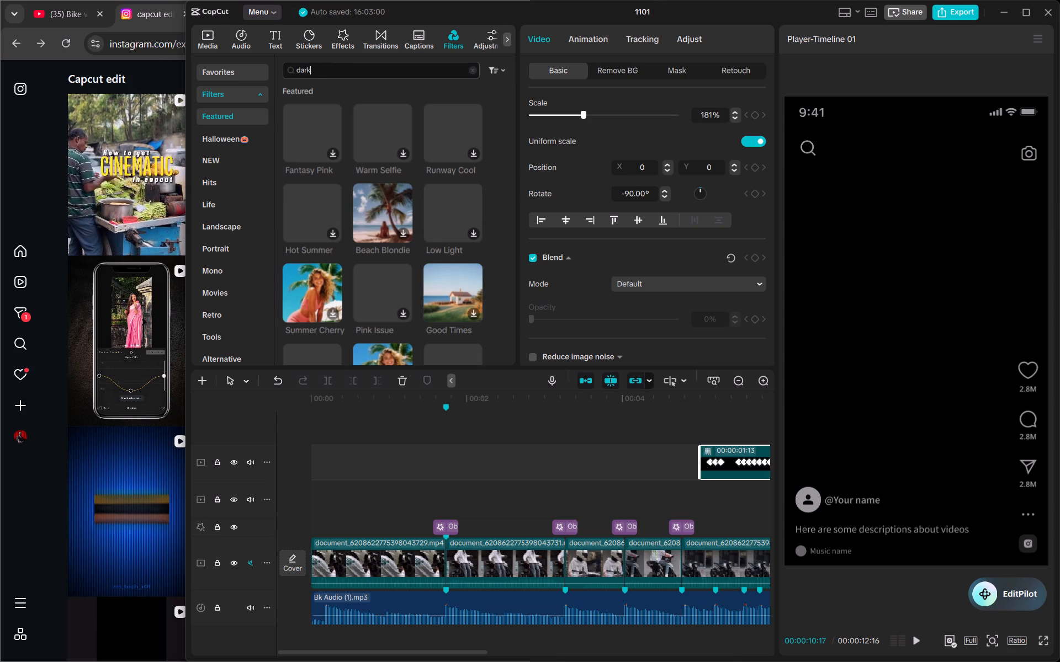
key("Return")
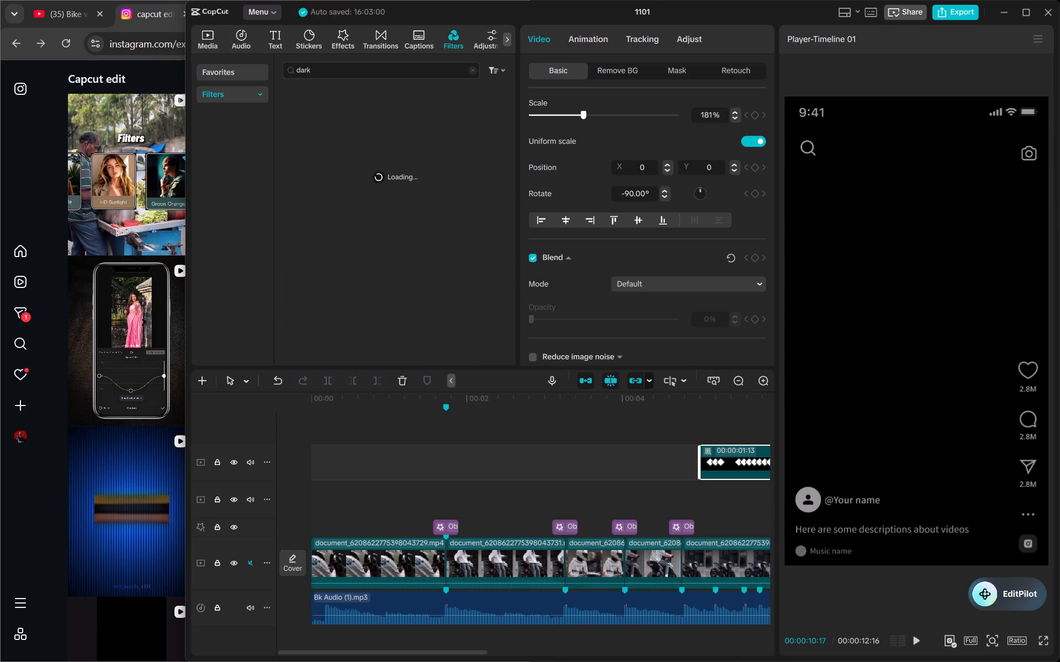
left_click(487, 405)
double_click(371, 128)
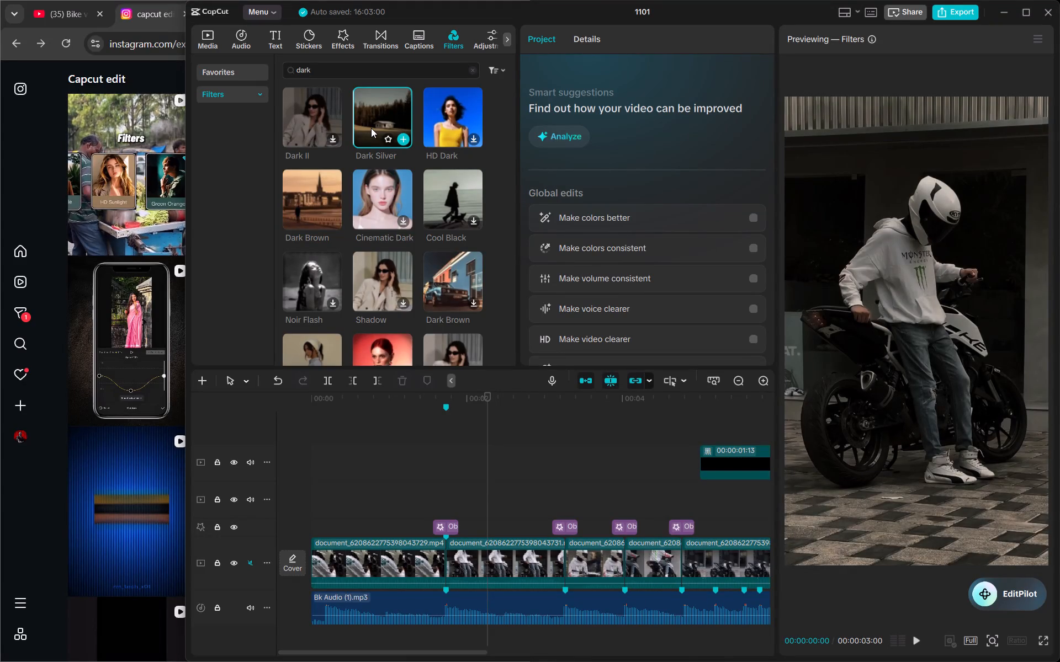
double_click(446, 200)
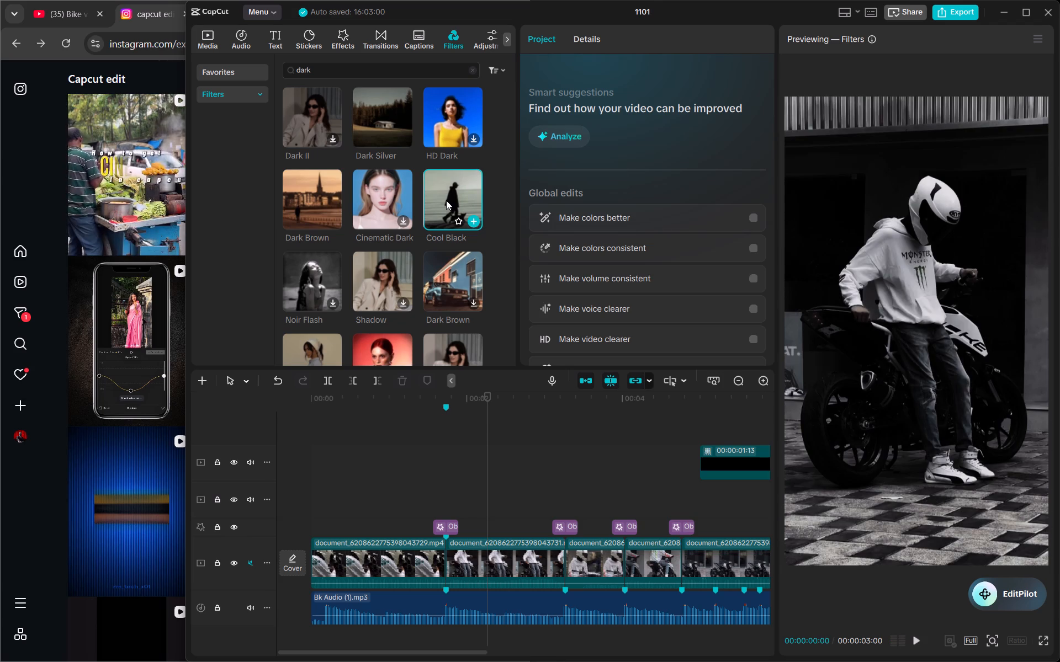
double_click(309, 282)
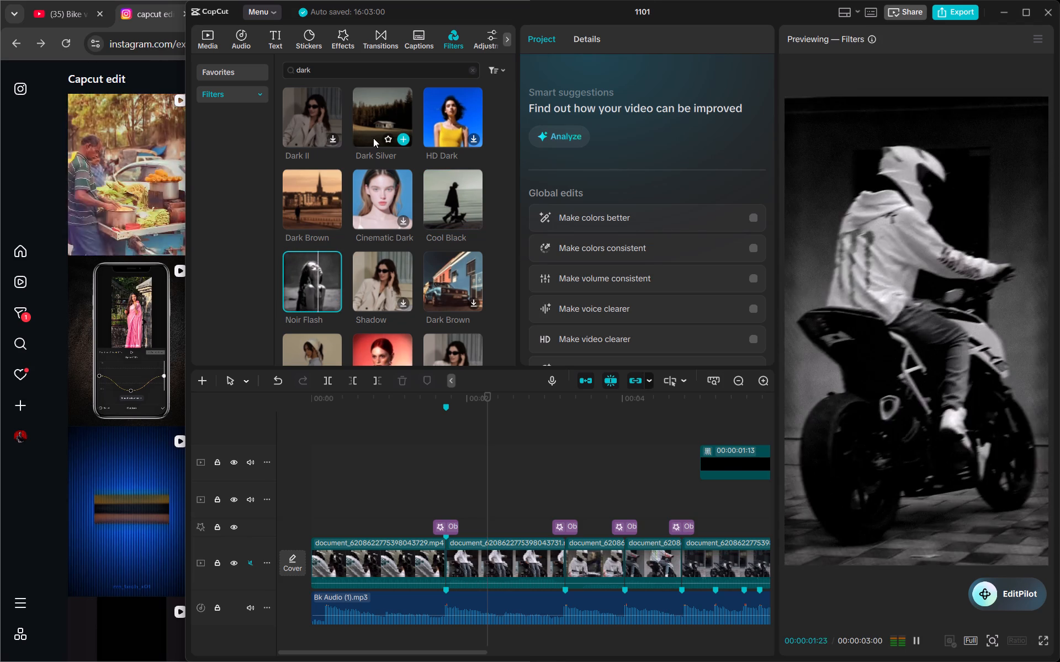
double_click(373, 138)
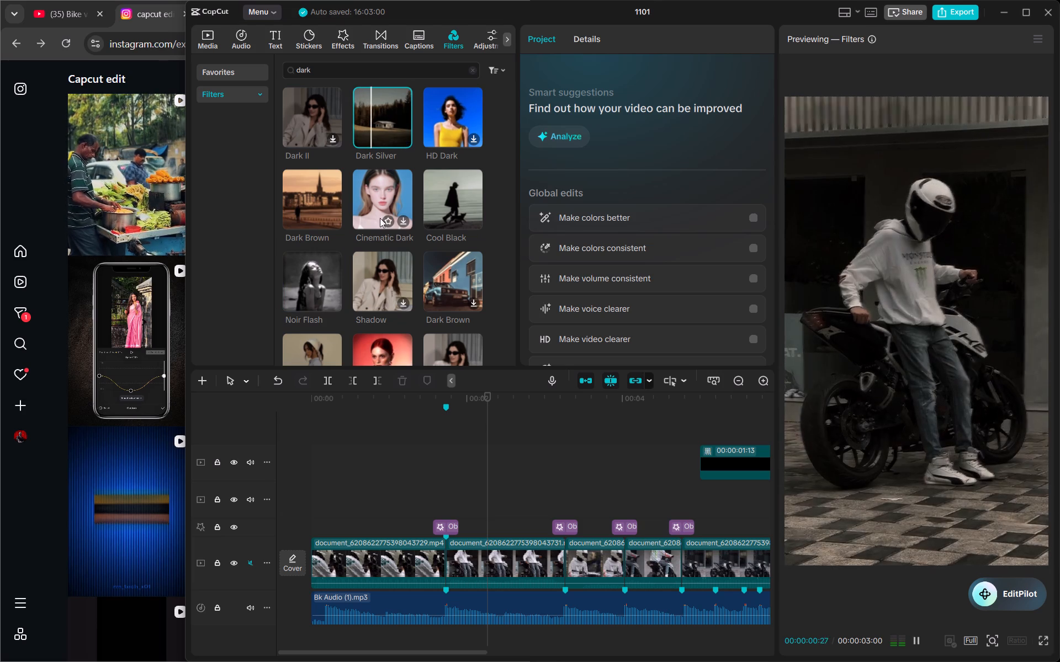
double_click(436, 205)
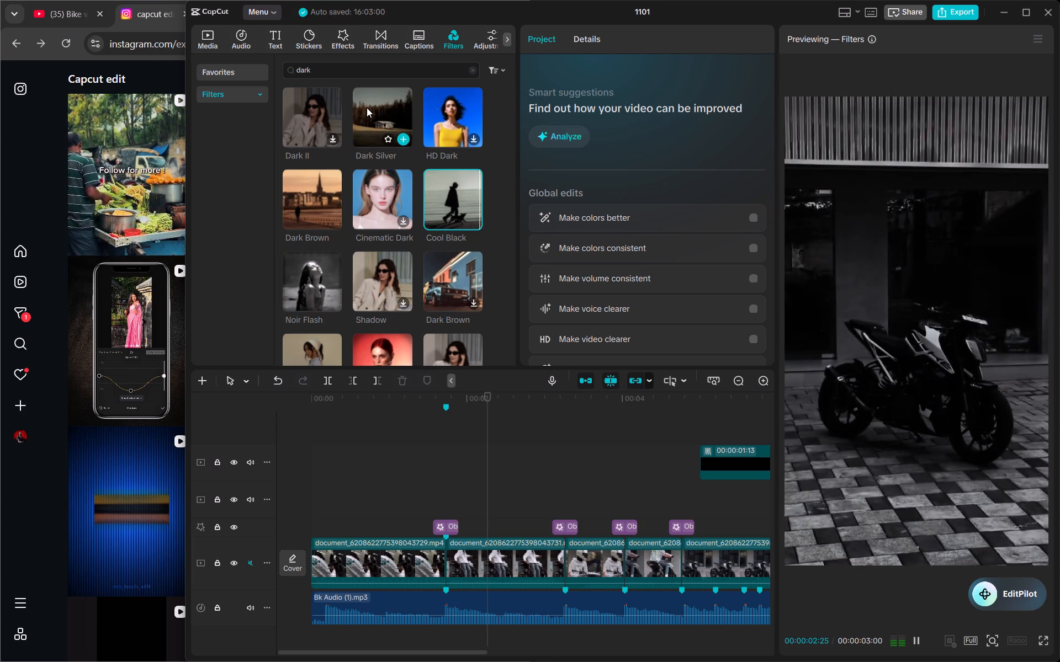
Add the Dark Silver filter on its own track above the main video and extend its start to the beginning of the timeline.
left_click_drag(367, 108, 352, 495)
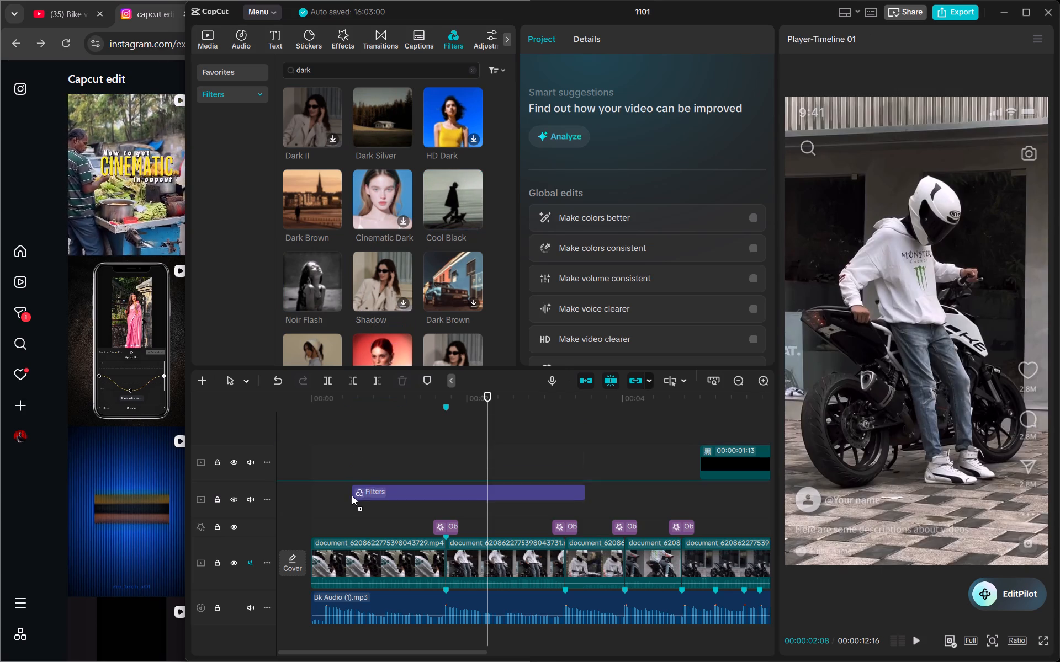
left_click_drag(352, 495, 333, 535)
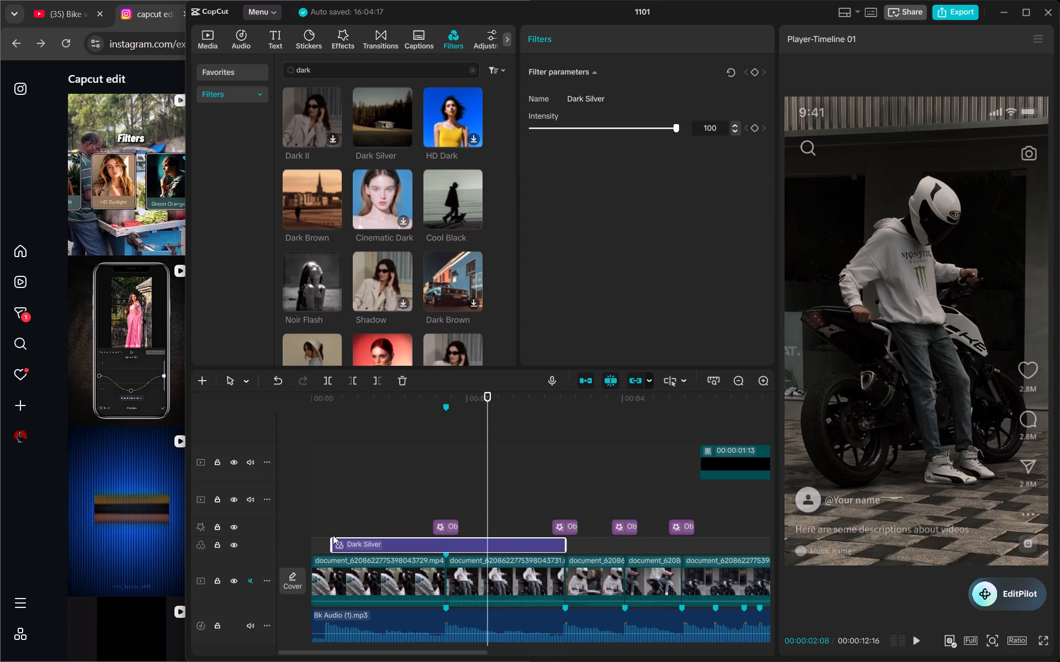
left_click_drag(328, 546, 317, 547)
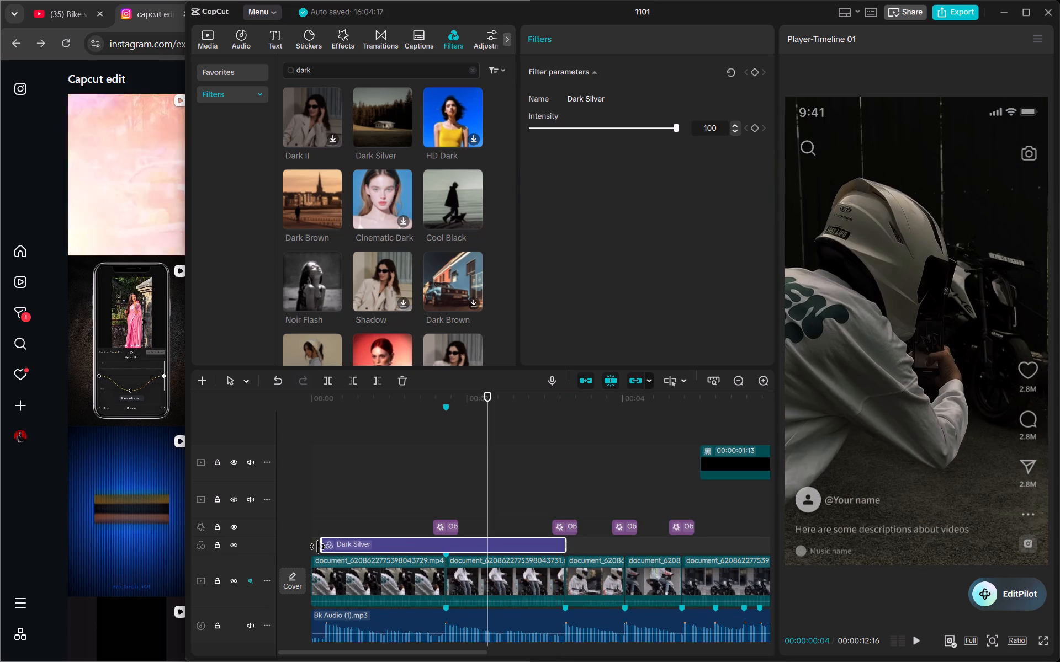
left_click_drag(317, 547, 315, 547)
left_click_drag(315, 547, 327, 544)
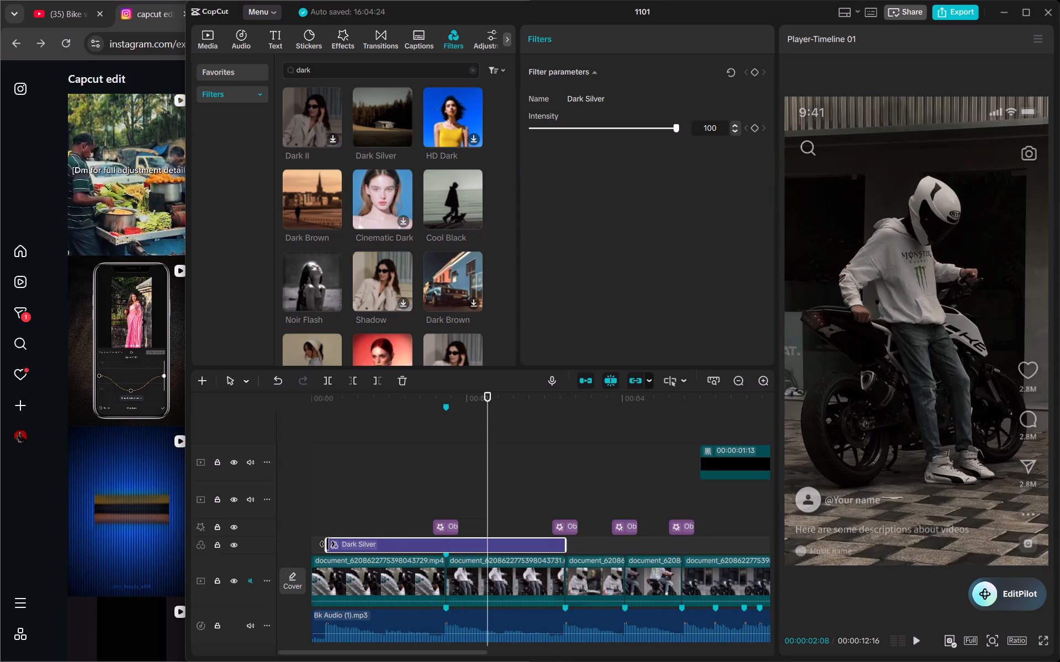
left_click_drag(327, 544, 317, 544)
left_click_drag(317, 544, 296, 544)
Extend the end of the Dark Silver filter to the end of the last motorcycle clip.
scroll(505, 585, "left", 1)
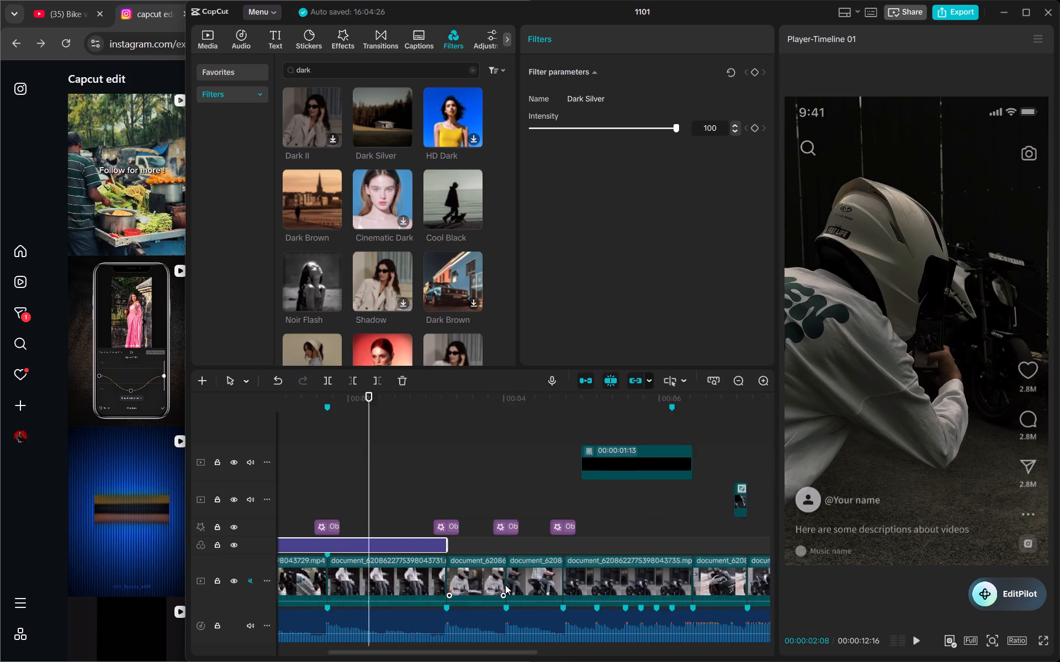
scroll(505, 585, "left", 1)
scroll(317, 549, "right", 1)
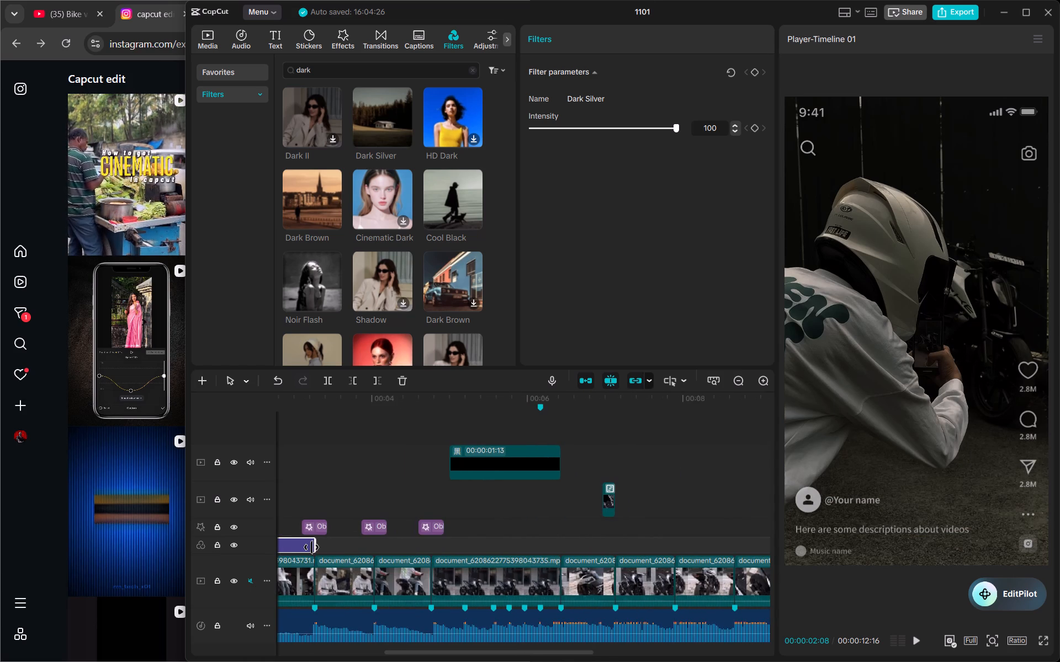
left_click_drag(314, 547, 671, 574)
scroll(671, 574, "left", 1)
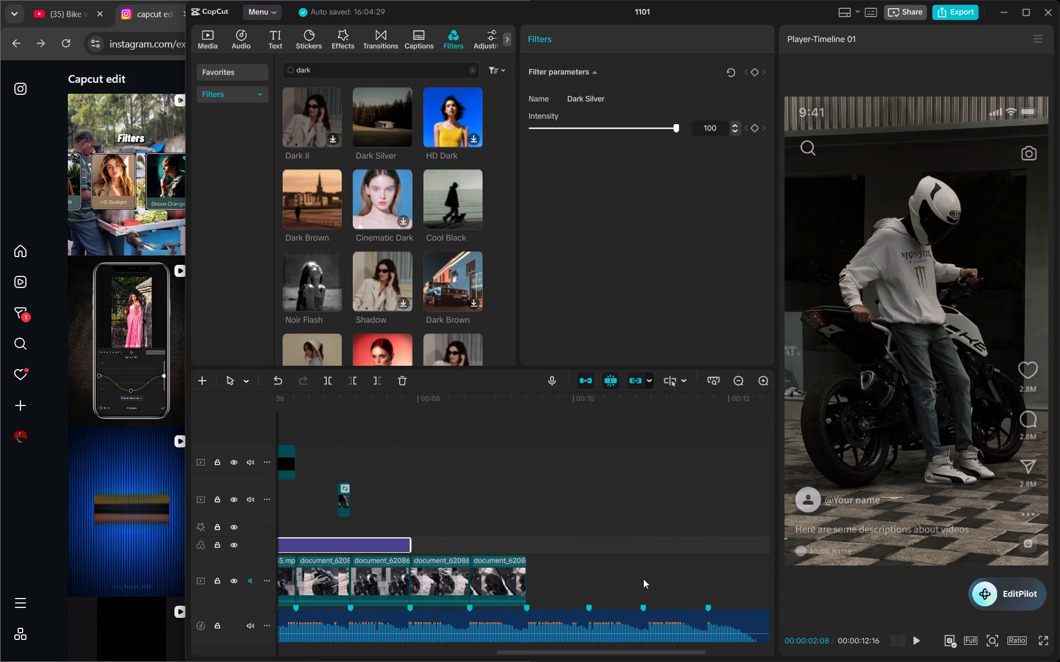
left_click_drag(411, 541, 514, 533)
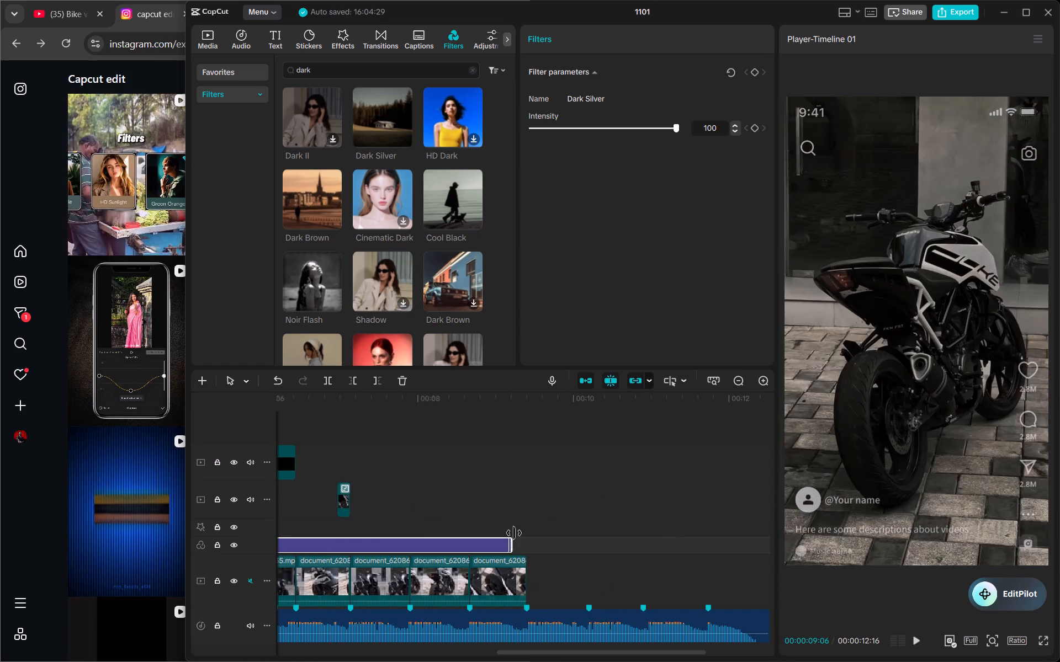
left_click_drag(514, 533, 524, 533)
Play back the opening clips to check the look of the Dark Silver filter.
scroll(439, 504, "right", 2)
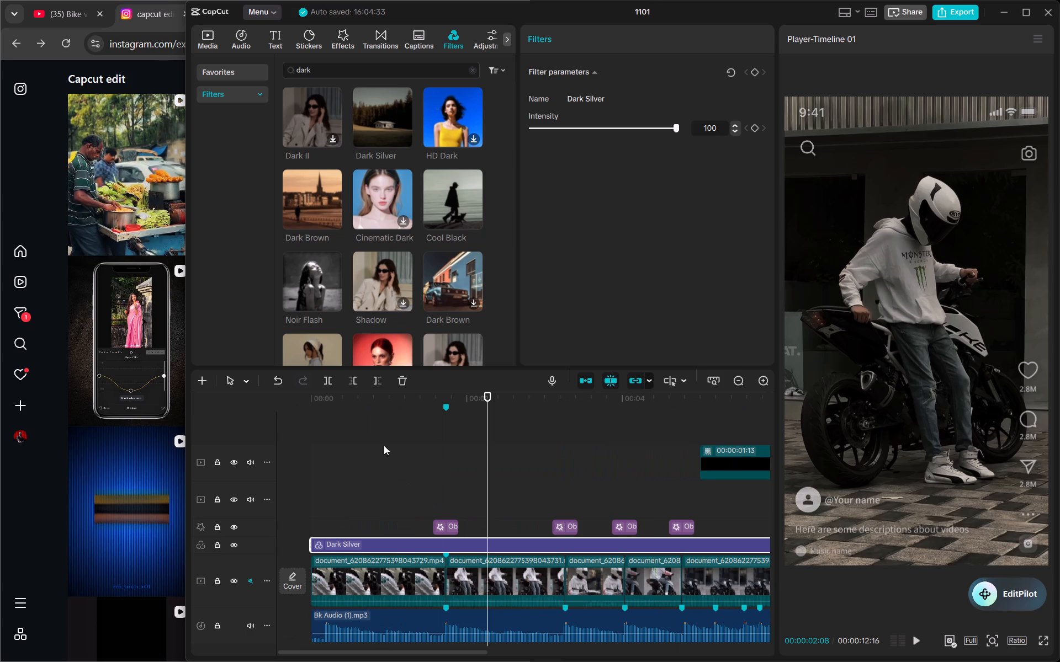
left_click(338, 404)
key("space")
key("space")
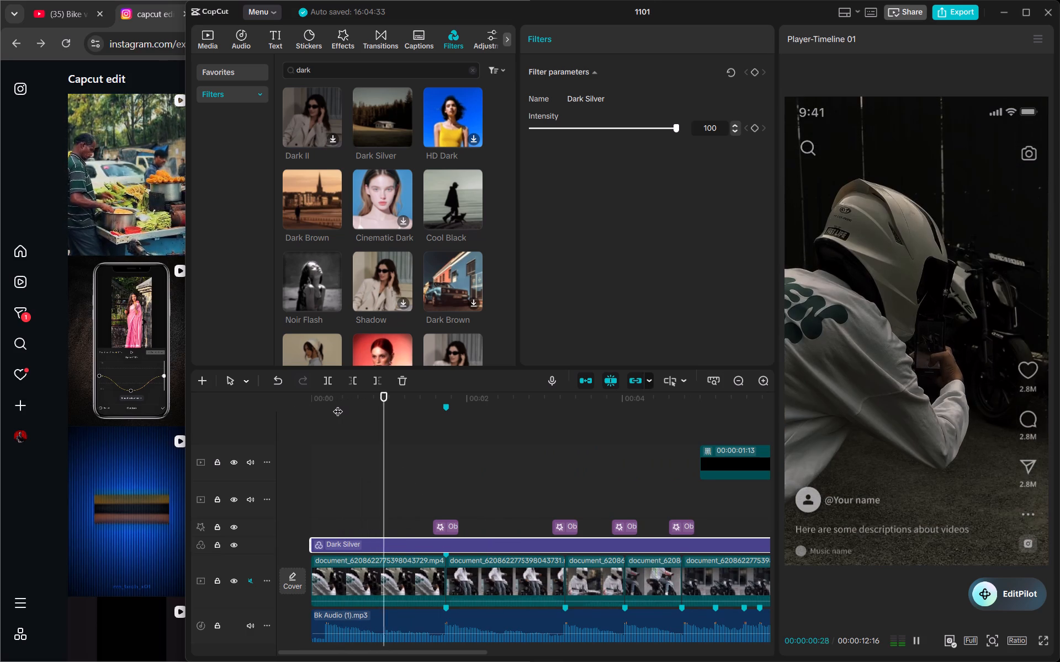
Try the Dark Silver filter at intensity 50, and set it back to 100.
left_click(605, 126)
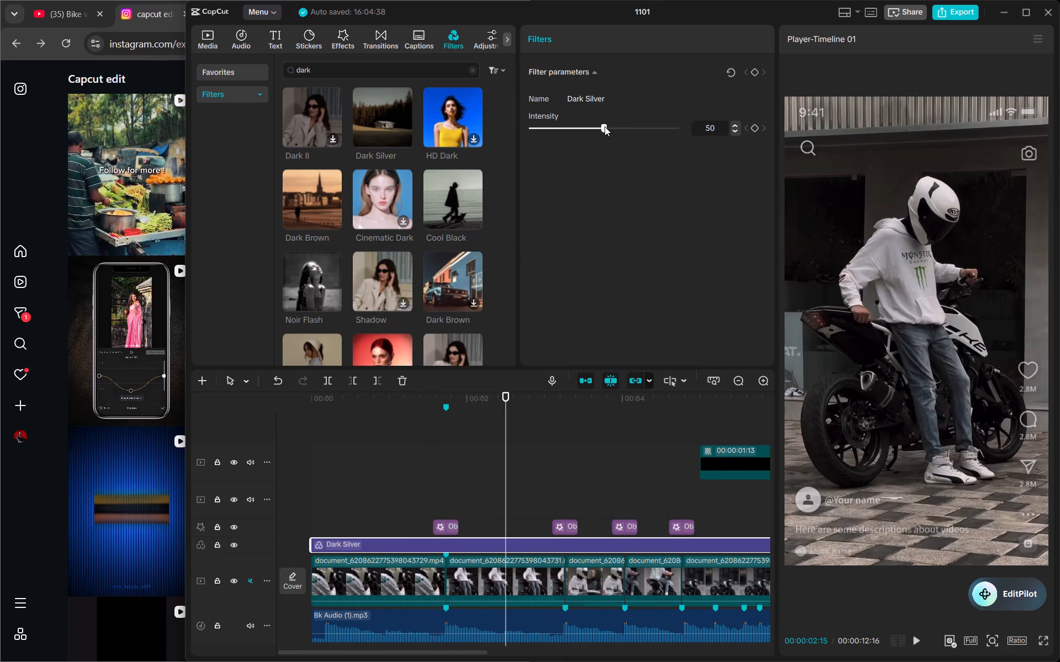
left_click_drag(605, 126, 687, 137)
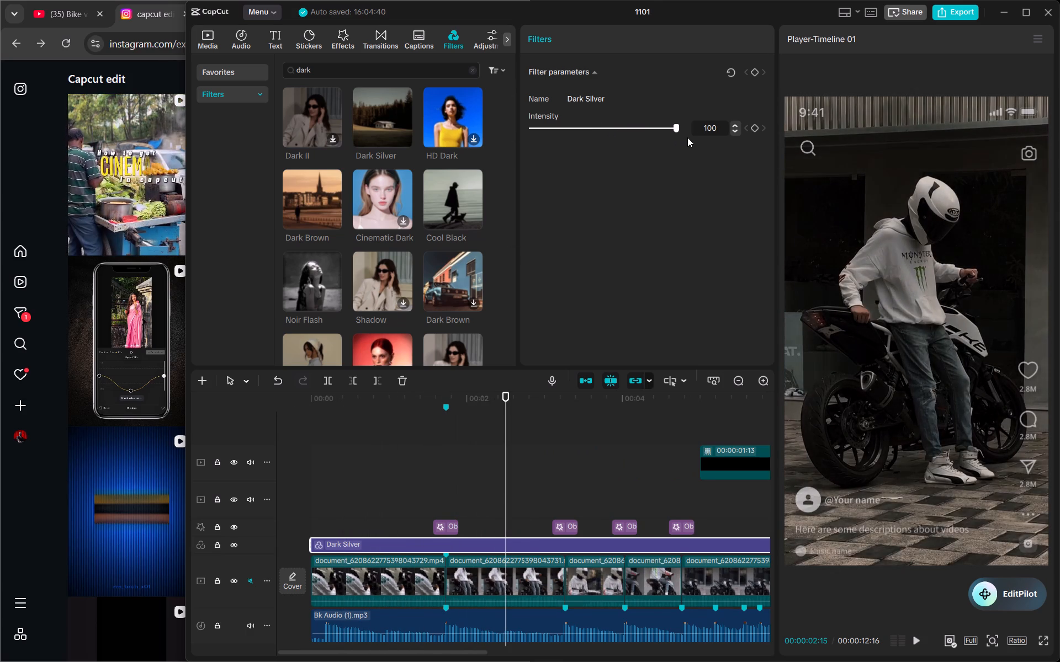
Play back the filtered edit through the black clip's flashes and the motorcycle clips that follow.
key("space")
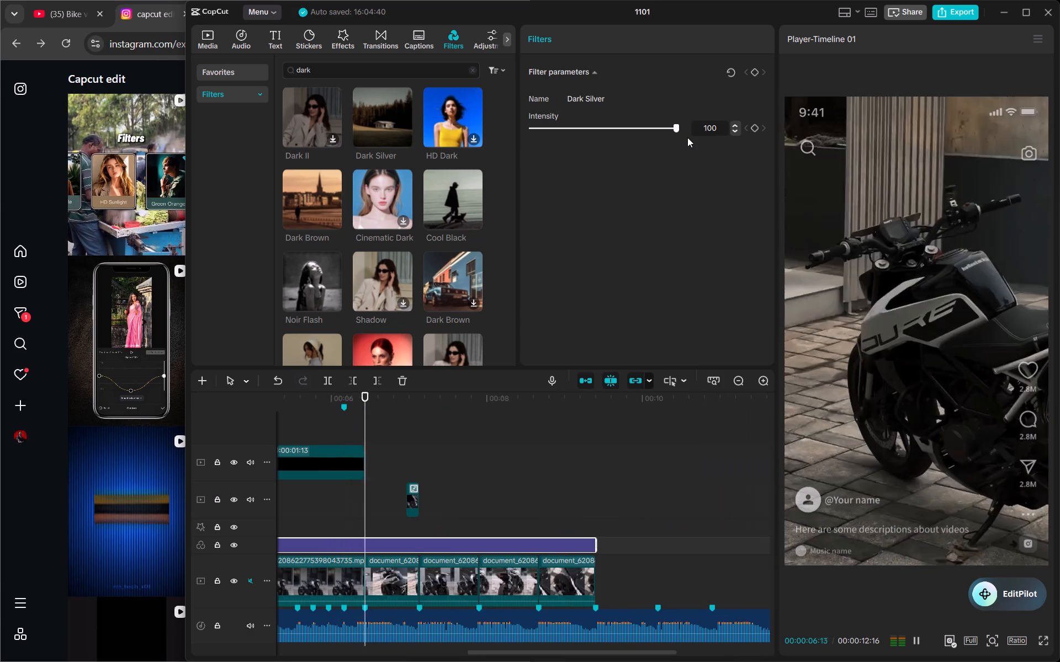
key("space")
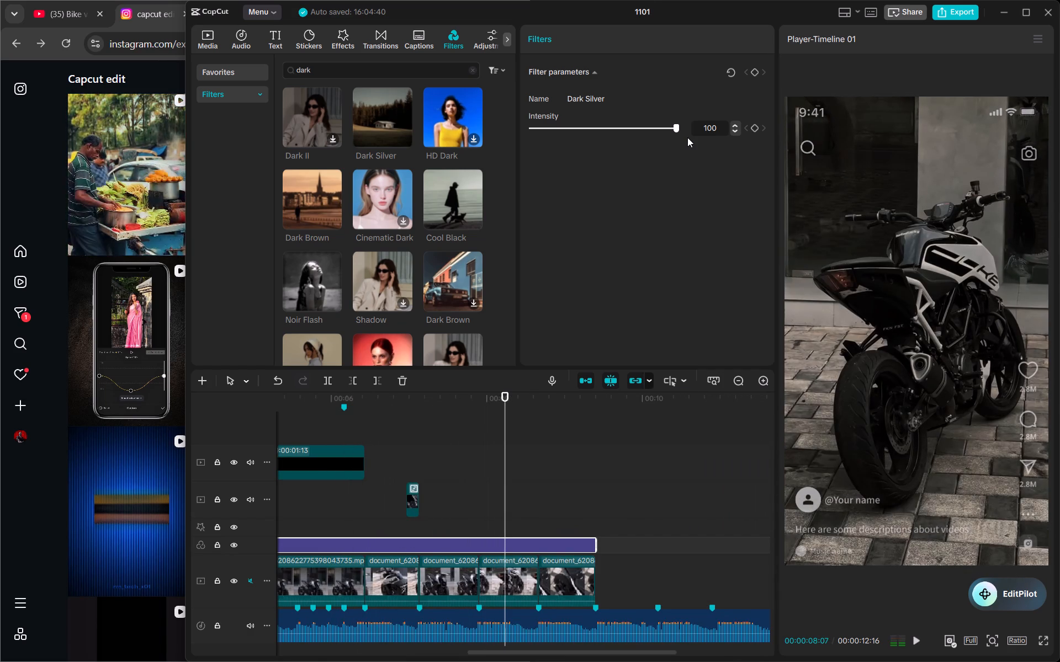
scroll(488, 386, "right", 1)
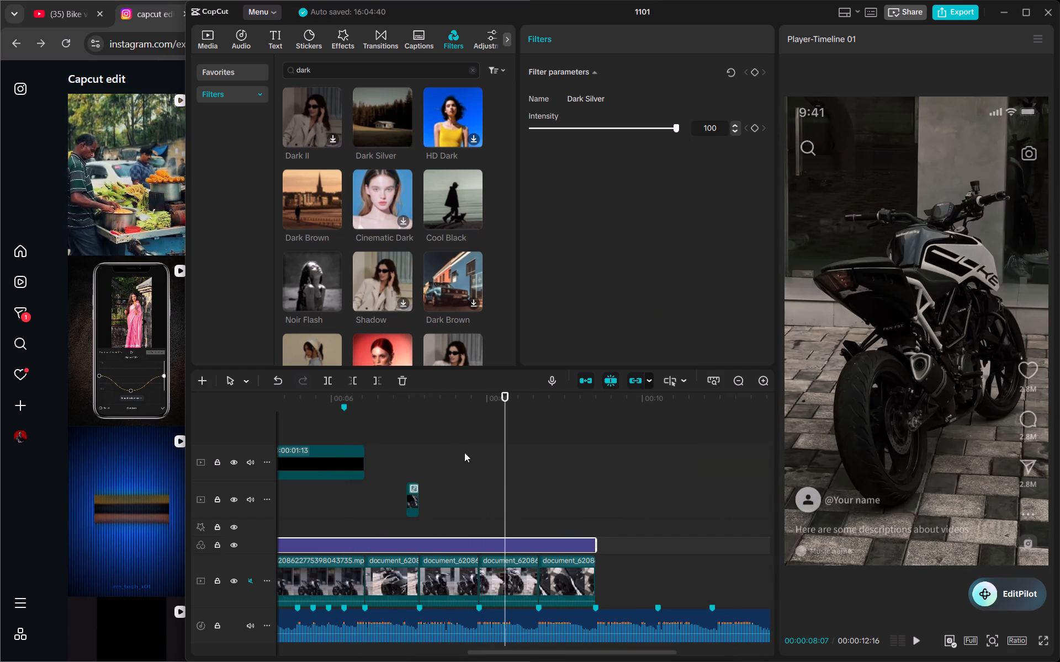
scroll(464, 452, "right", 1)
left_click(408, 413)
key("space")
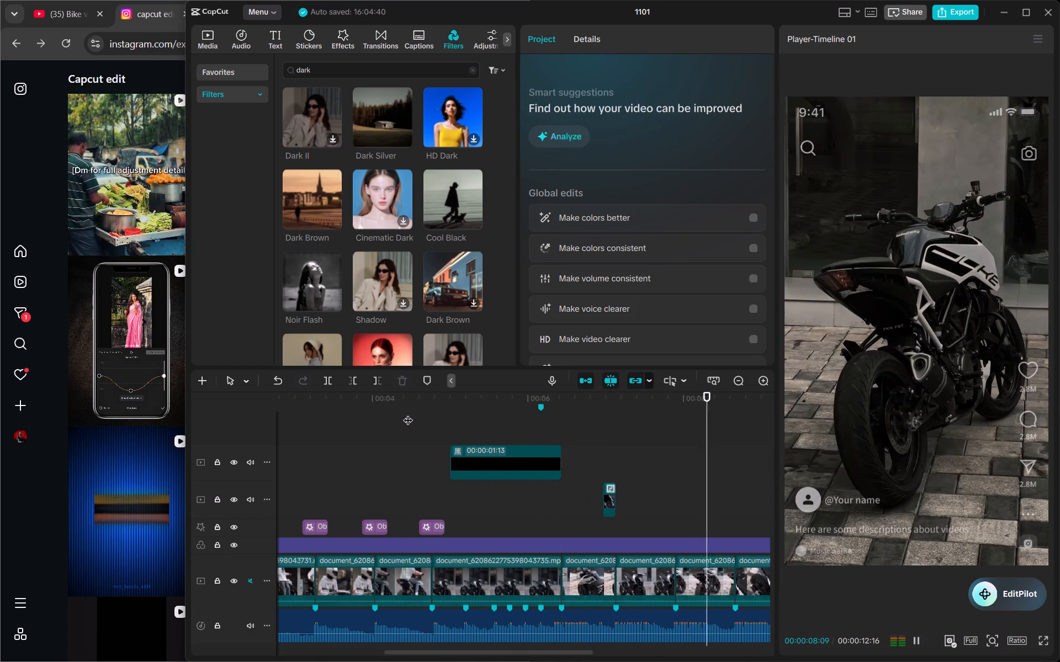
key("space")
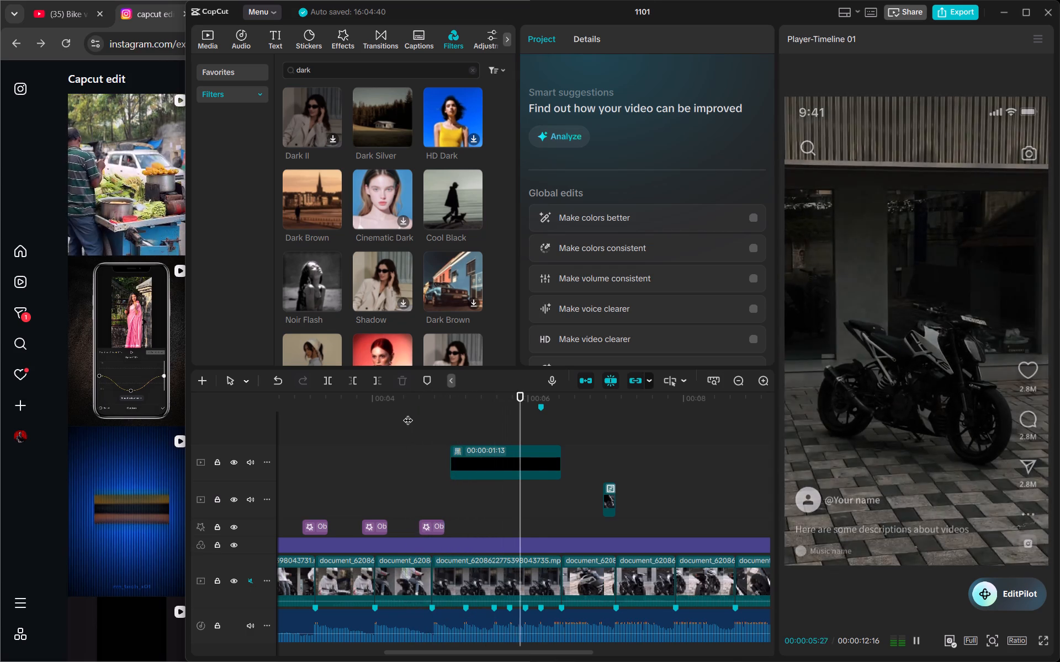
key("space")
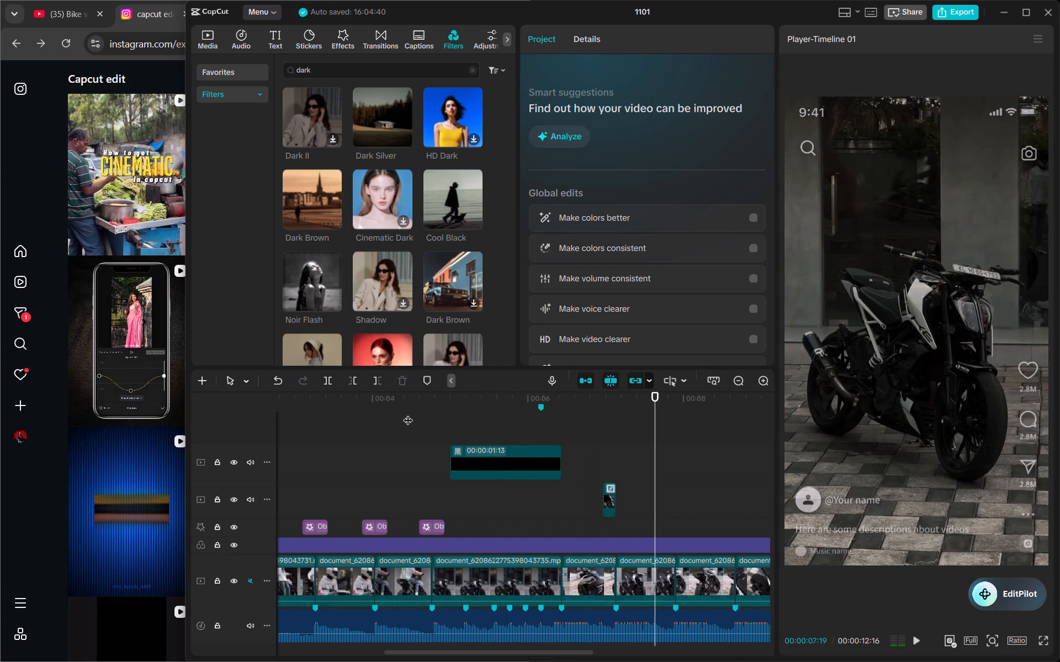
Hide the Dark Silver filter track.
left_click(232, 543)
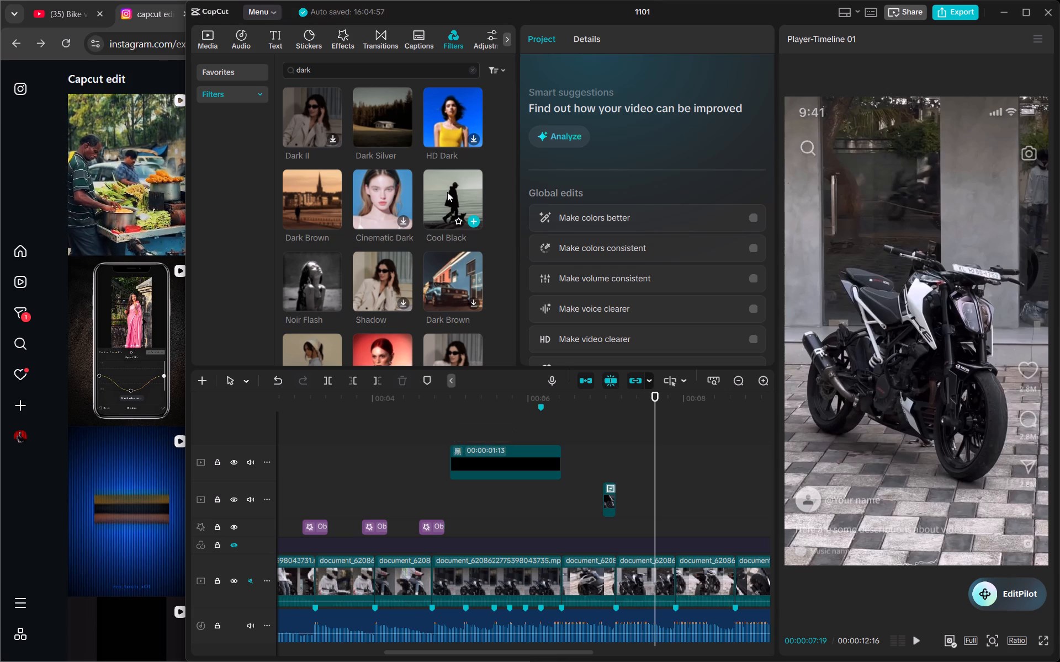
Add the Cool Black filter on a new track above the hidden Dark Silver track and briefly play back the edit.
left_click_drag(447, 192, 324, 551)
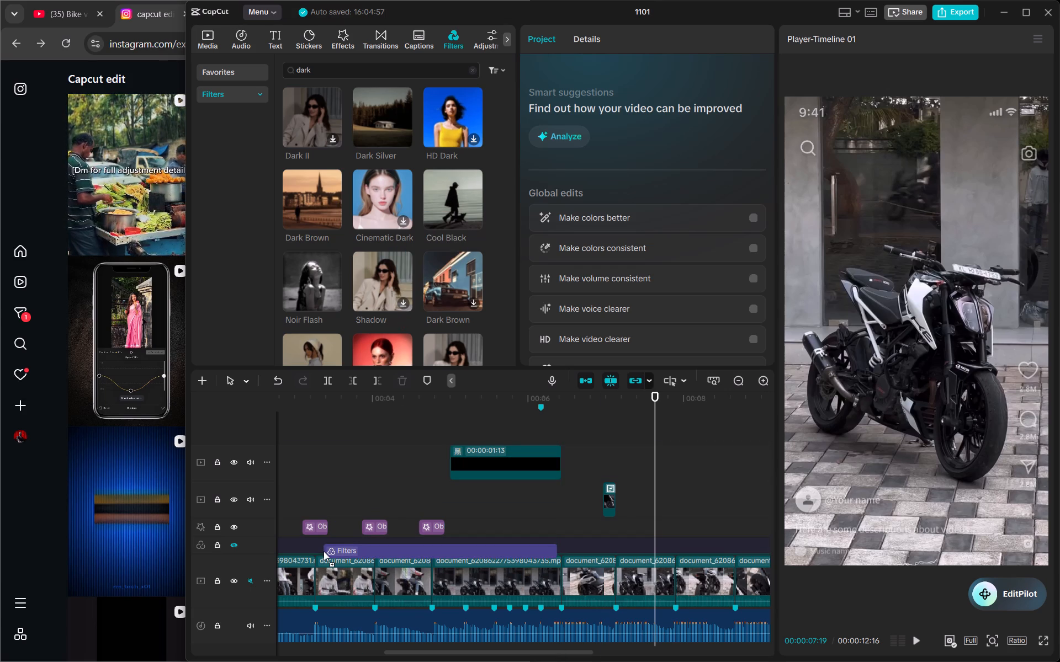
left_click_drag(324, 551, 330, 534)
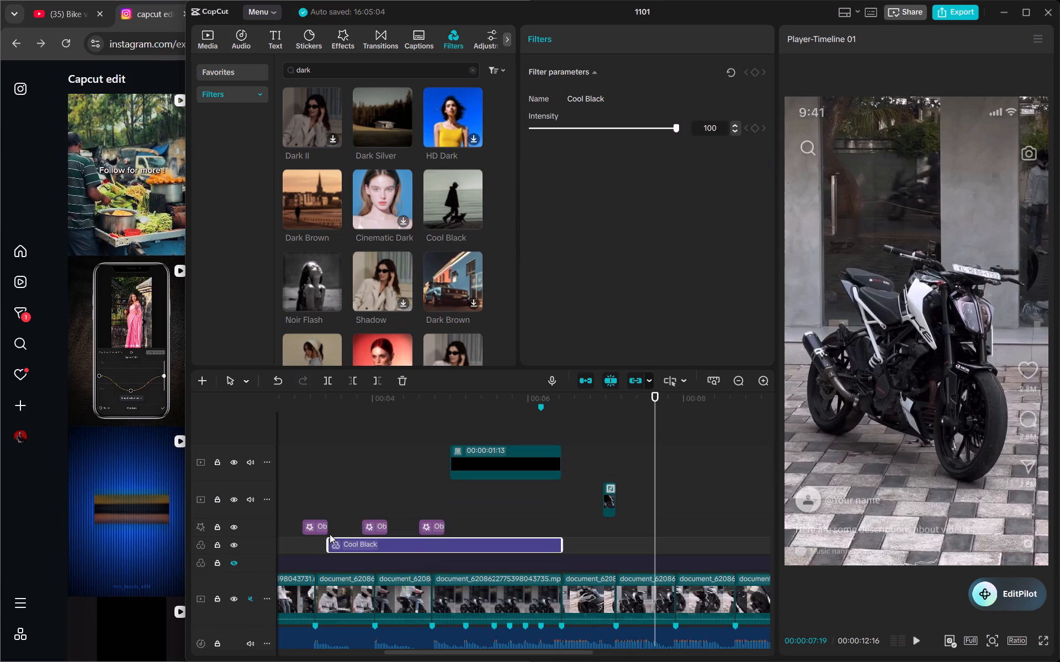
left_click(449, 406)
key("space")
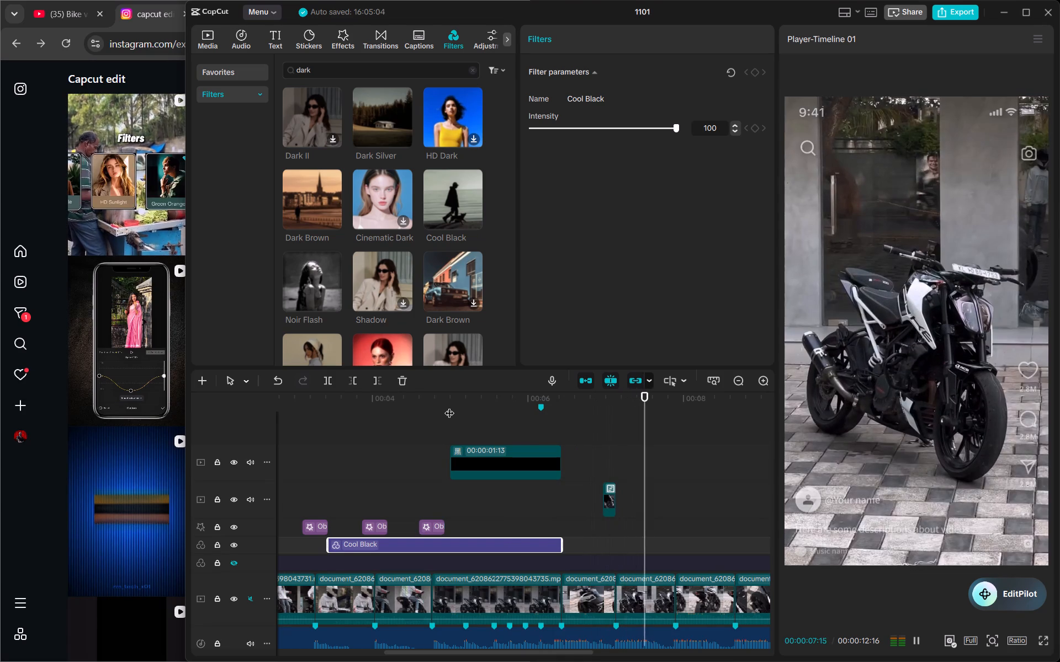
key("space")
Unhide the Dark Silver filter track.
left_click(231, 567)
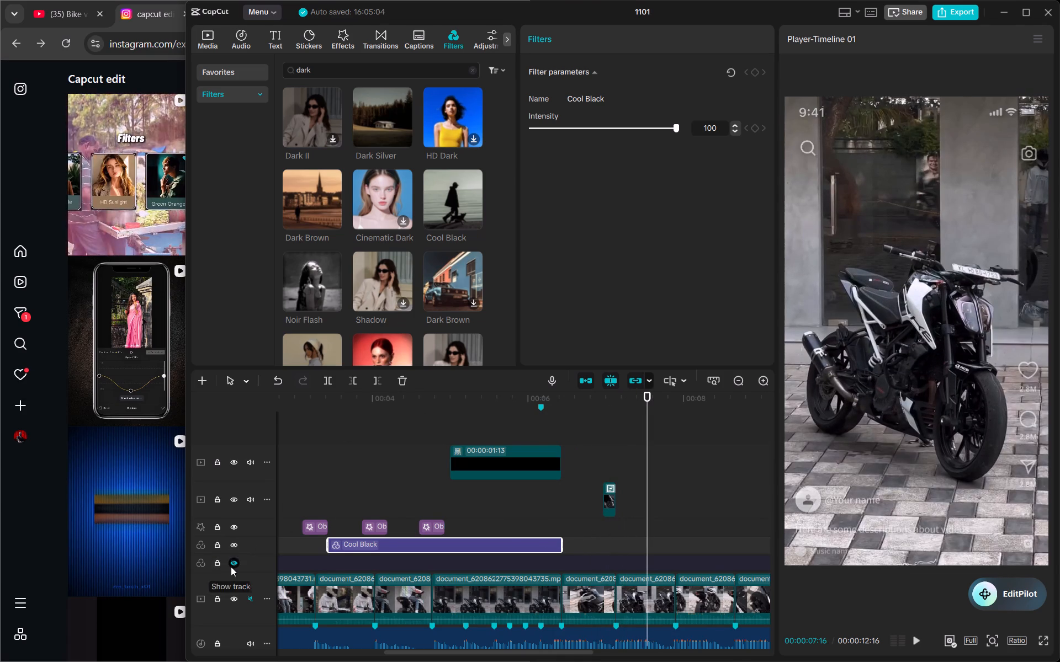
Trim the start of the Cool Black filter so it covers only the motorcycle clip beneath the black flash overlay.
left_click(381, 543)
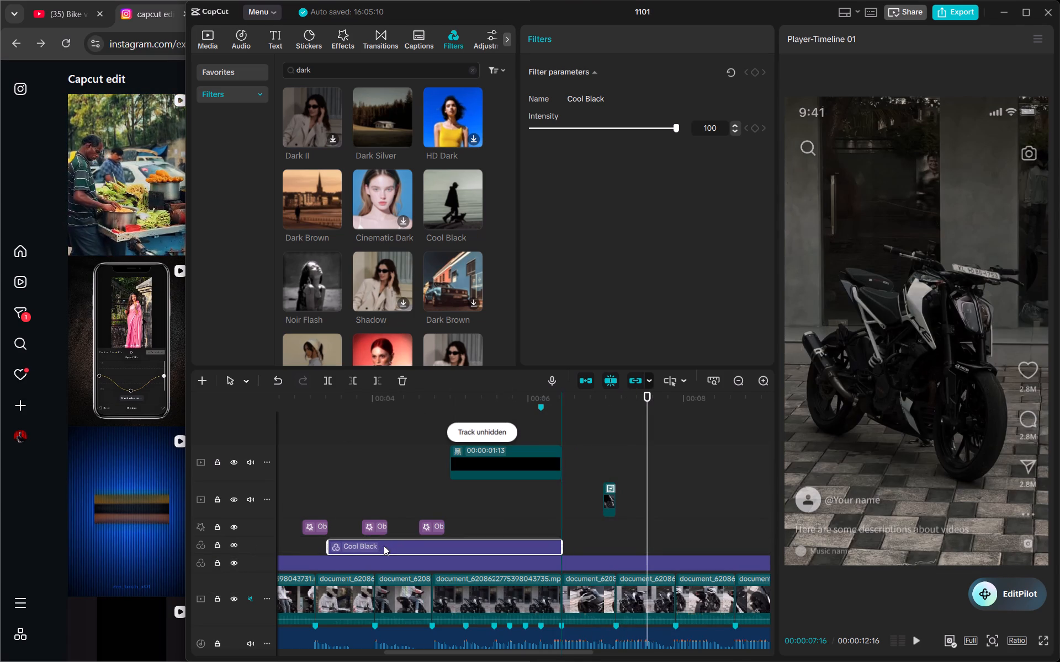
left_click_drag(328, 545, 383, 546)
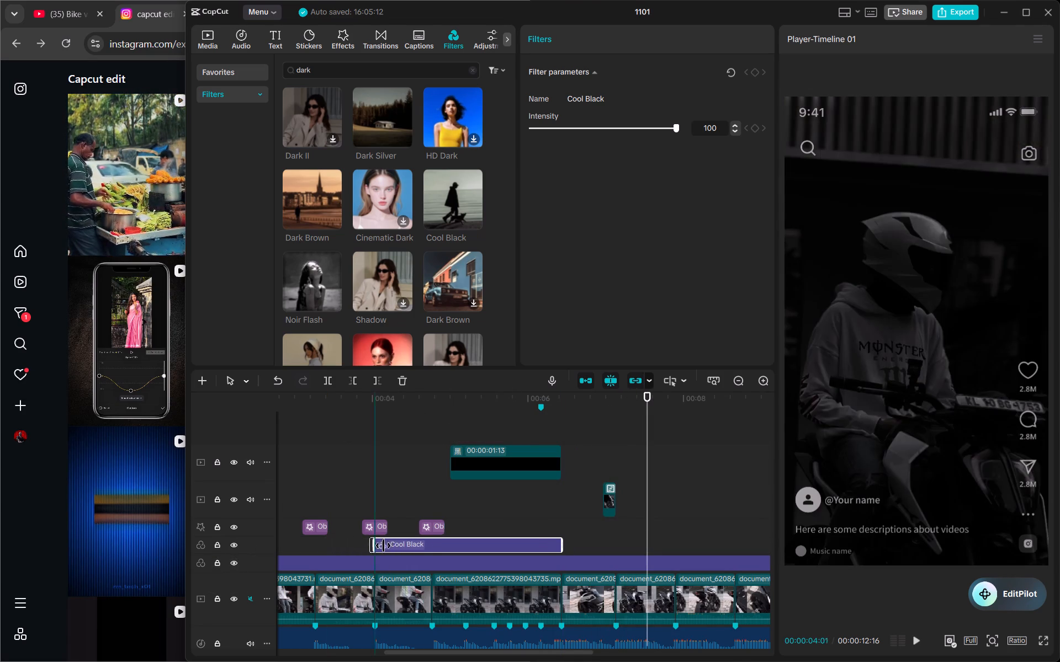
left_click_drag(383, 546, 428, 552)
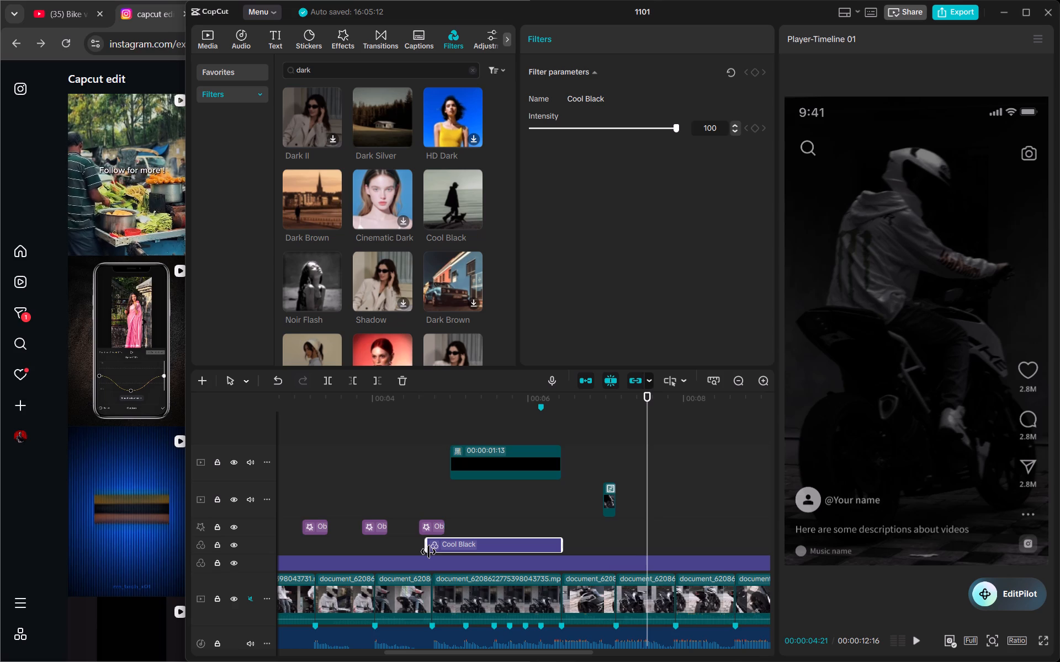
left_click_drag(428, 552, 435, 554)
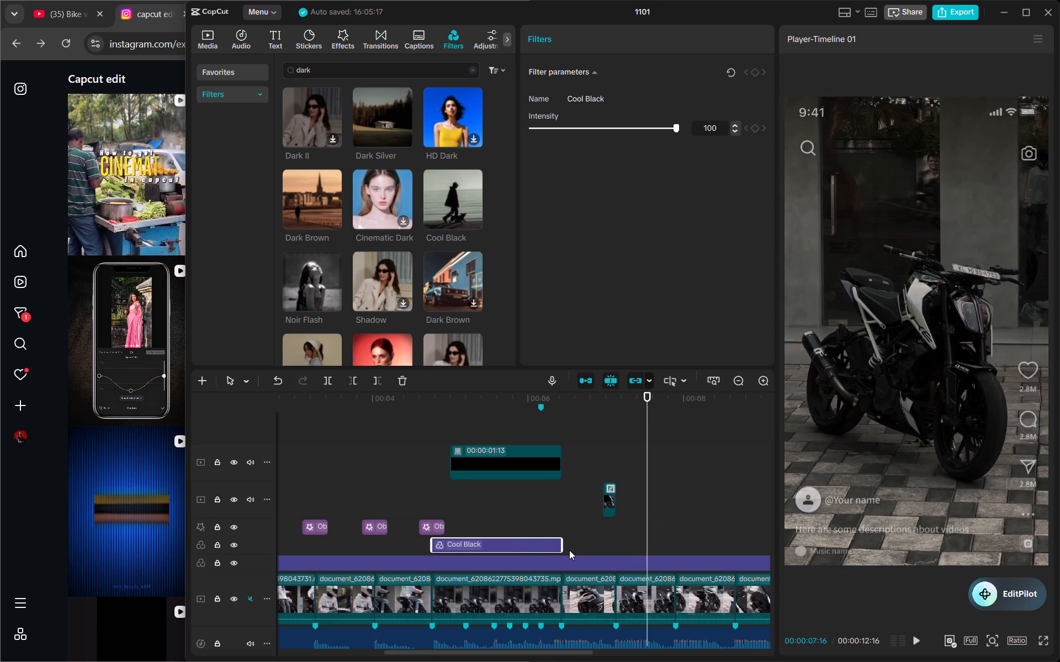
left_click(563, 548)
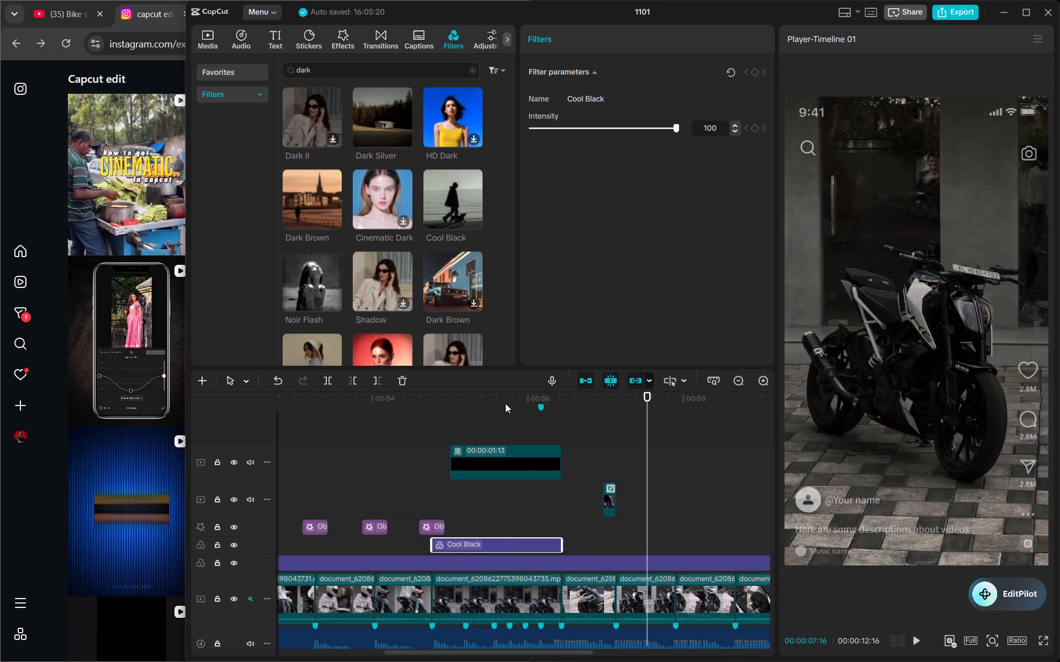
Play back from 00:00:02:28 through the black flashes to check Cool Black stacked over Dark Silver.
left_click(502, 401)
left_click_drag(502, 401, 315, 424)
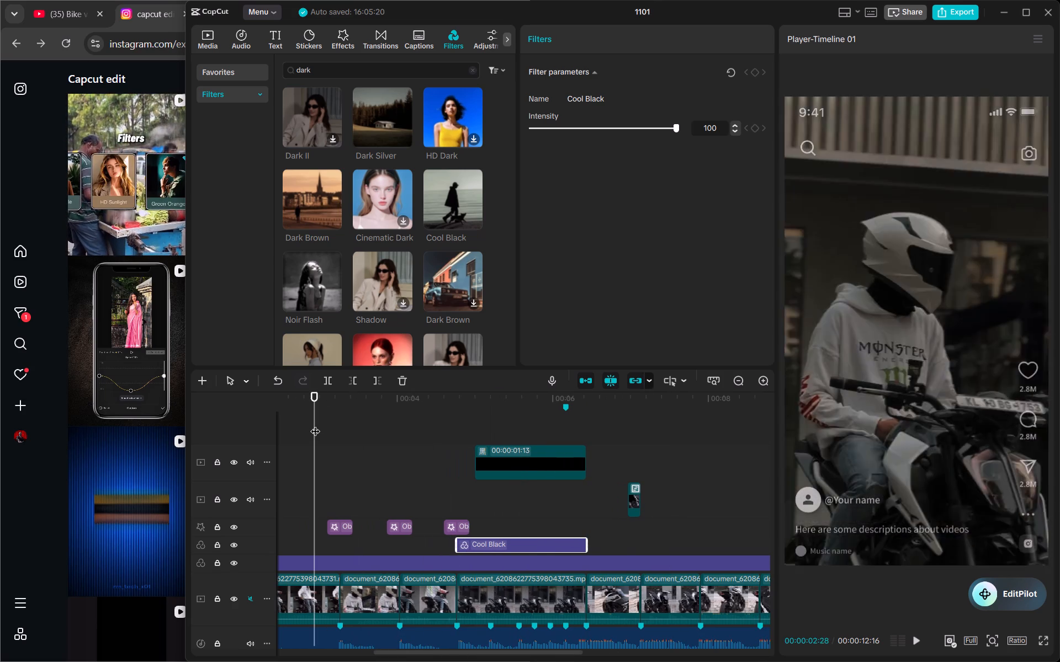
key("space")
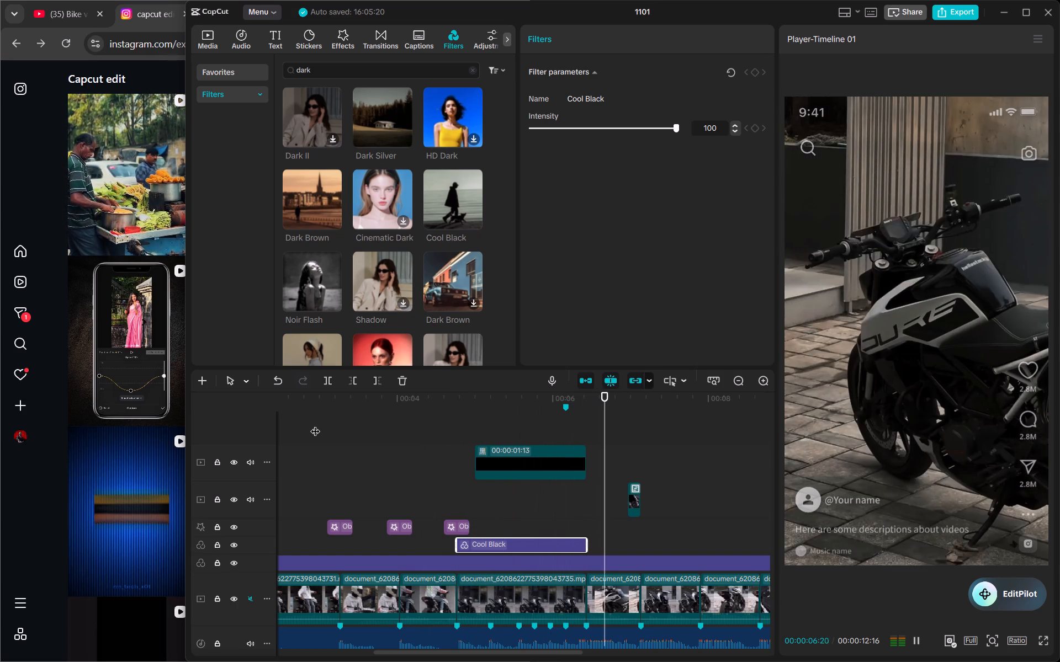
key("space")
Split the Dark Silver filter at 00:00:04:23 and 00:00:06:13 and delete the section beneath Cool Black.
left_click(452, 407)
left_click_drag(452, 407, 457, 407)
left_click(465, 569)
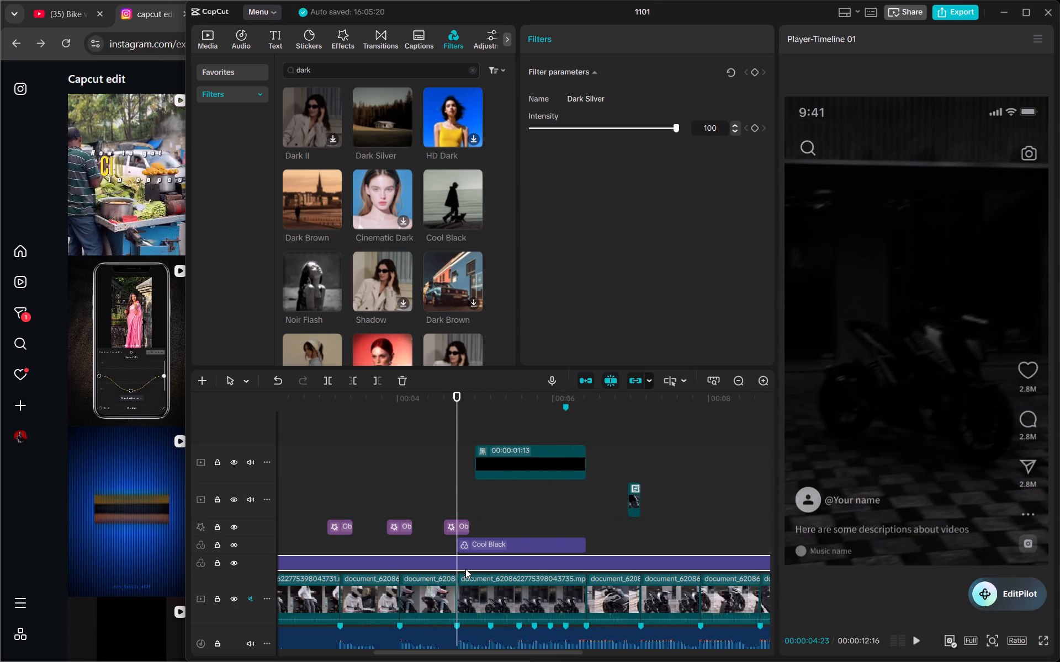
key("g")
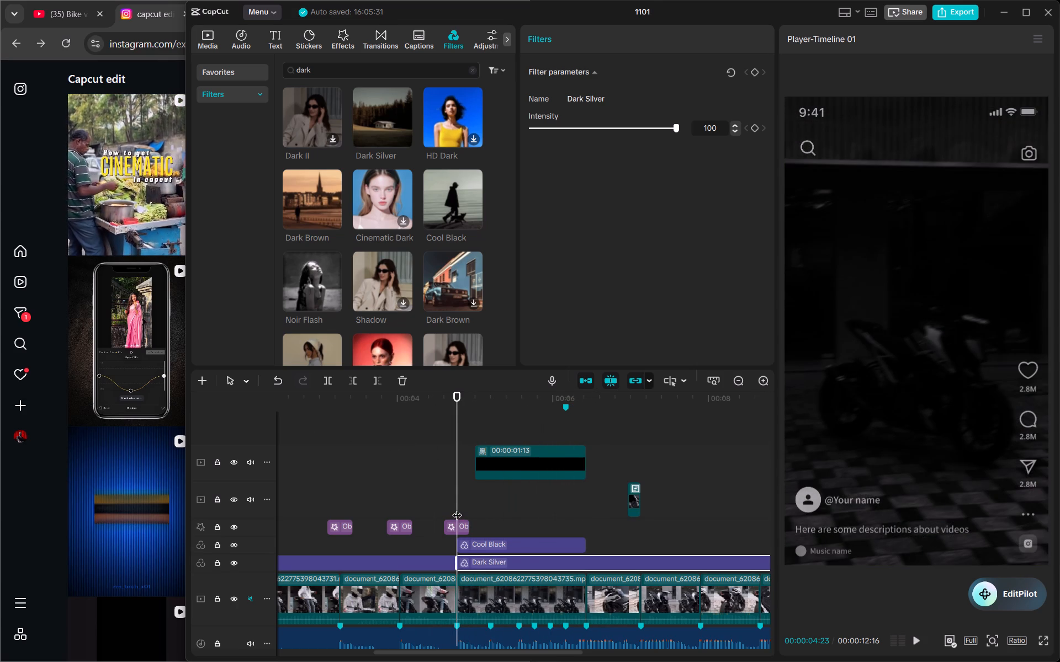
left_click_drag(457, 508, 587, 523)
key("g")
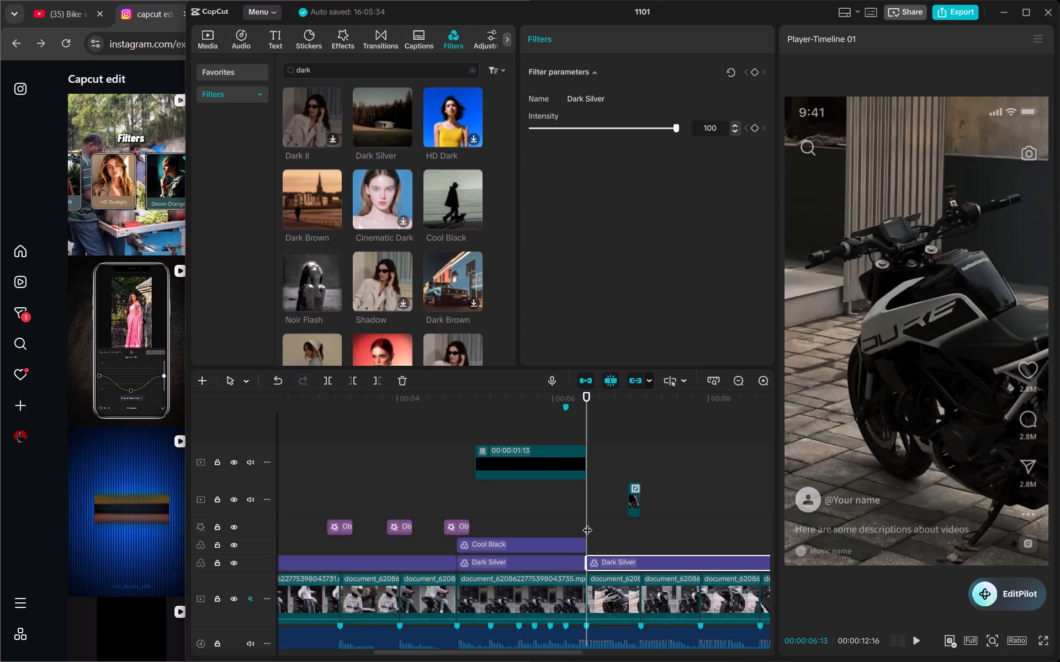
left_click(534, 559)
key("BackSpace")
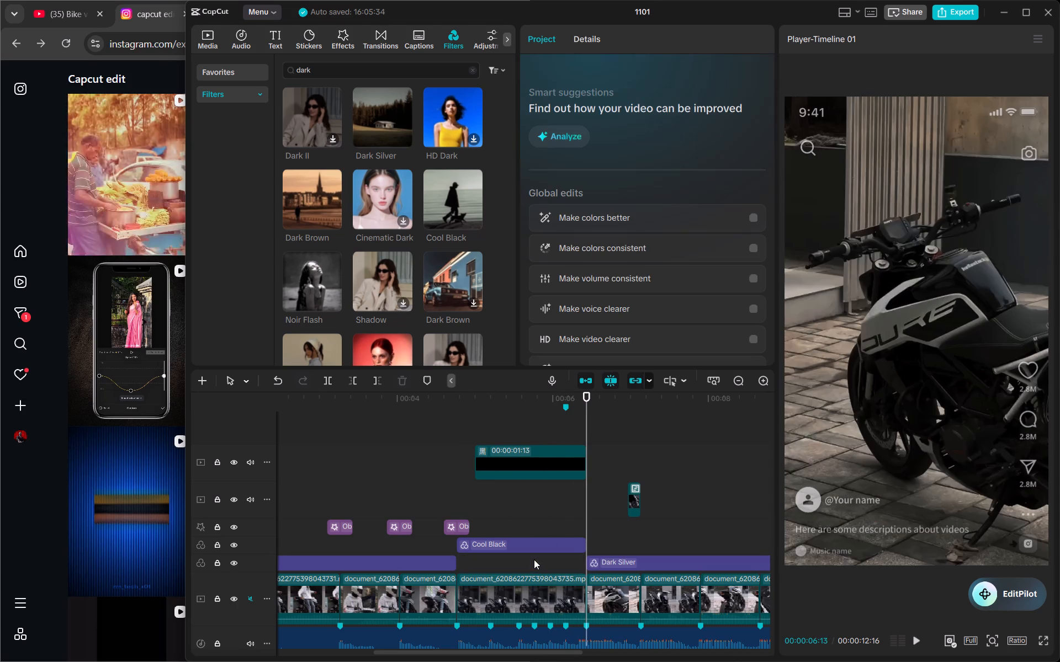
Play back the flash section and the clips that follow to check Cool Black used on its own.
left_click(360, 400)
key("space")
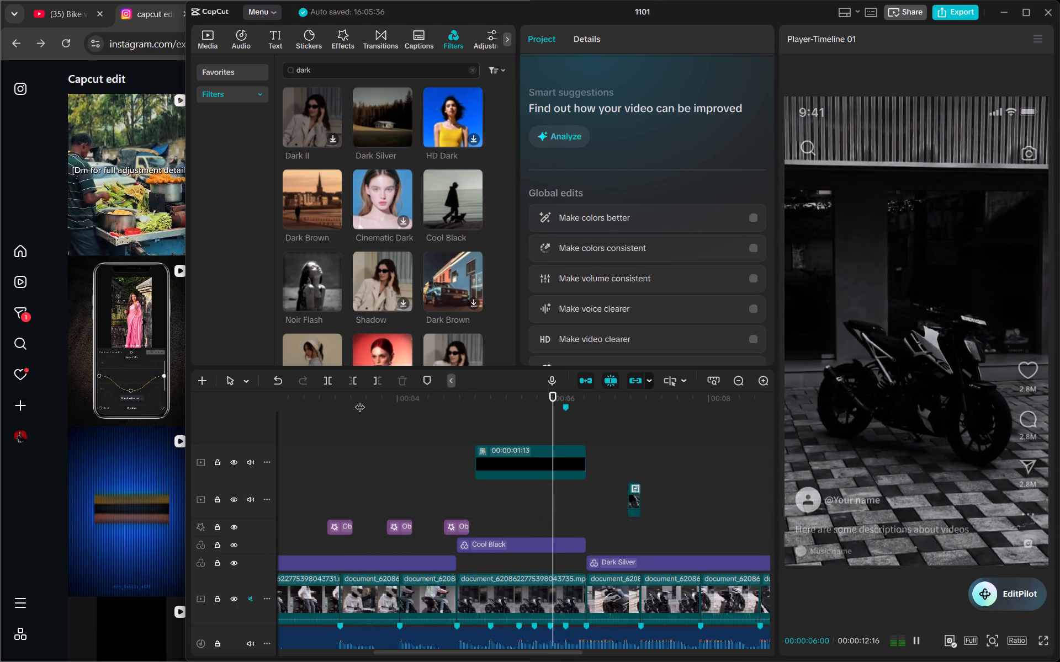
key("space")
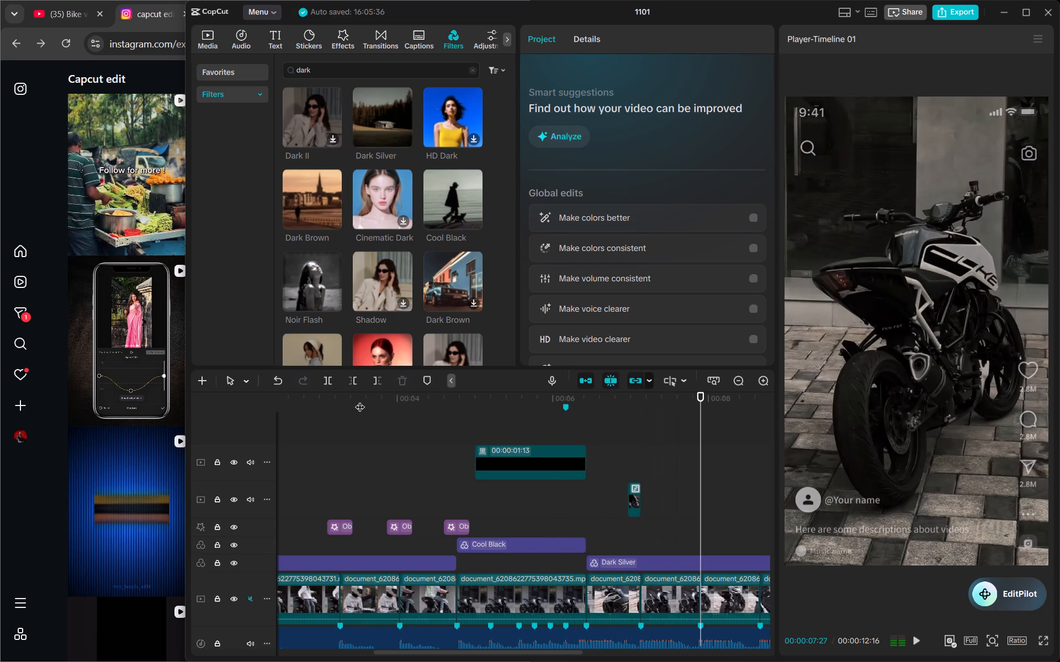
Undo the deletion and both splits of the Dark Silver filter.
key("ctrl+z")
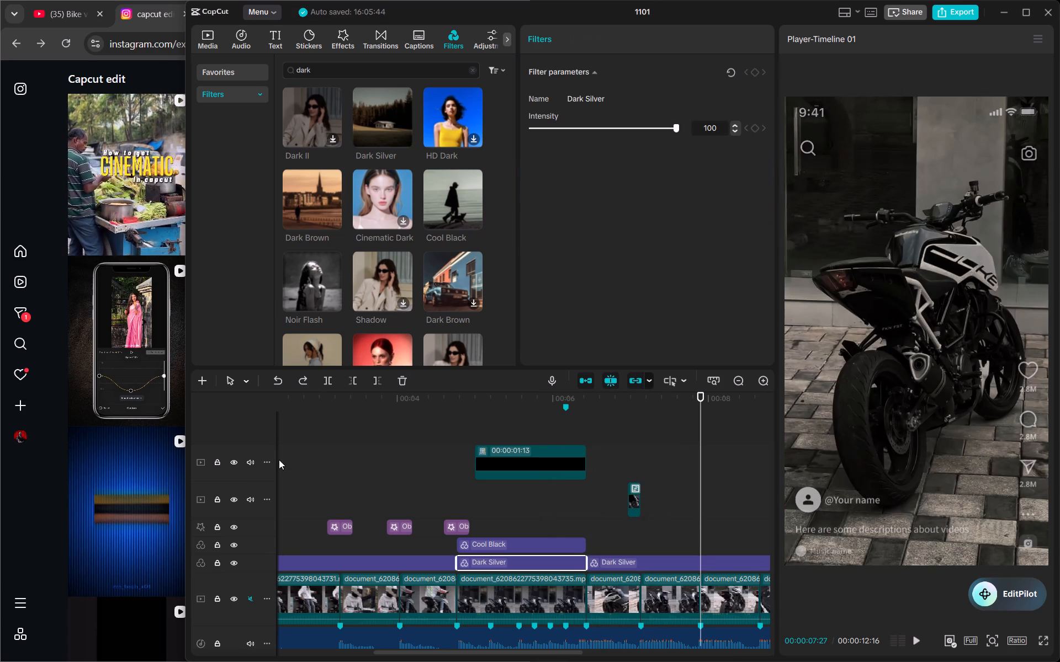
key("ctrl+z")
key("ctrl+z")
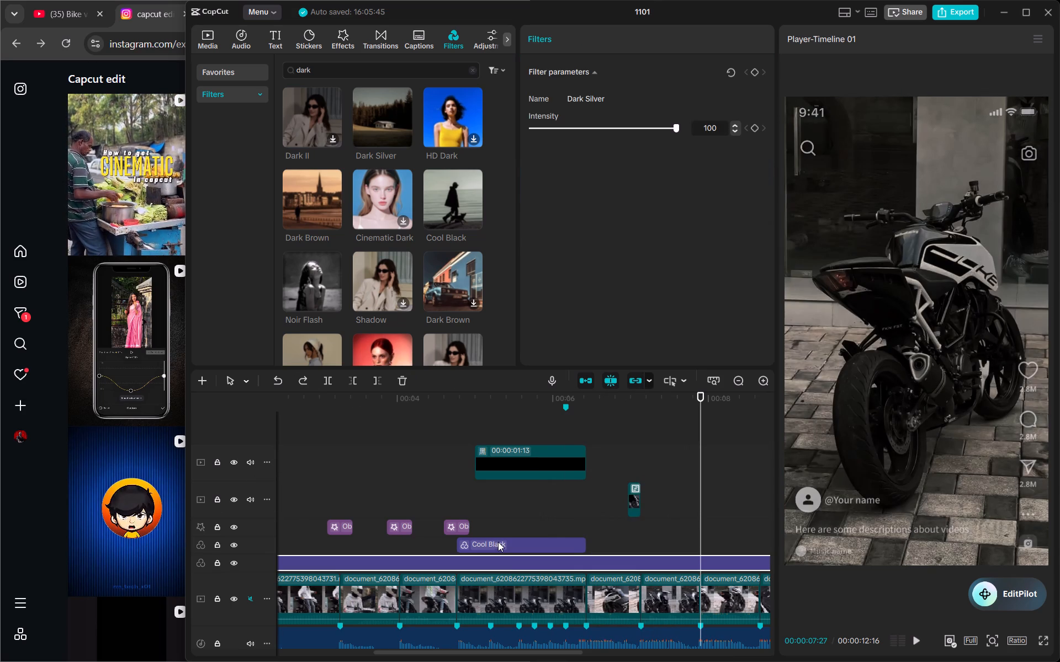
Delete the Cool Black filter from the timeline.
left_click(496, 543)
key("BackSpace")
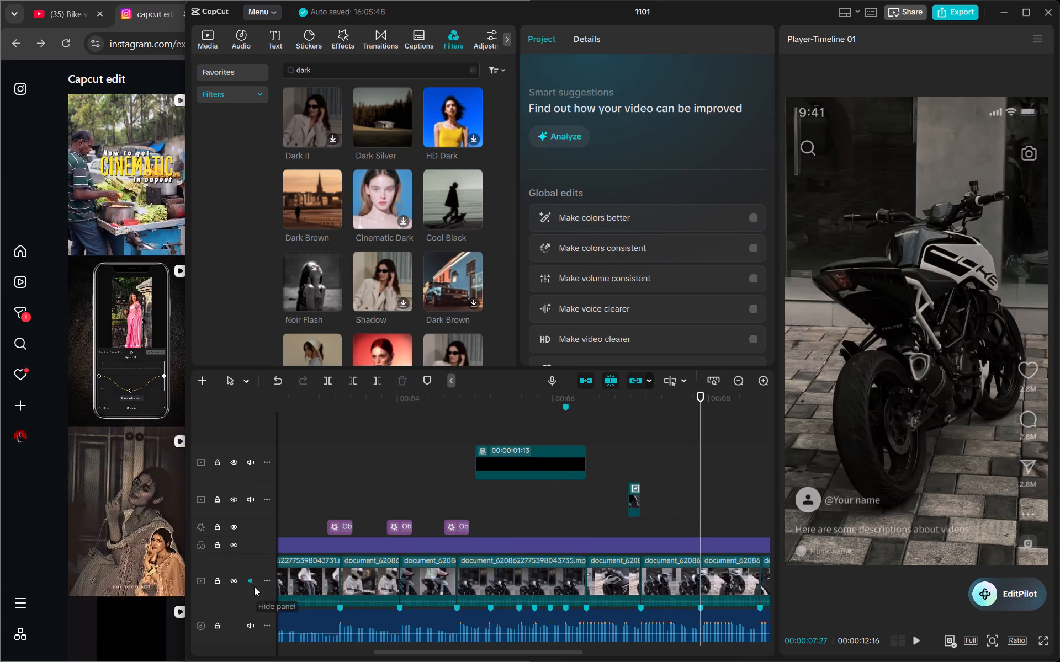
Play back the edit from about one second in through the black flashes with only the Dark Silver filter.
scroll(495, 477, "right", 1)
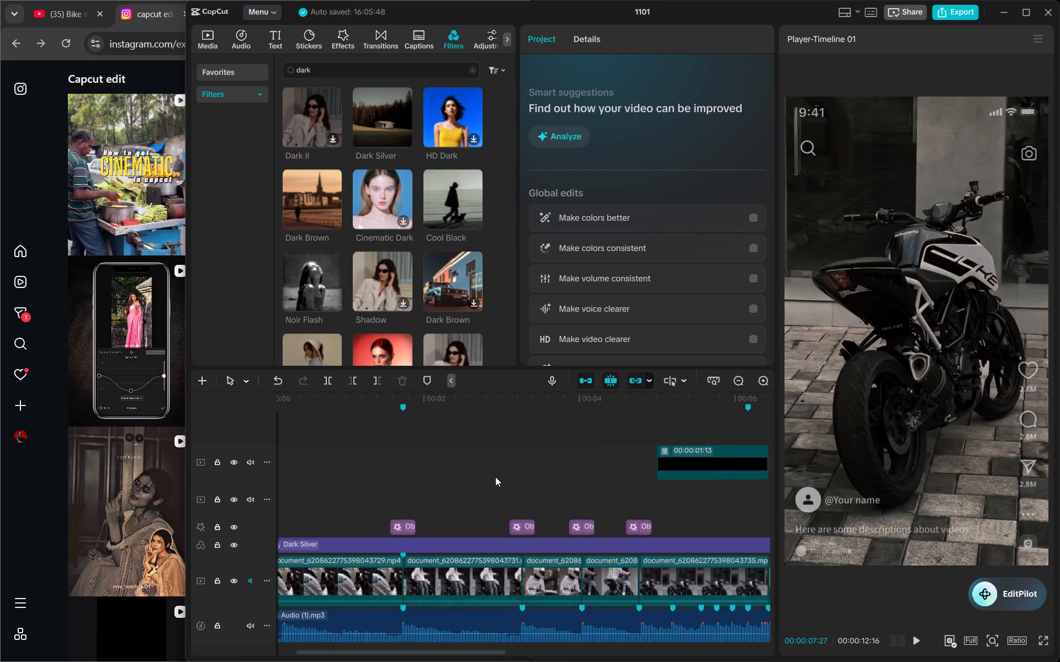
scroll(495, 477, "right", 2)
scroll(495, 477, "left", 2)
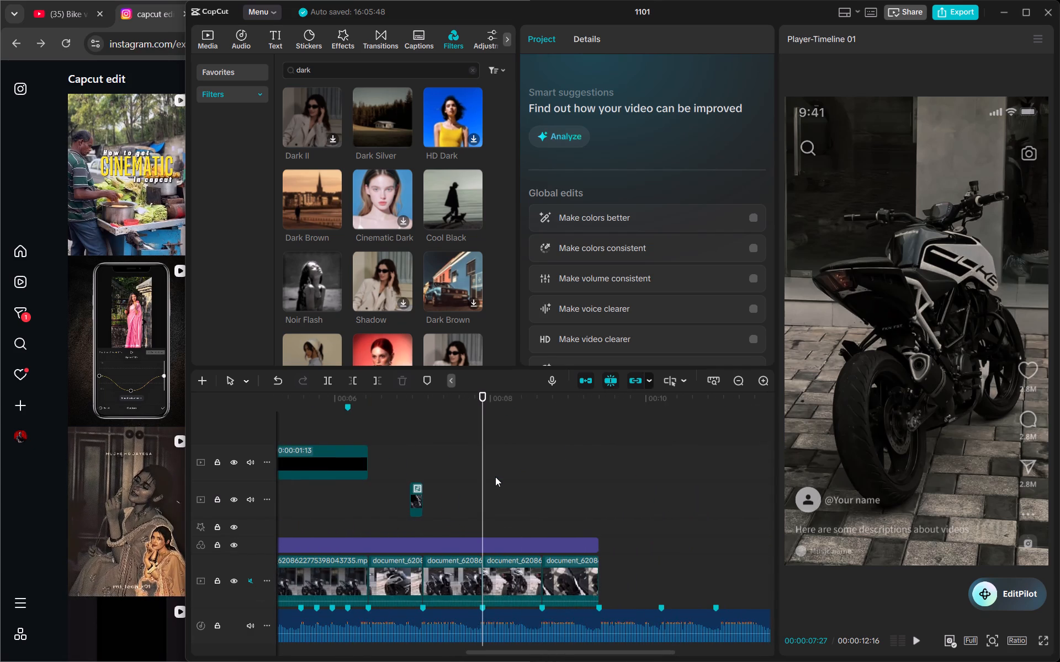
scroll(495, 477, "right", 2)
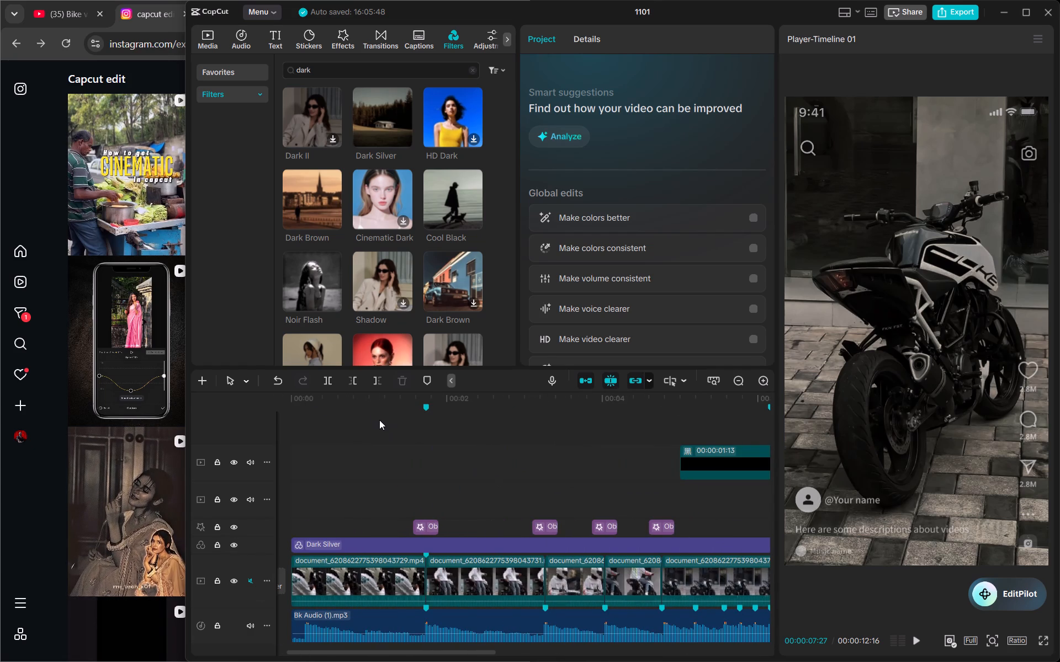
left_click(372, 406)
key("space")
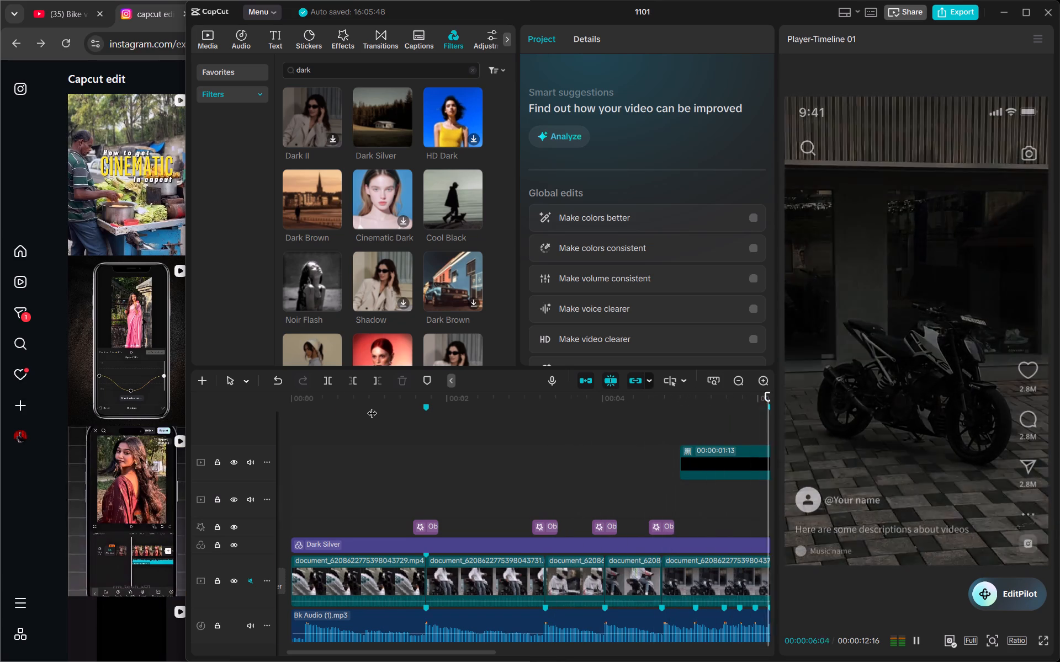
key("space")
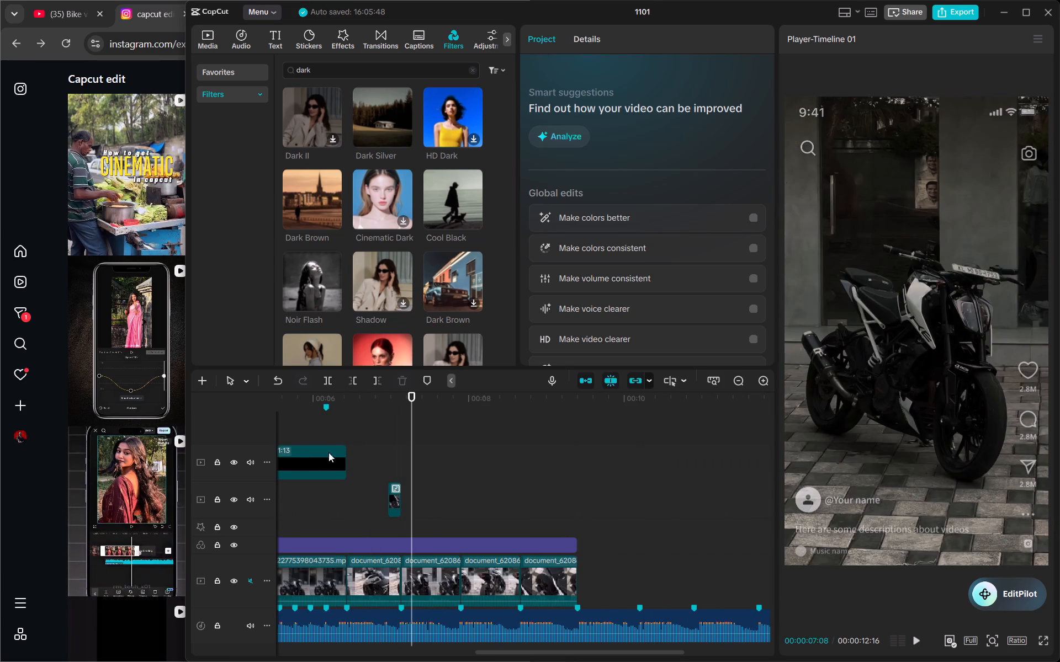
Move the black flash clip down onto the small compound clip's track and align its end with the cut at 00:00:06:13.
scroll(388, 518, "right", 1)
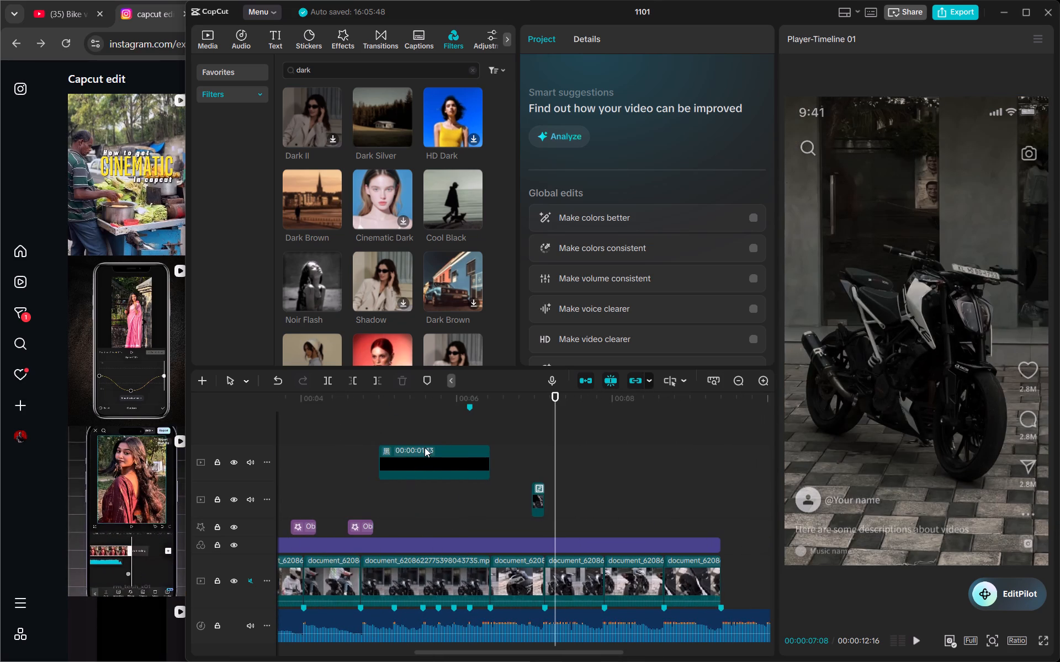
left_click_drag(425, 447, 422, 516)
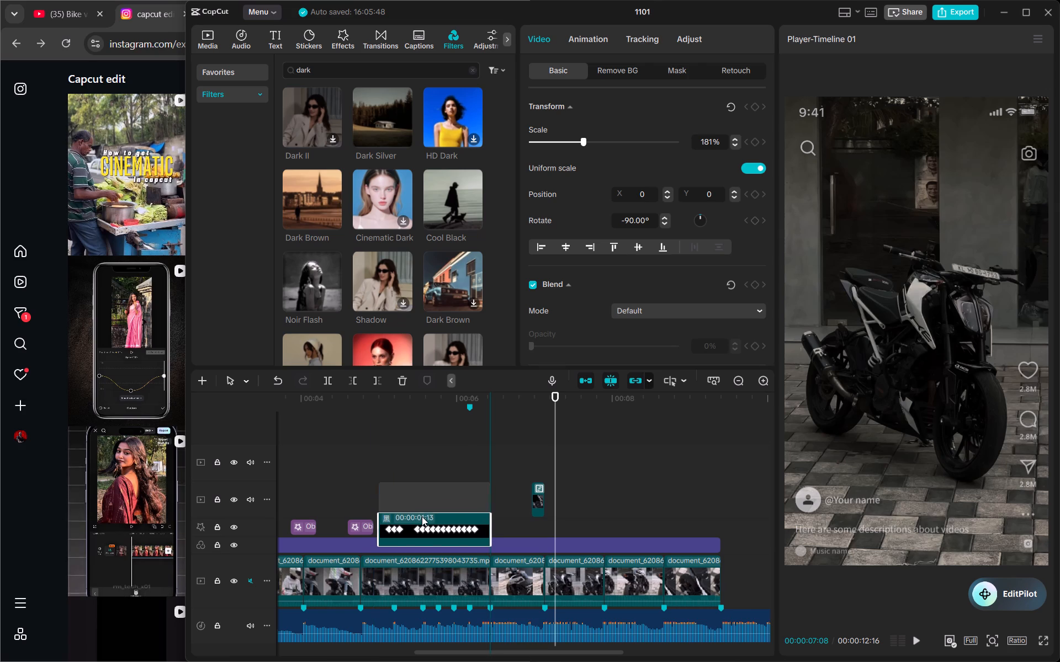
left_click_drag(422, 516, 420, 514)
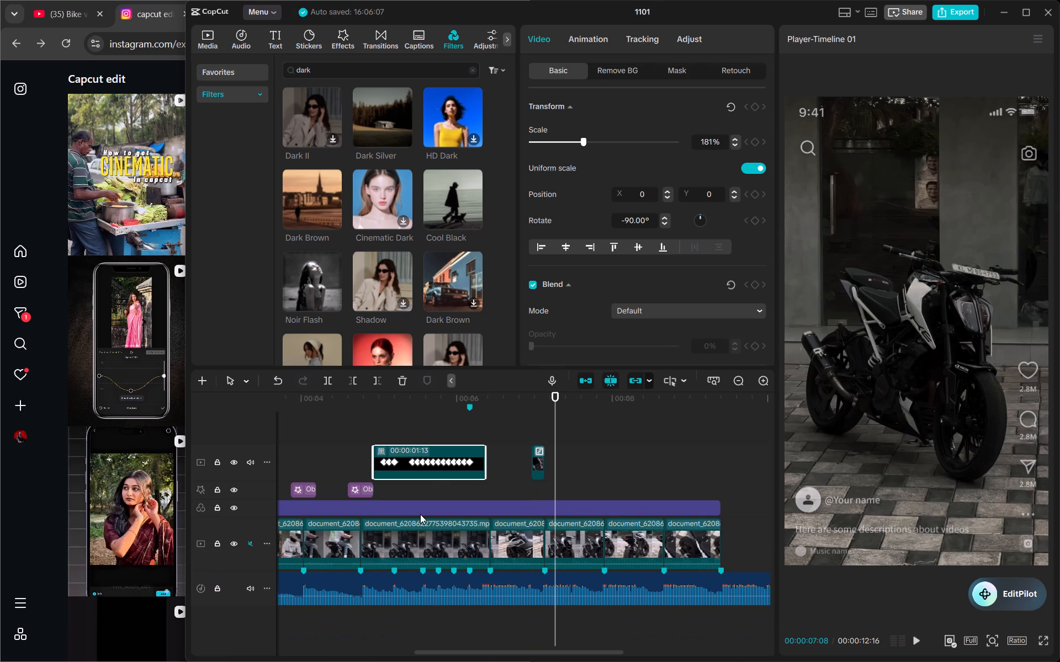
left_click(755, 380)
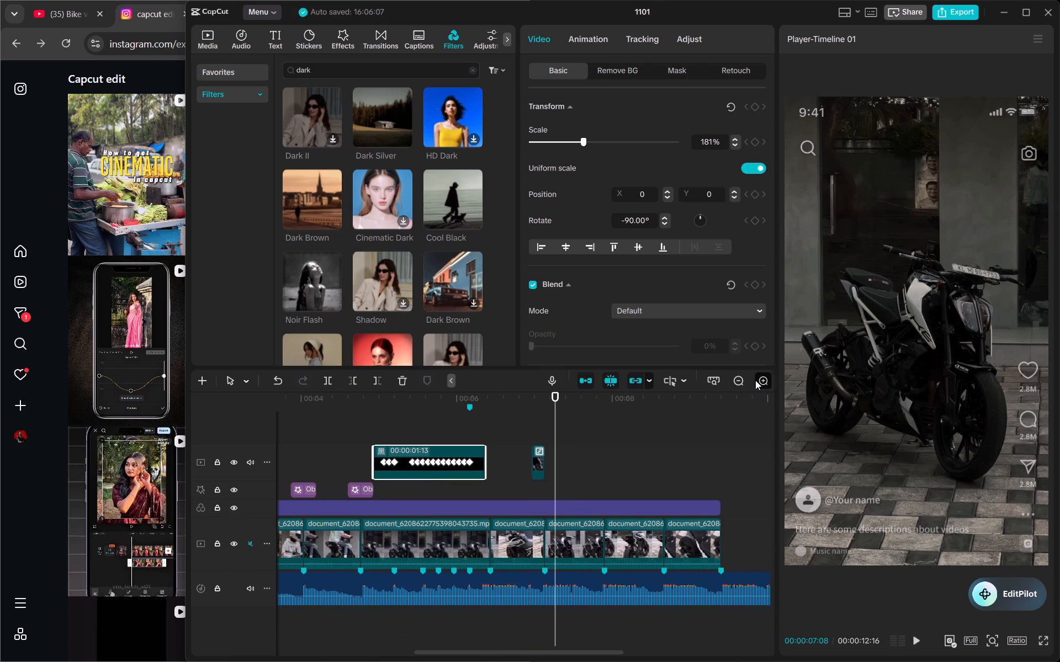
left_click_drag(558, 405, 372, 433)
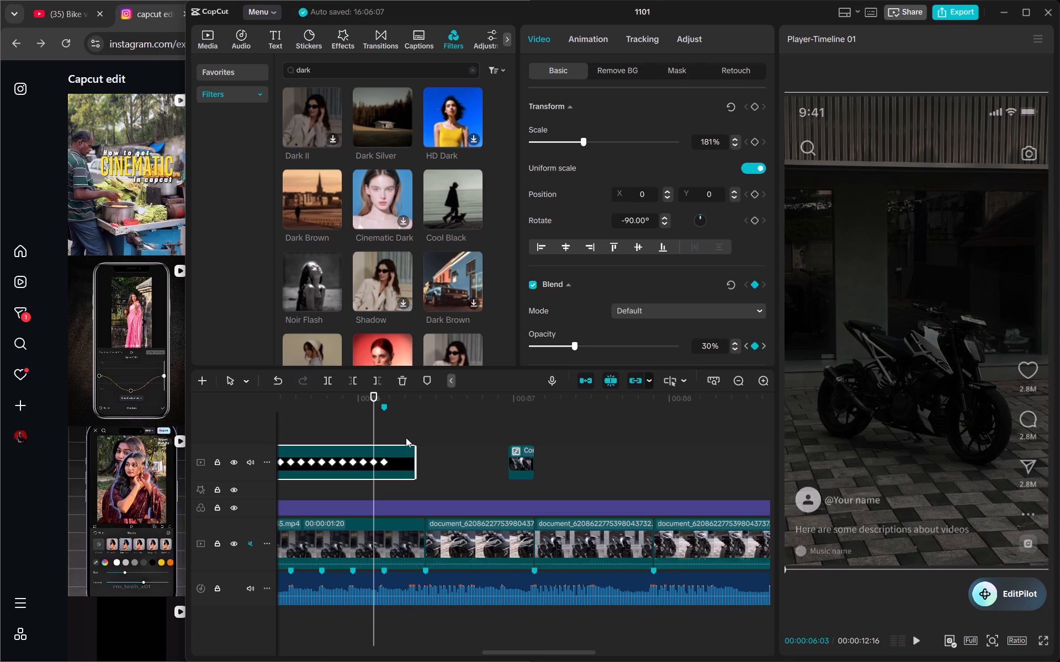
left_click_drag(399, 451, 409, 450)
left_click_drag(370, 436, 383, 433)
left_click(425, 426)
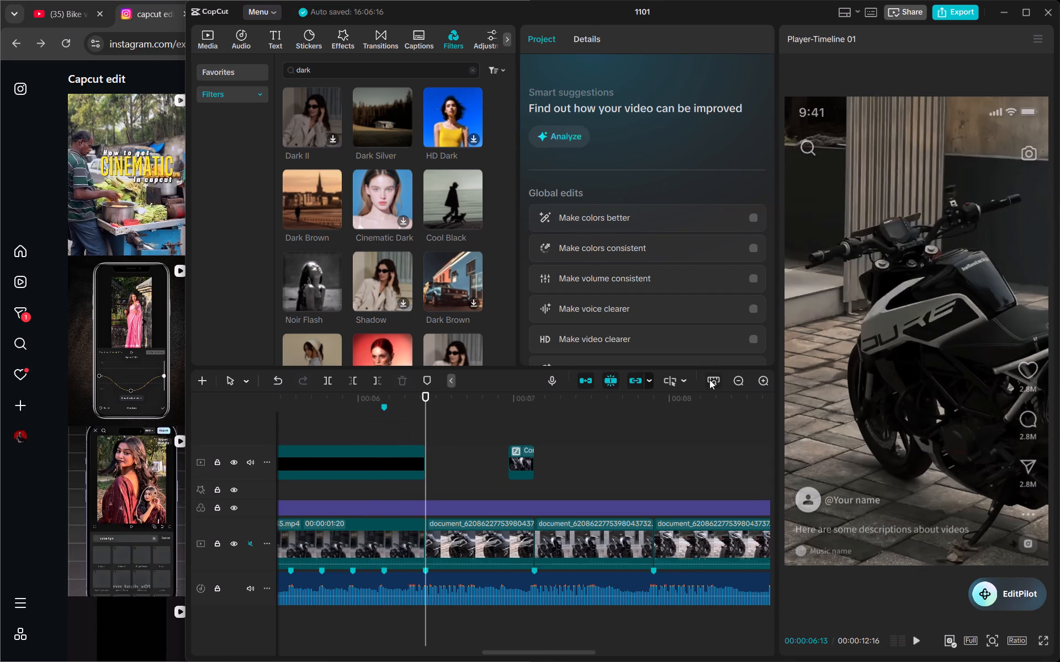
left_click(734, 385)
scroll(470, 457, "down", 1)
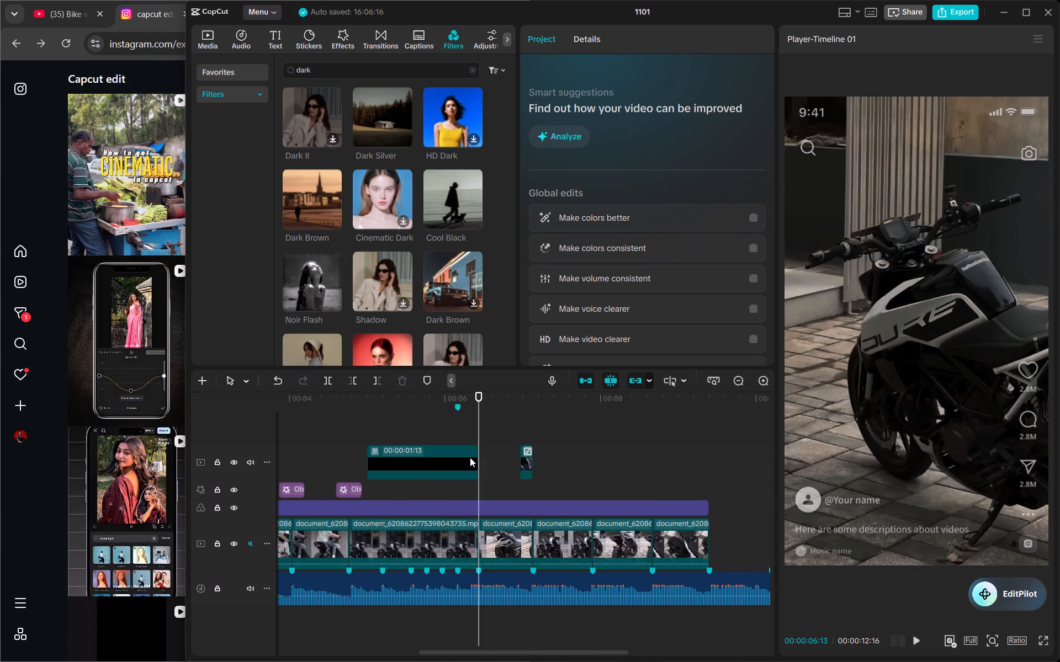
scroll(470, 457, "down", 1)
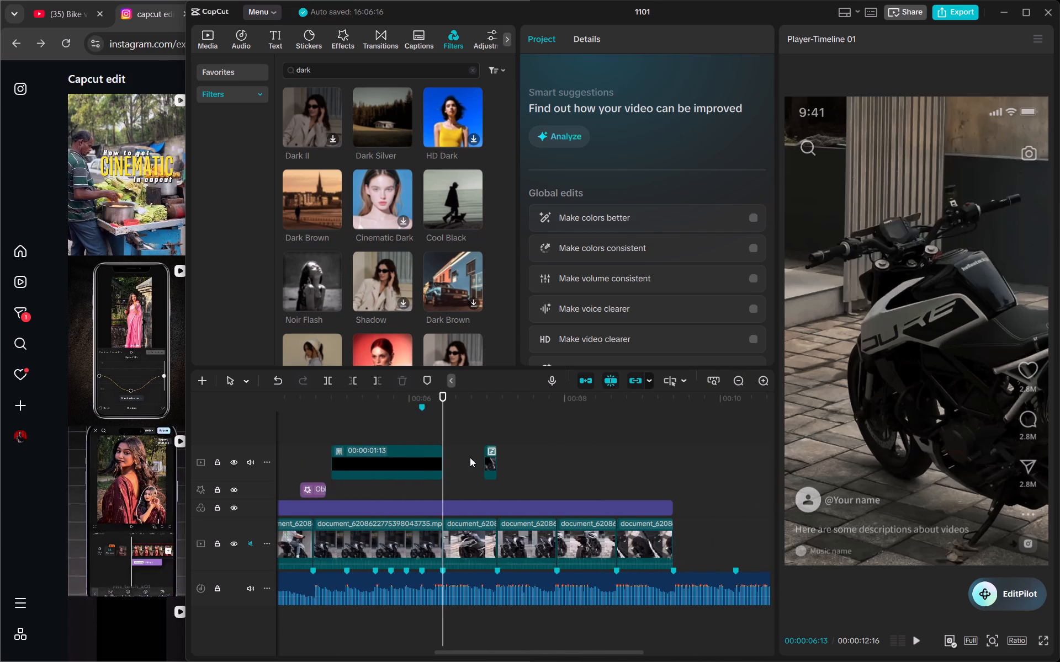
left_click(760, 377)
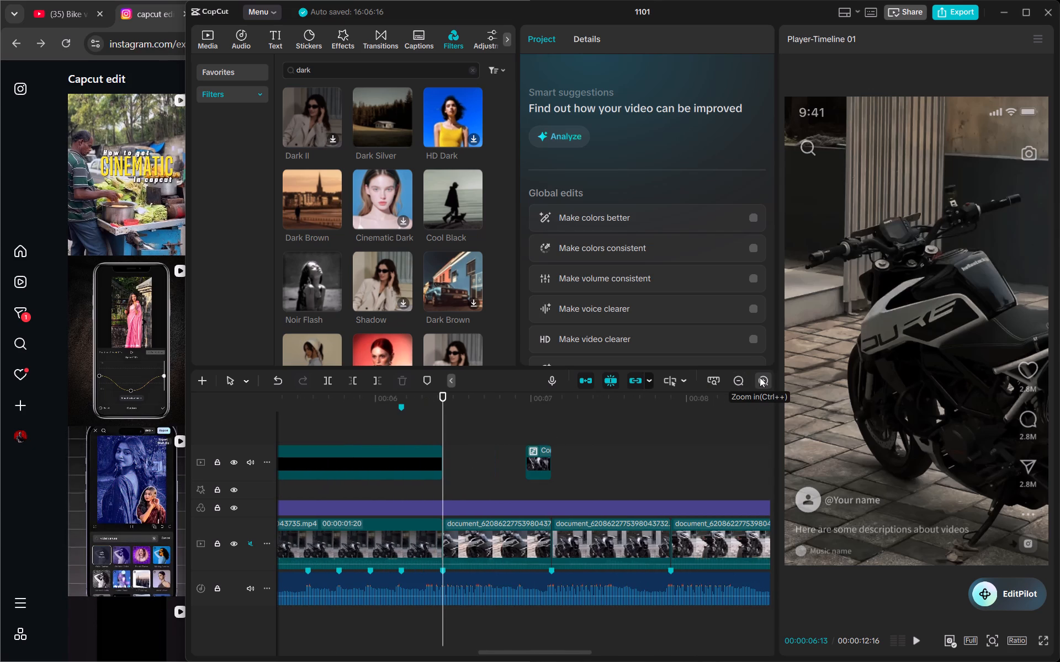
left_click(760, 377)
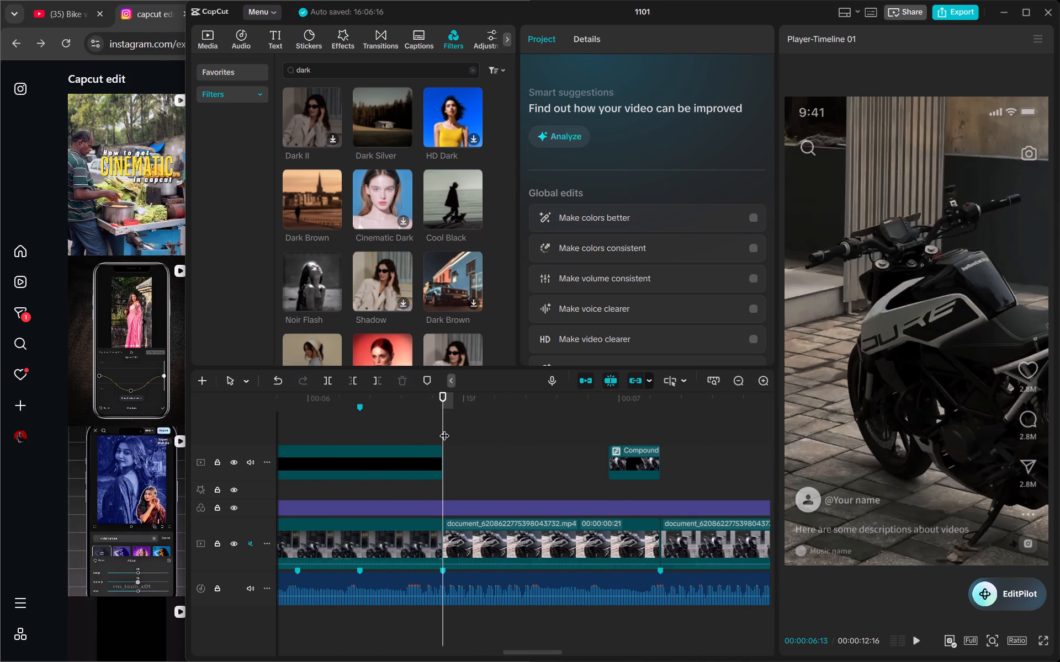
Insert a freeze frame at 00:00:06:13, at the start of the motorcycle clip that follows the black flash.
left_click_drag(444, 429, 561, 453)
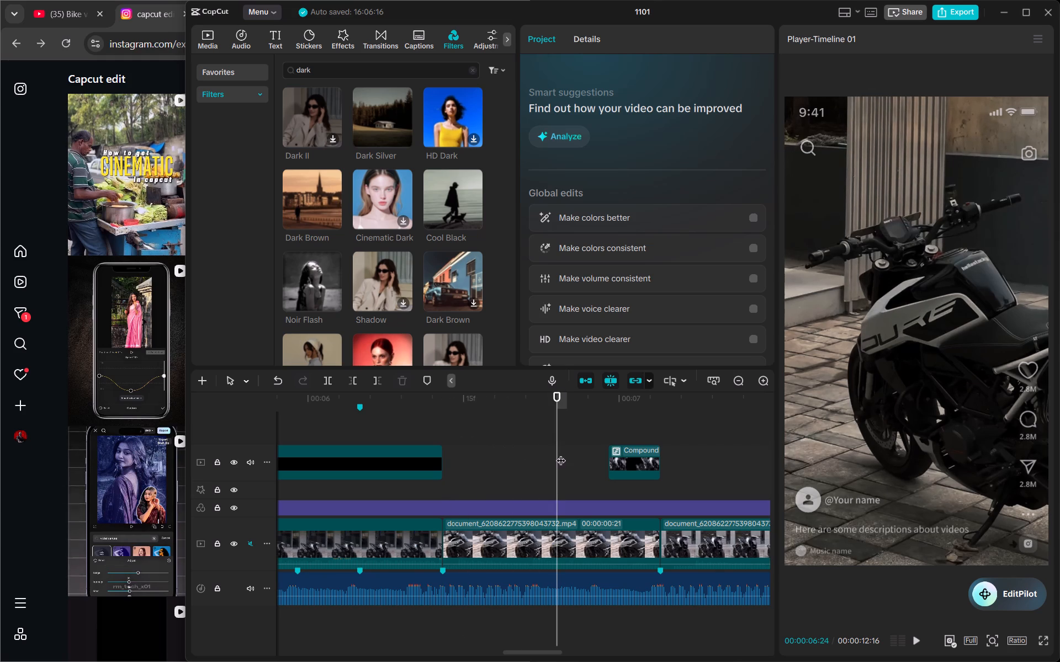
left_click(534, 544)
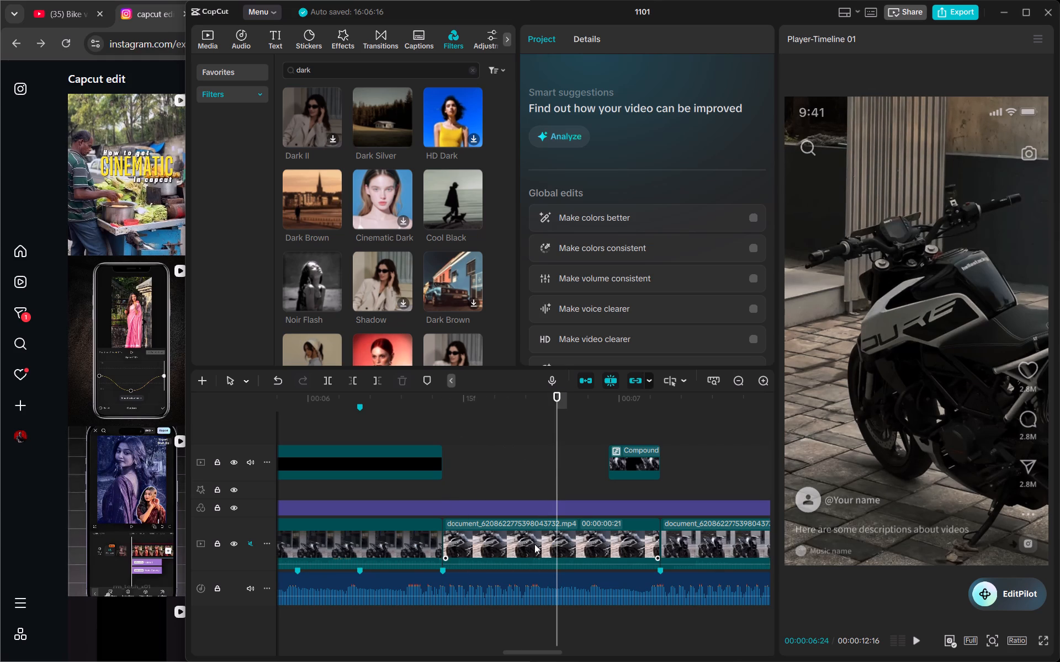
left_click_drag(559, 450, 670, 459)
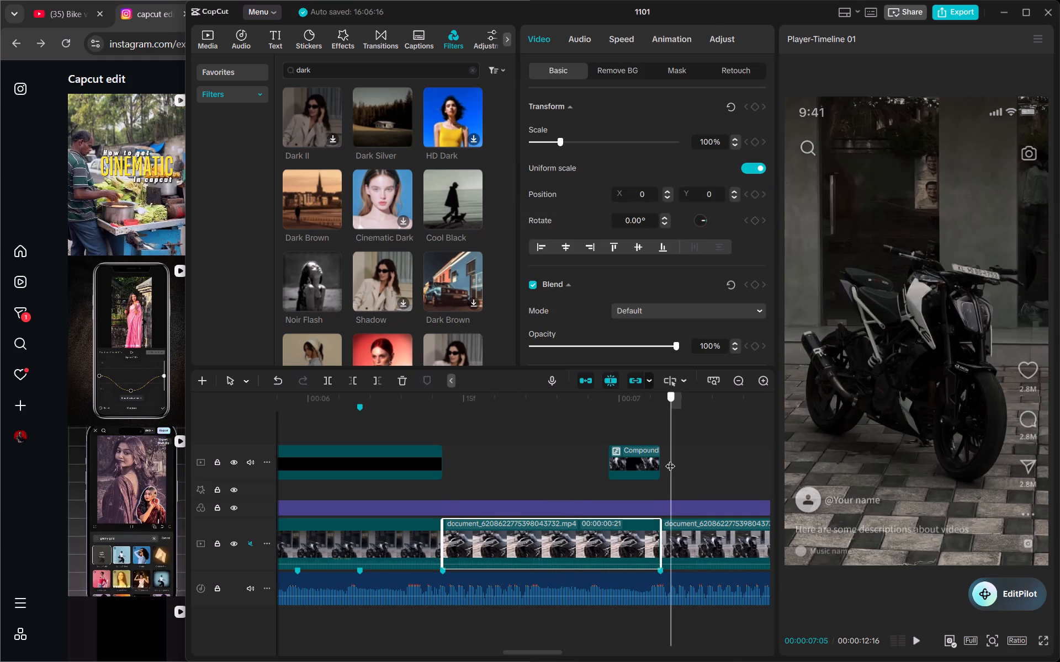
left_click_drag(670, 459, 660, 463)
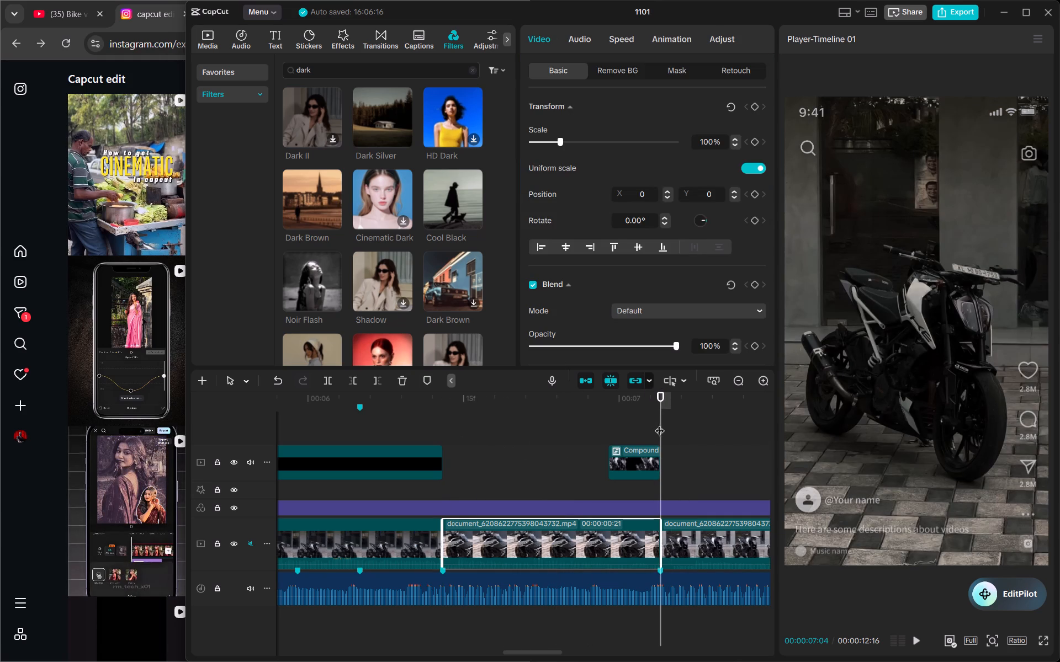
left_click_drag(662, 424, 446, 501)
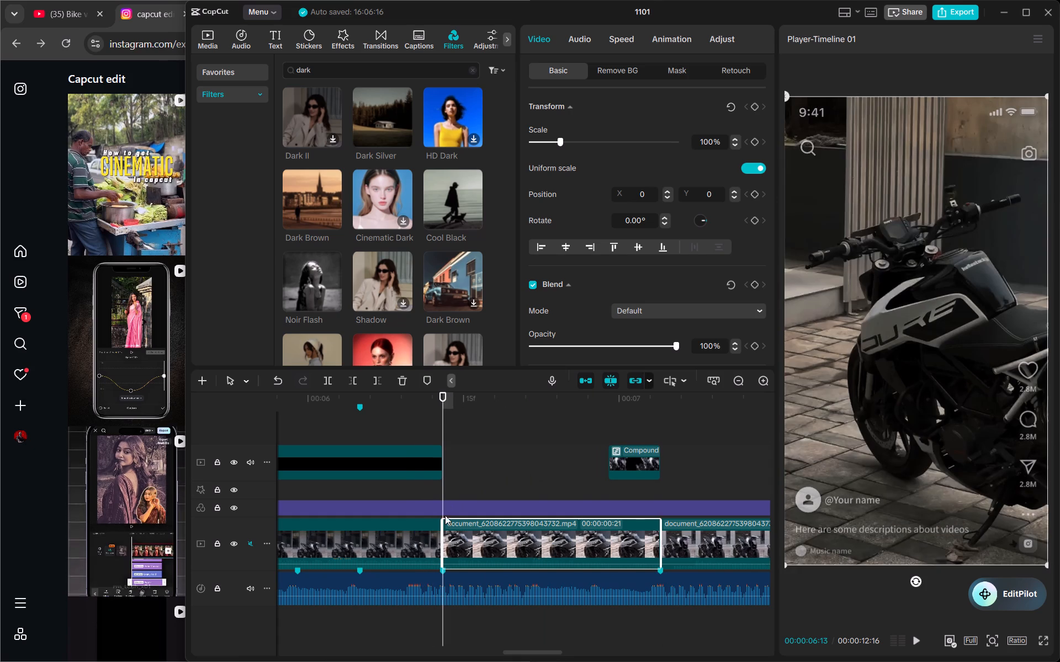
right_click(441, 405)
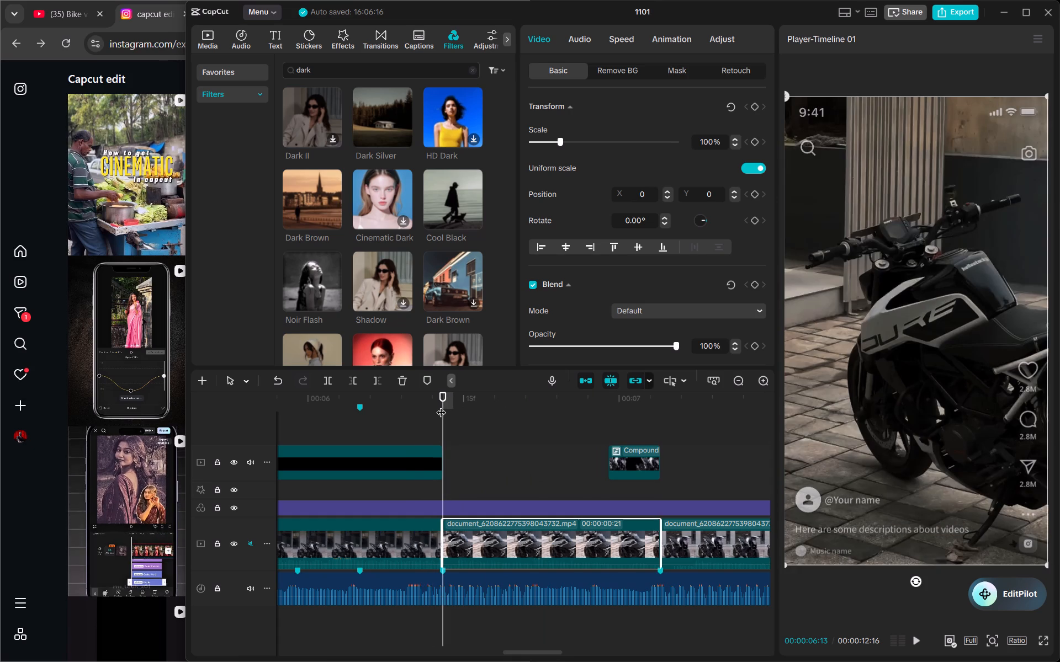
right_click(441, 405)
right_click(473, 470)
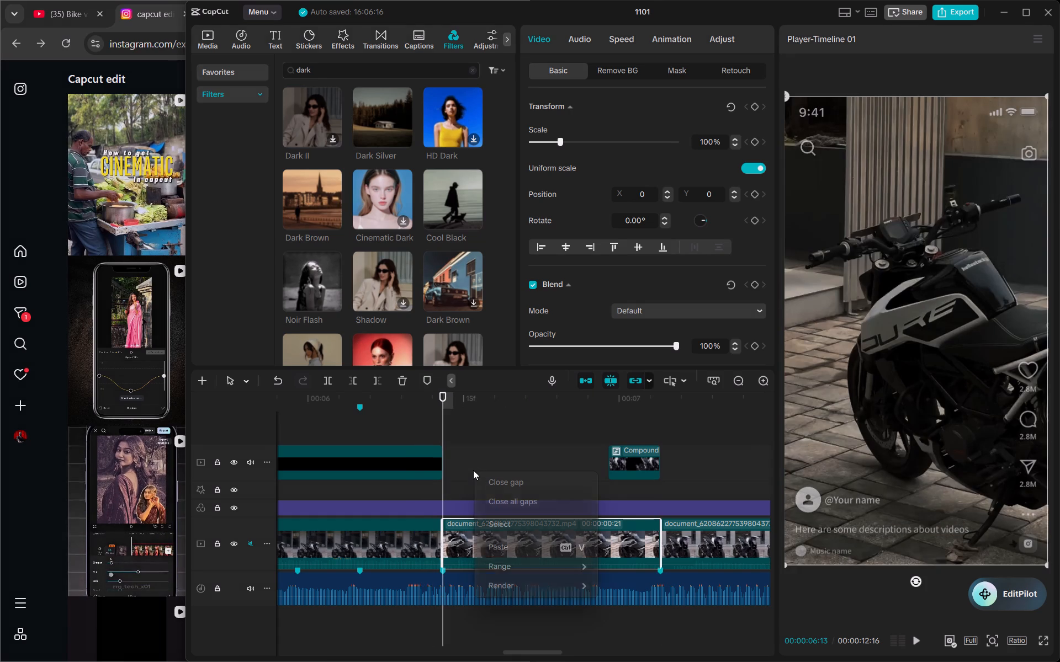
right_click(442, 541)
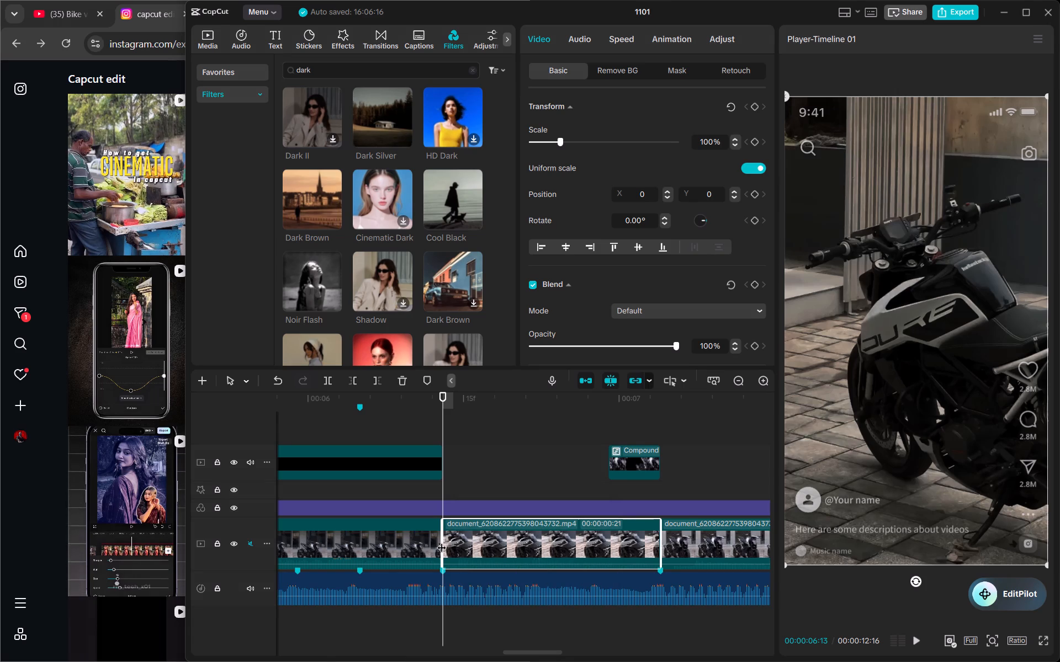
right_click(447, 539)
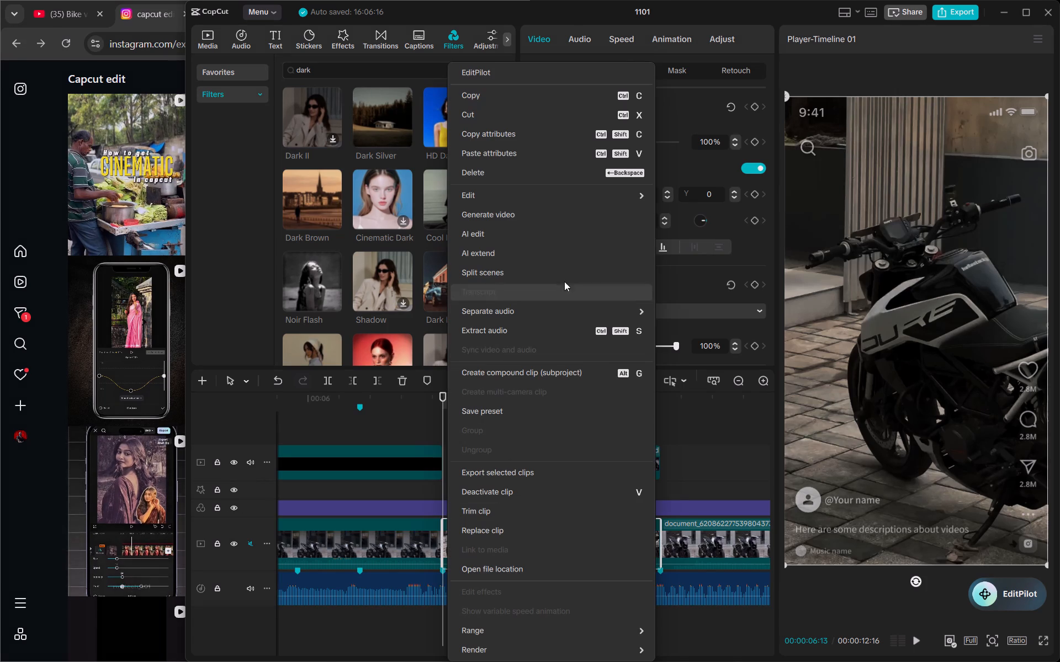
left_click(679, 205)
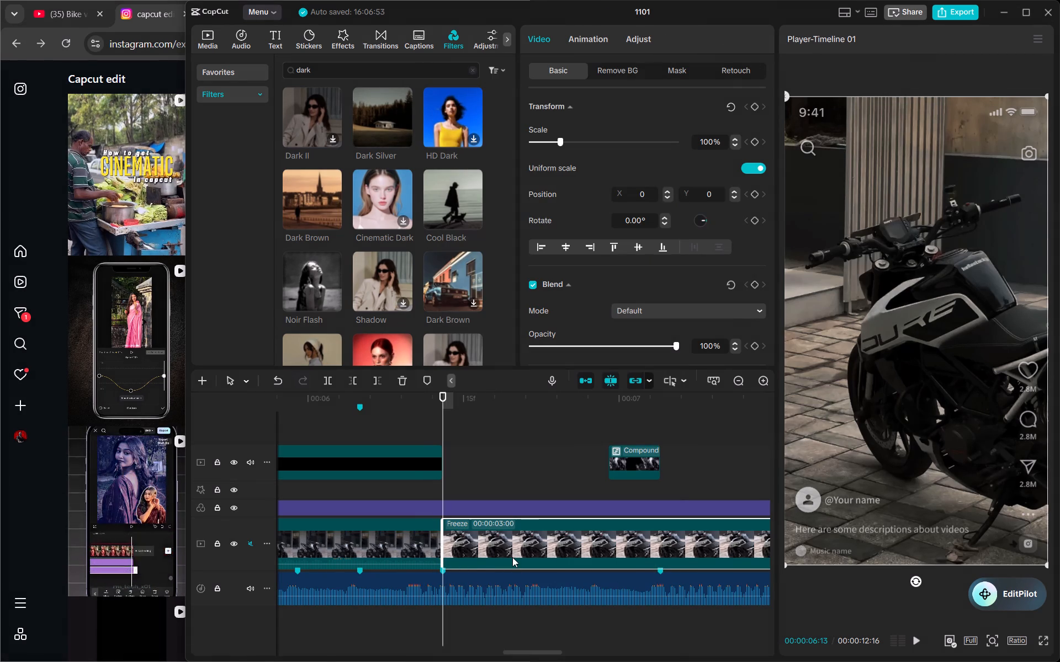
Shorten the freeze clip to 8 frames by trimming its start, keeping it at the 00:00:06:13 cut.
left_click(512, 557)
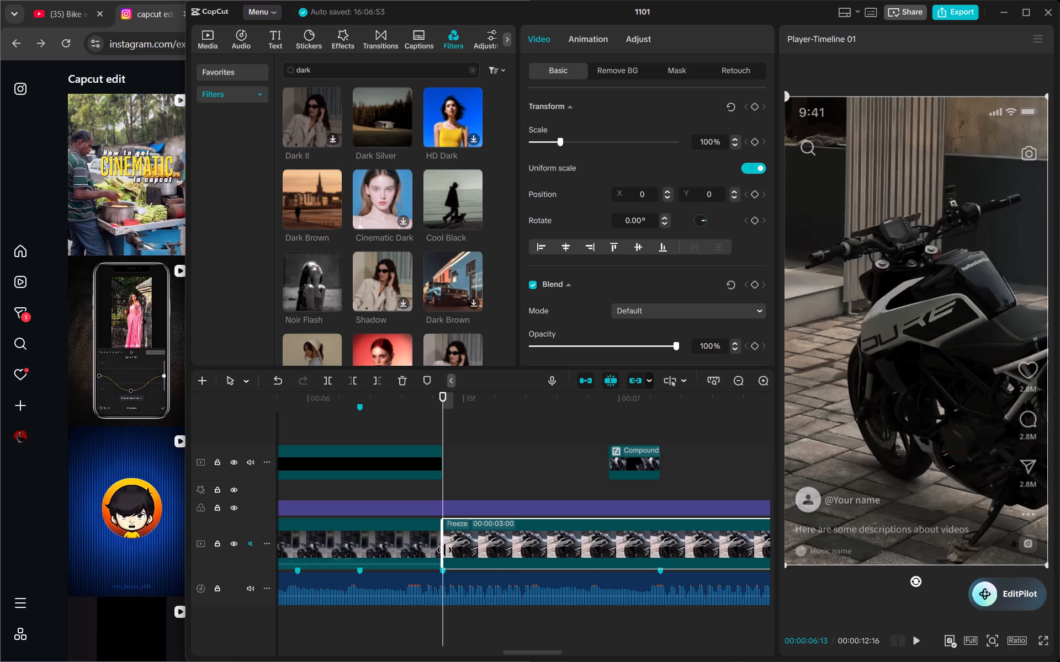
left_click_drag(444, 550, 648, 548)
left_click_drag(443, 545, 626, 544)
left_click(765, 384)
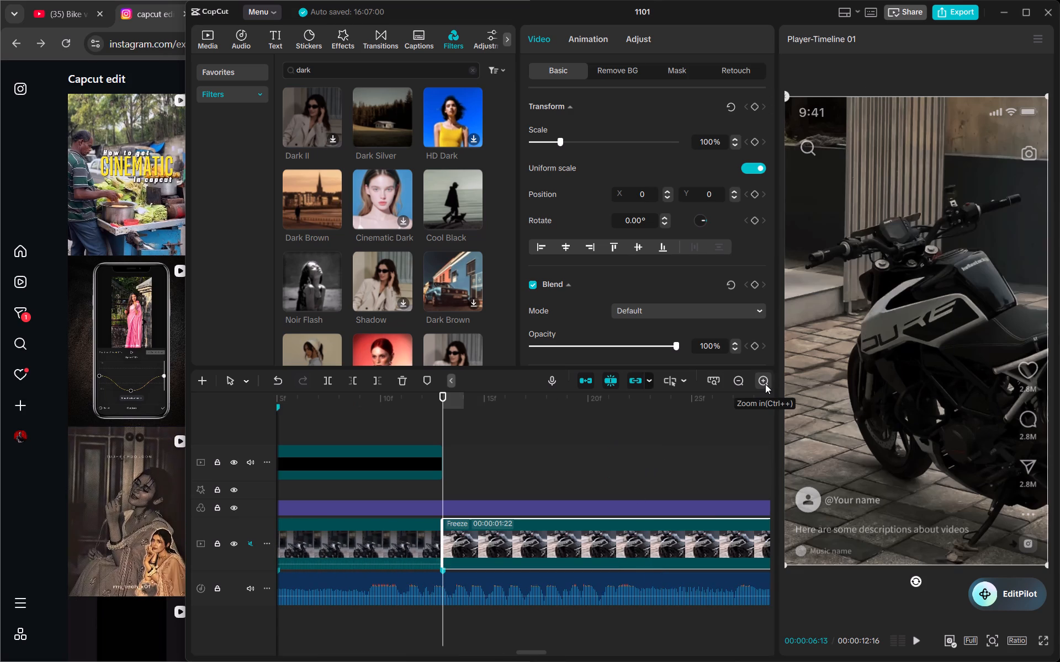
left_click(765, 384)
scroll(611, 494, "left", 2)
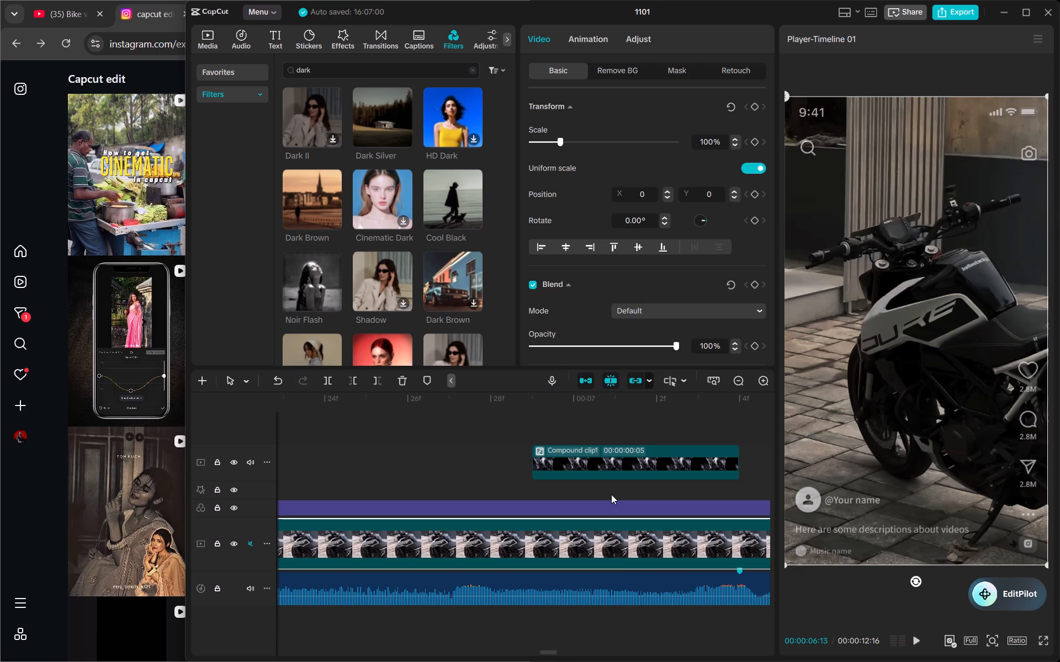
scroll(611, 494, "left", 1)
left_click(740, 383)
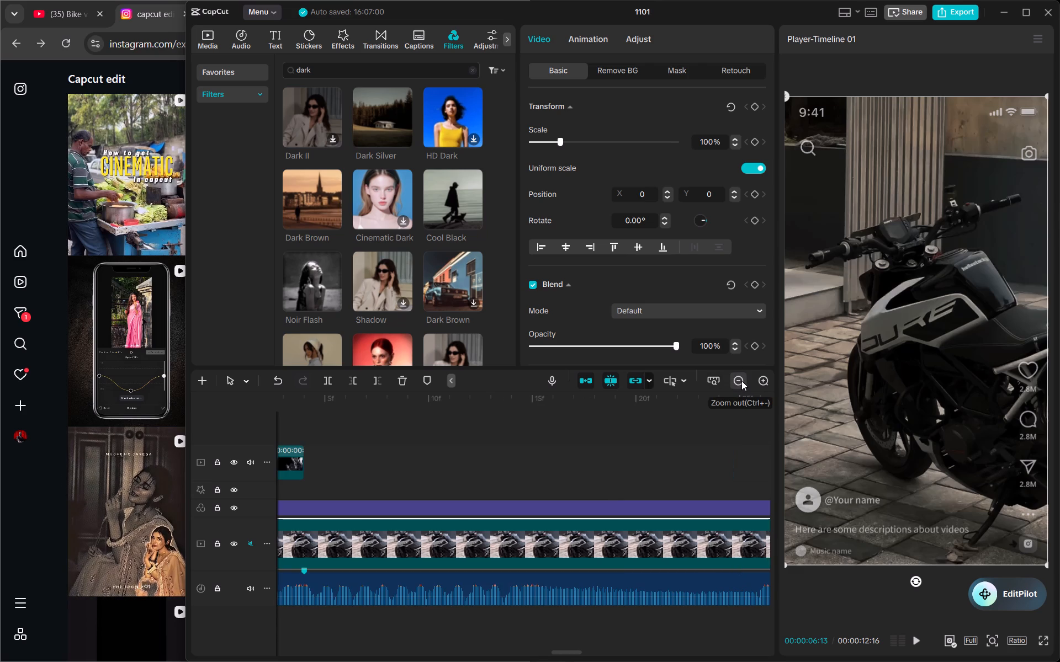
left_click(741, 381)
scroll(455, 543, "right", 1)
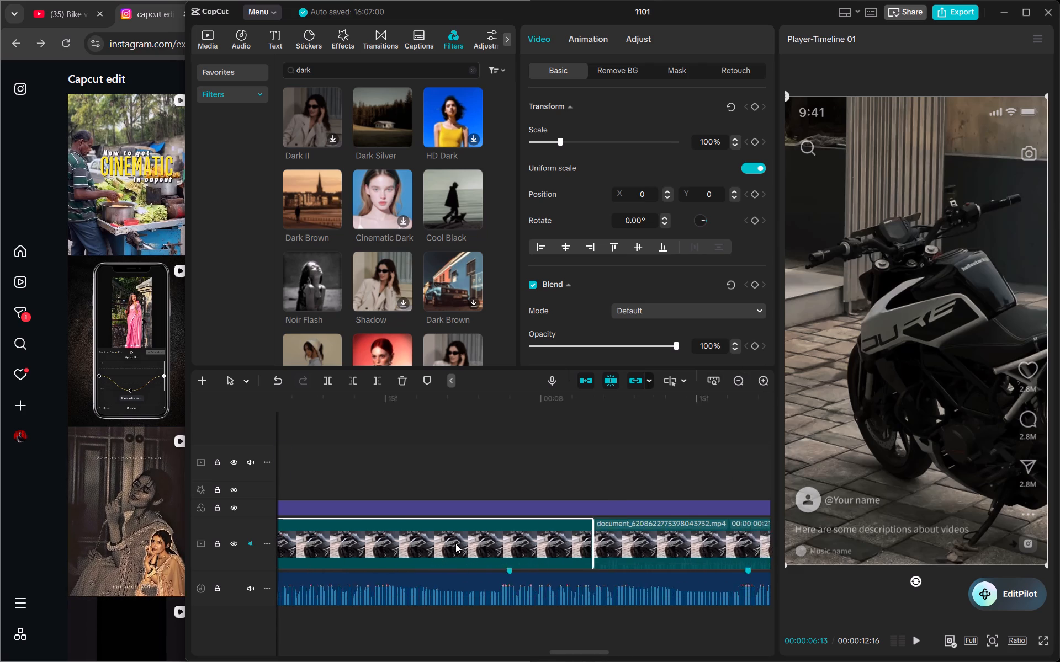
scroll(455, 543, "right", 2)
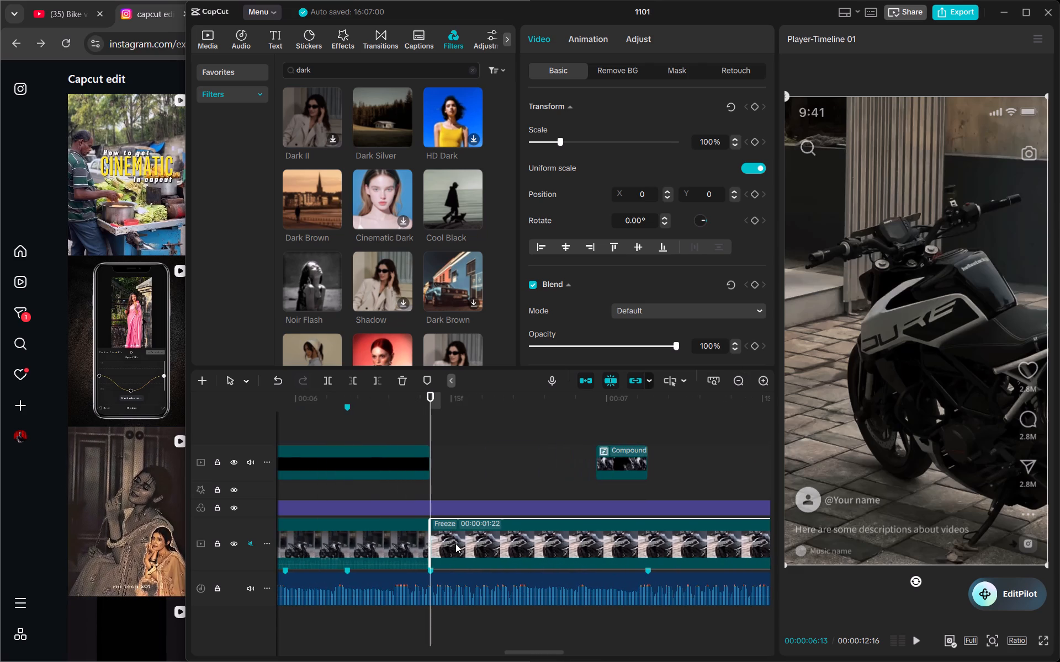
left_click_drag(432, 545, 513, 541)
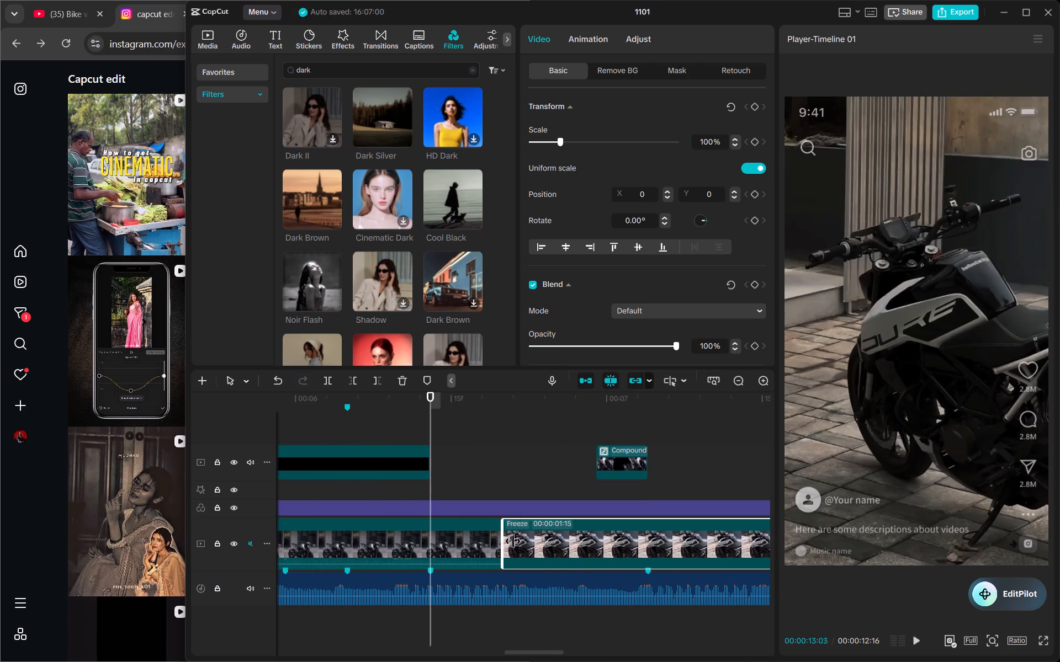
left_click_drag(513, 541, 613, 538)
scroll(613, 538, "left", 1)
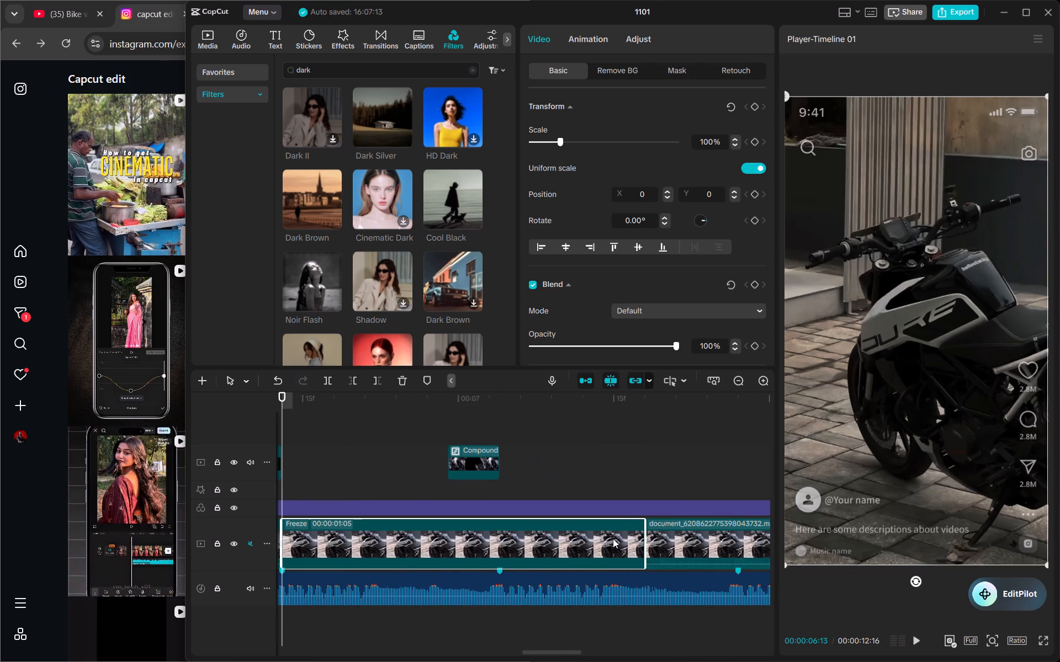
left_click_drag(283, 544, 499, 534)
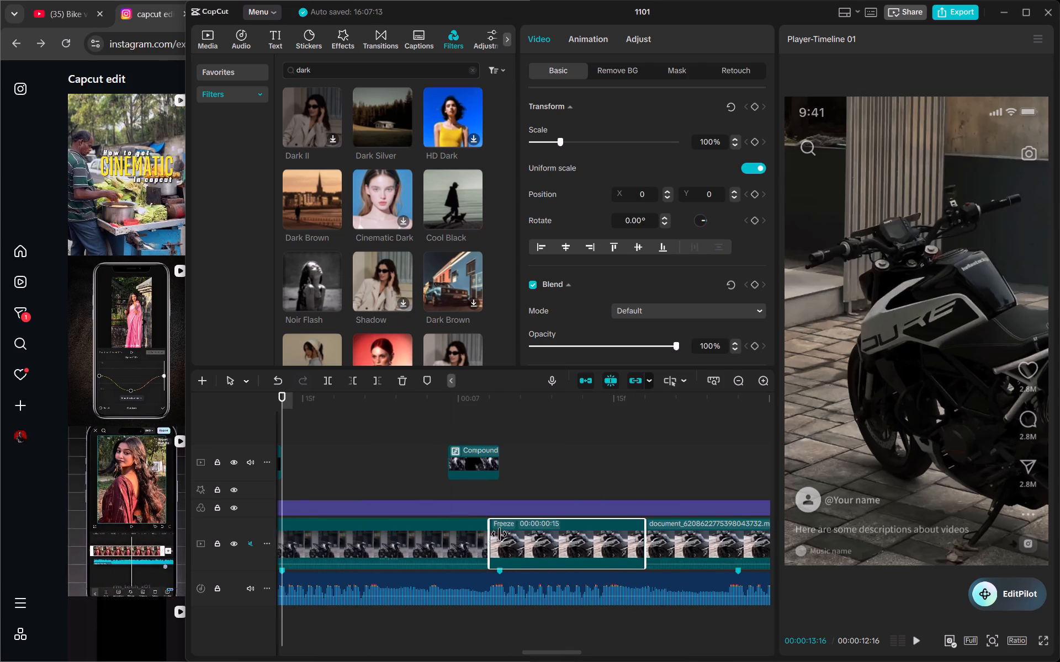
left_click_drag(499, 534, 569, 542)
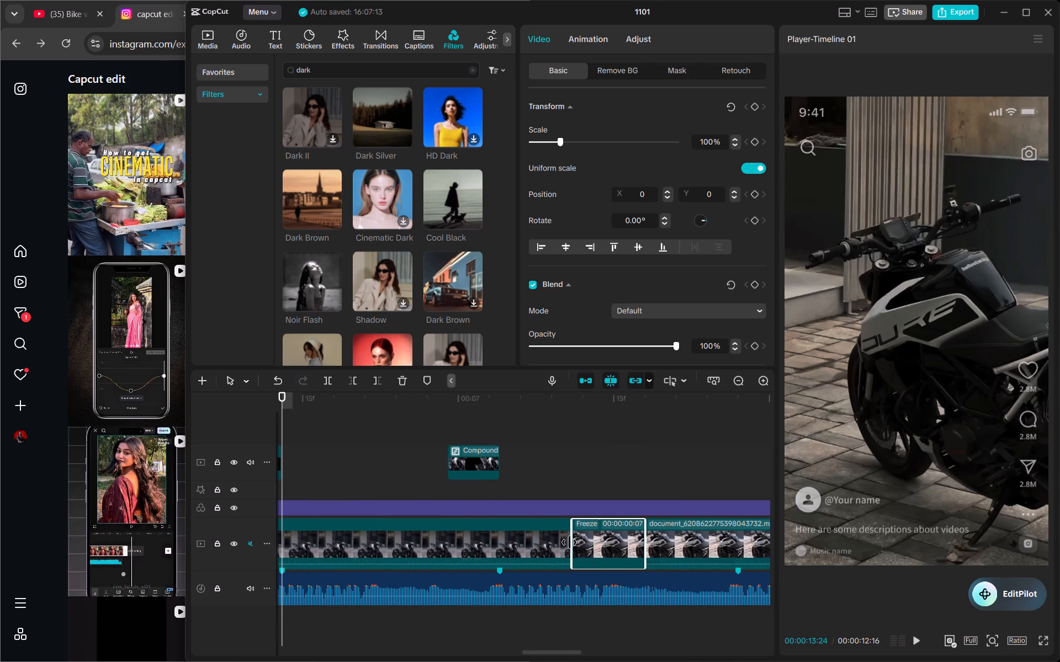
left_click_drag(569, 542, 568, 542)
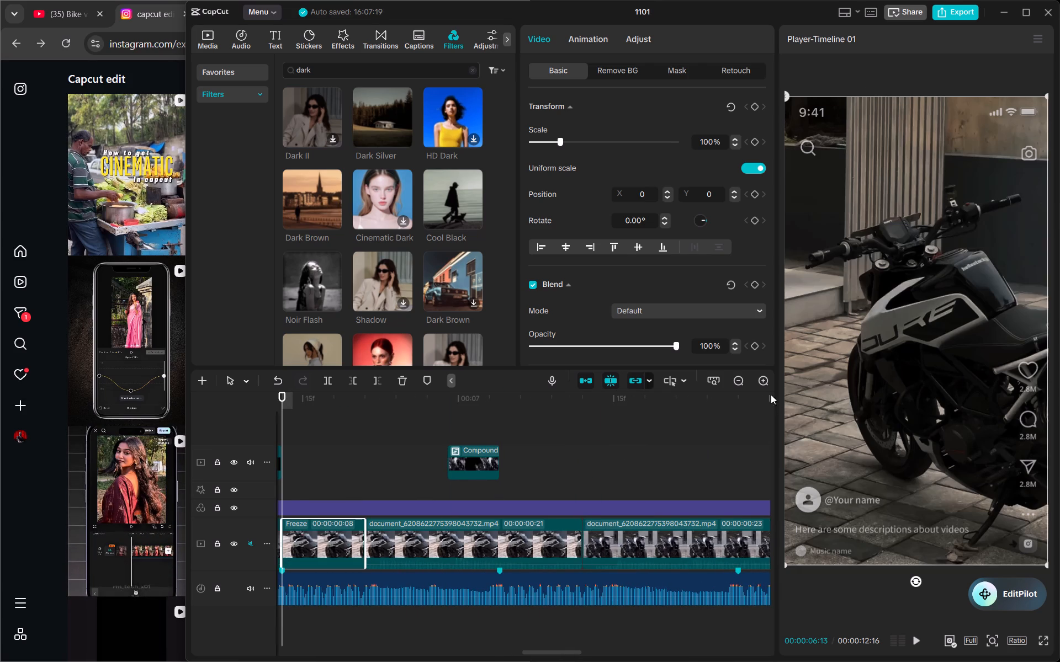
Trim the end of the freeze clip so that it lasts 5 frames.
left_click(761, 373)
scroll(512, 440, "right", 1)
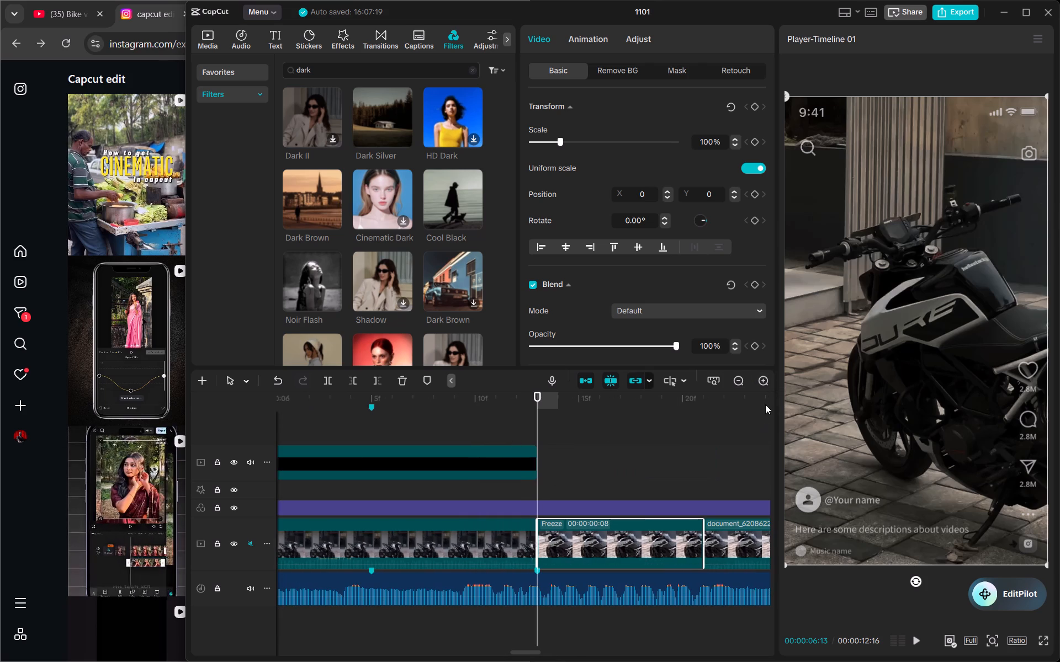
left_click(768, 390)
left_click(767, 389)
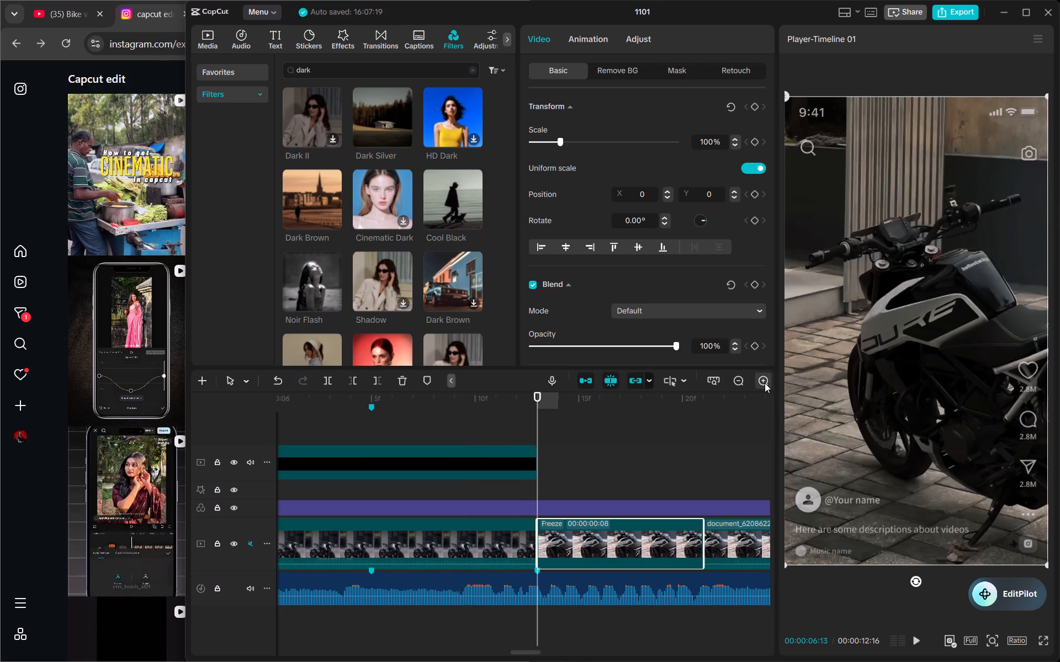
left_click(765, 383)
scroll(675, 493, "left", 1)
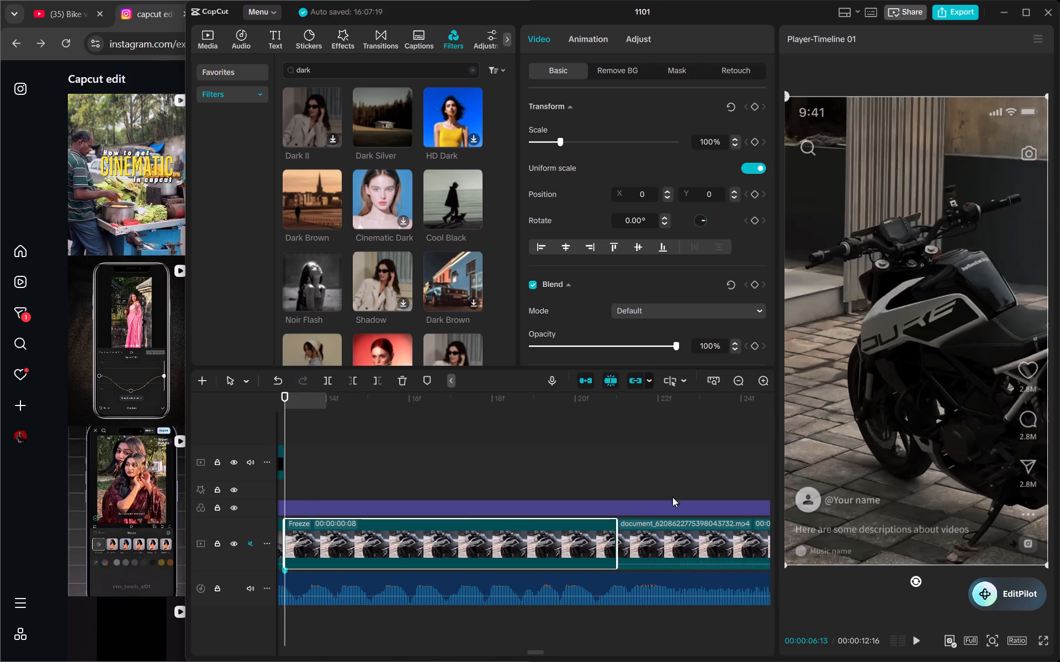
left_click_drag(614, 548, 582, 545)
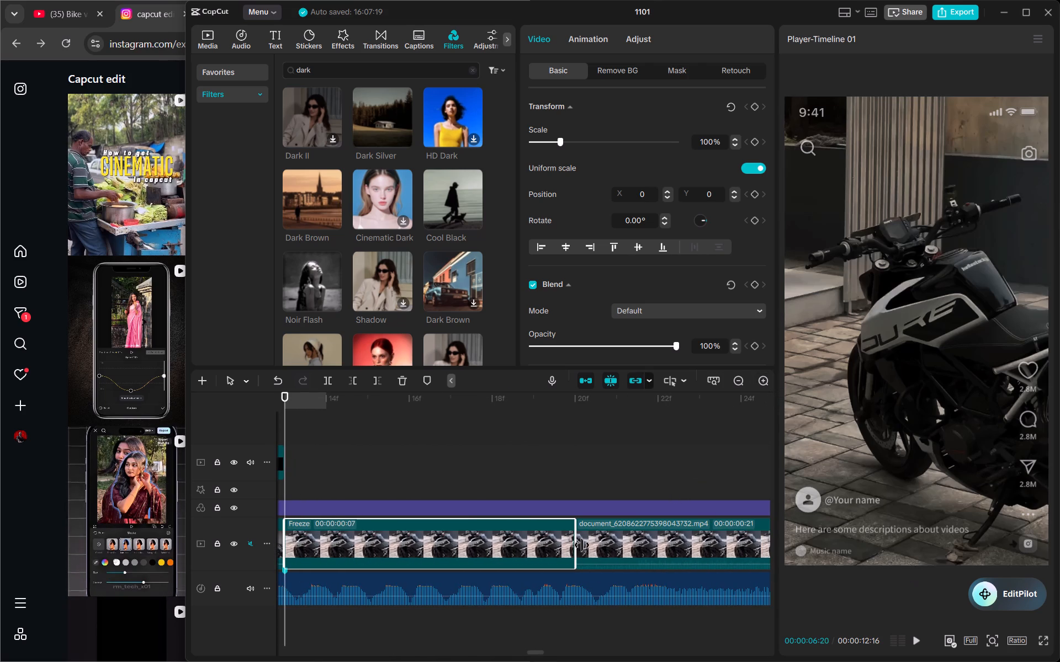
left_click_drag(582, 545, 487, 549)
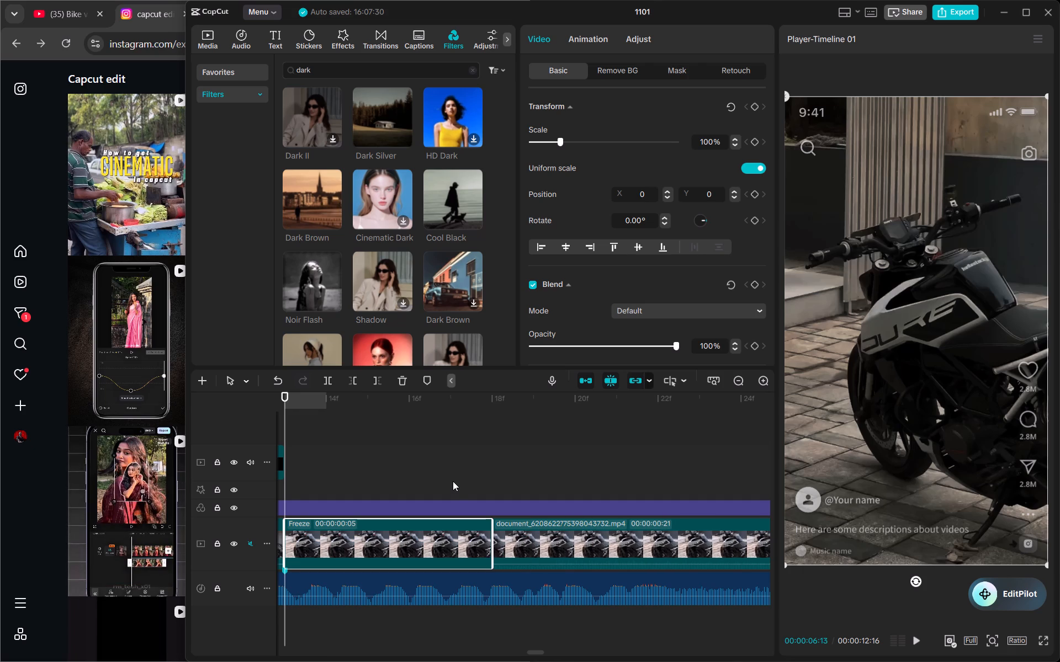
Move the freeze clip from the main track up to the black flash clip's track, starting at 00:00:06:13.
scroll(453, 481, "right", 1)
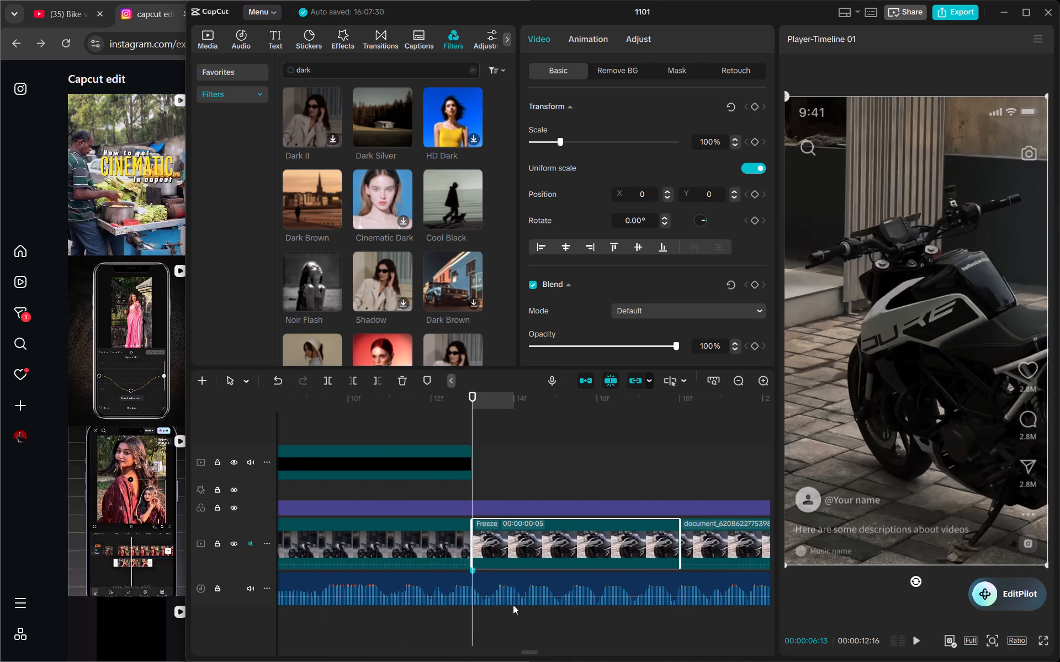
left_click(737, 372)
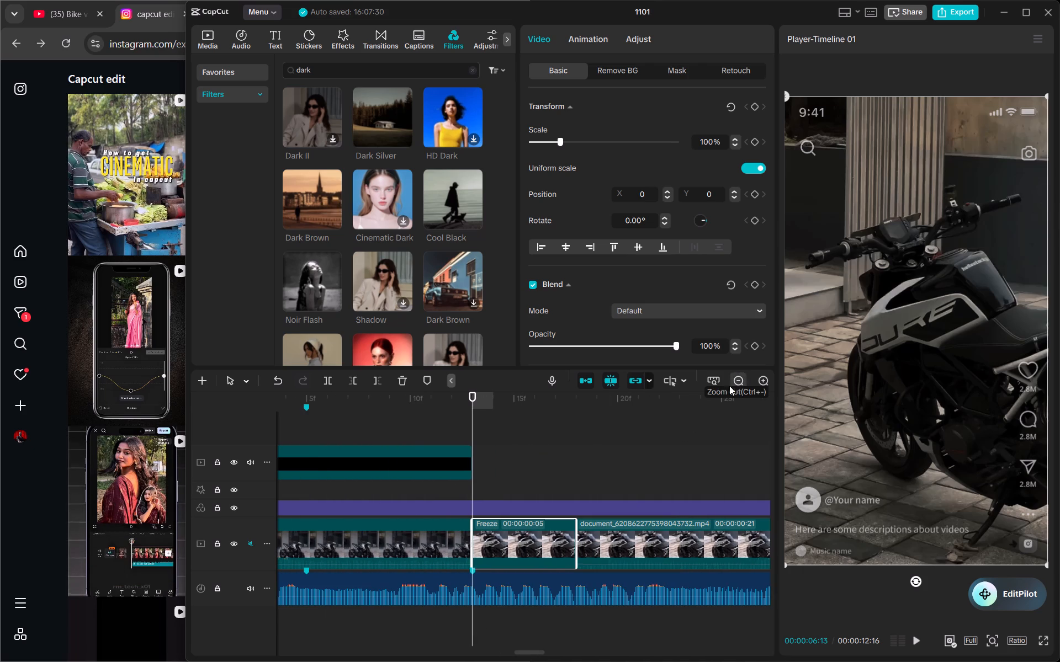
left_click_drag(501, 535, 509, 457)
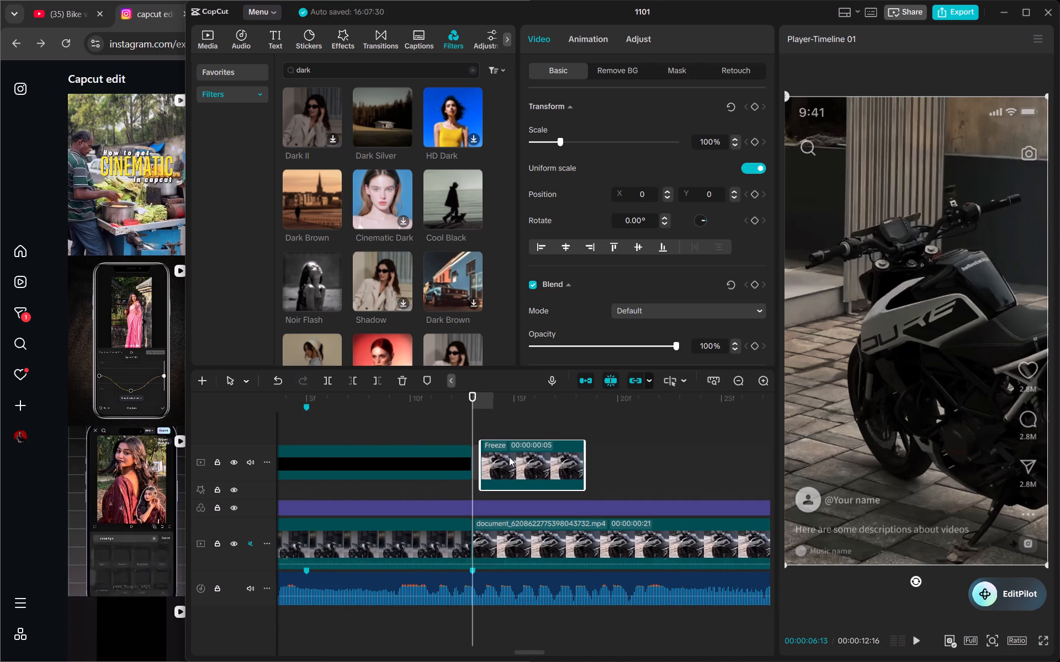
left_click_drag(509, 457, 508, 457)
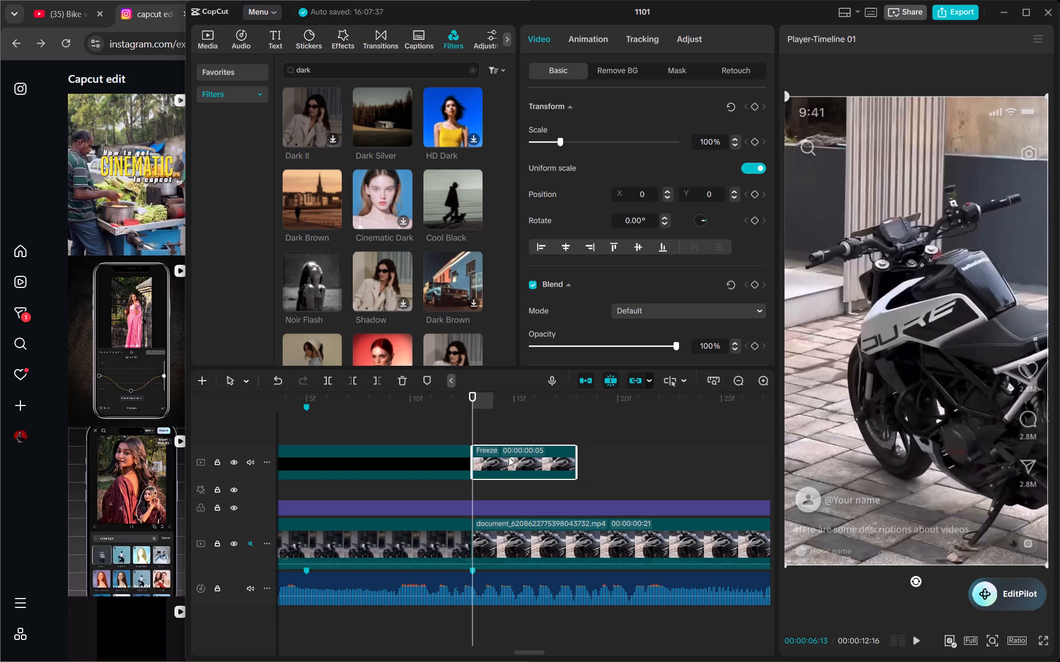
Move the black flash clip up to its own track above the freeze clip, keeping its end at 00:00:06:13.
scroll(464, 515, "left", 1)
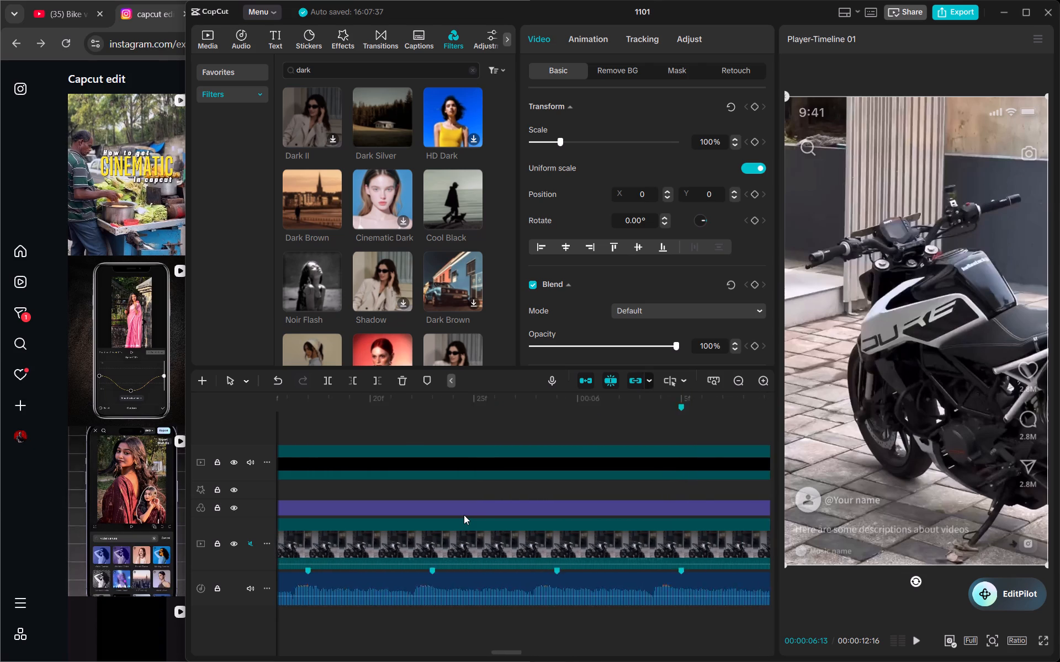
scroll(464, 515, "left", 1)
scroll(464, 515, "right", 1)
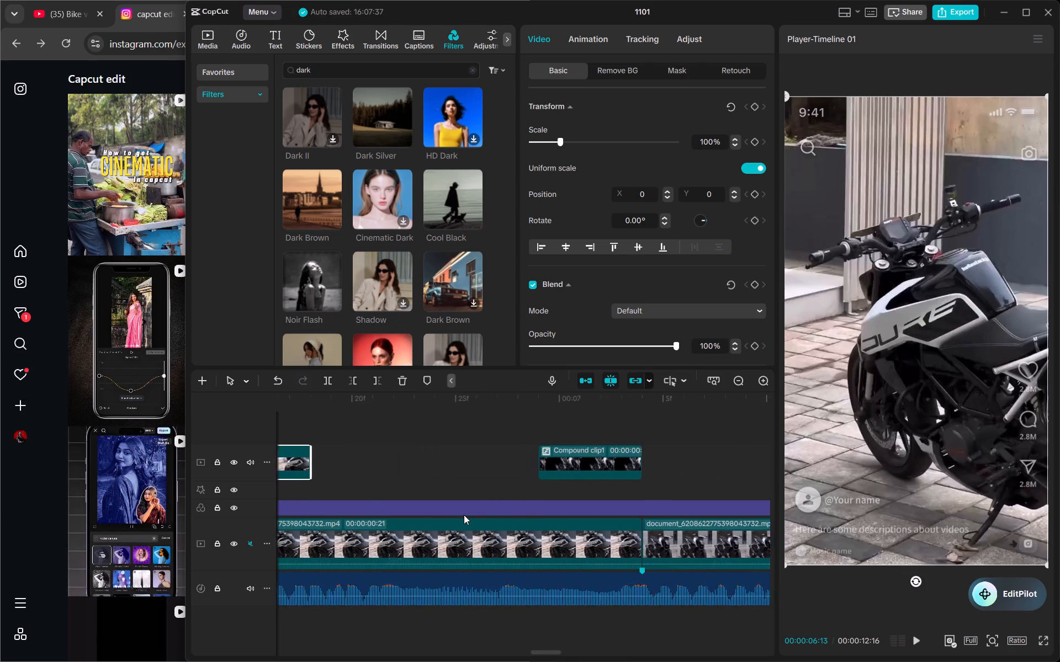
scroll(464, 515, "right", 1)
left_click_drag(465, 456, 467, 418)
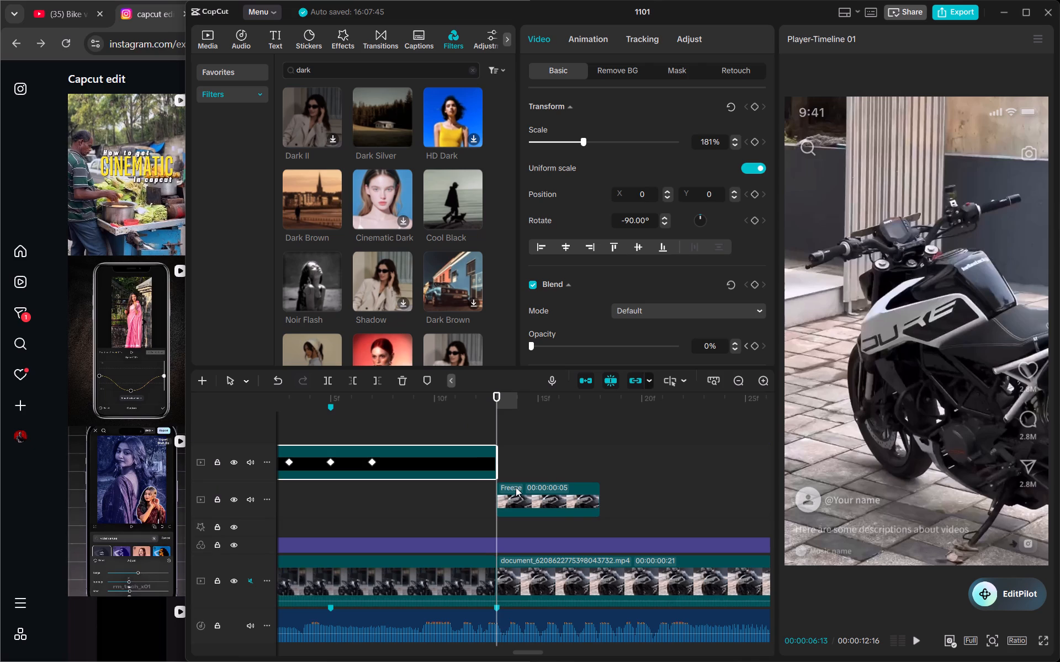
Move the freeze clip earlier on its track so that it ends at the 00:00:06:13 cut.
left_click_drag(516, 487, 436, 495)
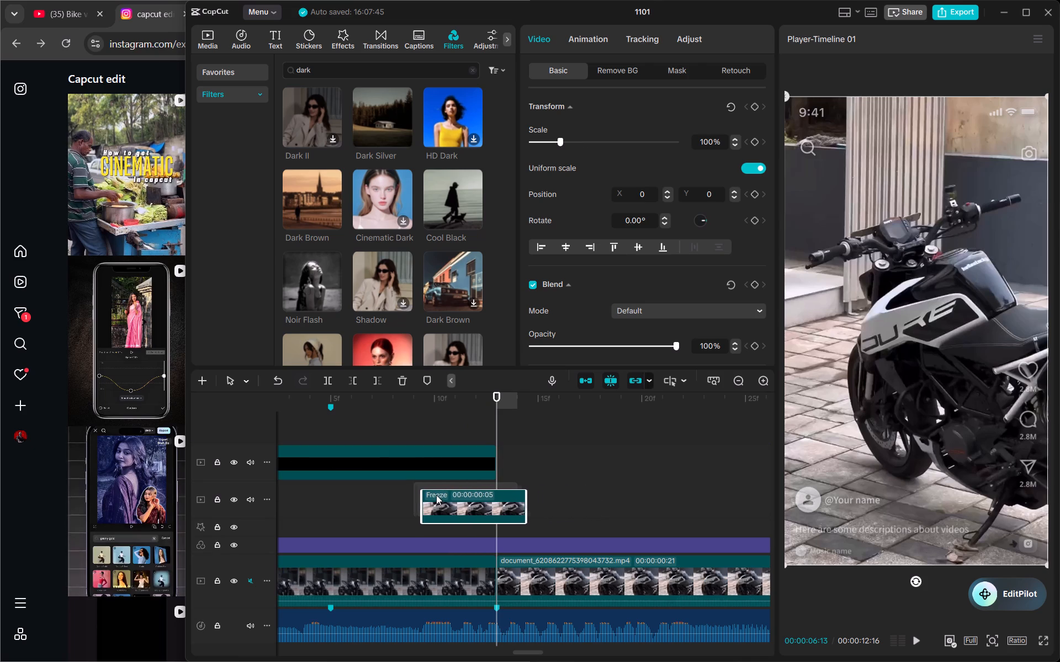
left_click_drag(436, 495, 415, 492)
scroll(415, 492, "left", 1)
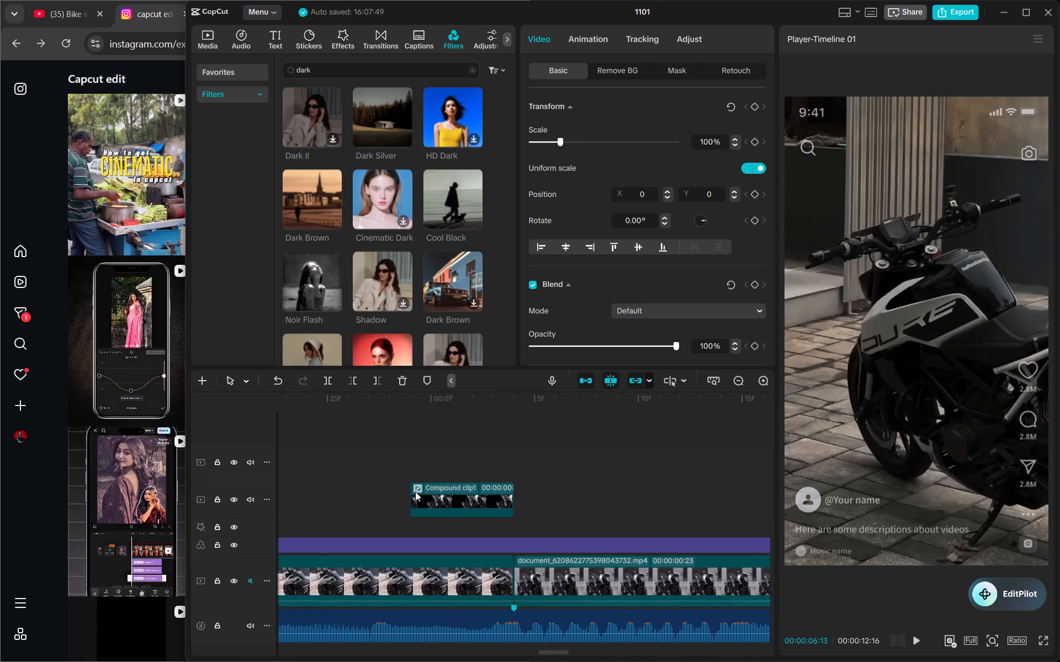
scroll(415, 492, "left", 1)
scroll(415, 492, "right", 2)
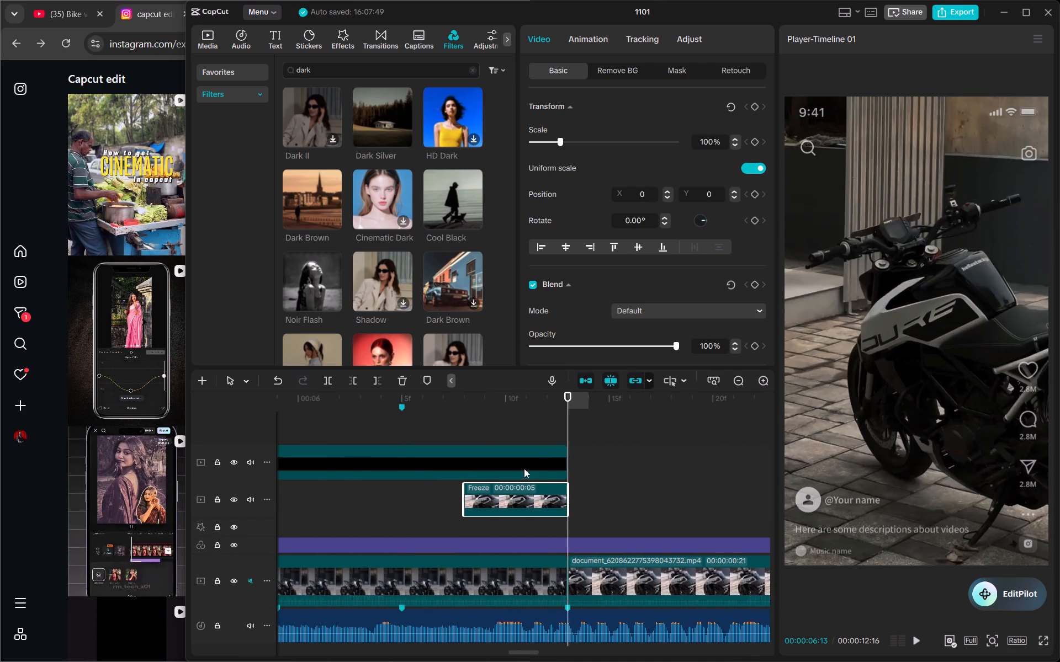
Scrub through the repositioned freeze clip and play the existing compound clip at the following cut for comparison.
left_click(519, 414)
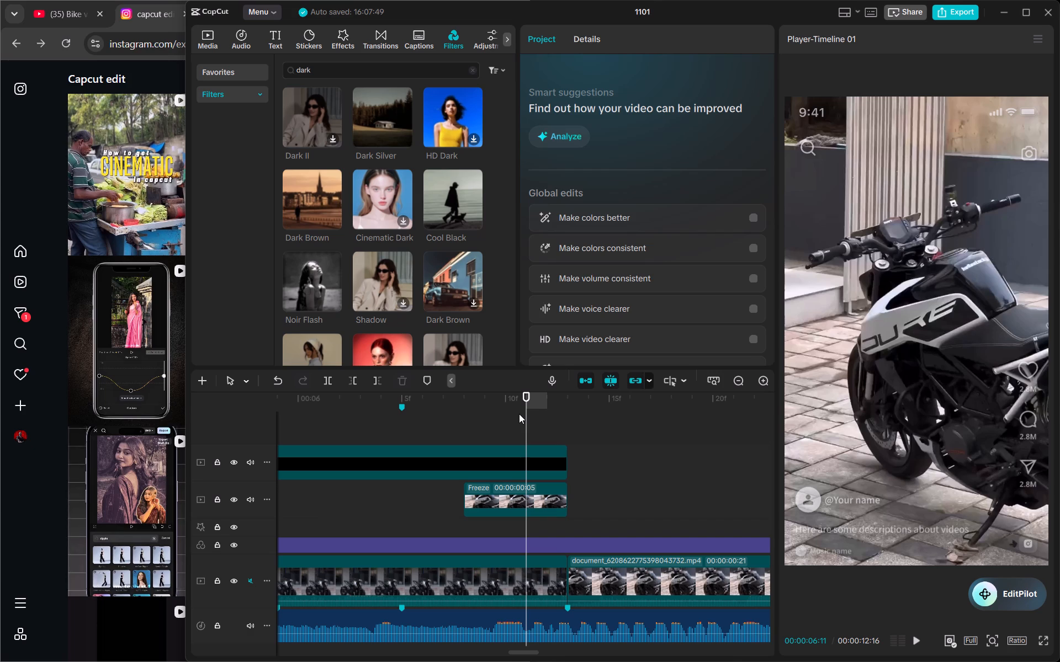
left_click_drag(519, 414, 464, 417)
left_click_drag(526, 423, 642, 456)
scroll(642, 456, "left", 2)
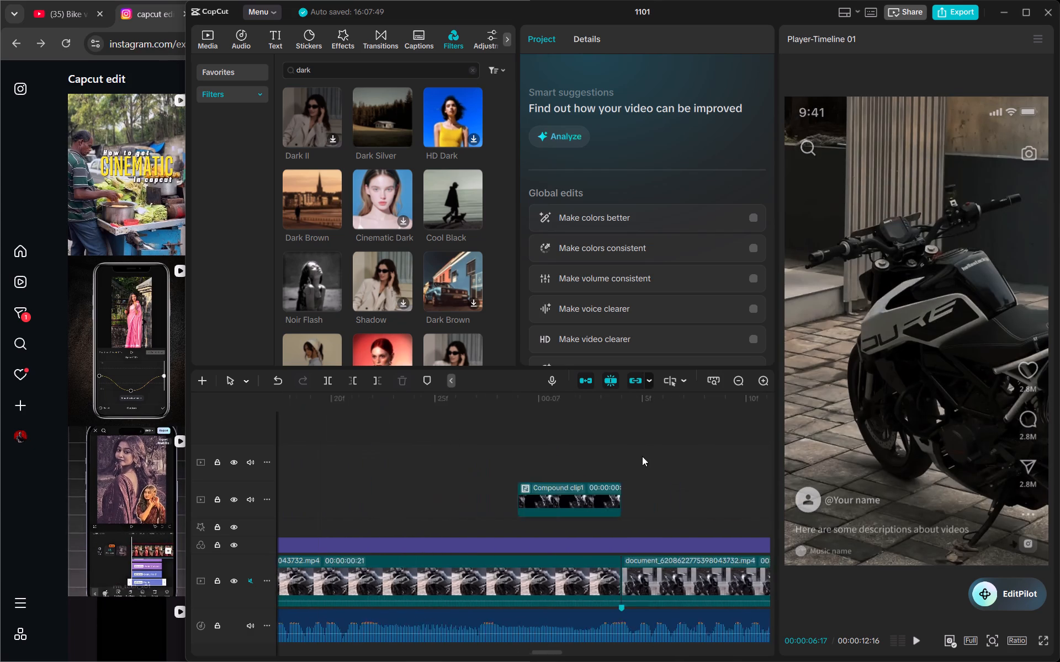
scroll(642, 456, "left", 1)
left_click(354, 389)
left_click(348, 402)
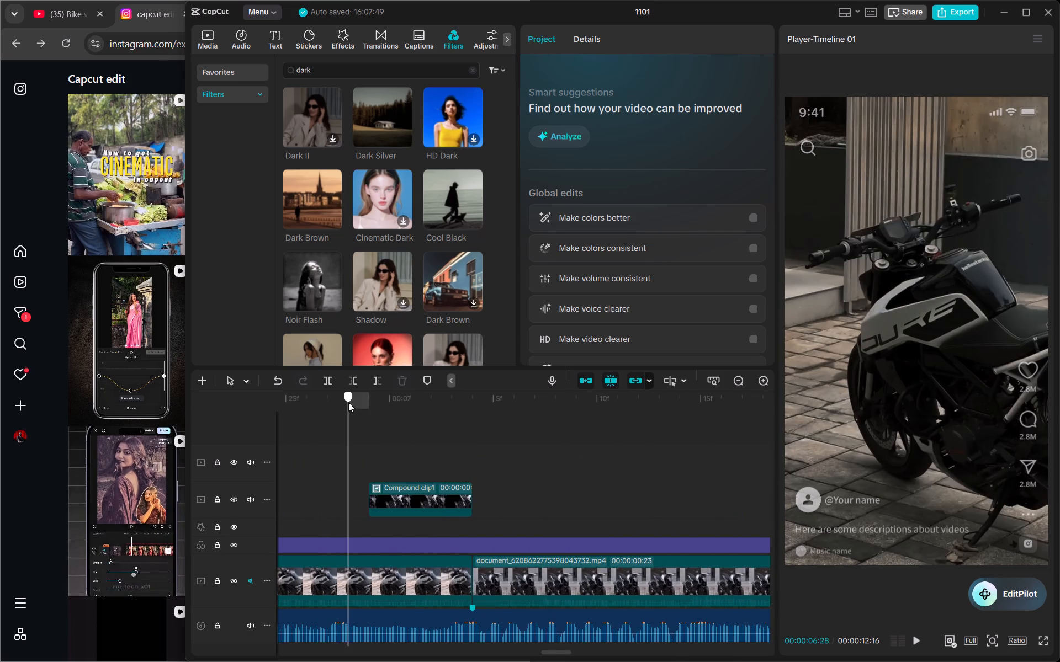
key("space")
key("space")
scroll(348, 402, "right", 1)
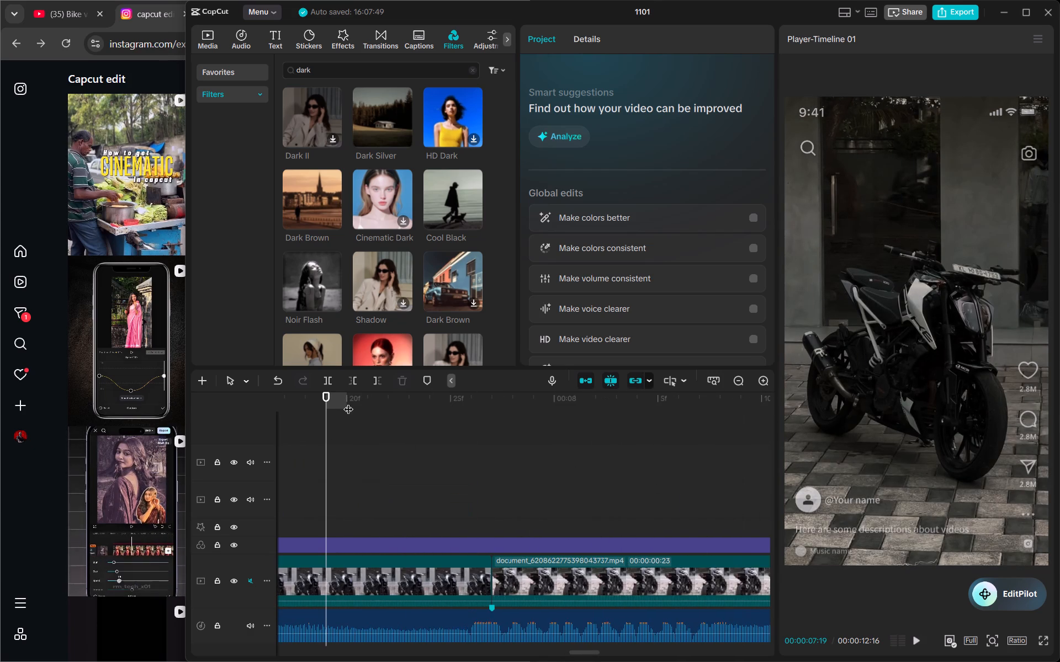
scroll(348, 402, "right", 1)
scroll(349, 463, "right", 3)
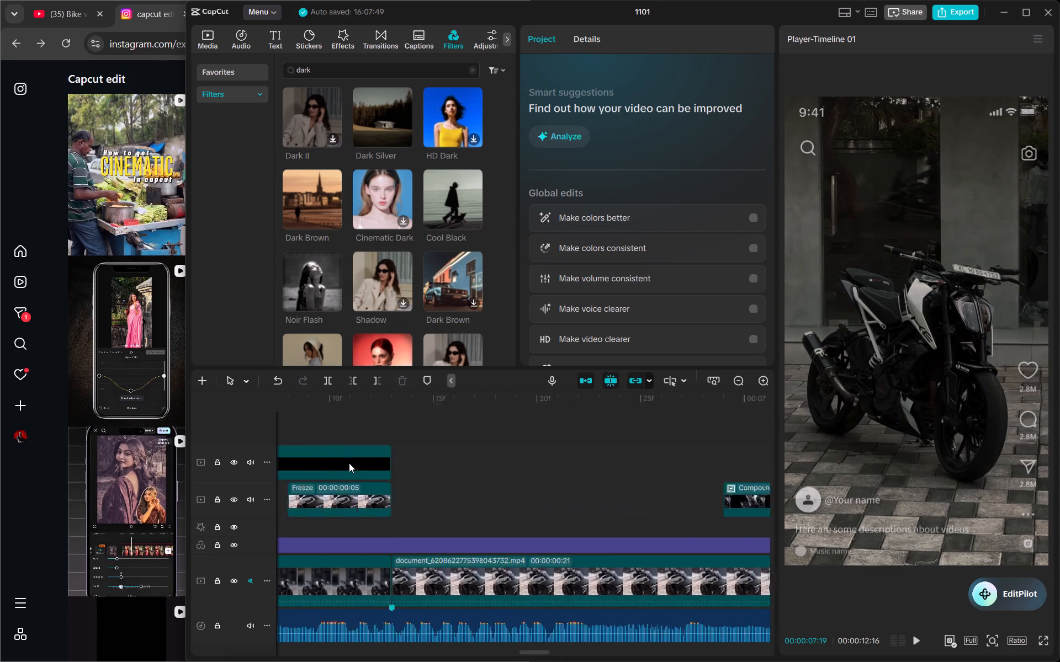
scroll(349, 463, "right", 1)
Remove the background of the freeze clip with Auto removal and scrub through the cutout.
left_click(465, 493)
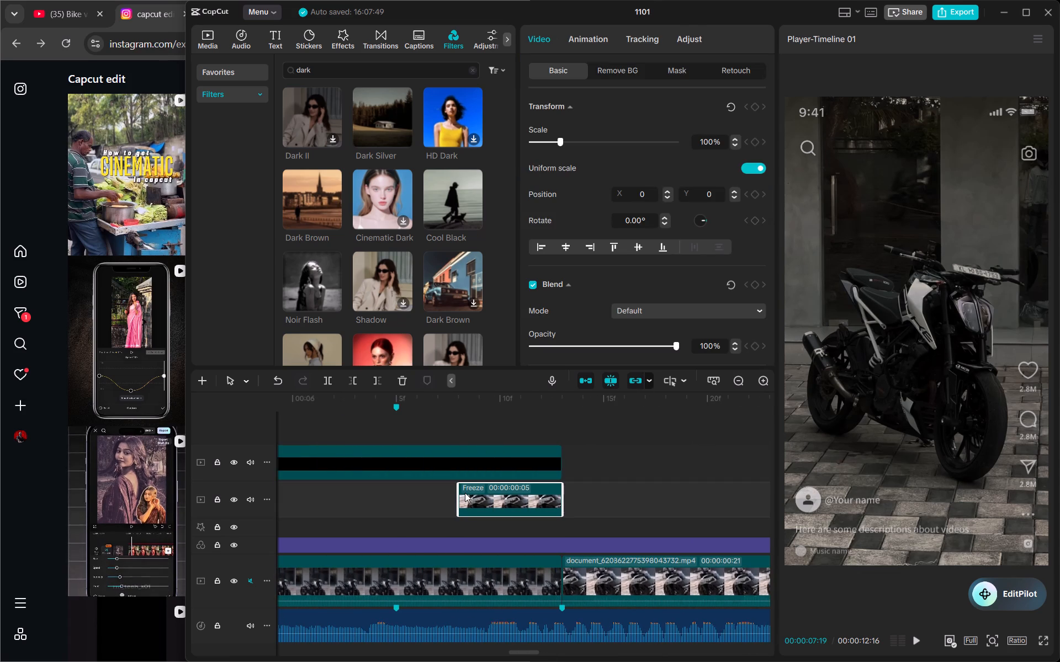
left_click(460, 401)
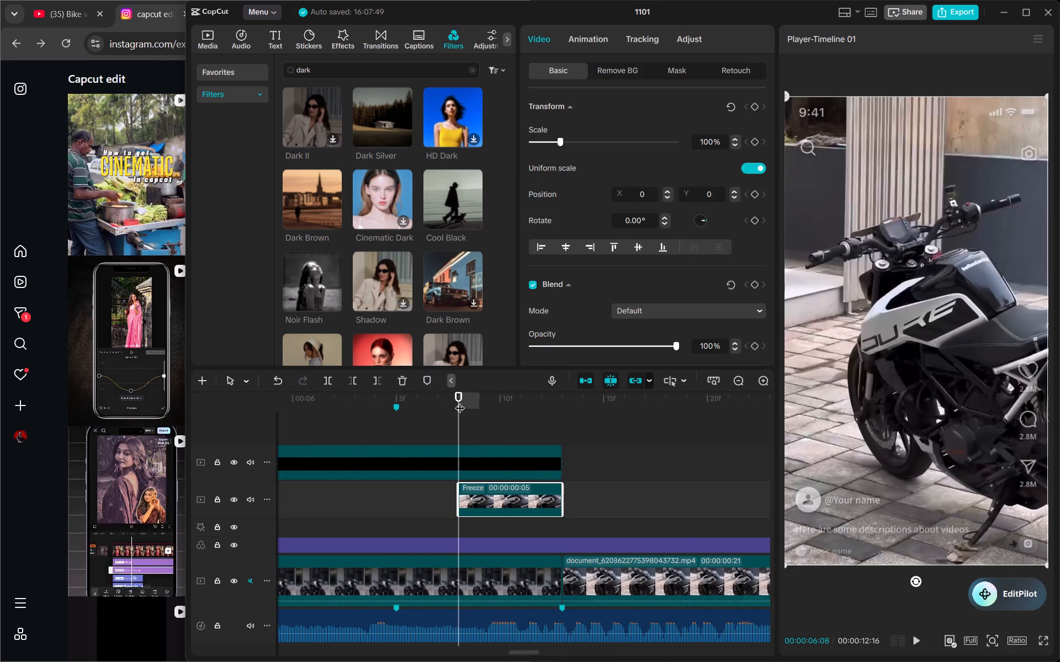
left_click(627, 65)
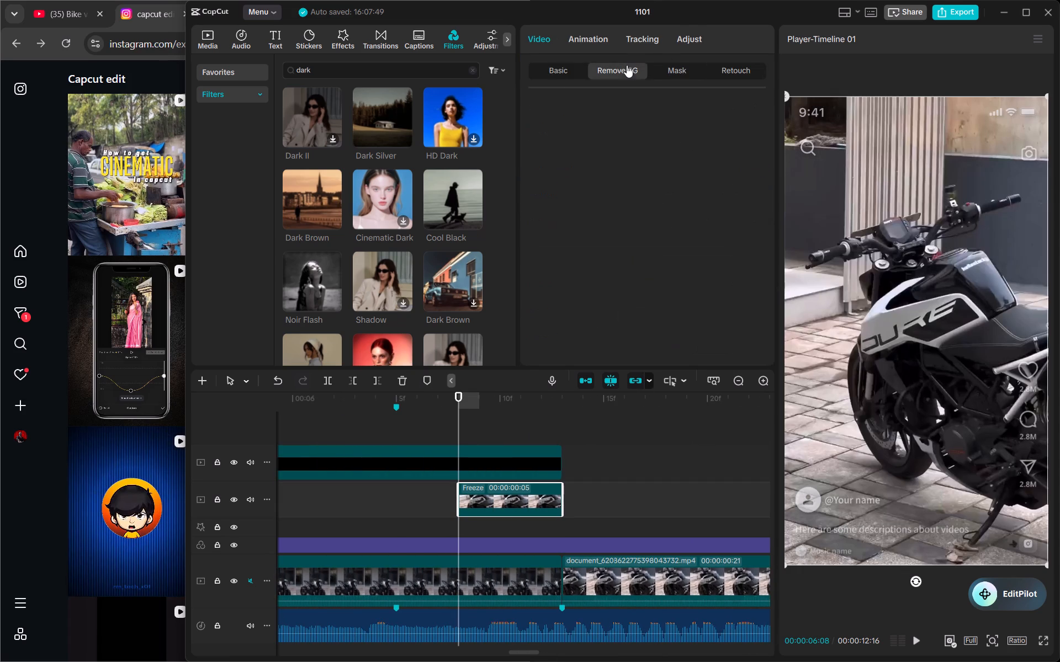
left_click(536, 110)
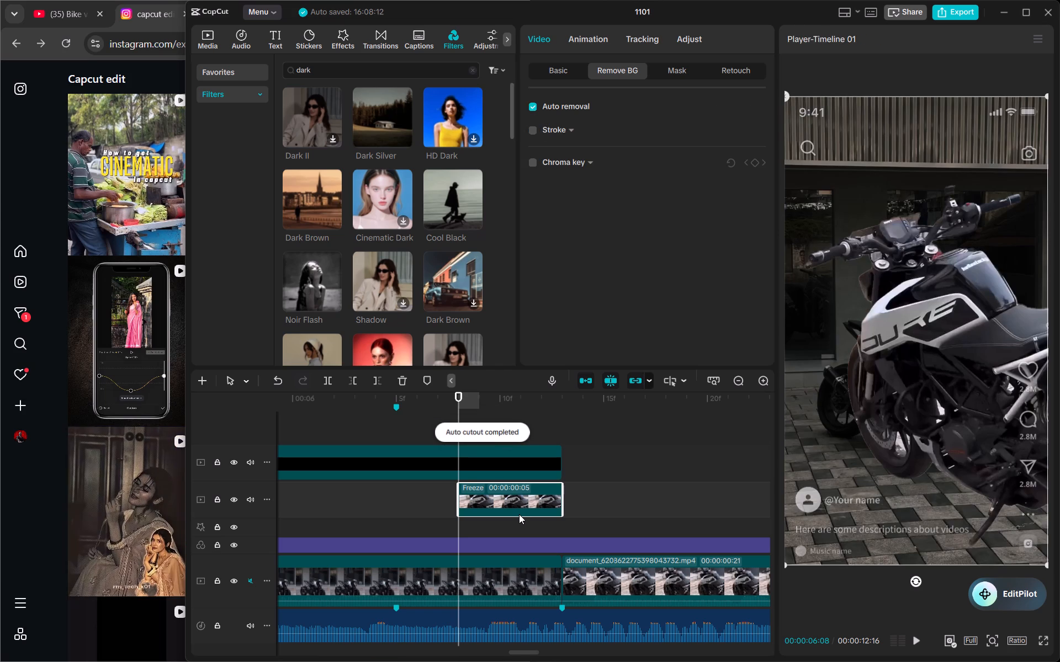
left_click(505, 397)
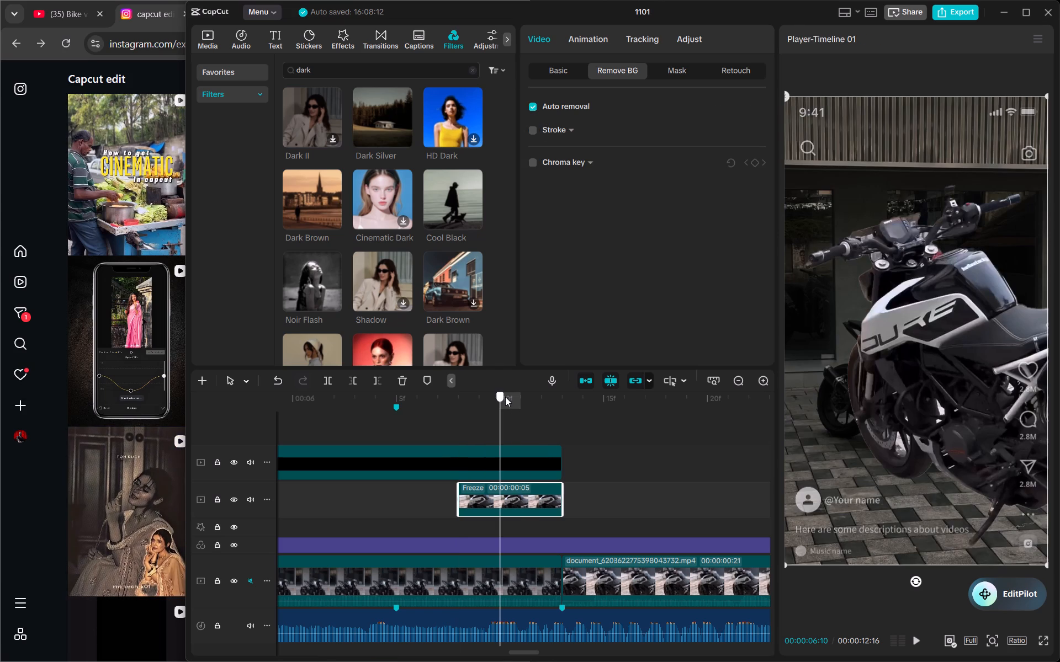
left_click_drag(505, 397, 452, 405)
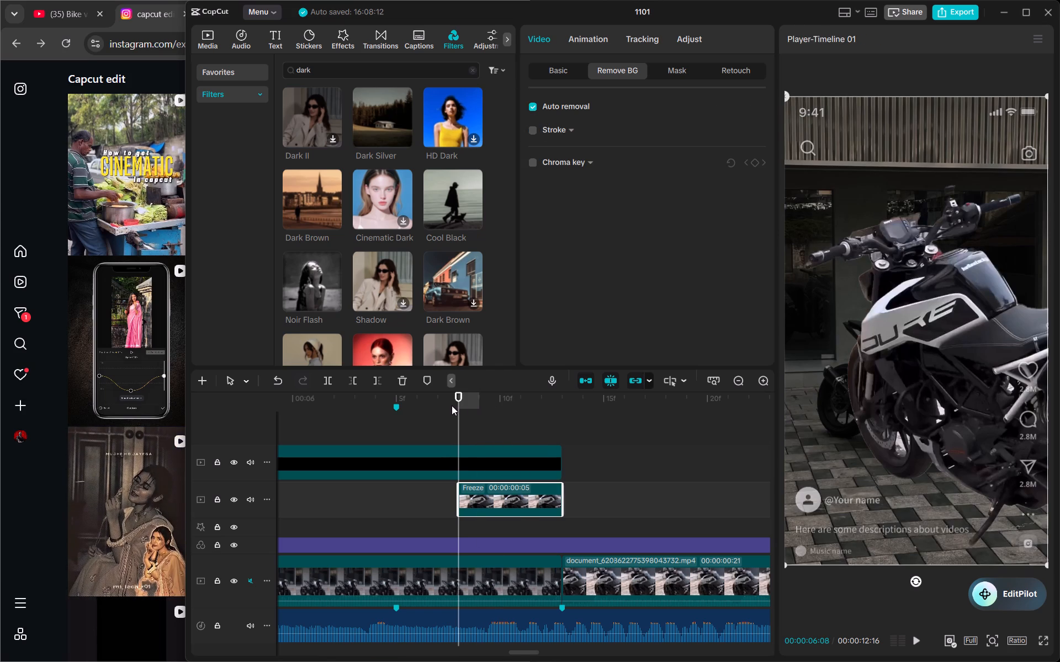
Add a scale keyframe at the freeze clip's start, 00:00:06:08, and transform keyframes at its end, 00:00:06:13.
left_click(551, 70)
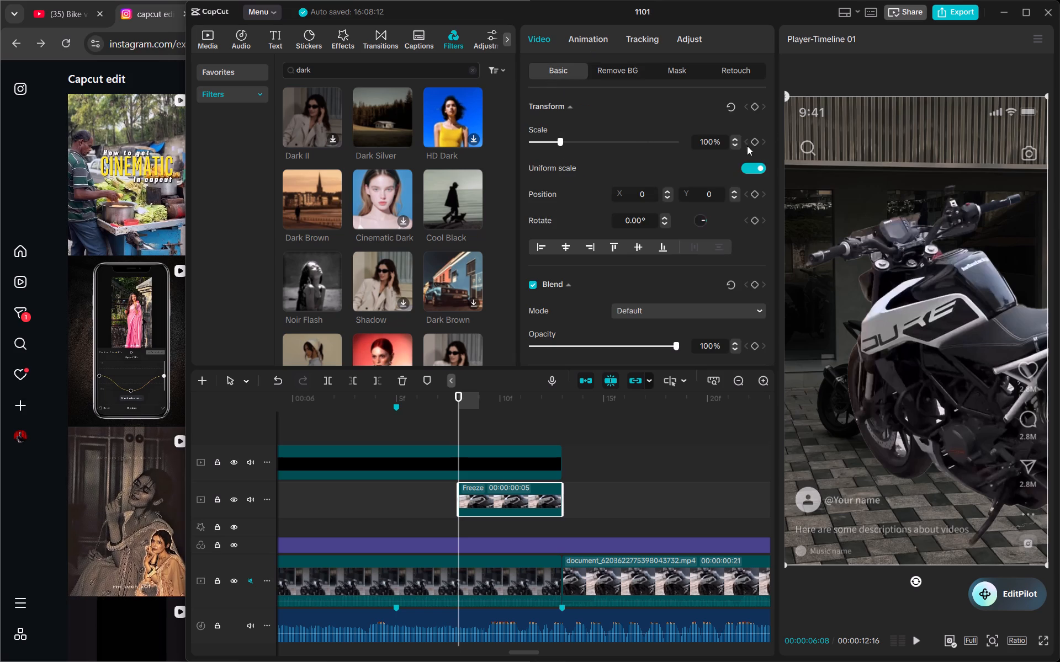
left_click(754, 141)
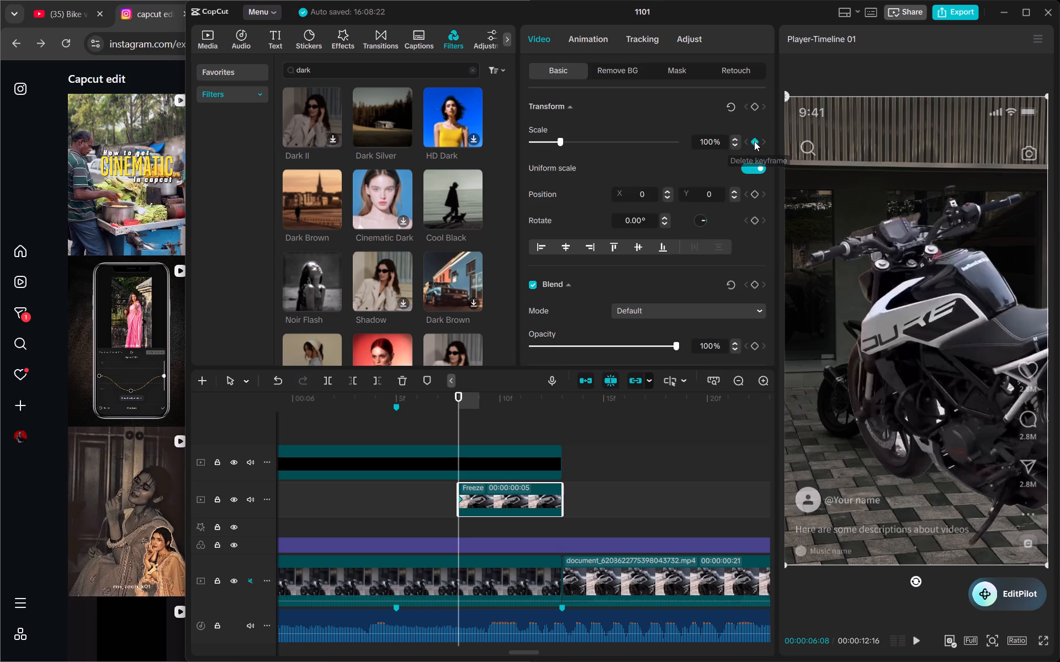
key("Right")
key("Right")
key("Right")
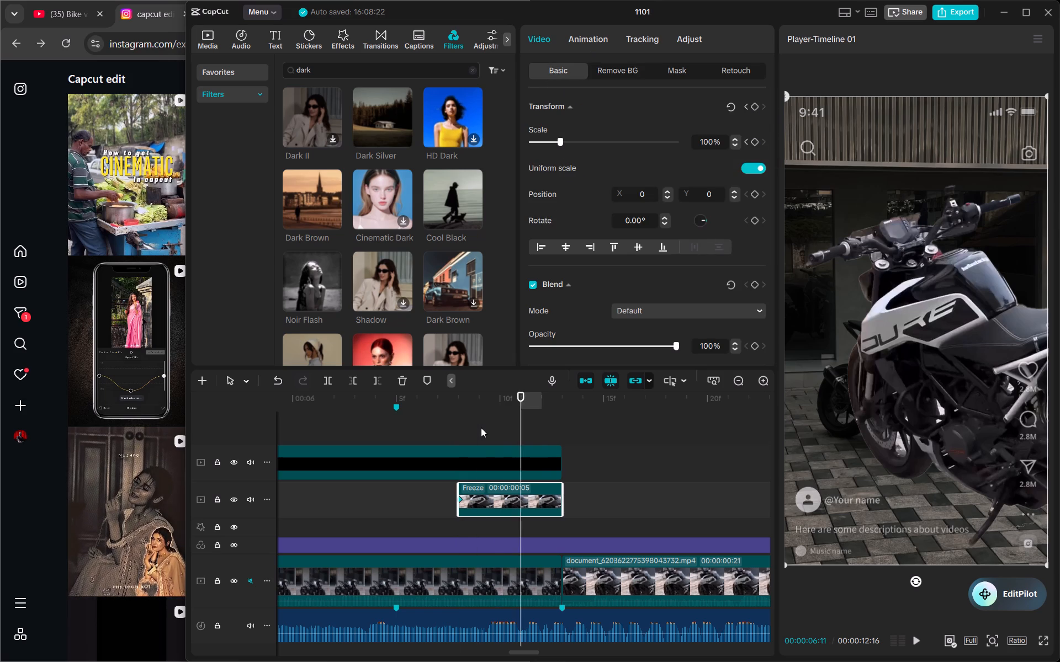
key("Right")
key("Right")
left_click(510, 501)
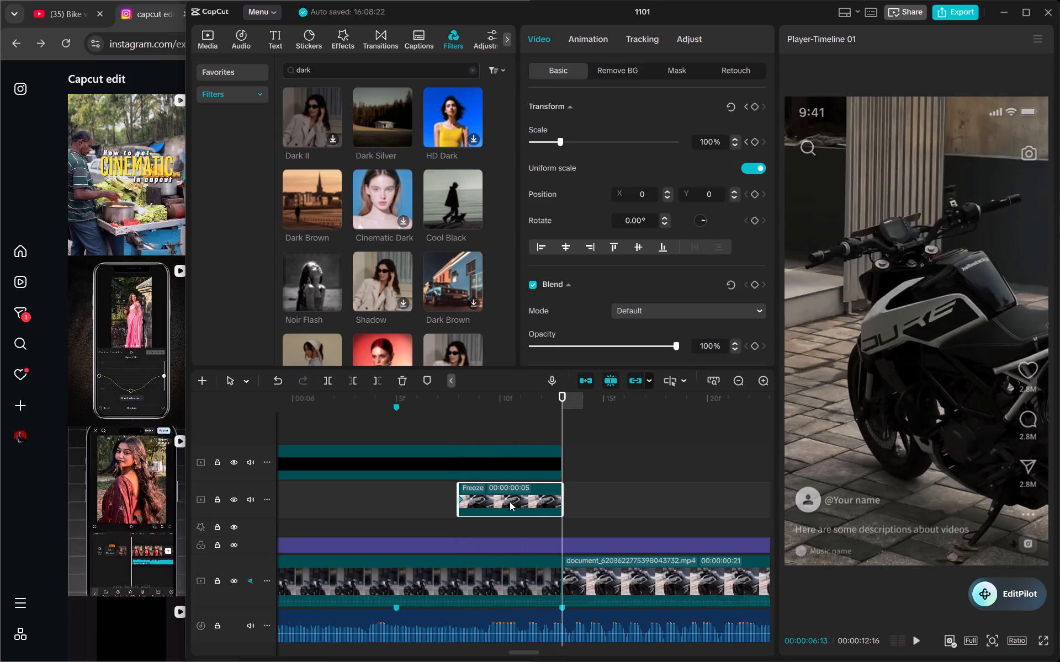
left_click(755, 110)
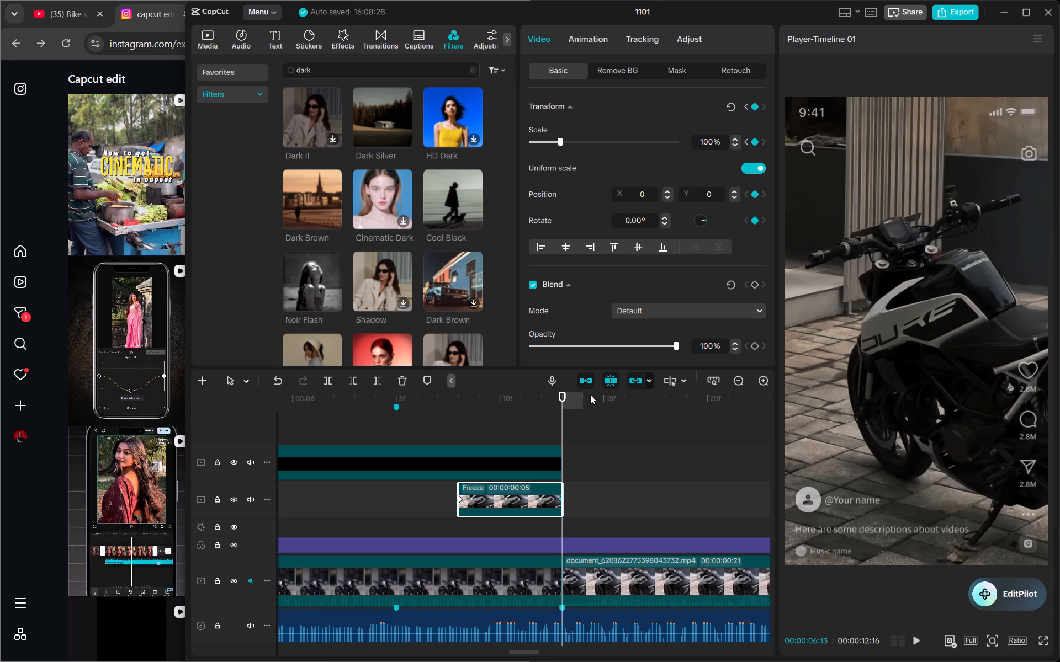
Set the scale of the freeze clip's start keyframe at 00:00:06:08 to 20%.
left_click(747, 142)
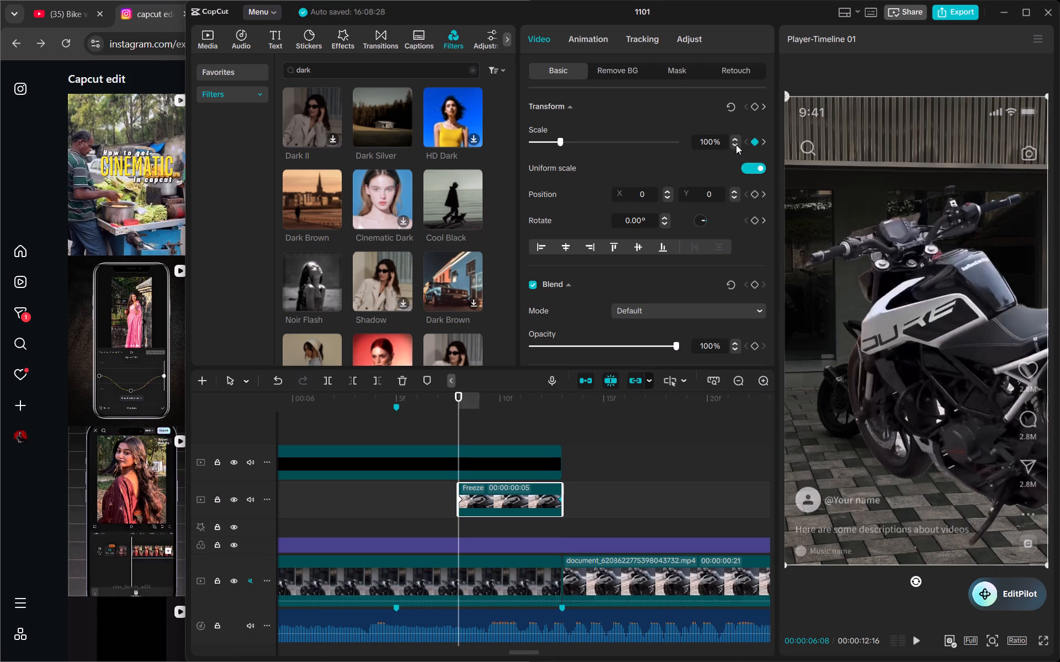
triple_click(736, 145)
triple_click(736, 145)
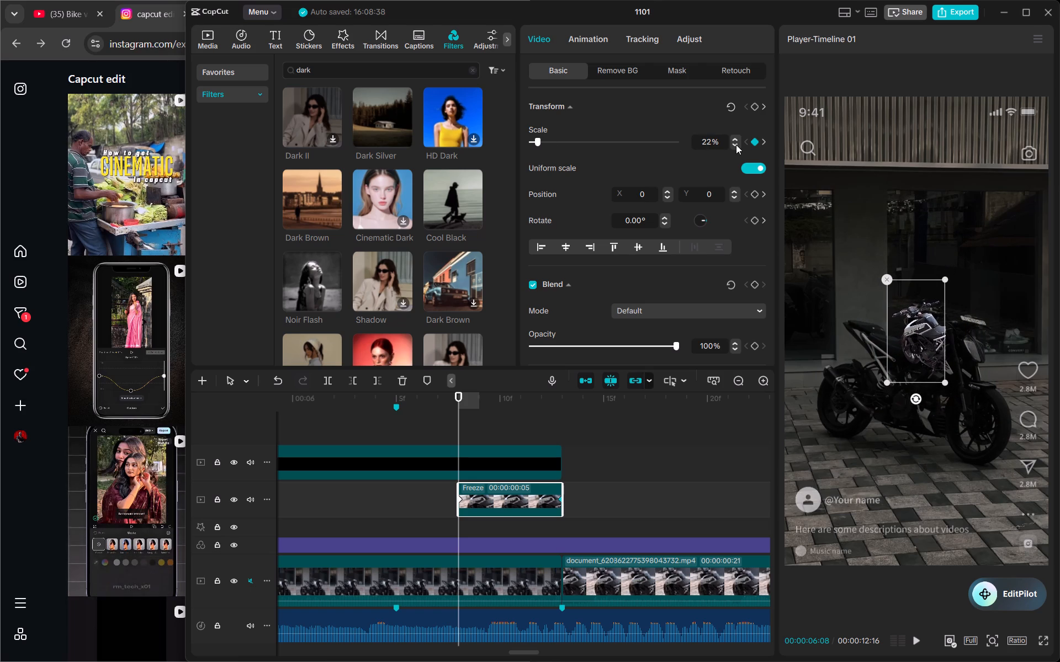
triple_click(736, 145)
double_click(736, 145)
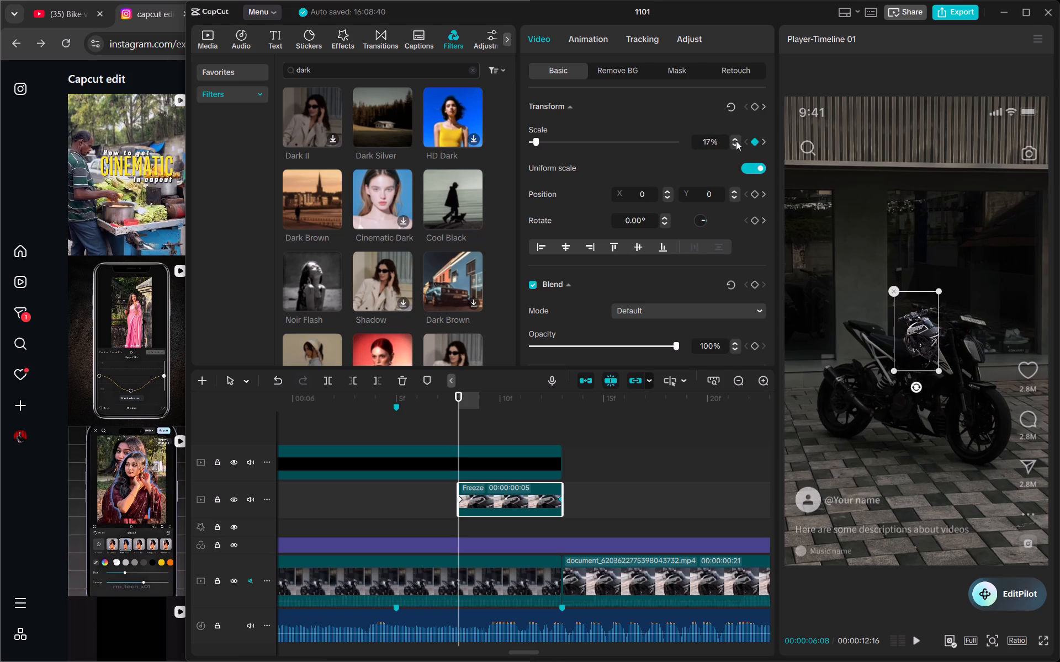
triple_click(736, 137)
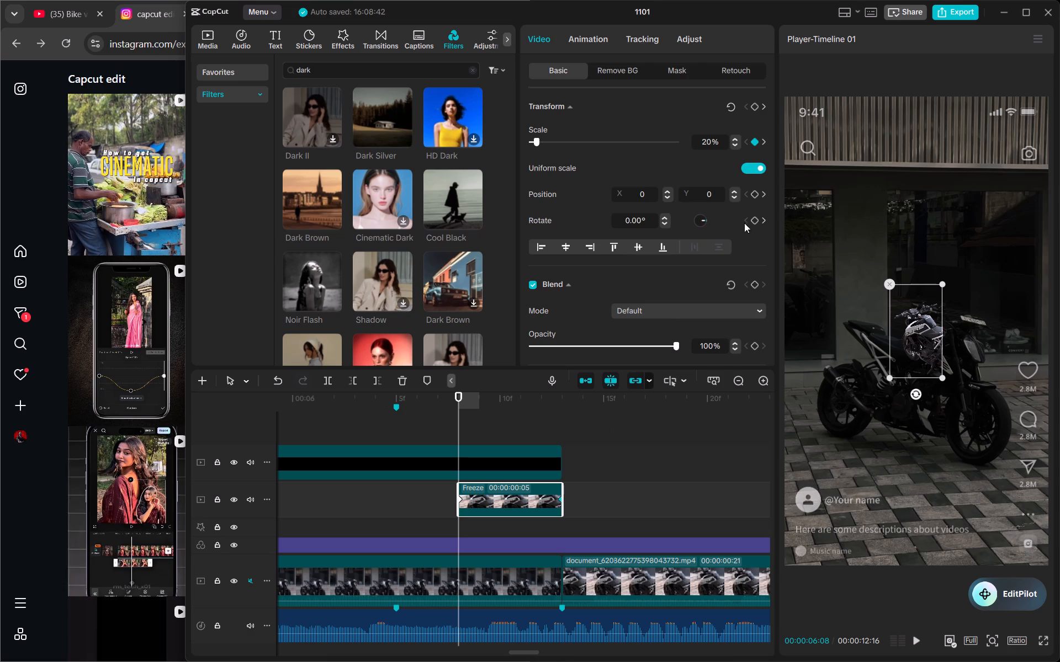
Apply the Ease in curve to the scale keyframe at the freeze clip's start.
right_click(755, 146)
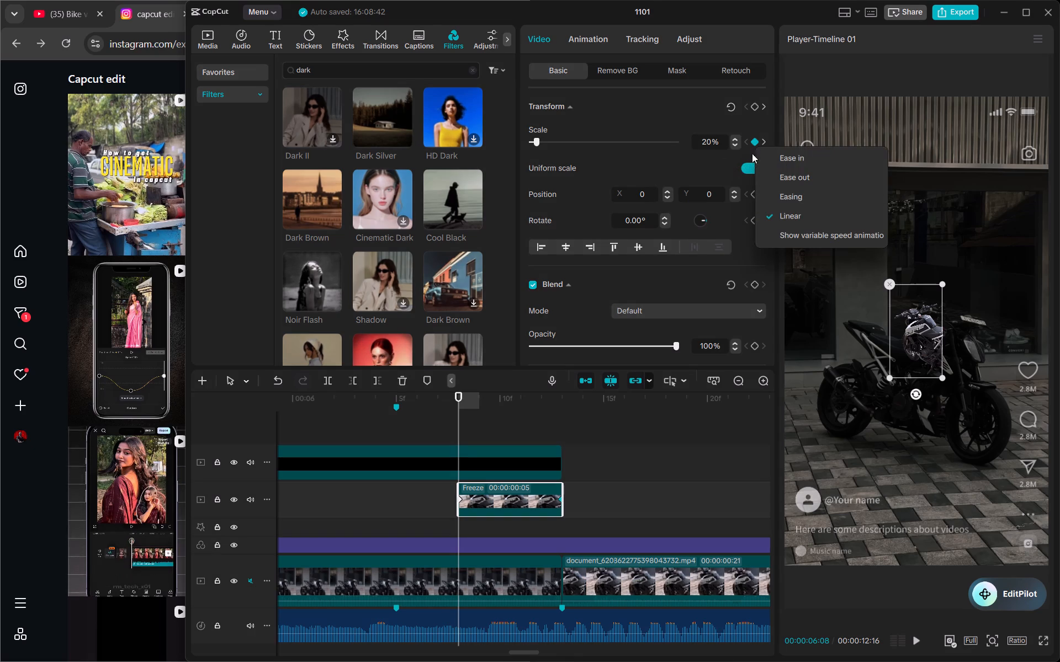
left_click(797, 152)
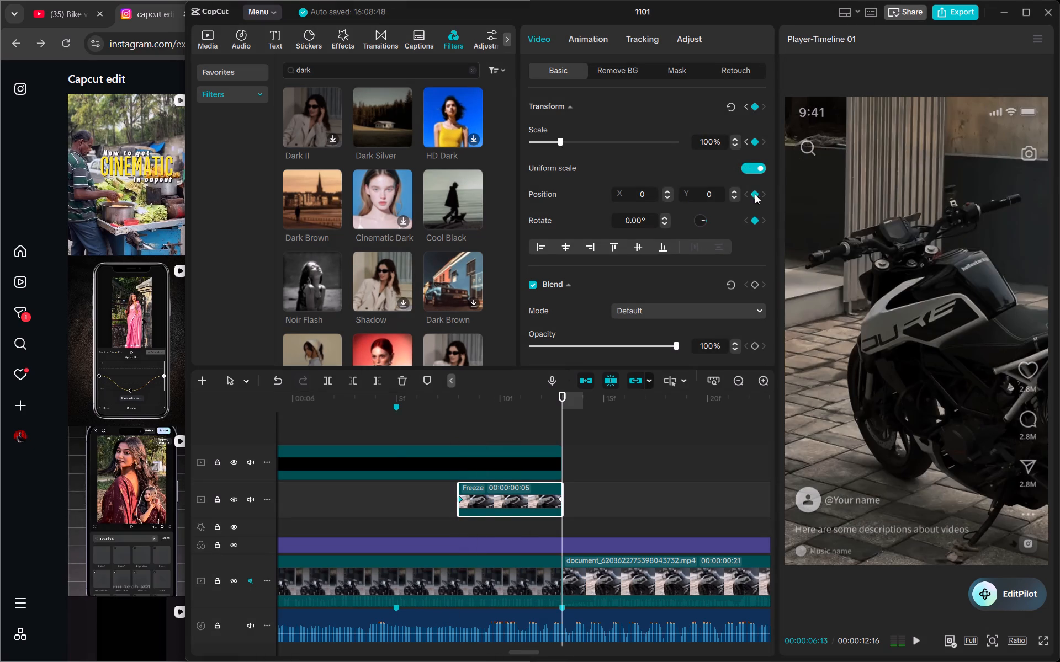
Play back the freeze cutout's zoom, first around its cut and again from an early point in the edit.
left_click(344, 404)
key("space")
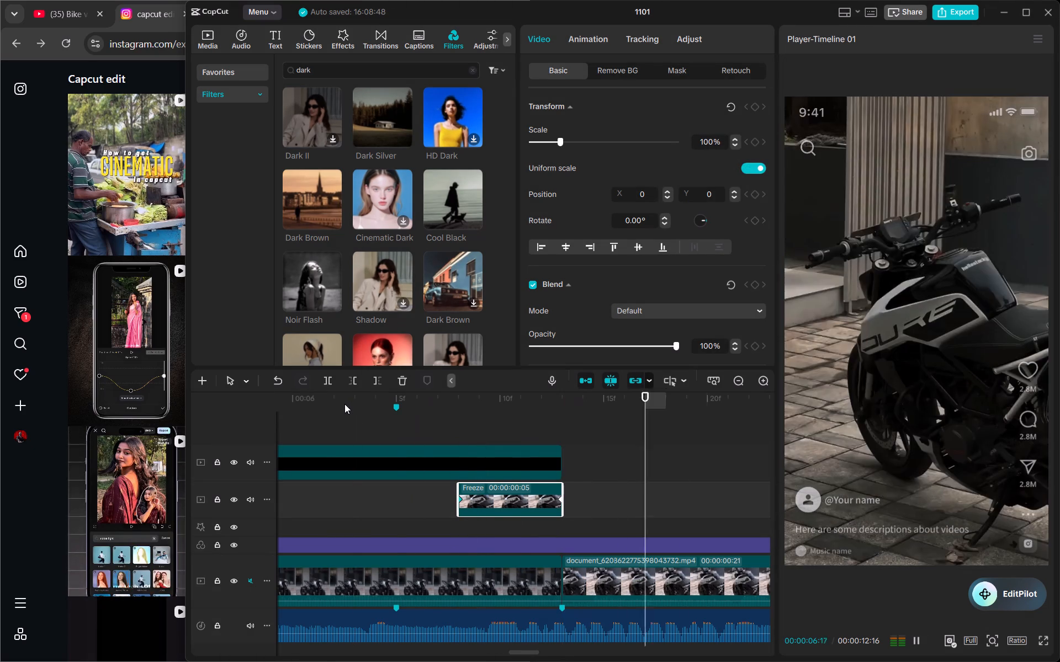
key("space")
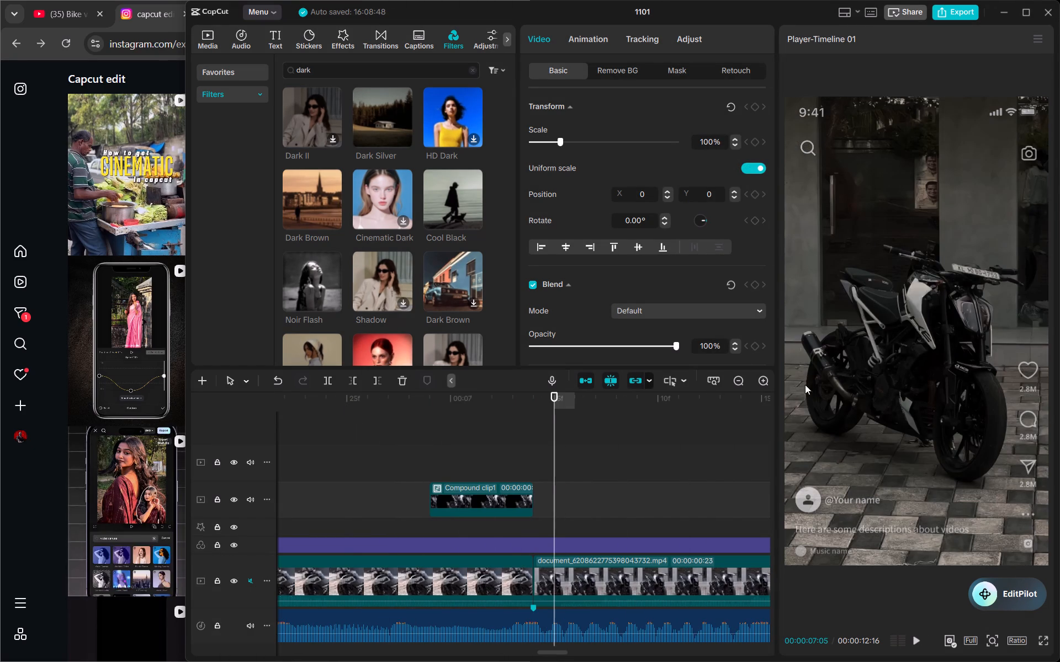
triple_click(741, 373)
left_click(741, 373)
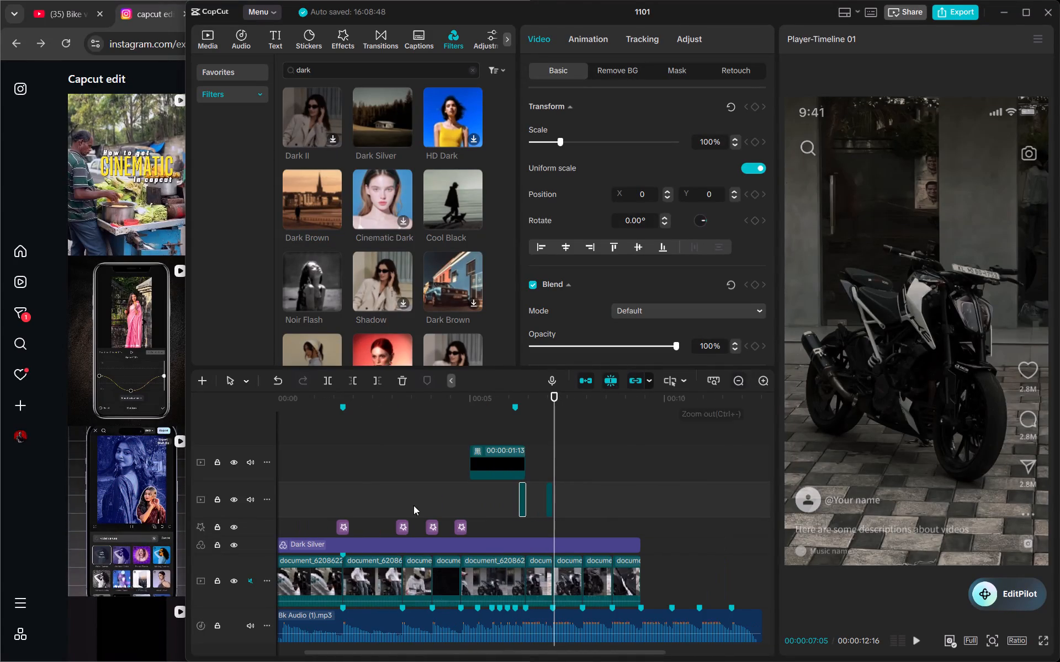
left_click(361, 402)
key("space")
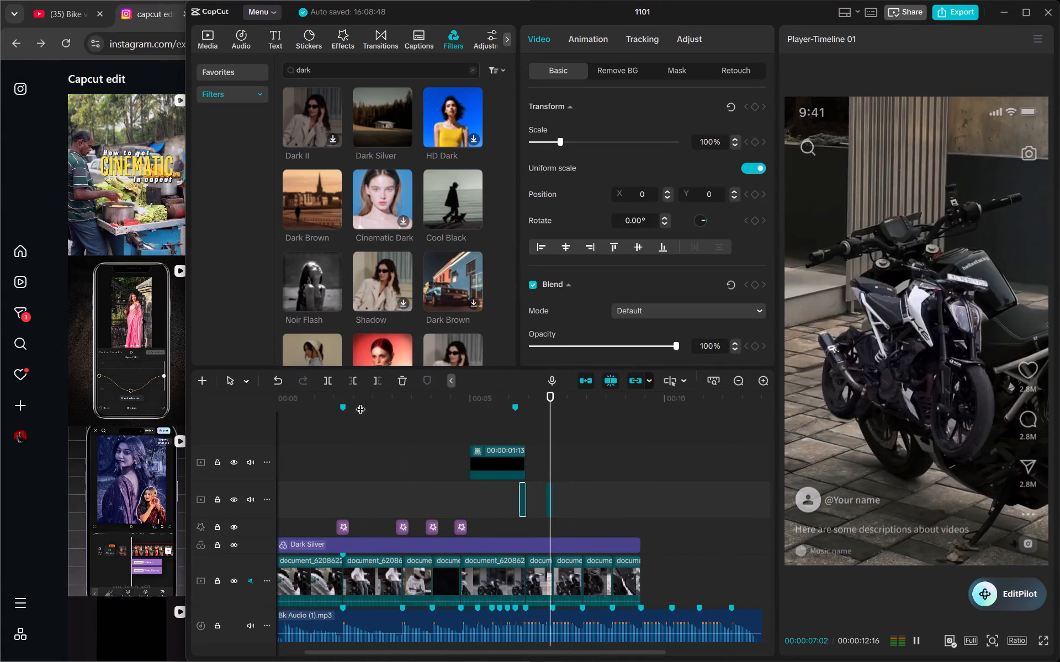
key("space")
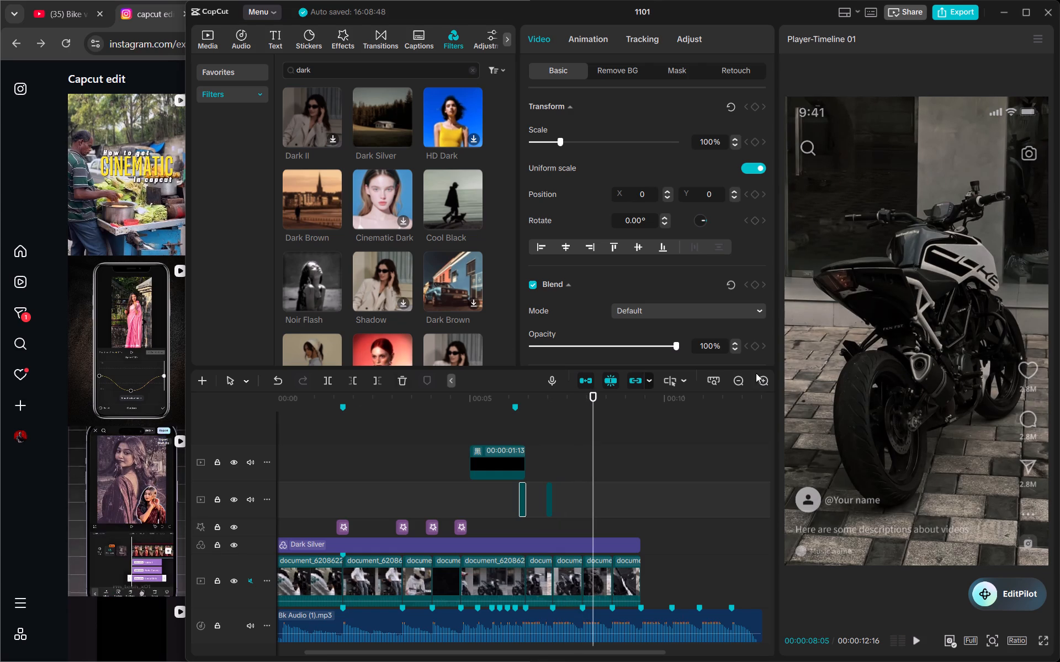
Extend the freeze clip's start one frame earlier and move its scale keyframe back to the new start.
left_click(768, 373)
left_click(768, 373)
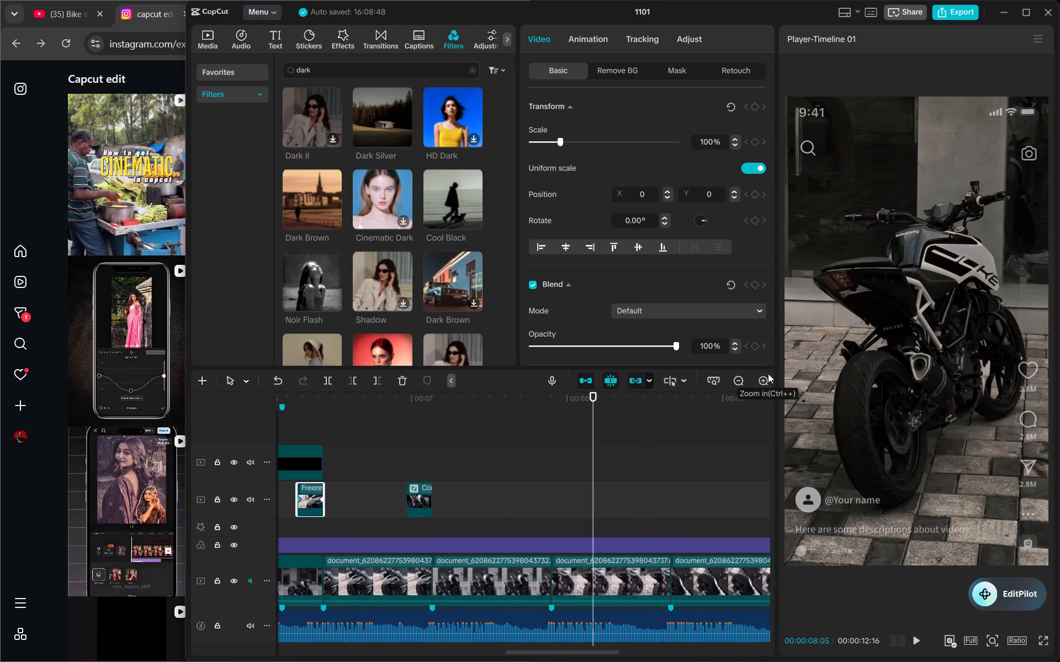
left_click(768, 373)
scroll(416, 426, "right", 1)
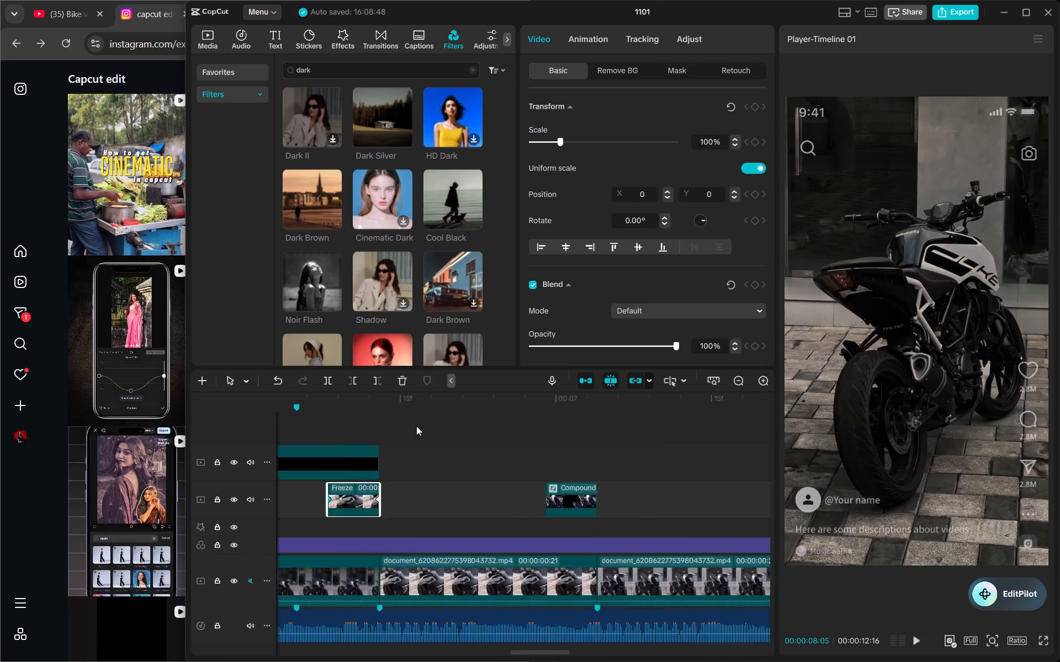
scroll(416, 426, "right", 1)
left_click_drag(476, 511, 471, 511)
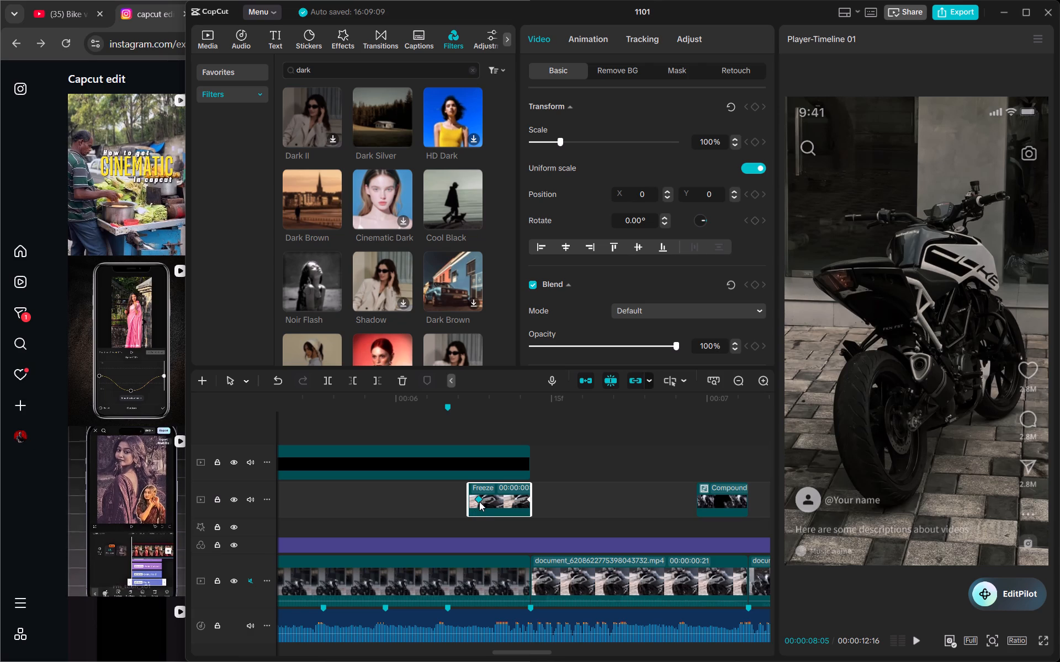
left_click_drag(479, 500, 471, 500)
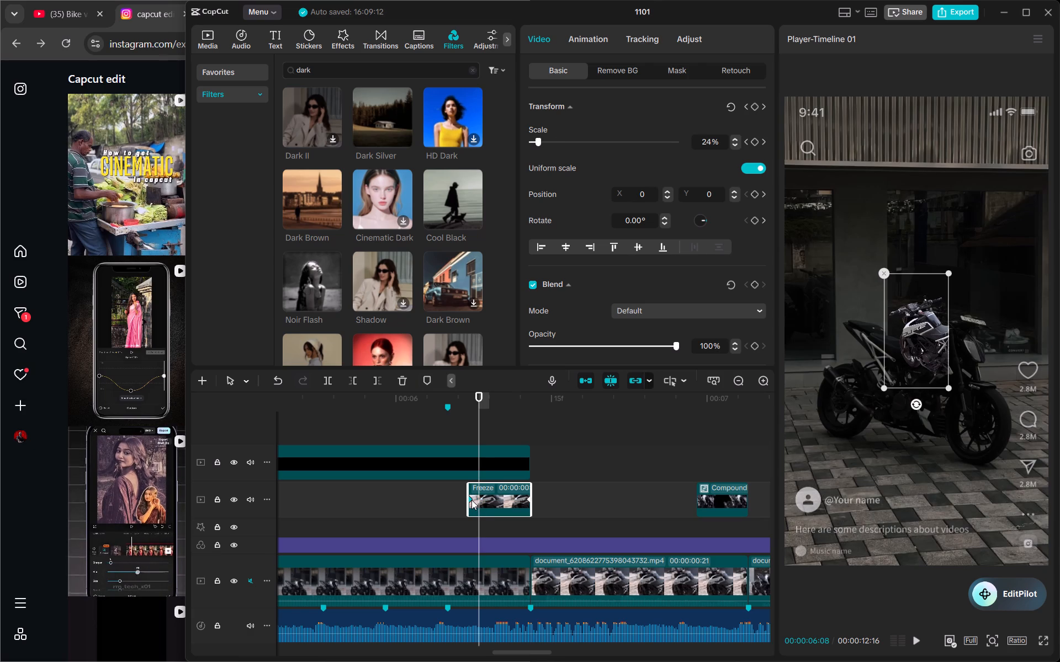
Extend the compound clip's start one frame earlier and move its start keyframe back to the new start.
left_click(724, 519)
left_click(723, 504)
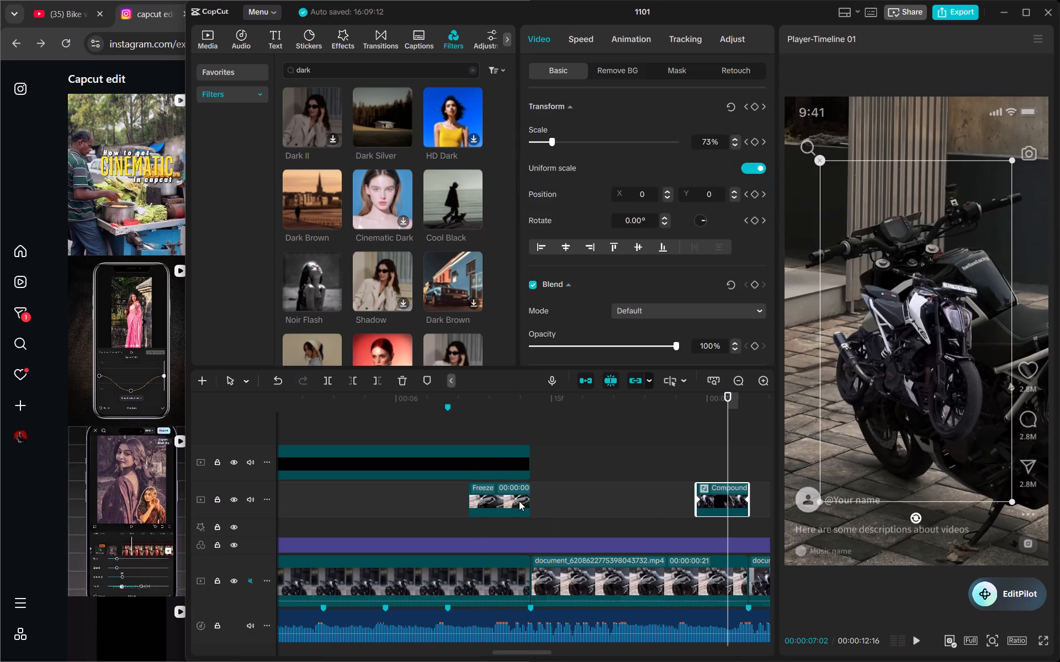
left_click(765, 382)
scroll(472, 457, "left", 1)
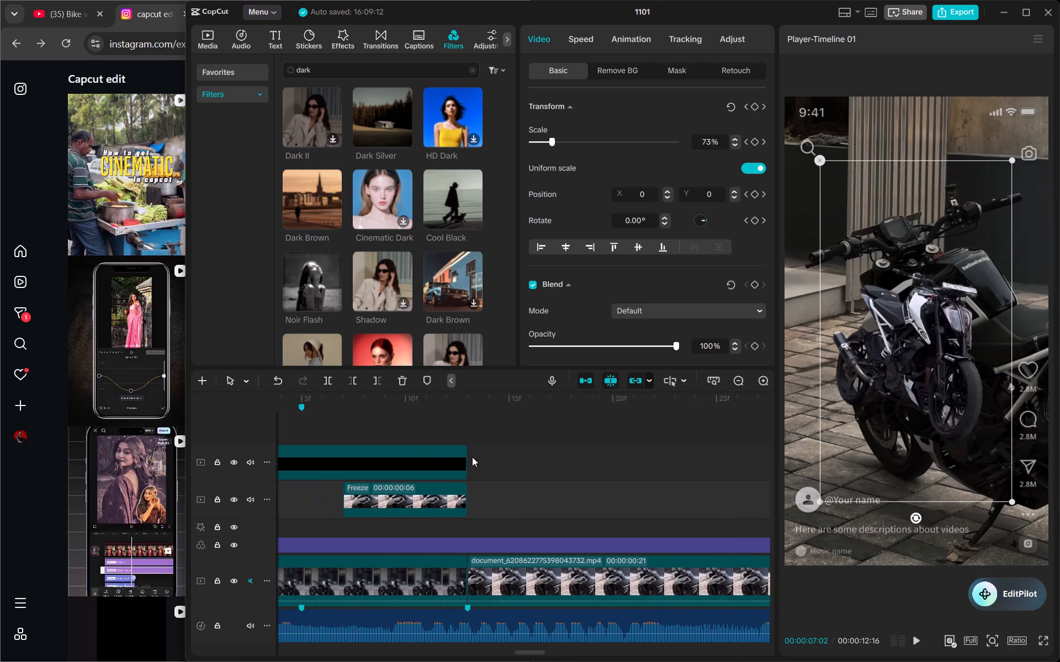
scroll(472, 457, "left", 2)
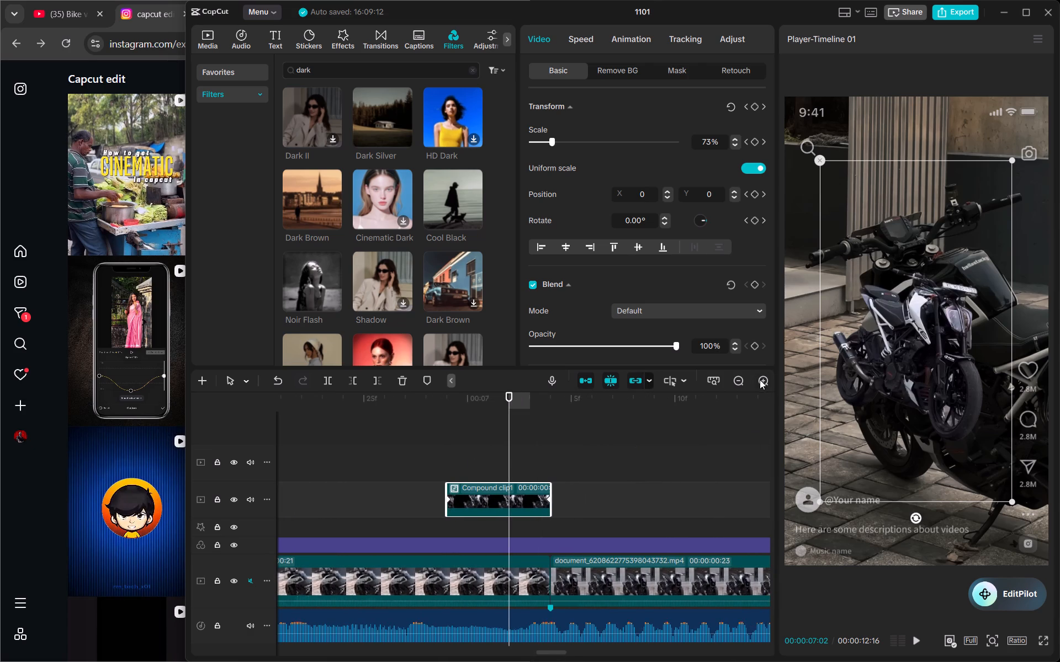
left_click(761, 379)
scroll(508, 441, "right", 1)
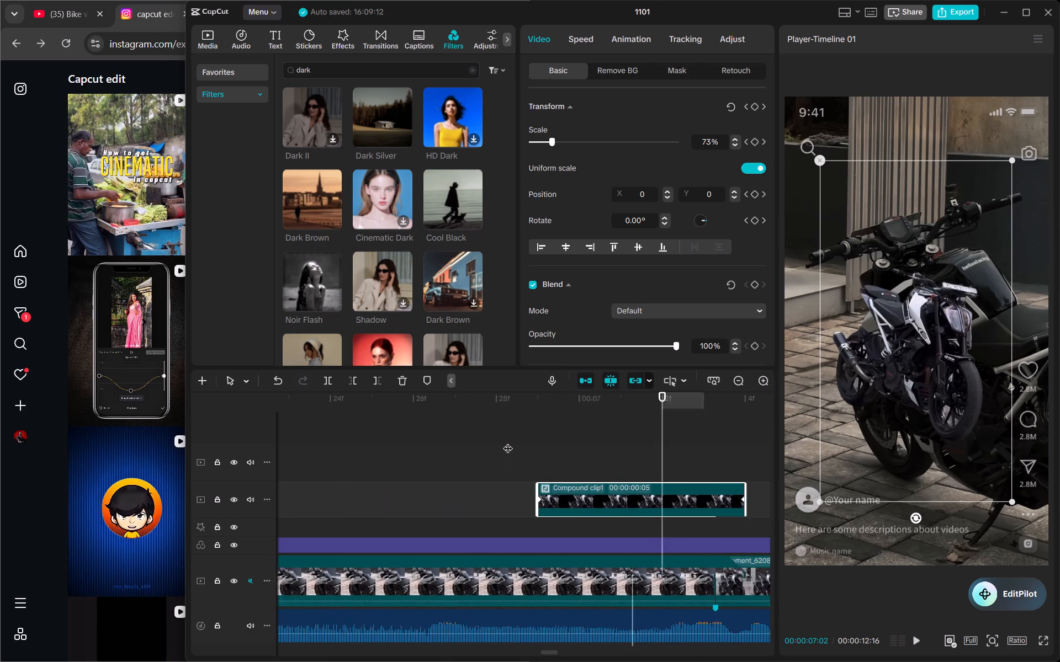
scroll(508, 441, "right", 2)
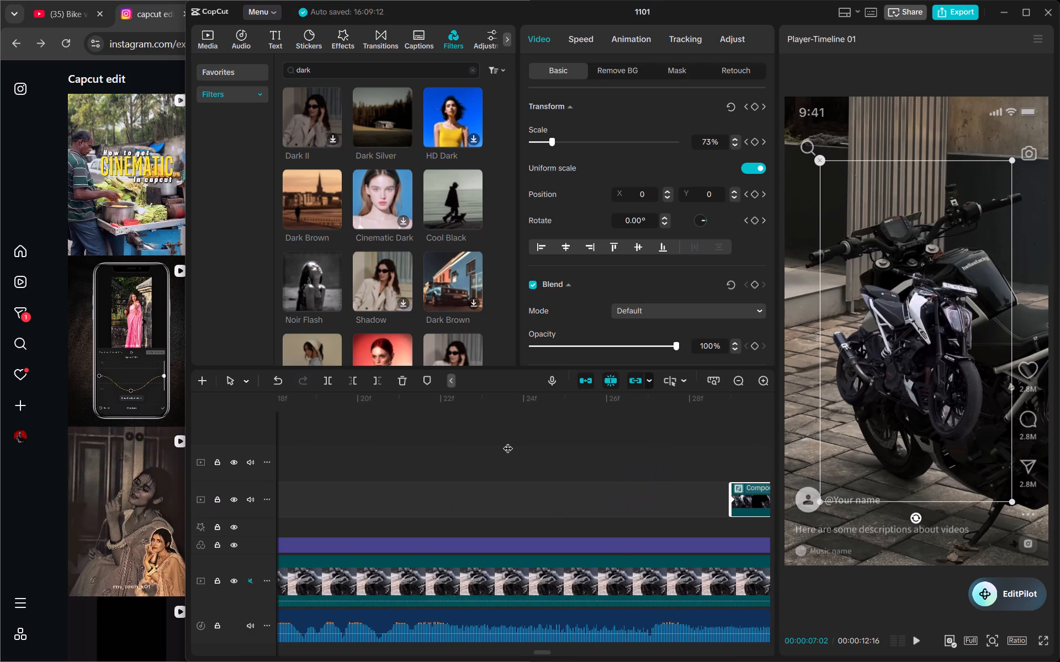
scroll(719, 512, "left", 1)
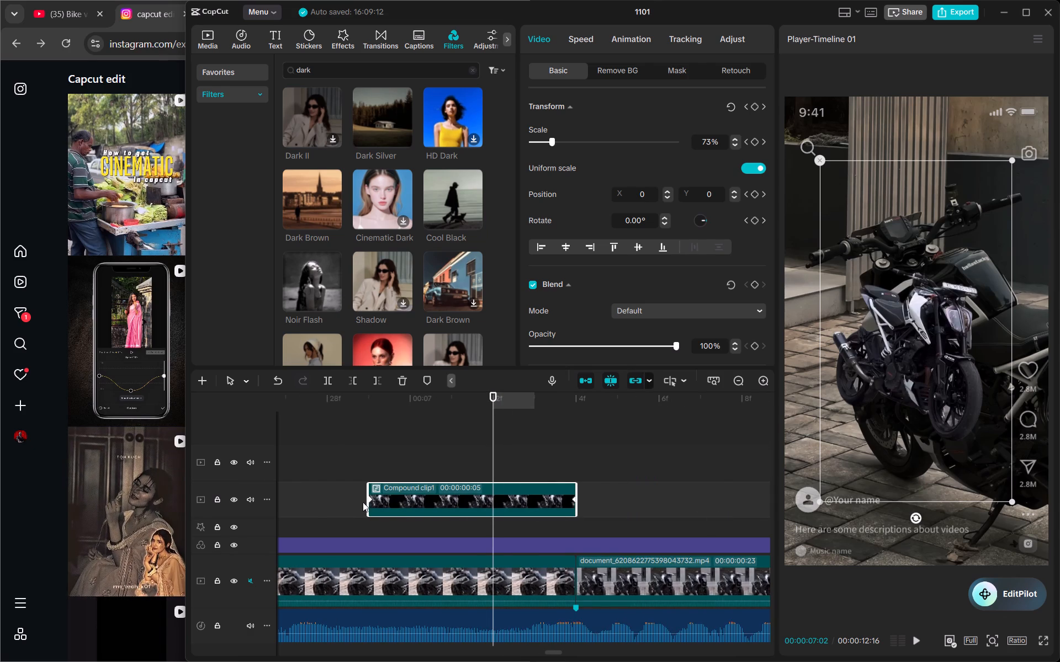
left_click_drag(367, 503, 352, 504)
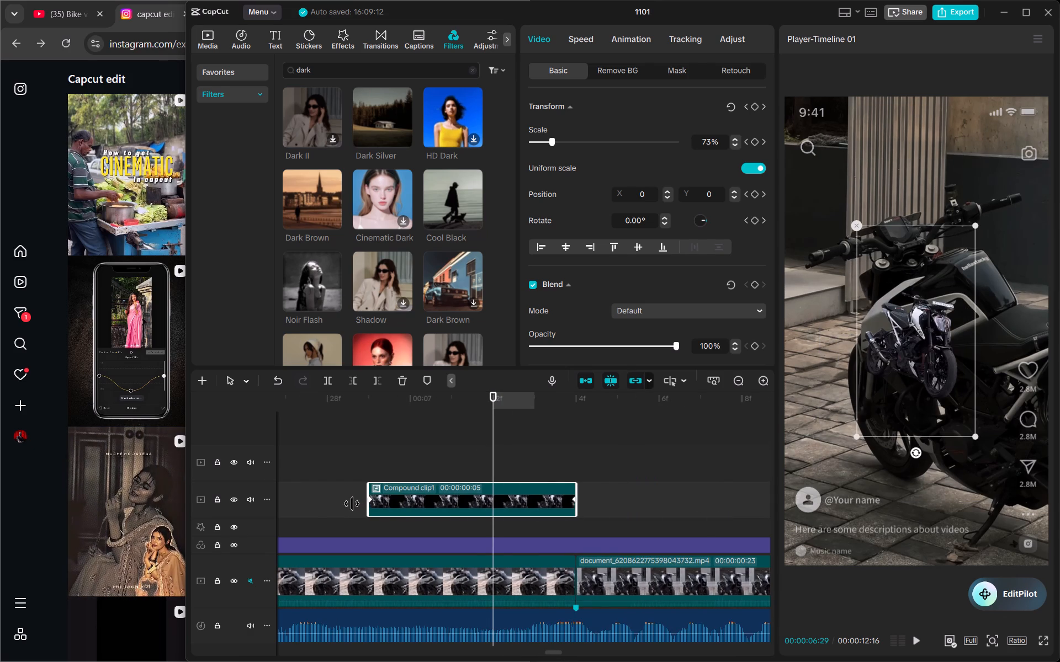
left_click_drag(352, 504, 346, 504)
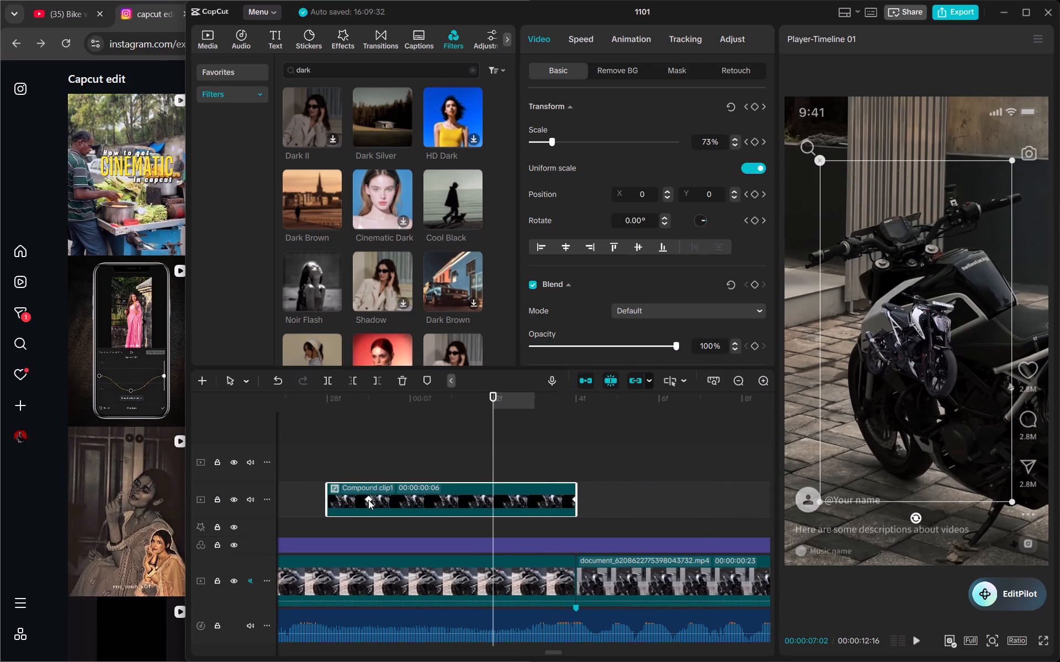
left_click_drag(368, 500, 322, 499)
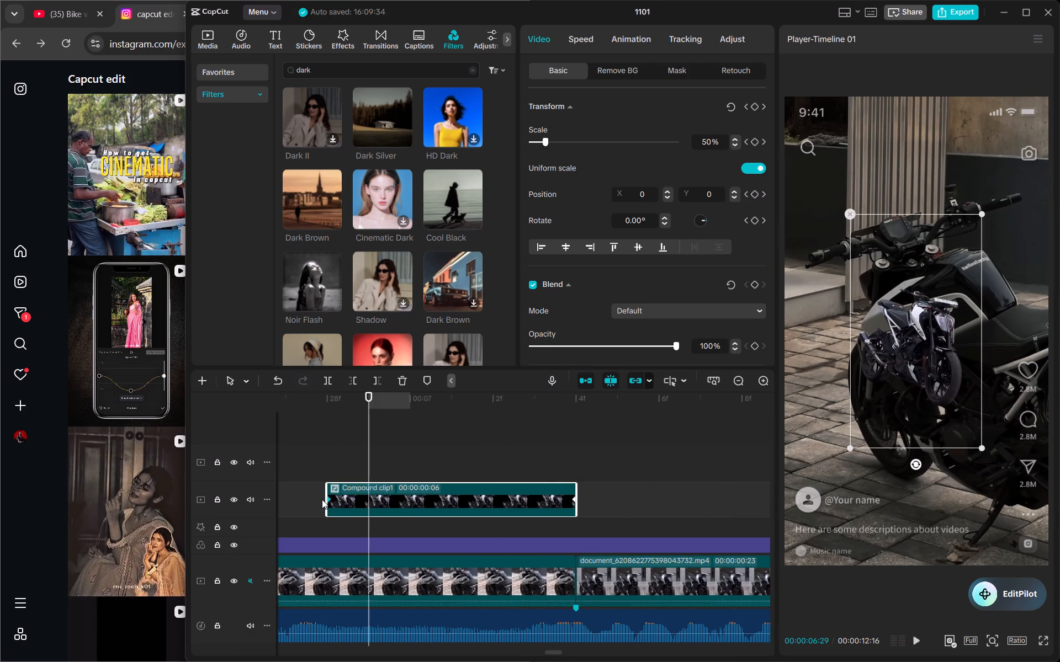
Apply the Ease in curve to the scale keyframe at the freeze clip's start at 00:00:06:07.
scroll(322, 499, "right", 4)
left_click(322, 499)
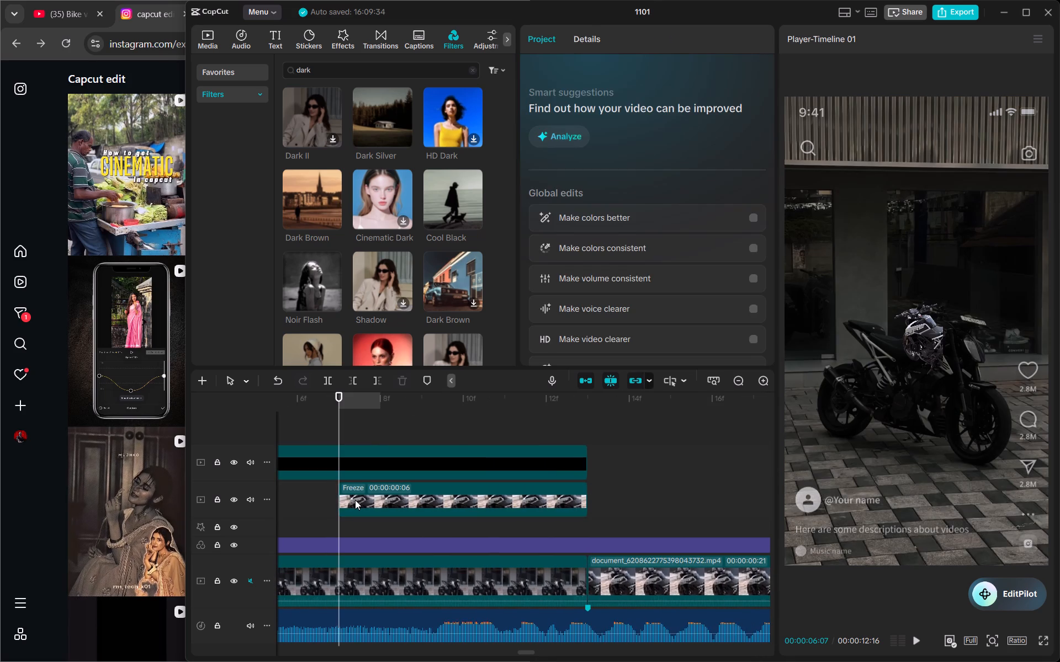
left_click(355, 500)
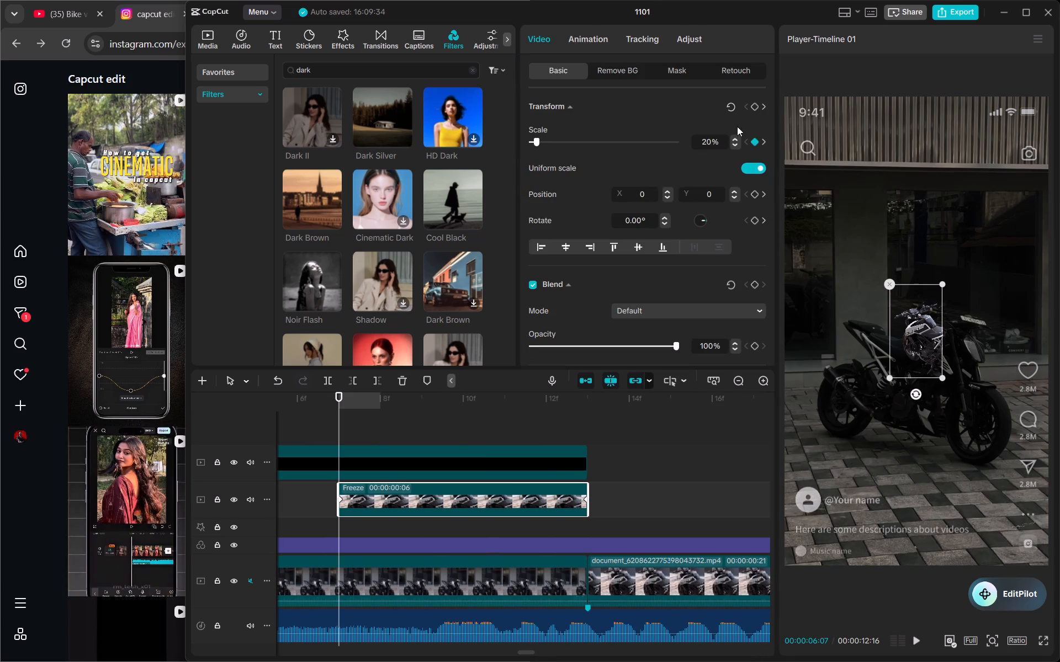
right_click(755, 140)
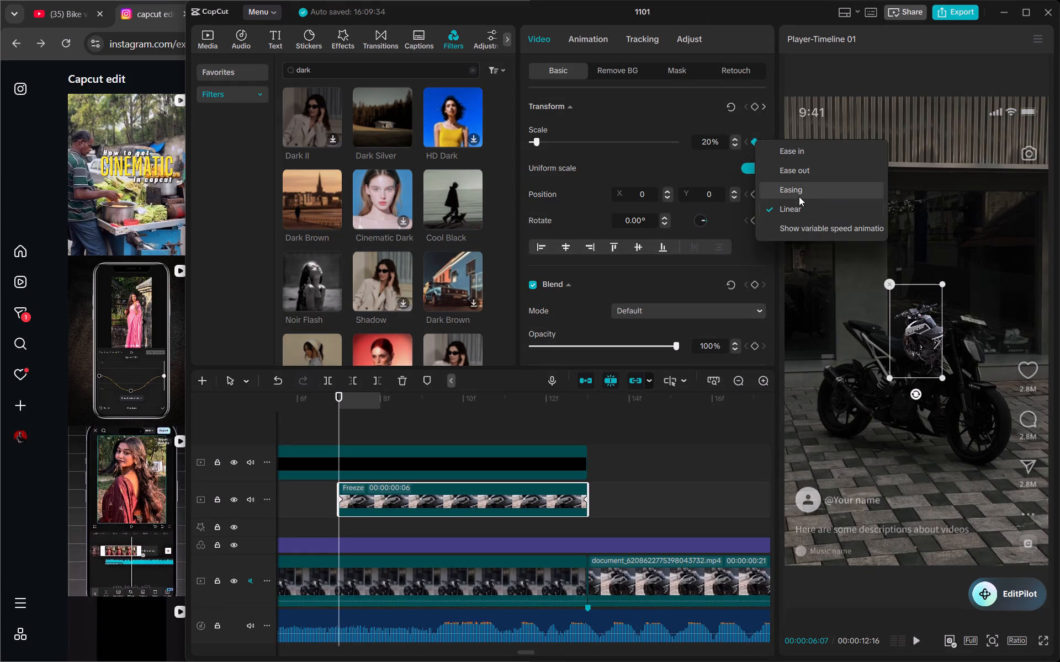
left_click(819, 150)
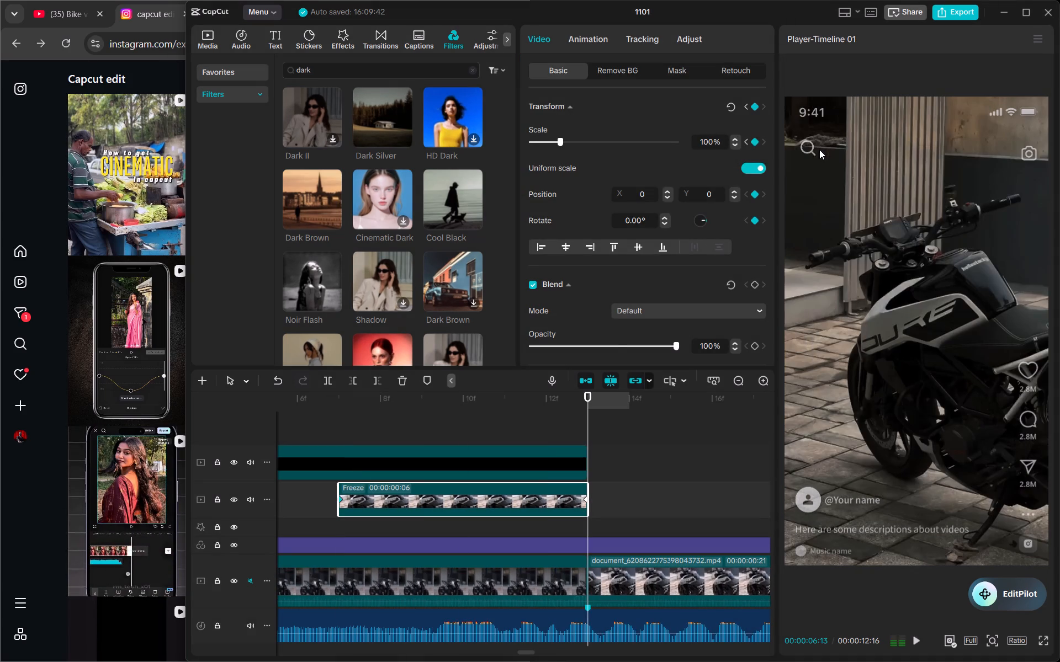
Try the Cubic In preset curve on the freeze clip's start keyframe and settle on Cubic Out.
left_click(740, 378)
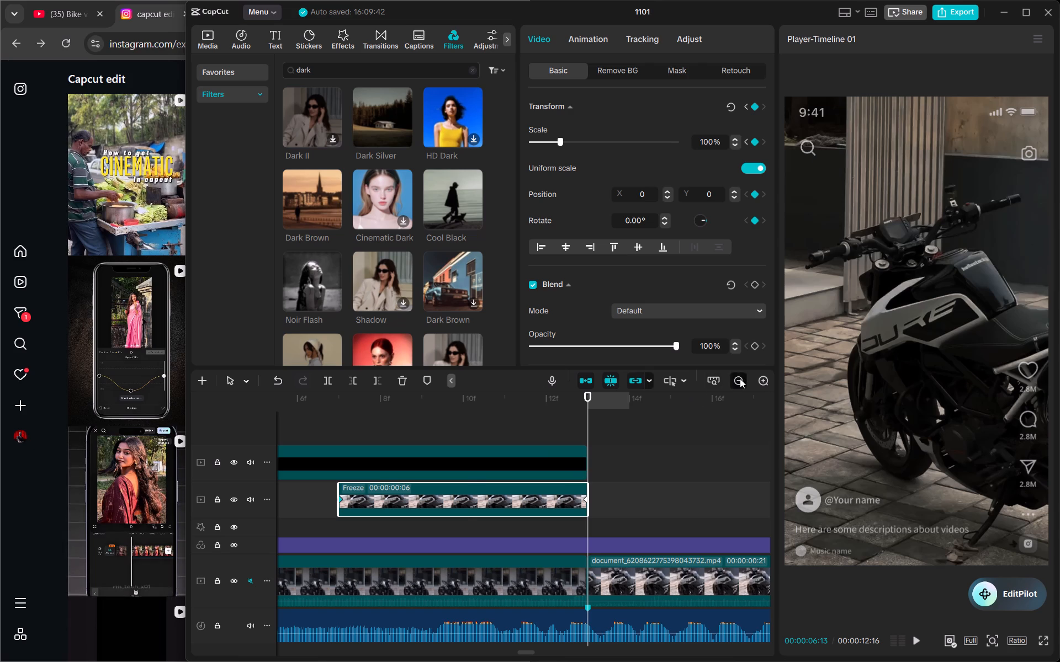
left_click(740, 378)
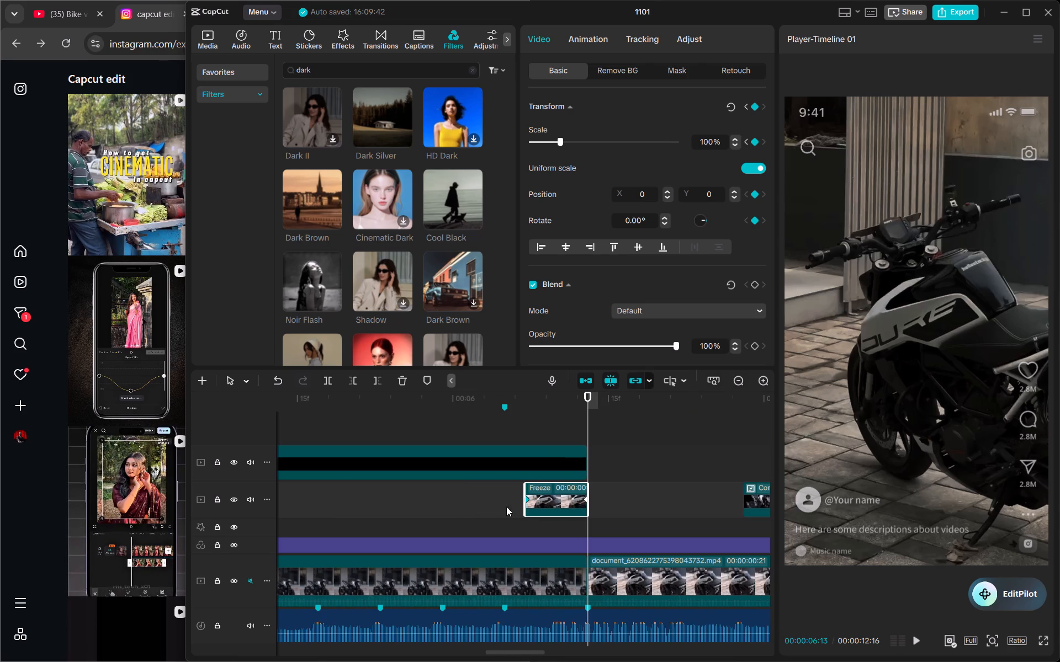
right_click(528, 498)
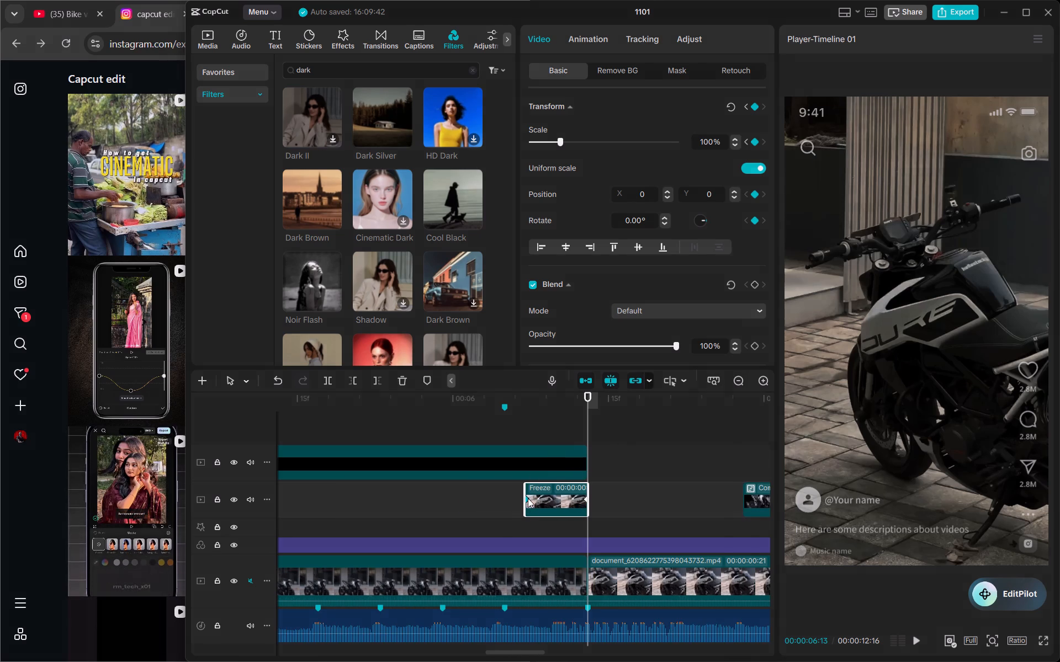
left_click(599, 585)
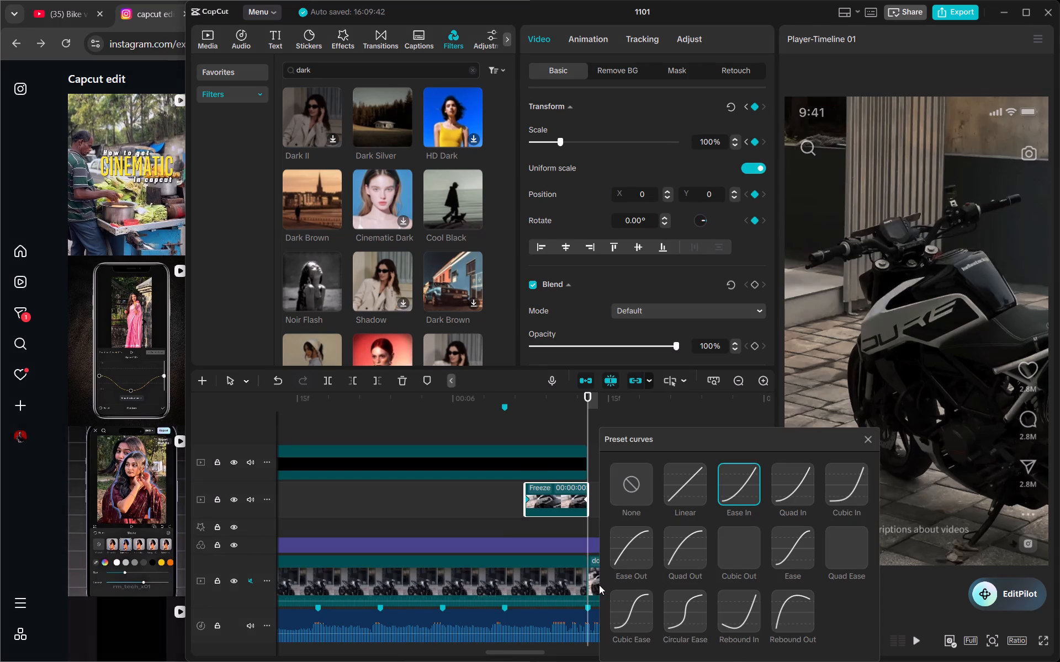
double_click(737, 534)
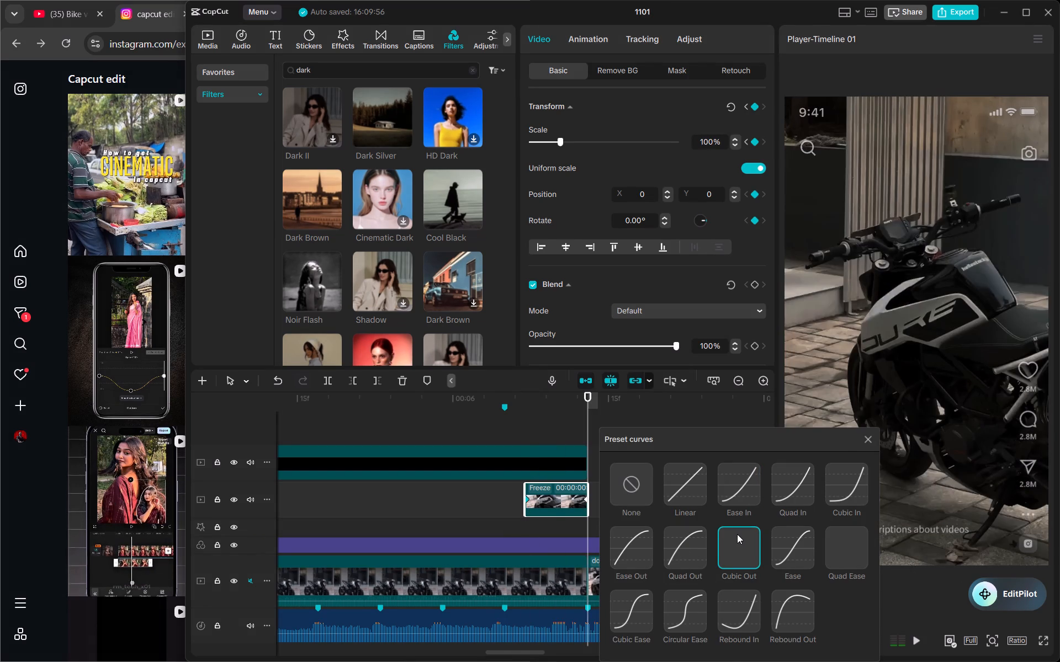
double_click(737, 534)
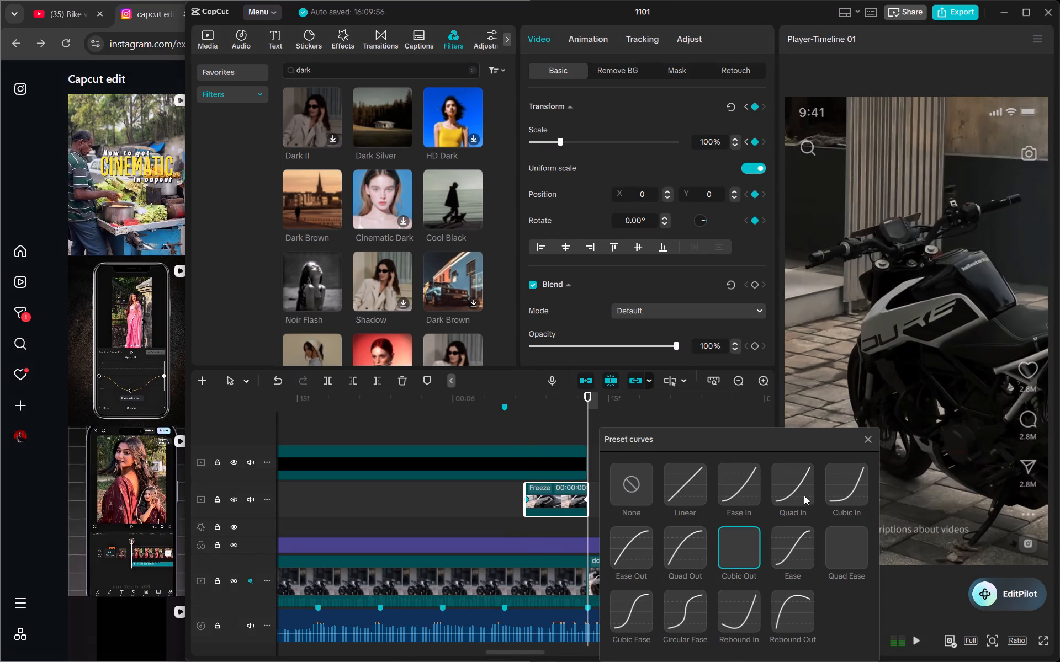
double_click(841, 486)
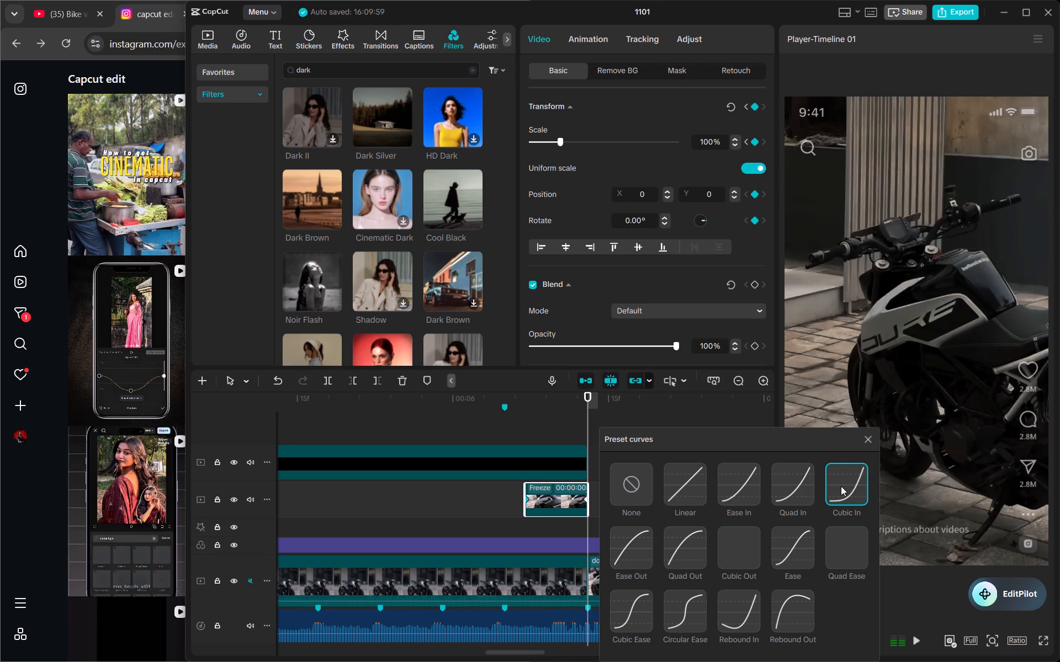
double_click(734, 539)
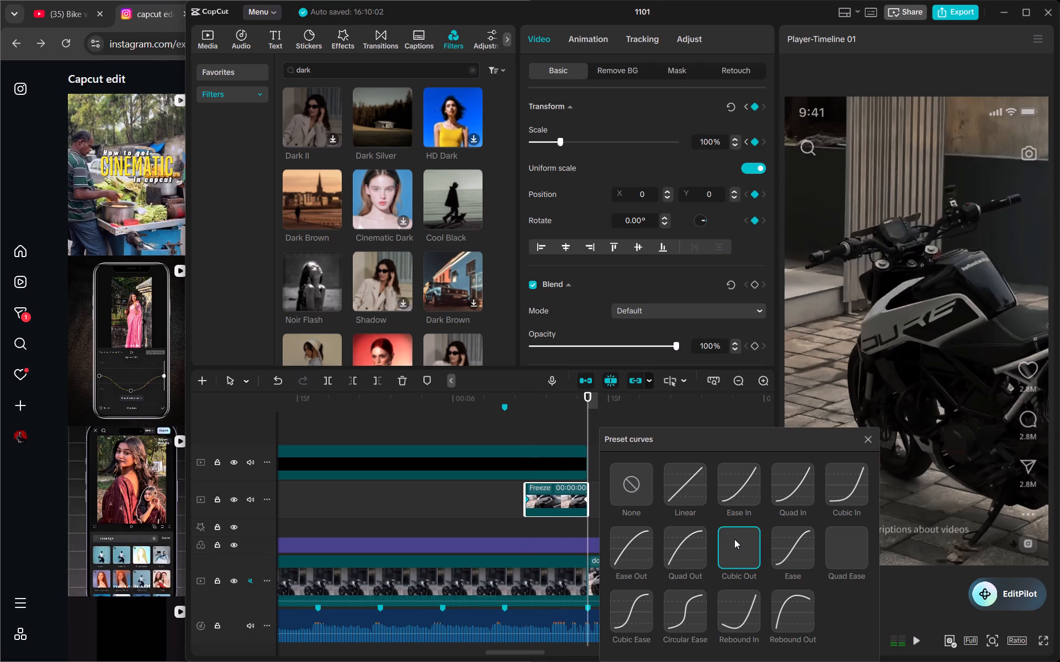
left_click(875, 431)
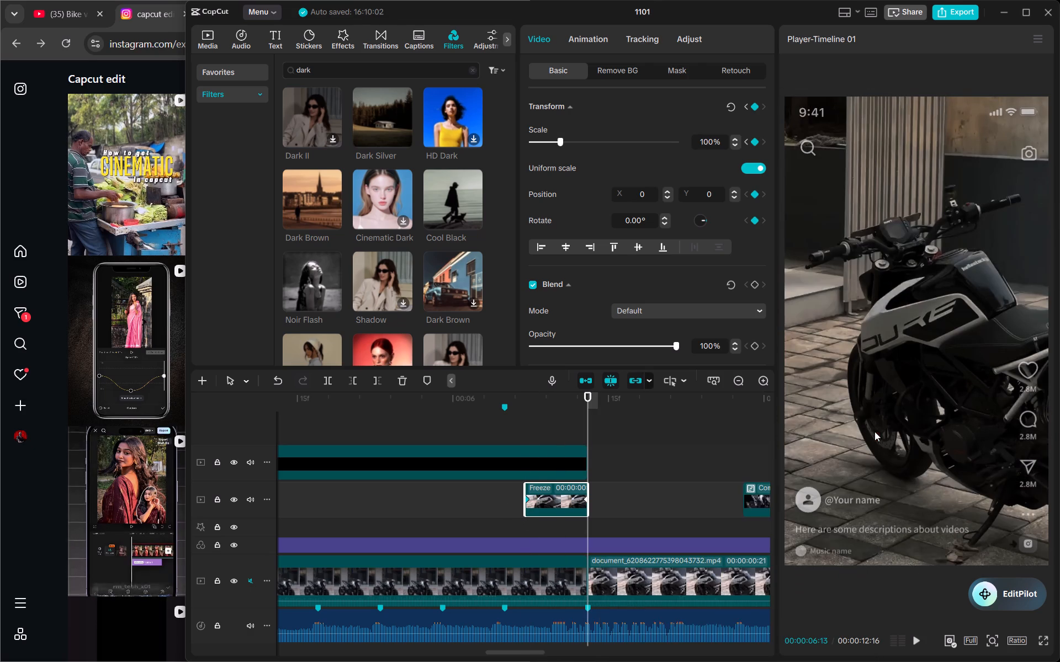
Apply the Cubic Out preset curve to the keyframe at the compound clip's start.
scroll(607, 496, "left", 1)
left_click(542, 493)
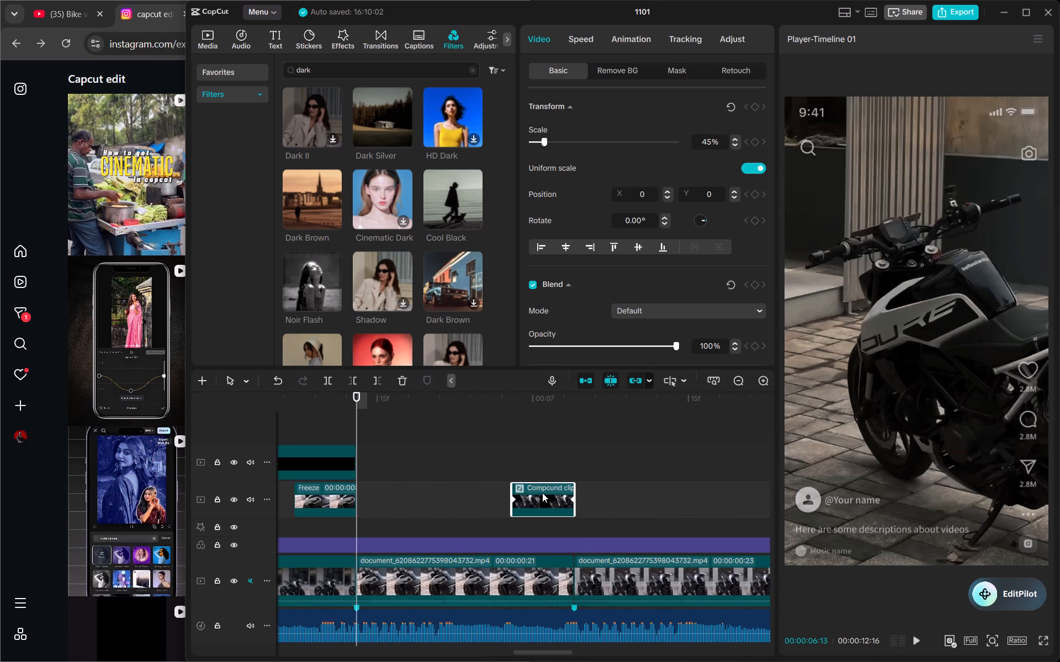
left_click(512, 499)
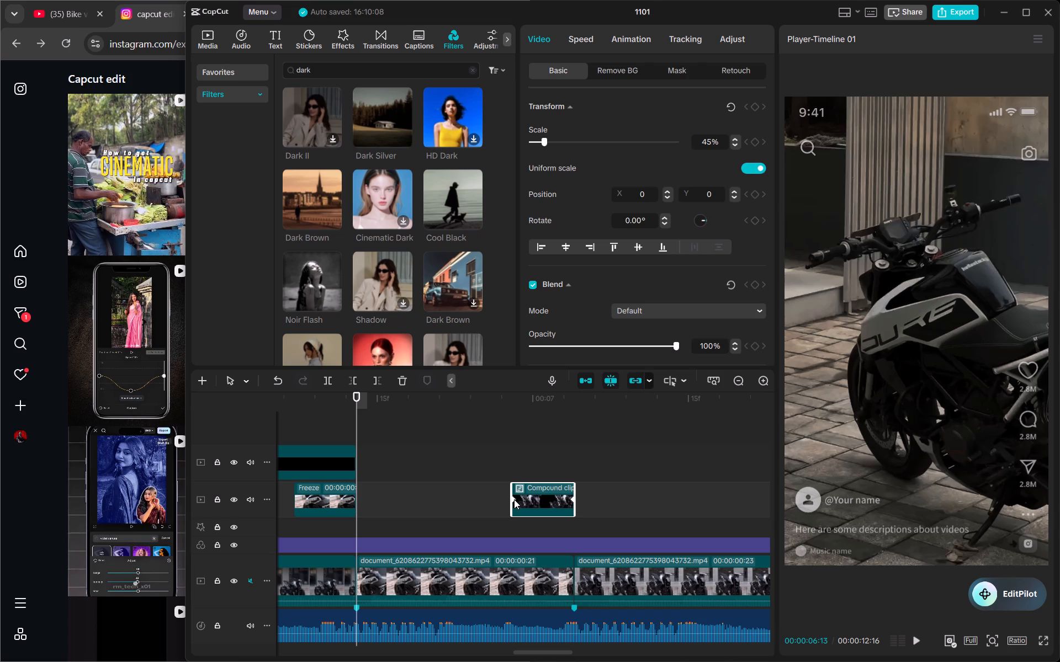
left_click(514, 499)
right_click(514, 499)
left_click(565, 596)
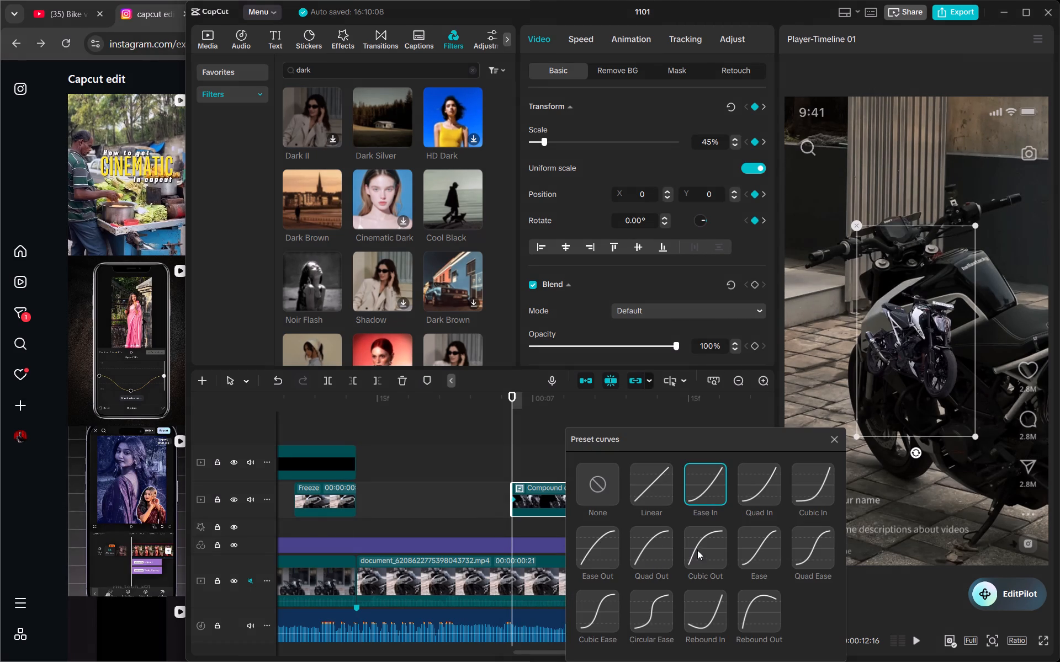
double_click(714, 547)
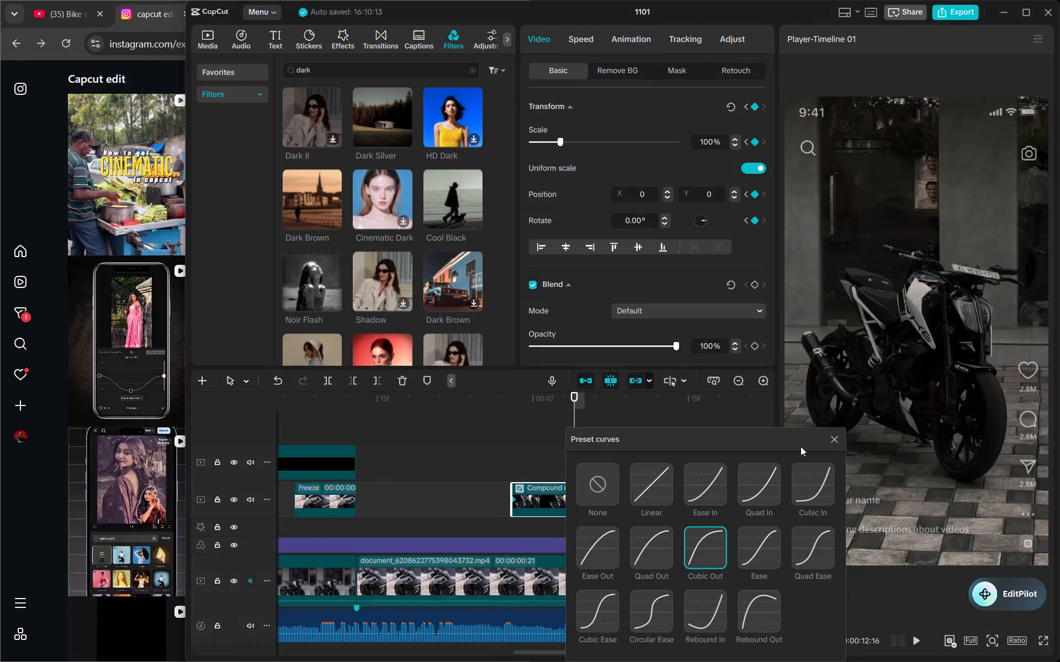
left_click(833, 433)
Create a freeze frame from the first frame of the main-track clip that starts at 00:00:07:27.
left_click(504, 435)
left_click_drag(504, 435, 405, 446)
scroll(405, 446, "left", 1)
left_click(405, 446)
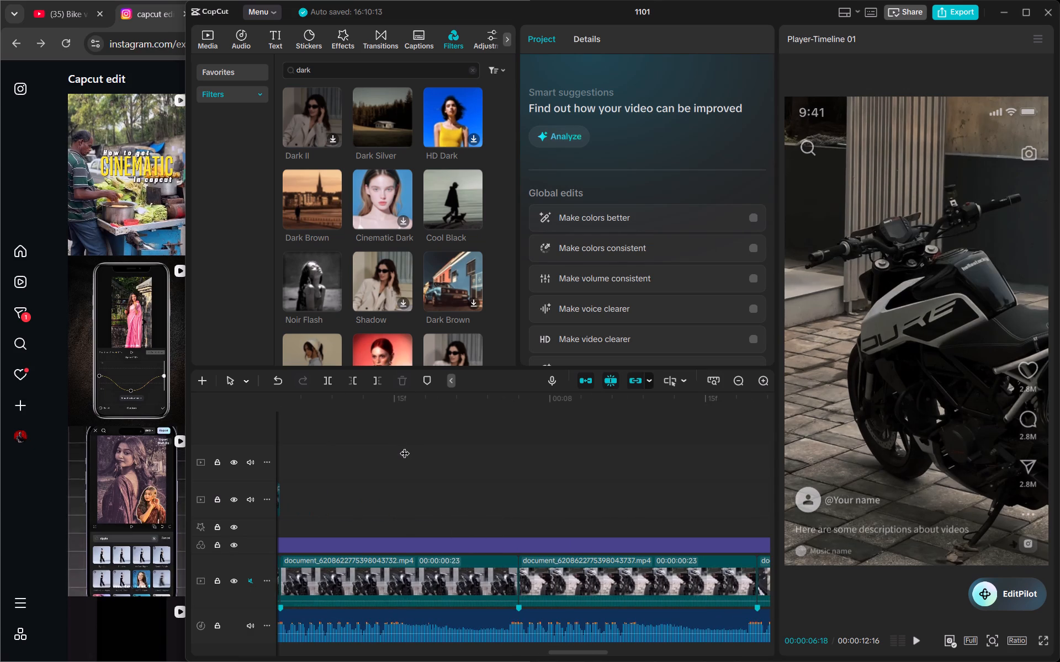
left_click_drag(405, 446, 517, 450)
scroll(464, 466, "right", 1)
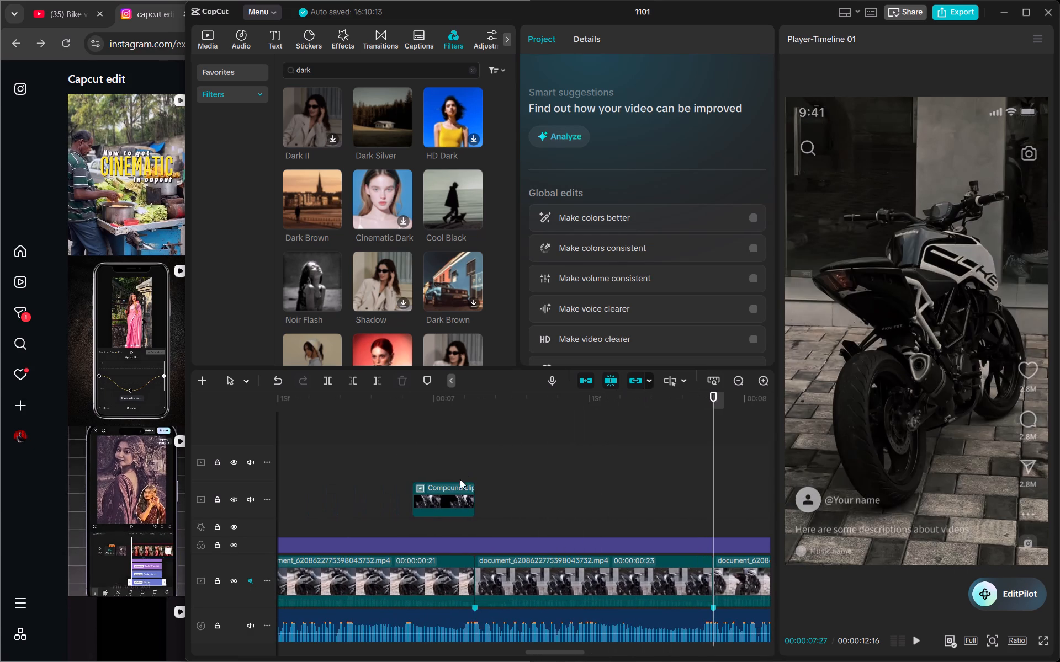
scroll(457, 488, "left", 1)
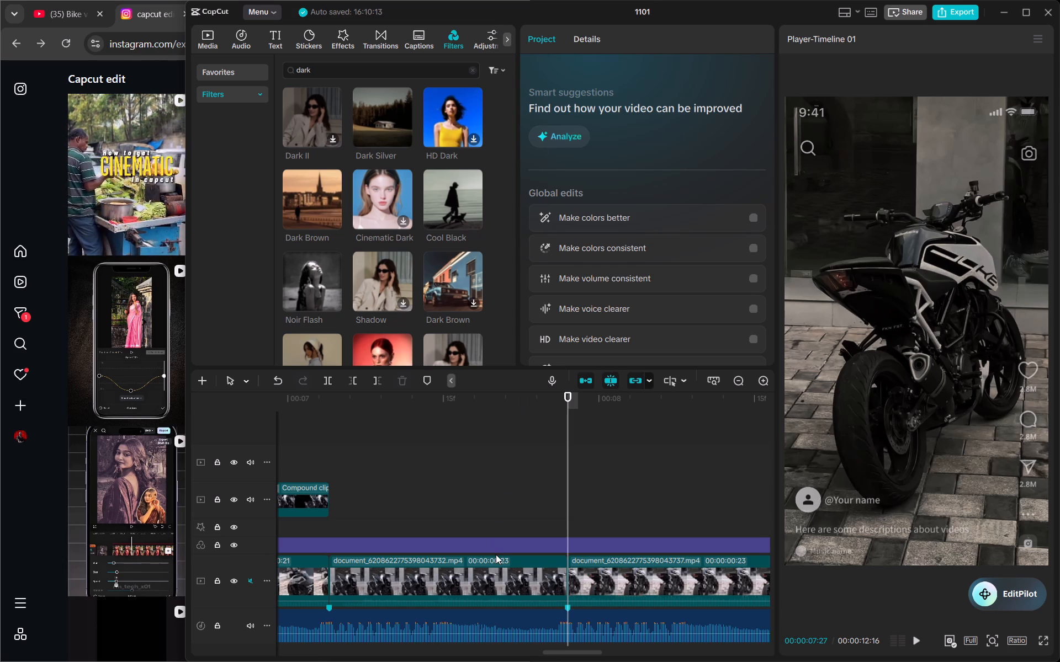
key("Right")
key("Left")
key("Left")
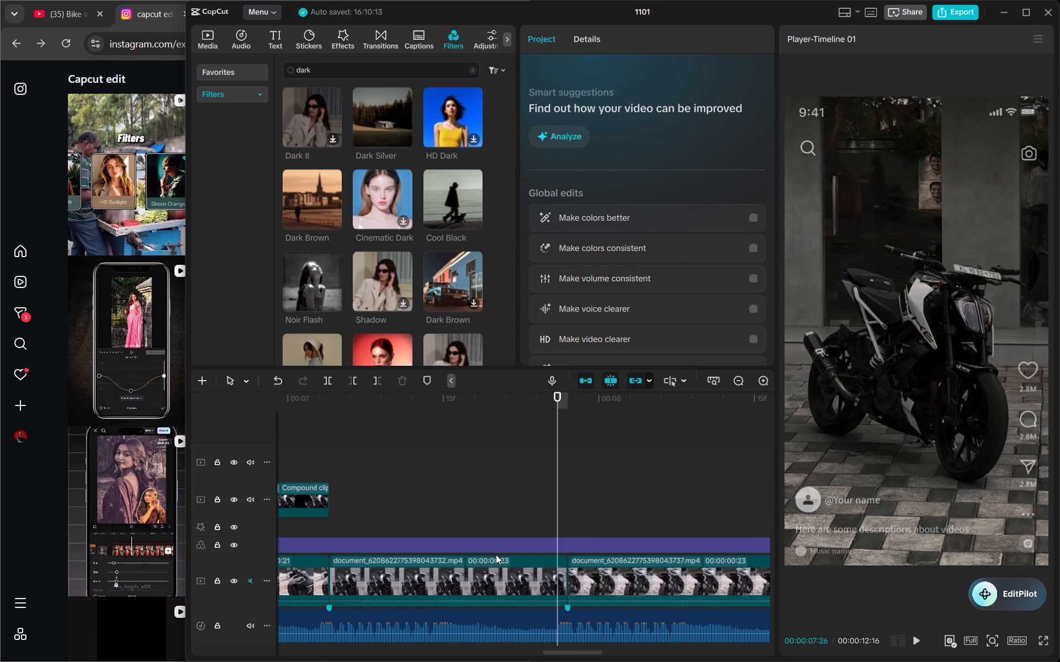
key("Right")
left_click(630, 571)
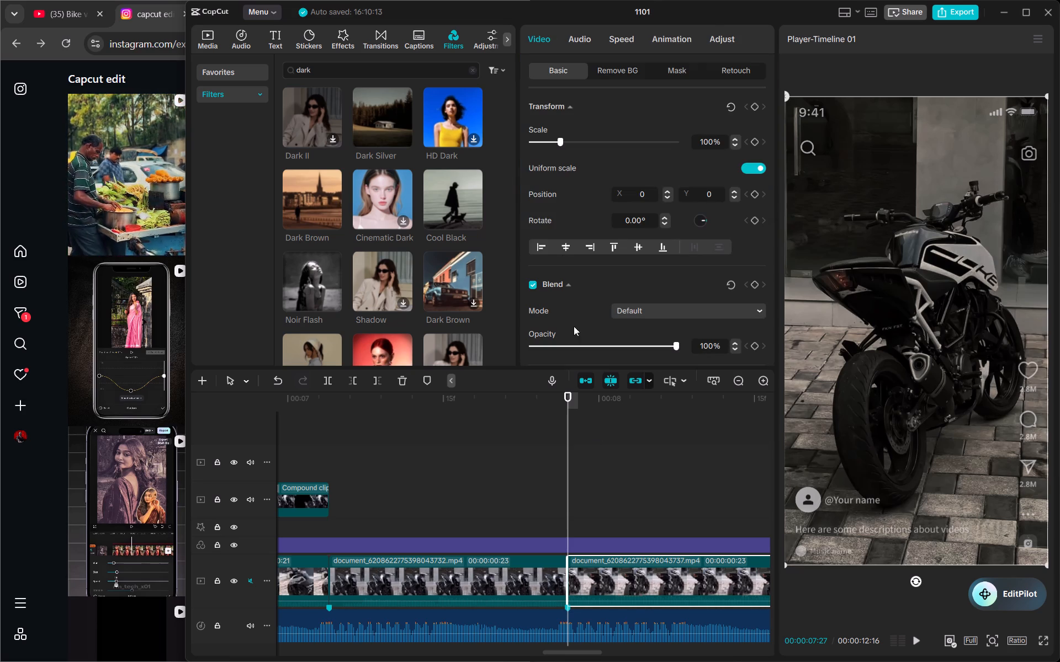
right_click(579, 574)
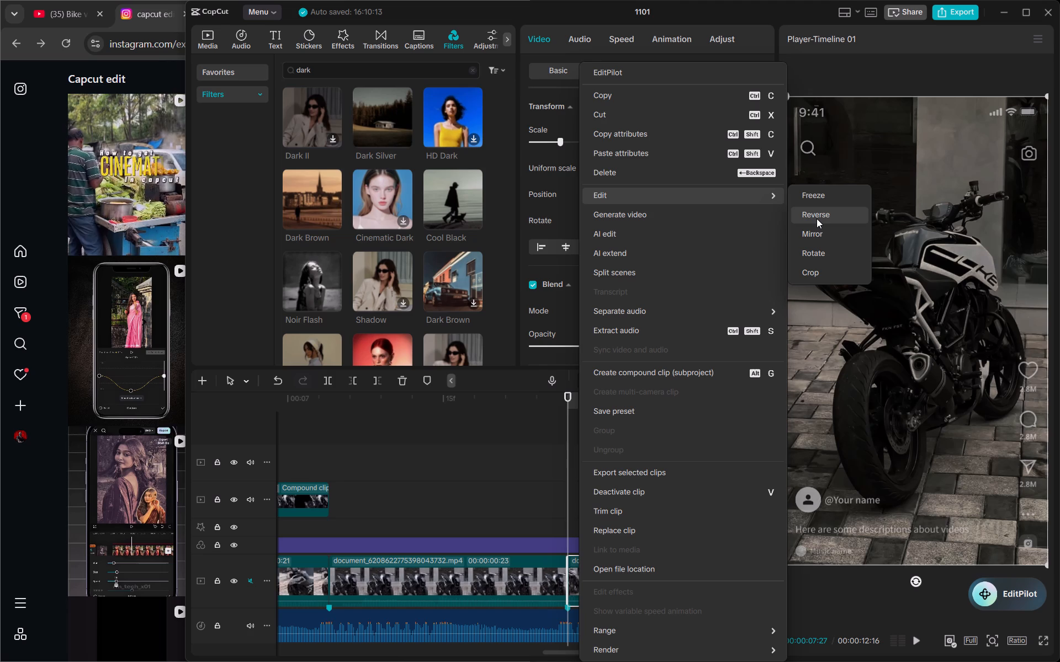
left_click(818, 199)
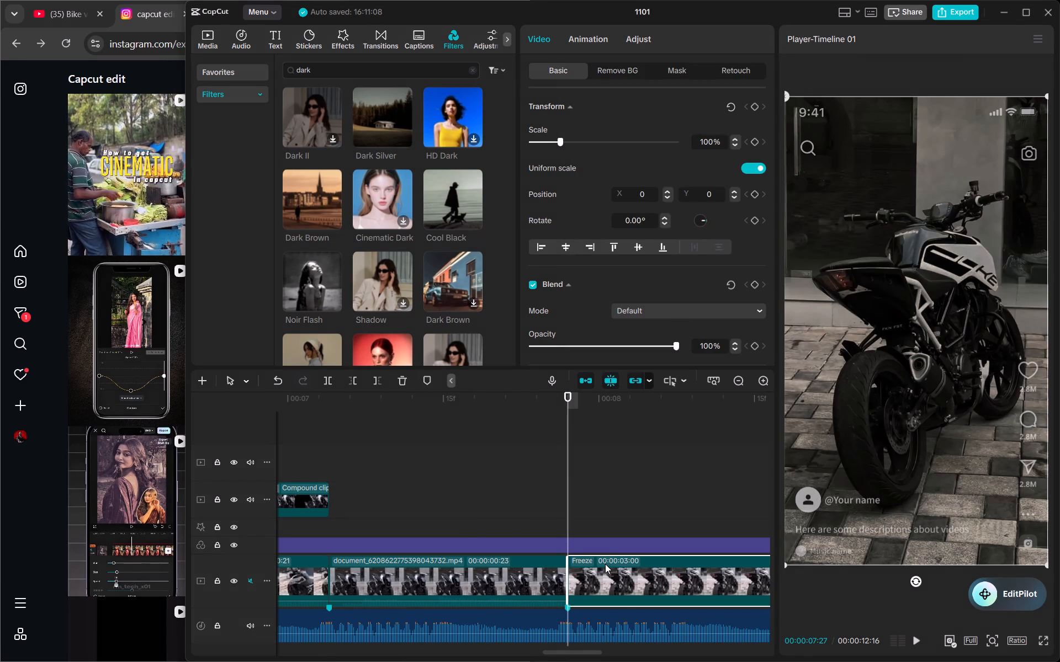
Move the new freeze clip from the main track to the compound clips' overlay track, starting at about 00:00:07:19.
left_click_drag(605, 564, 521, 481)
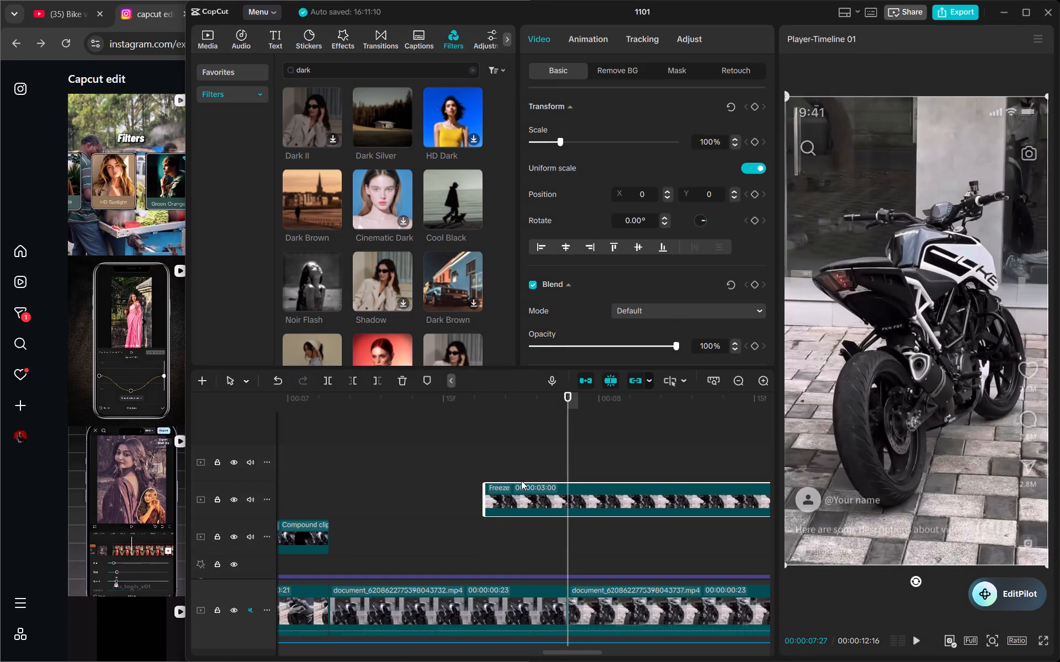
left_click_drag(521, 481, 521, 504)
left_click_drag(521, 504, 520, 533)
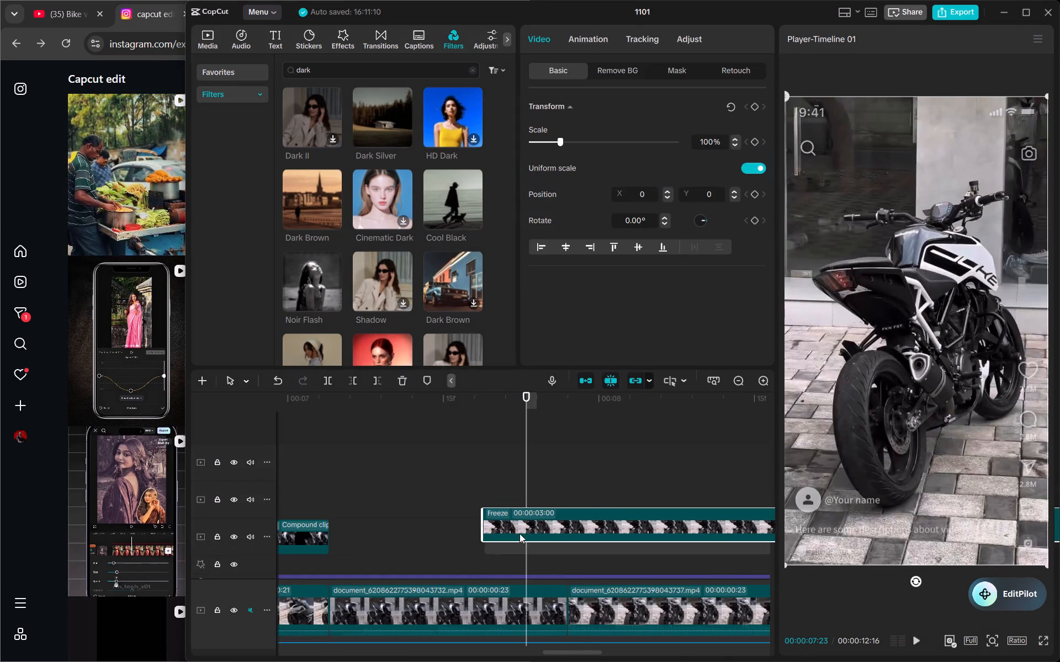
left_click_drag(520, 533, 518, 541)
Step through the compound clip before the 00:00:07:04 cut frame by frame to check its length.
scroll(518, 541, "down", 1)
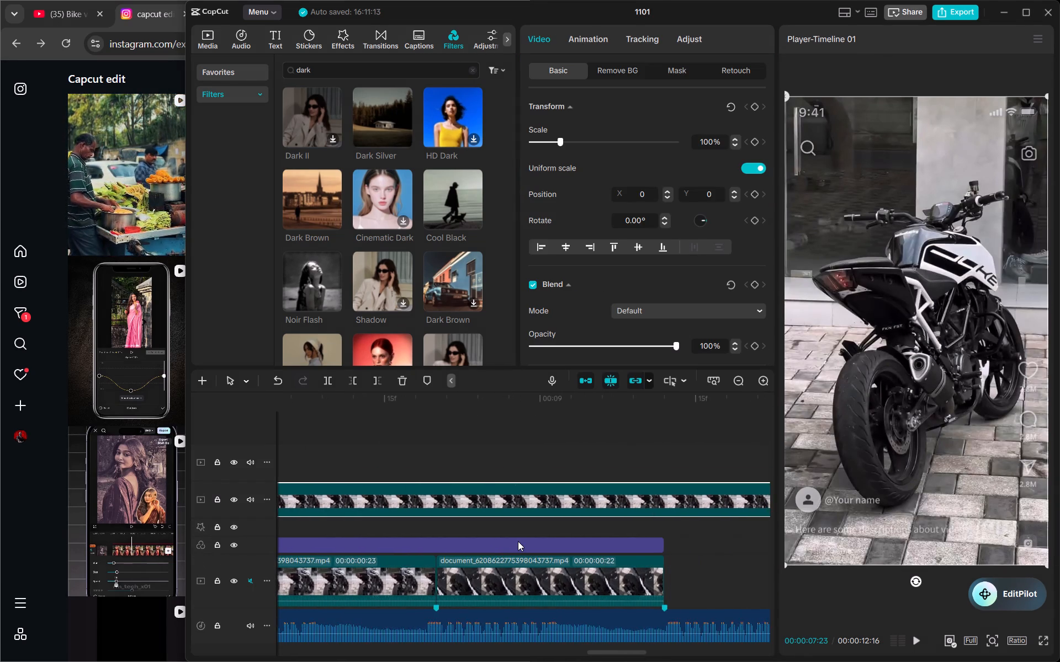
scroll(518, 541, "down", 1)
scroll(518, 541, "left", 1)
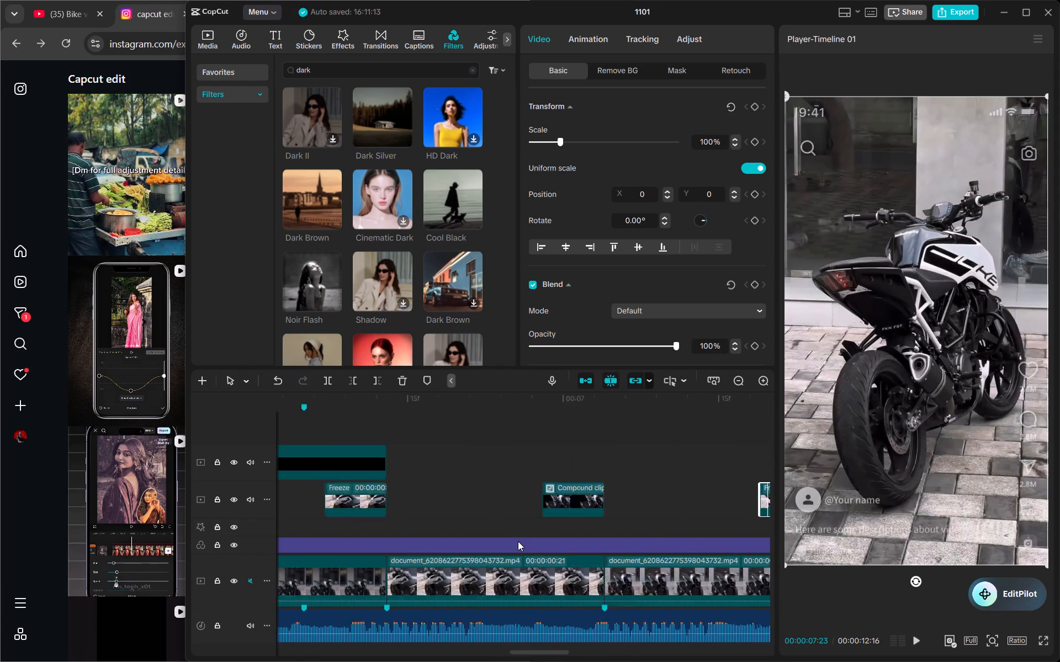
scroll(518, 541, "left", 2)
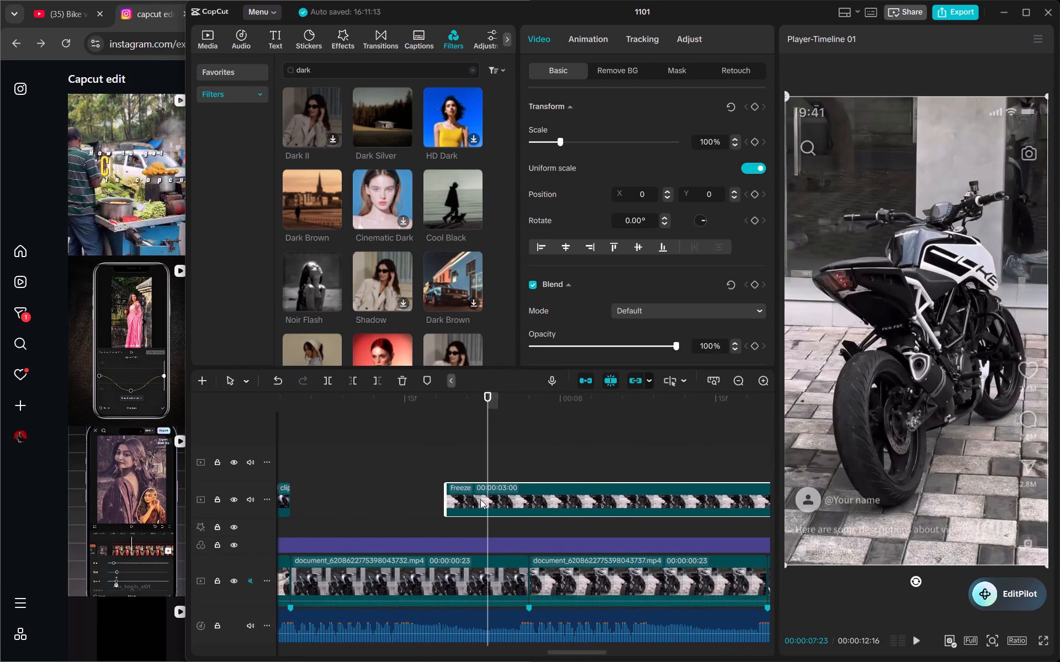
left_click_drag(490, 463, 453, 475)
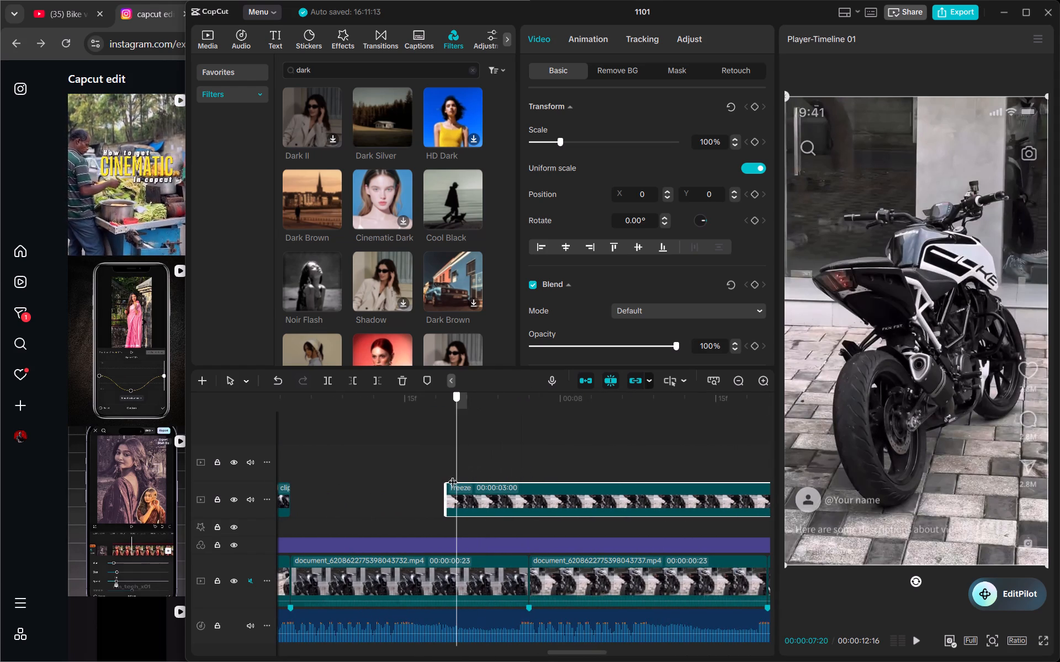
left_click_drag(453, 475, 447, 477)
scroll(447, 477, "right", 1)
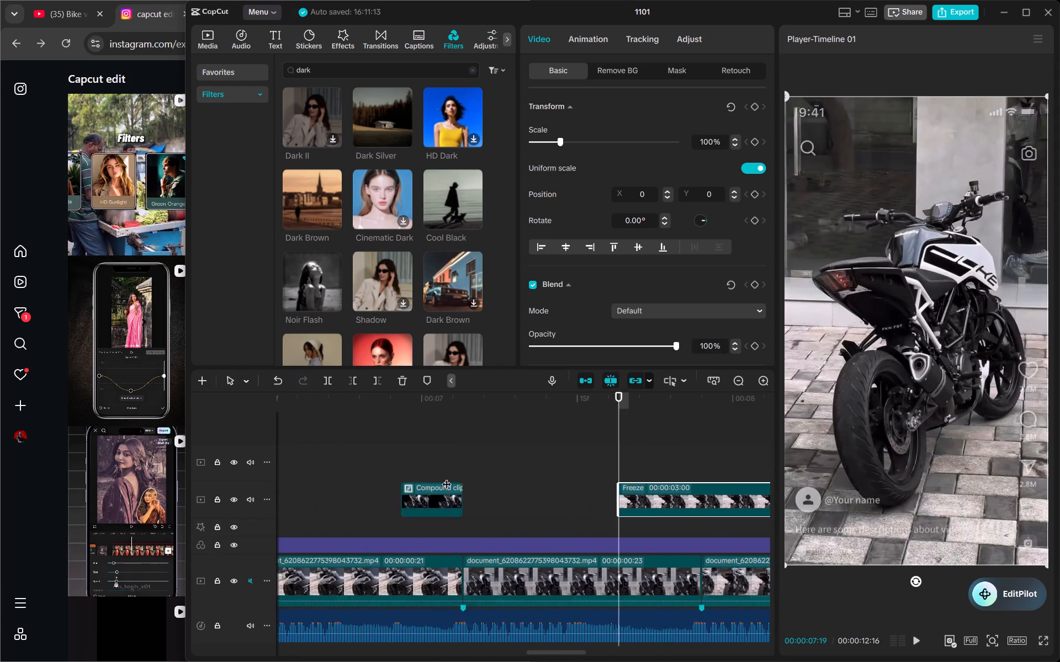
scroll(447, 477, "right", 1)
left_click(436, 401)
key("Right")
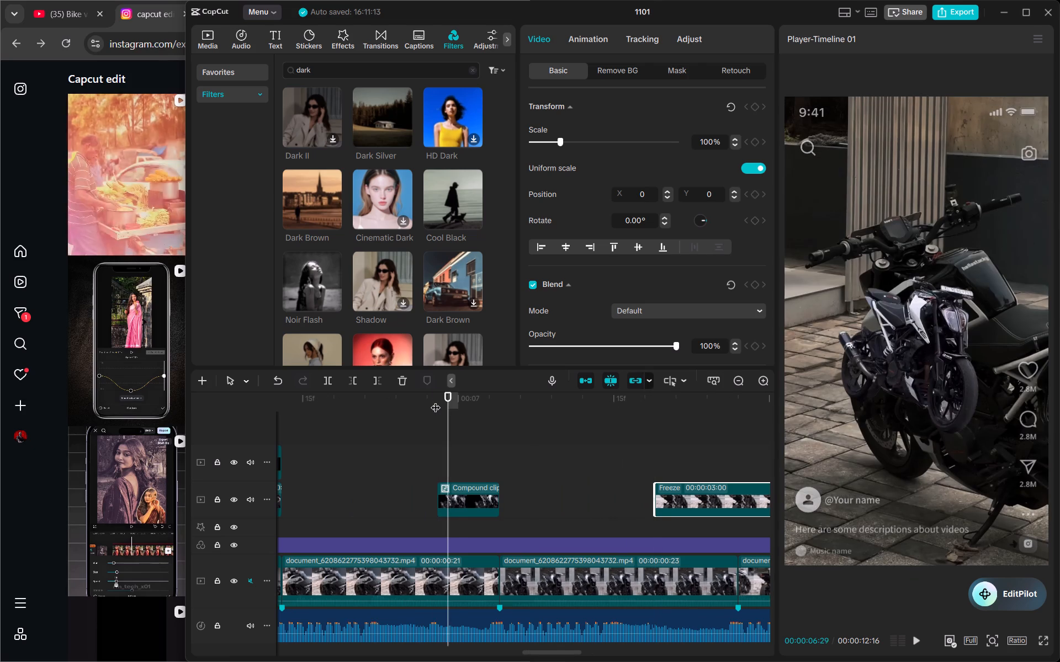
key("Right")
key("Right")
key("Right")
key("Right")
key("Right")
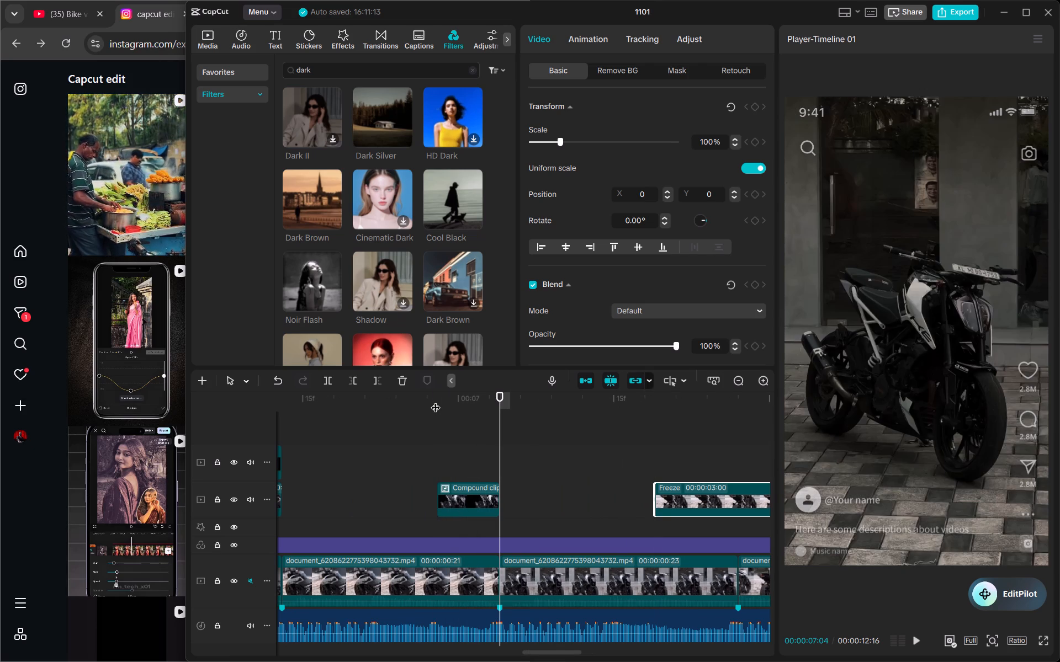
Split the freeze clip at 00:00:07:25 and delete the remainder, keeping a 6-frame freeze.
scroll(436, 401, "left", 1)
scroll(584, 471, "left", 1)
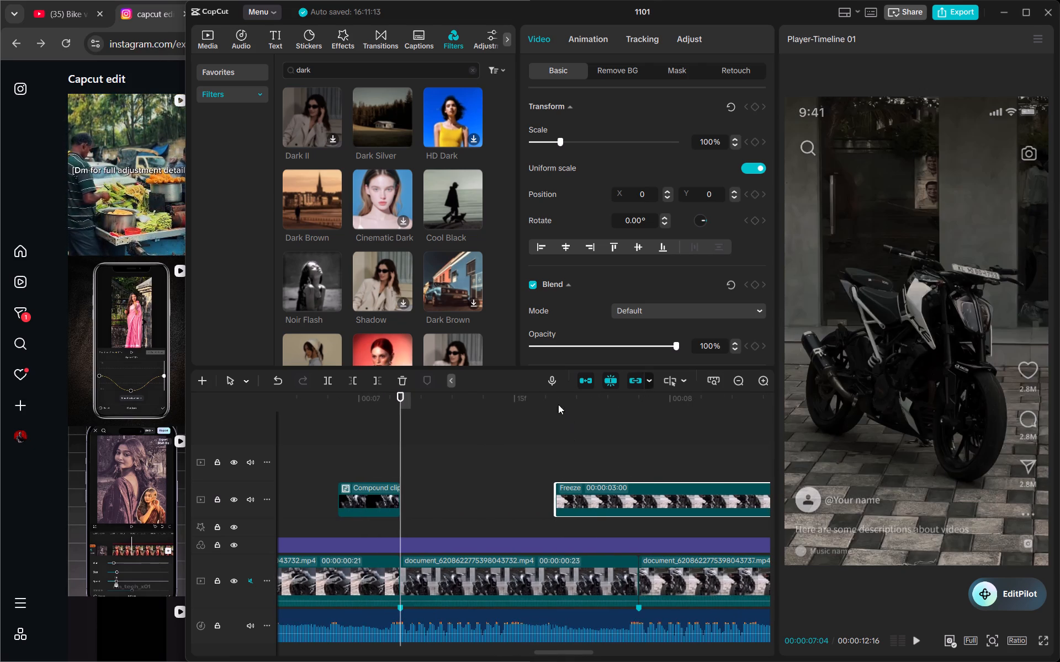
left_click(553, 400)
key("Right")
key("Right")
key("Right")
key("Right")
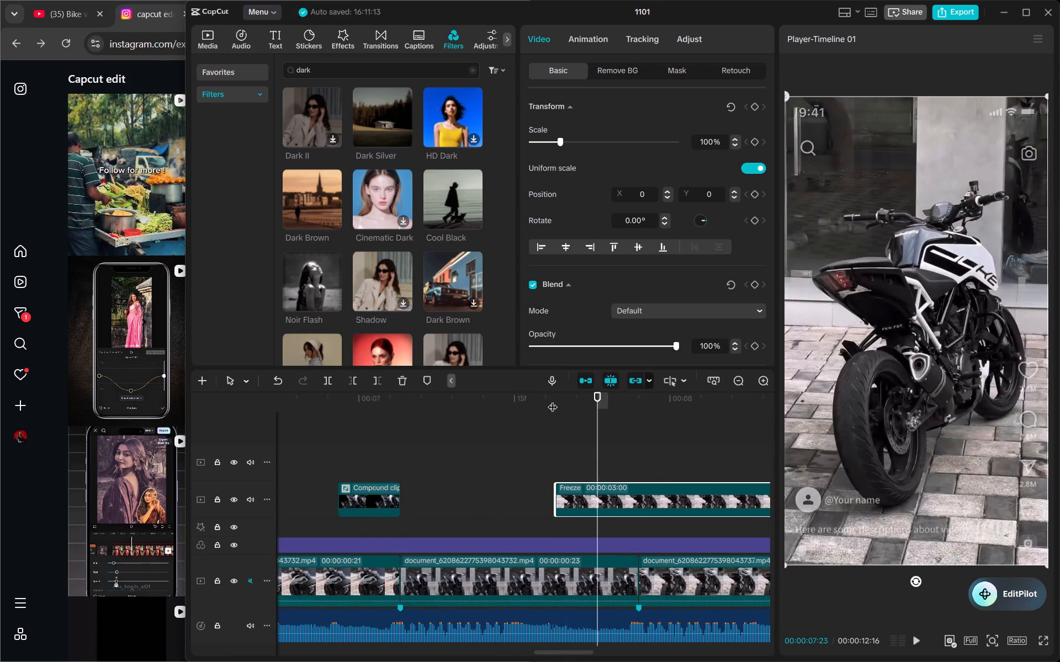
key("Right")
key("Right")
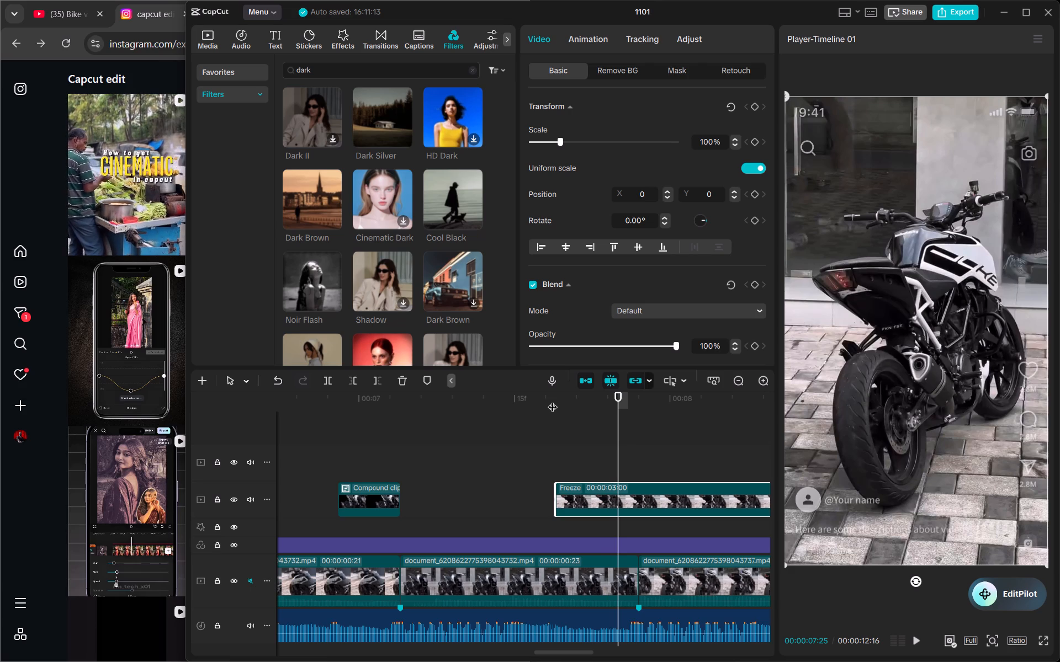
key("g")
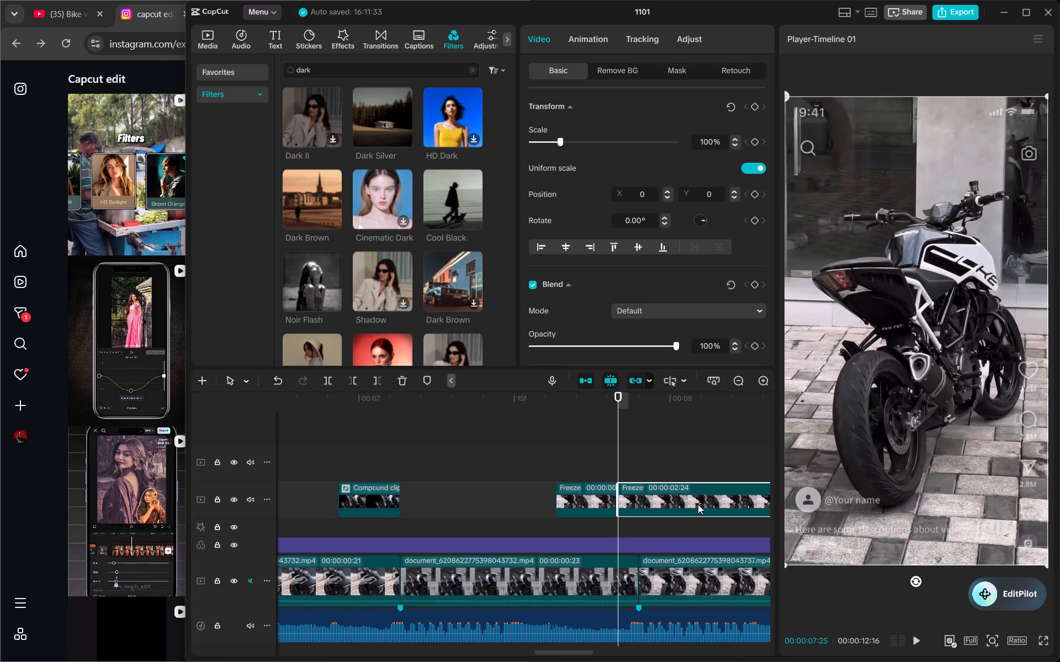
left_click(698, 504)
key("BackSpace")
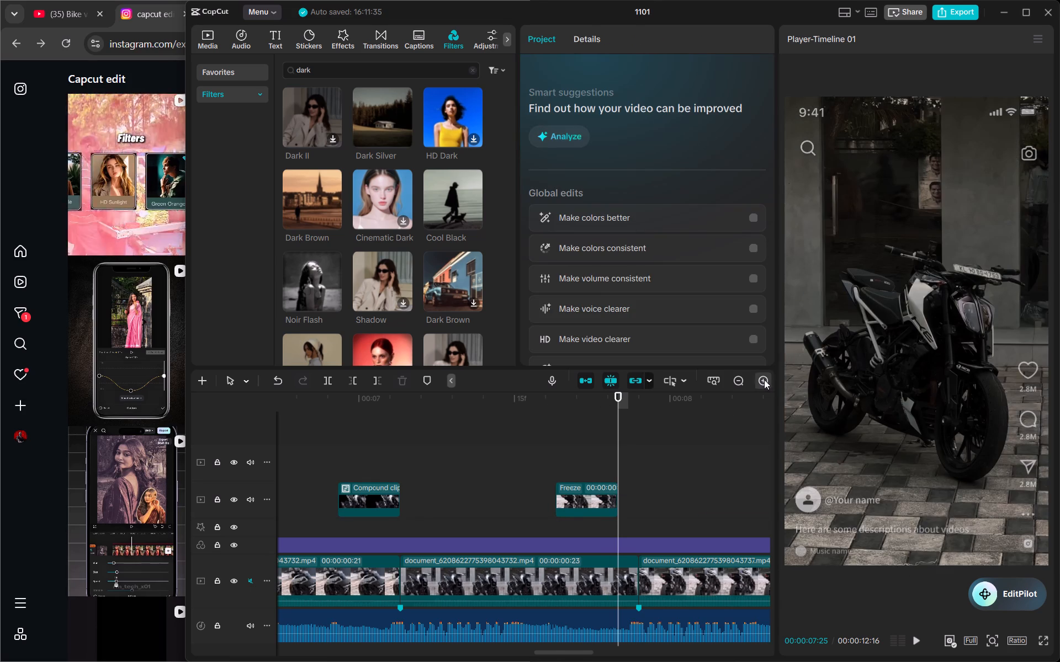
Shift the 6-frame freeze clip so that it ends exactly at the main-track cut at 00:00:07:27.
left_click(764, 380)
left_click_drag(566, 508, 588, 508)
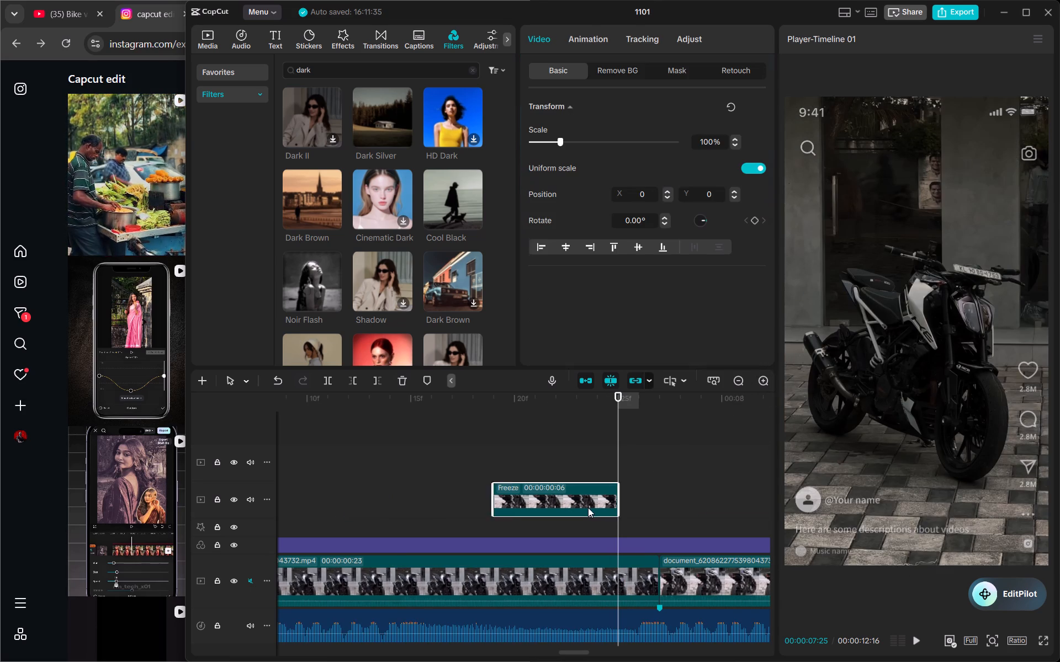
left_click_drag(588, 508, 606, 508)
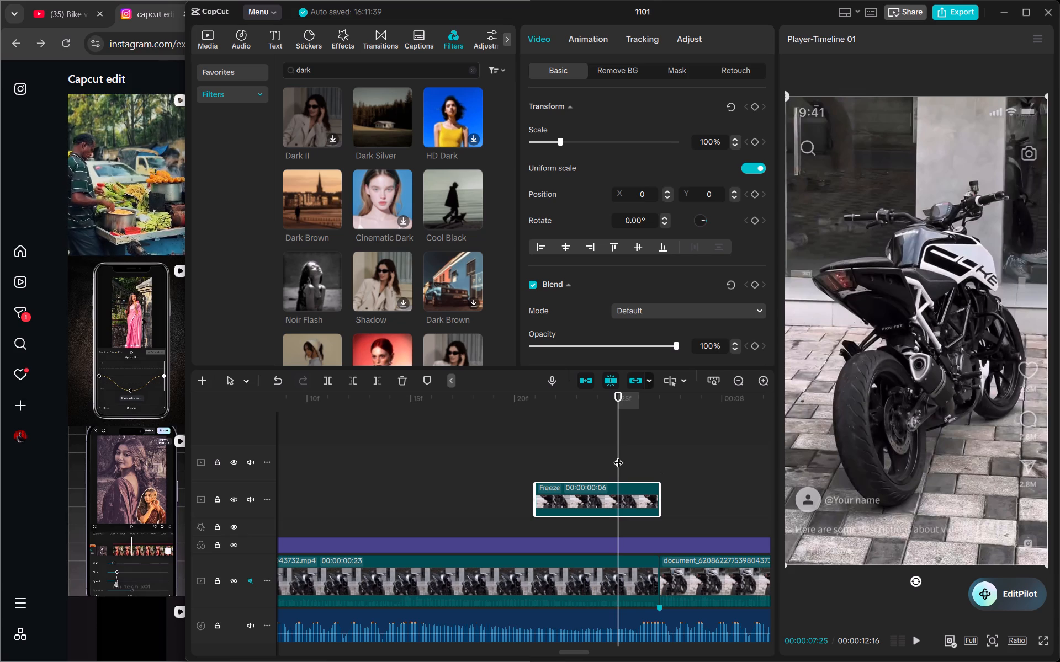
Add 100% scale keyframes at the freeze clip's end, 00:00:07:27, and at its start, 00:00:07:21.
left_click_drag(618, 456, 656, 463)
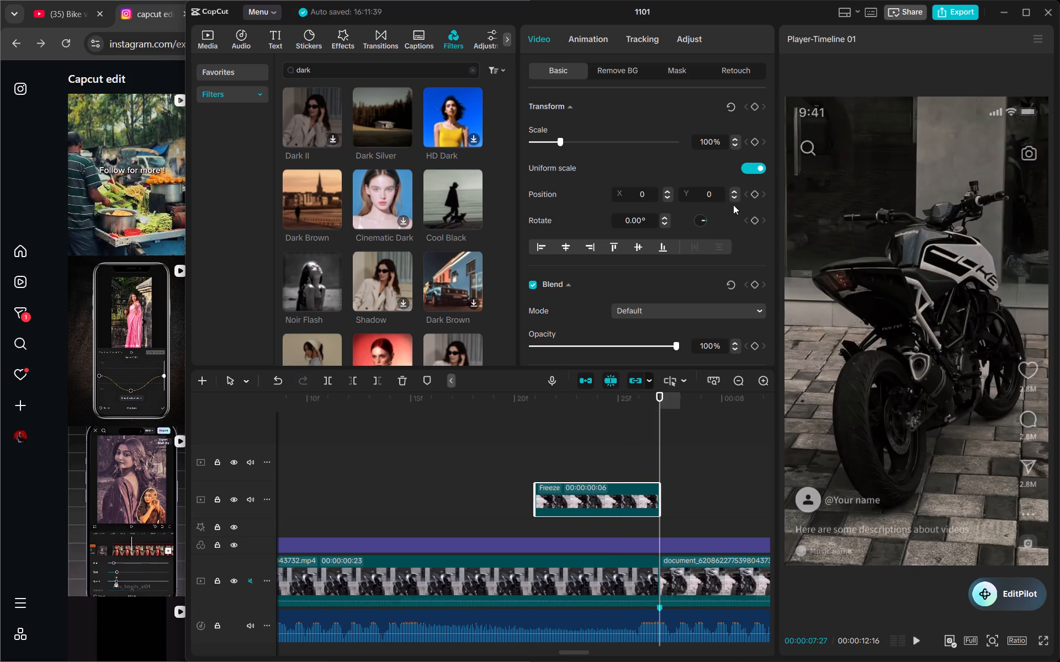
left_click(755, 142)
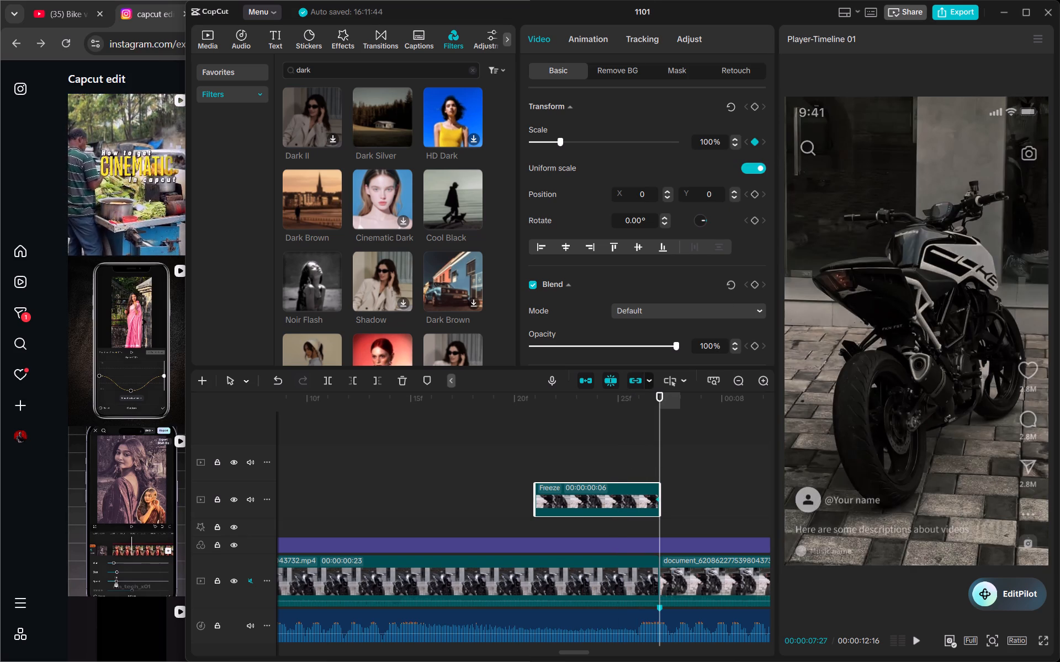
key("Left")
key("Left")
key("Left")
key("Left")
key("Left")
key("Left")
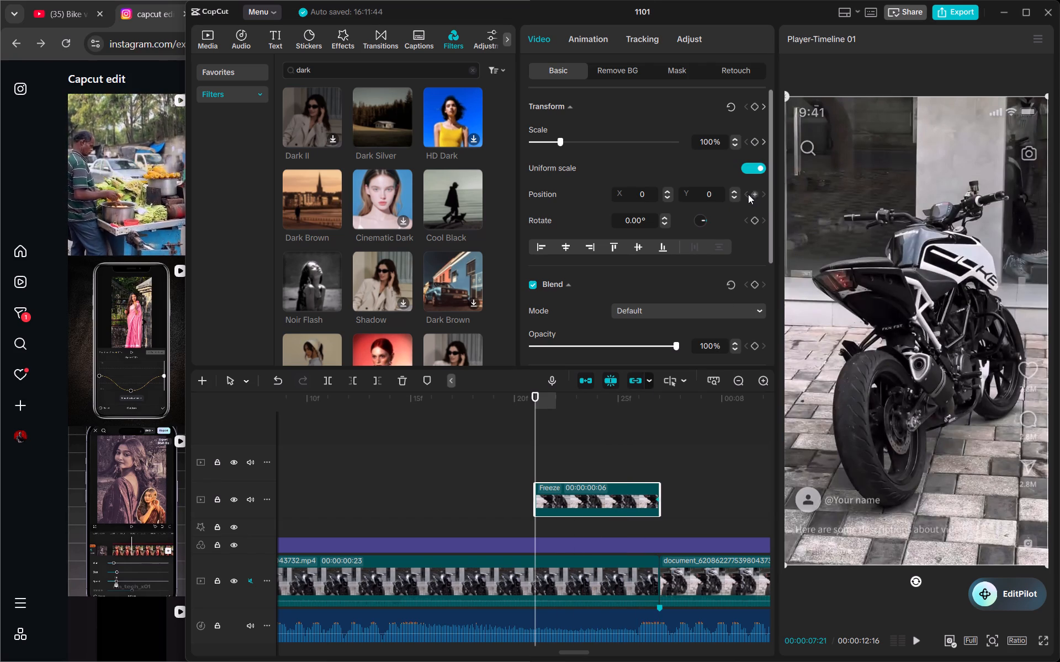
left_click(755, 140)
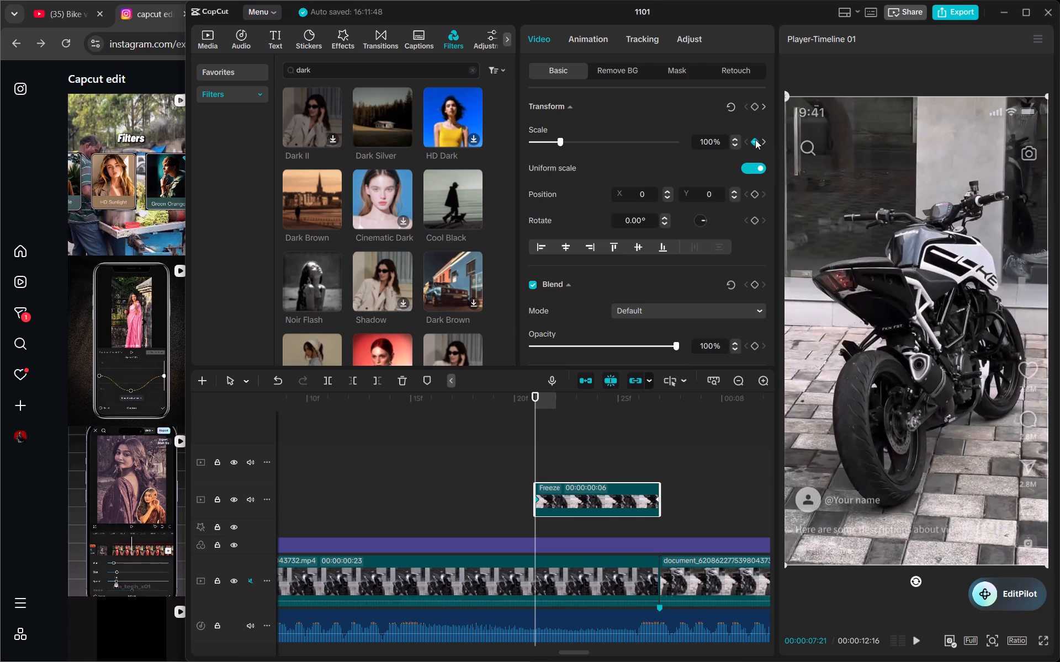
Cut the motorcycle out of the freeze clip's background with Auto removal.
left_click(603, 76)
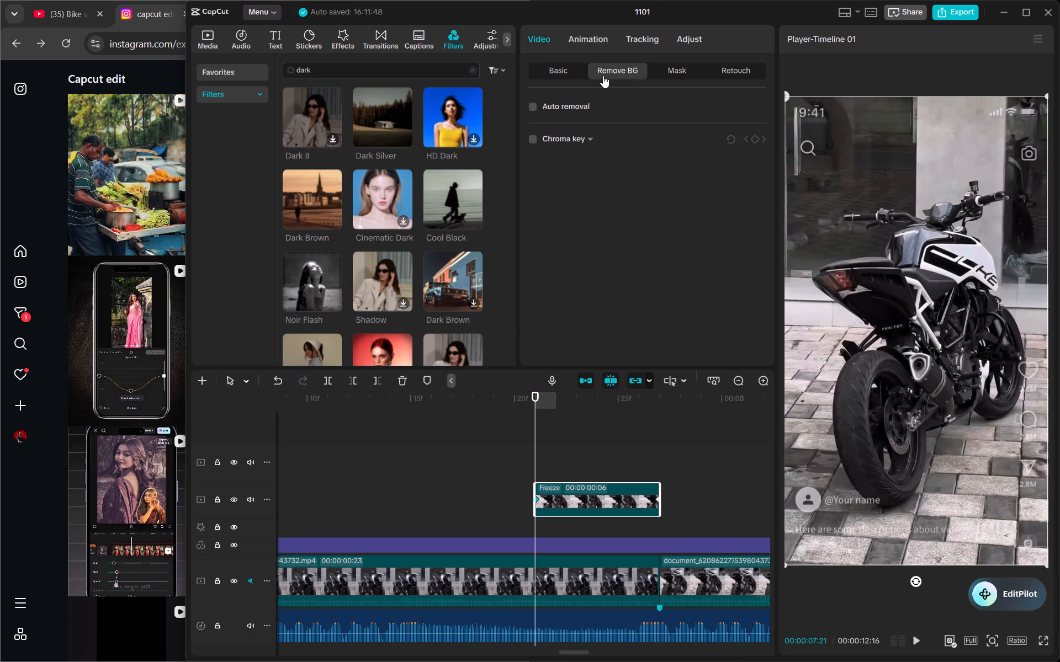
left_click(531, 107)
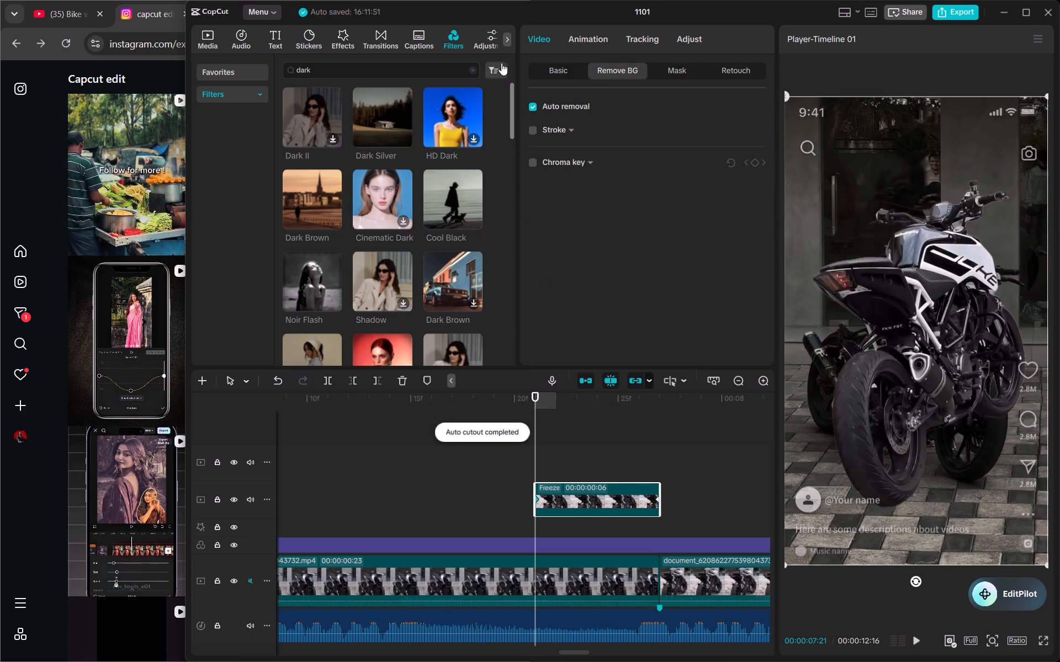
Set the freeze clip's scale to 55% on its start keyframe at 00:00:07:21.
left_click(556, 66)
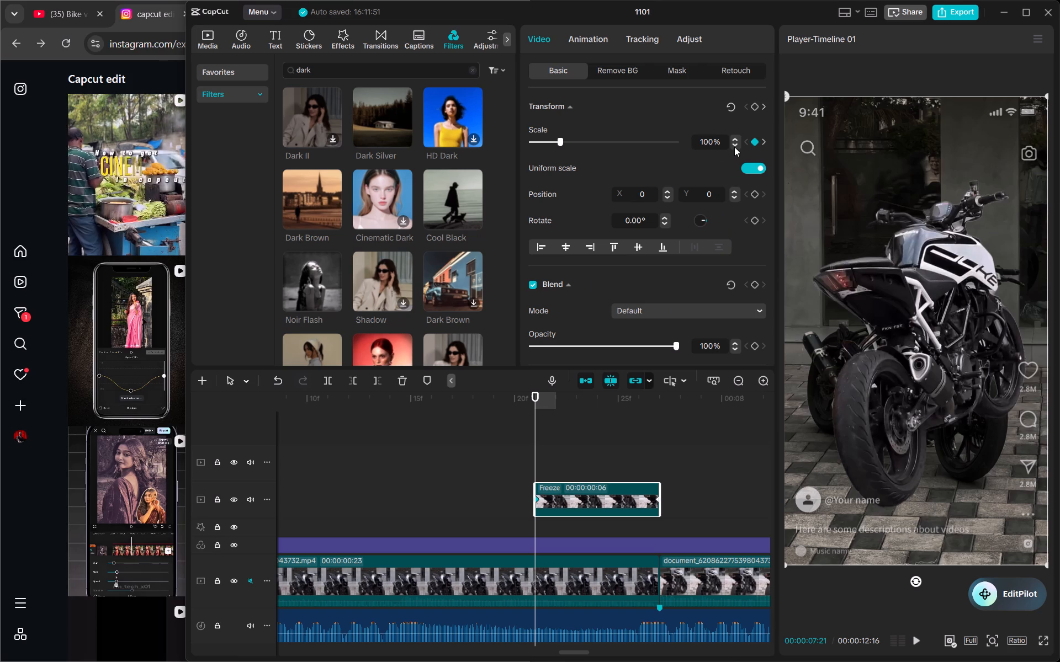
triple_click(734, 146)
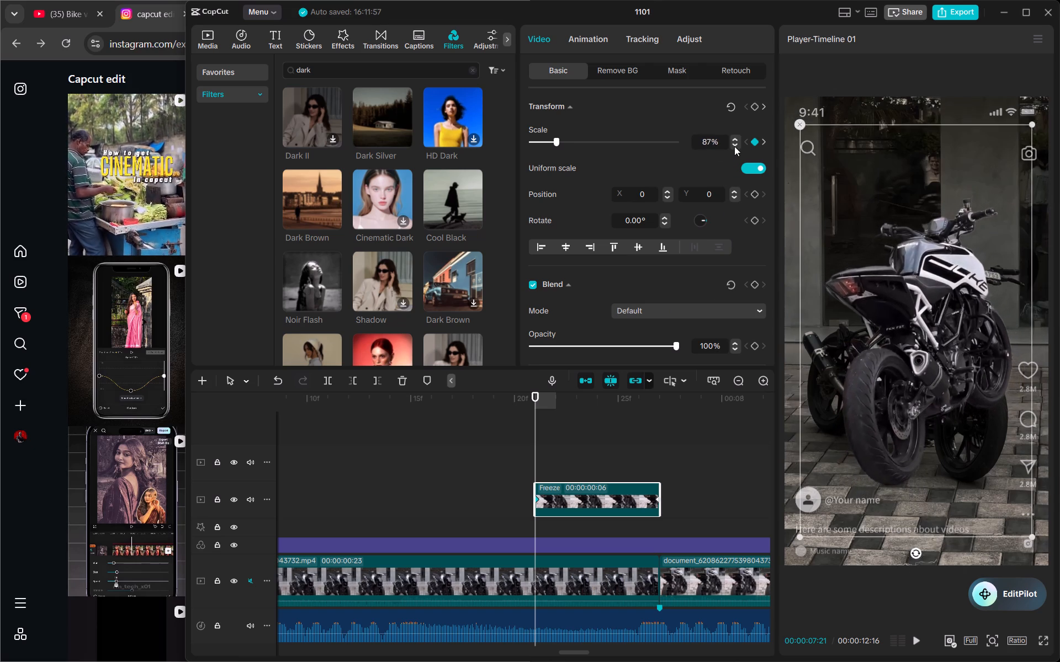
triple_click(734, 146)
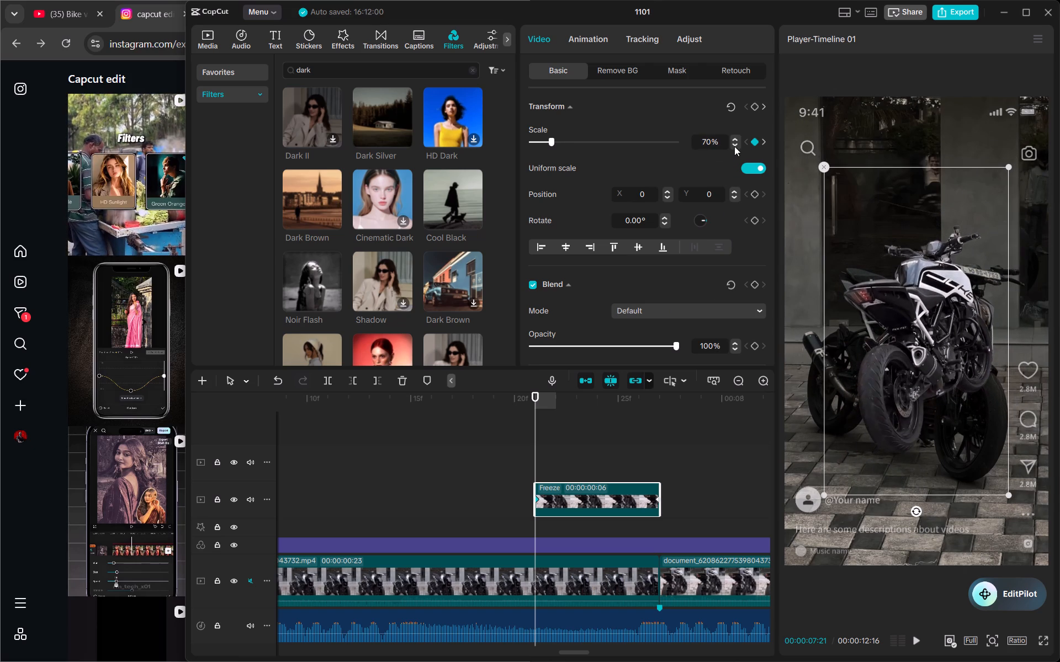
triple_click(734, 146)
triple_click(734, 146)
left_click(734, 146)
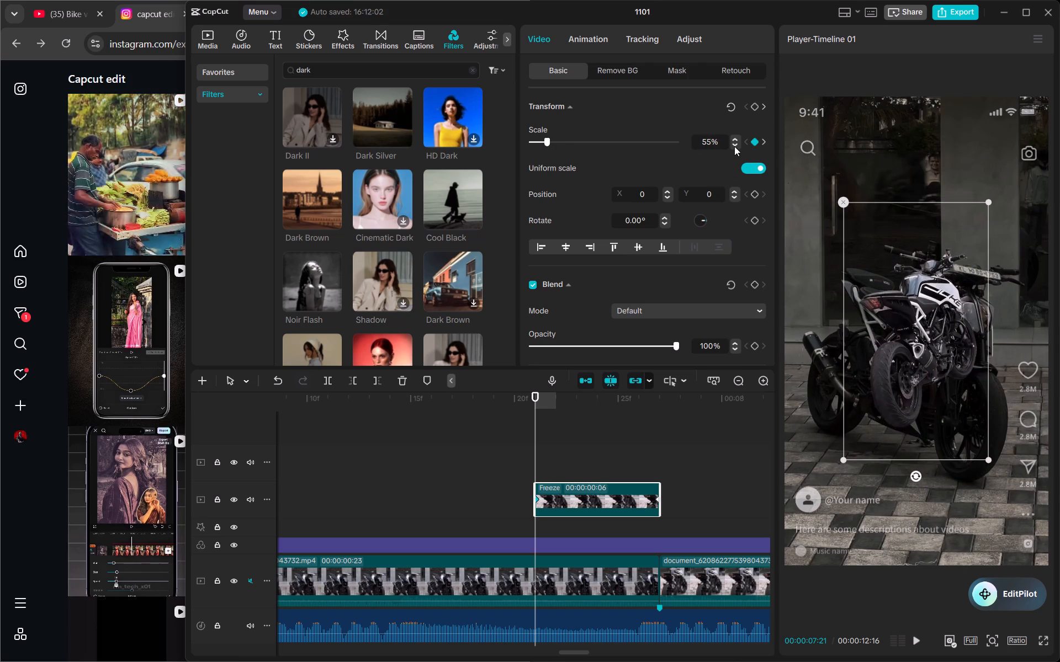
Play the timeline from 00:00:07:16 past the cut to review the freeze cutout's zoom.
left_click(432, 409)
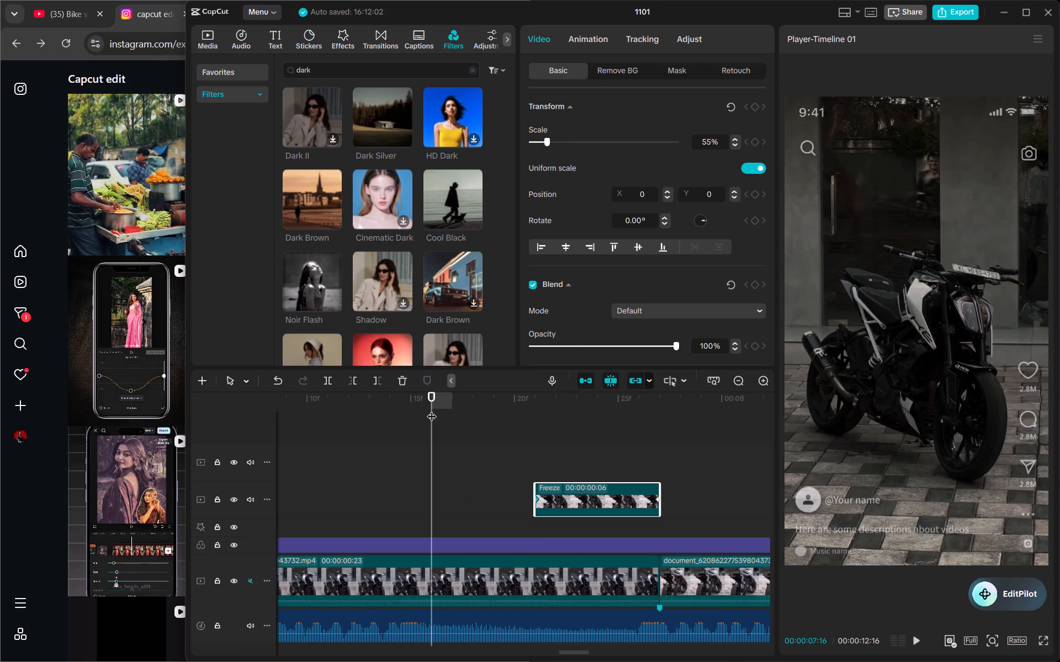
key("space")
key("space")
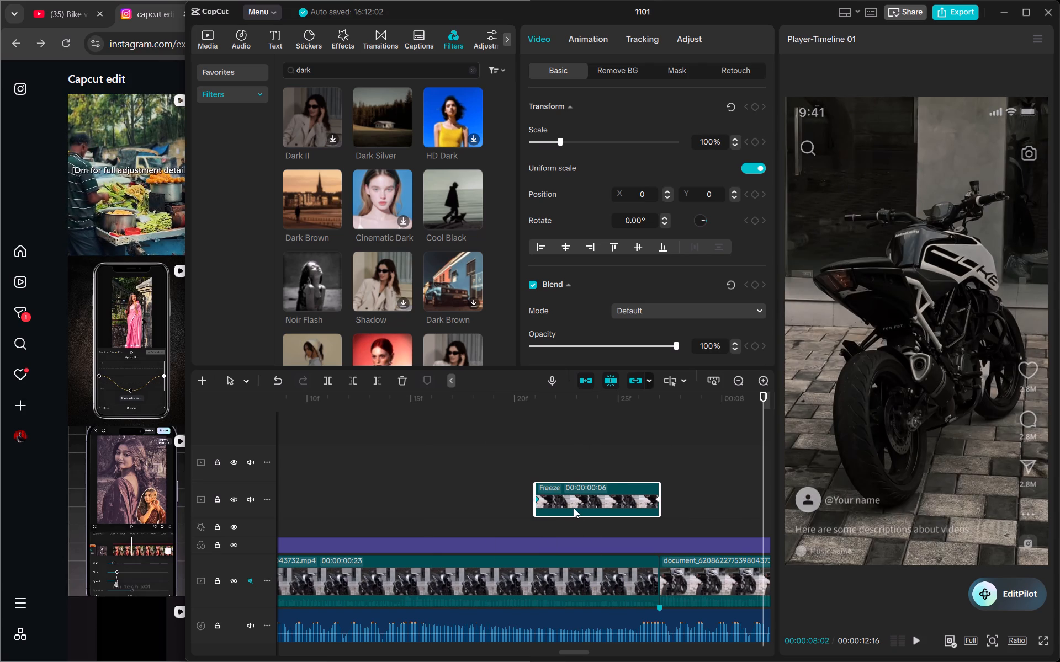
Select the freeze cutout clip that ends at the 00:00:07:27 cut.
left_click(574, 508)
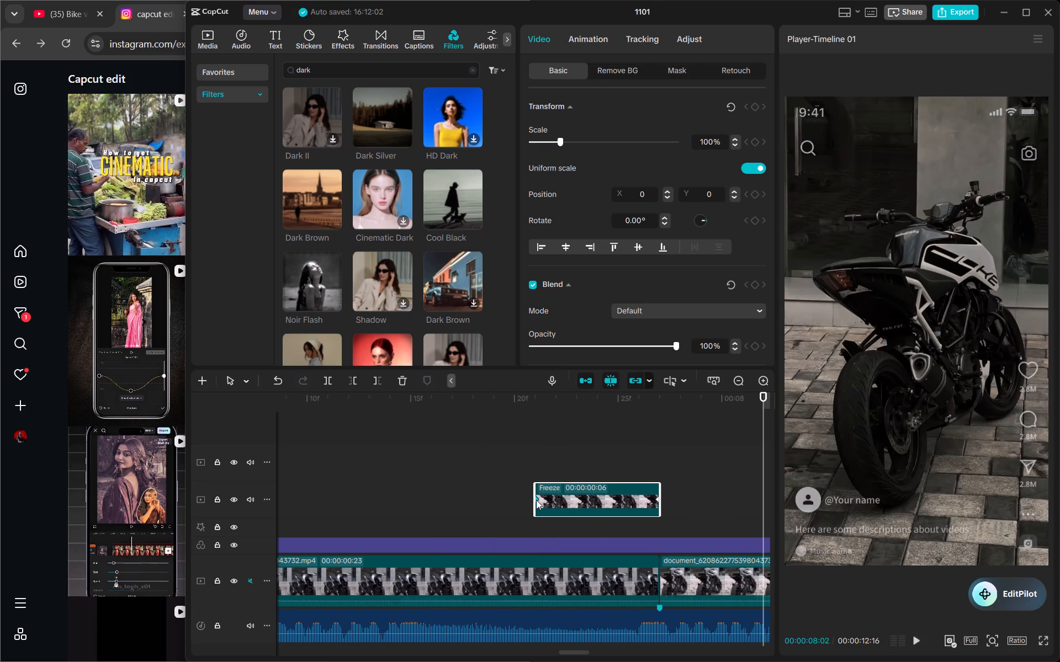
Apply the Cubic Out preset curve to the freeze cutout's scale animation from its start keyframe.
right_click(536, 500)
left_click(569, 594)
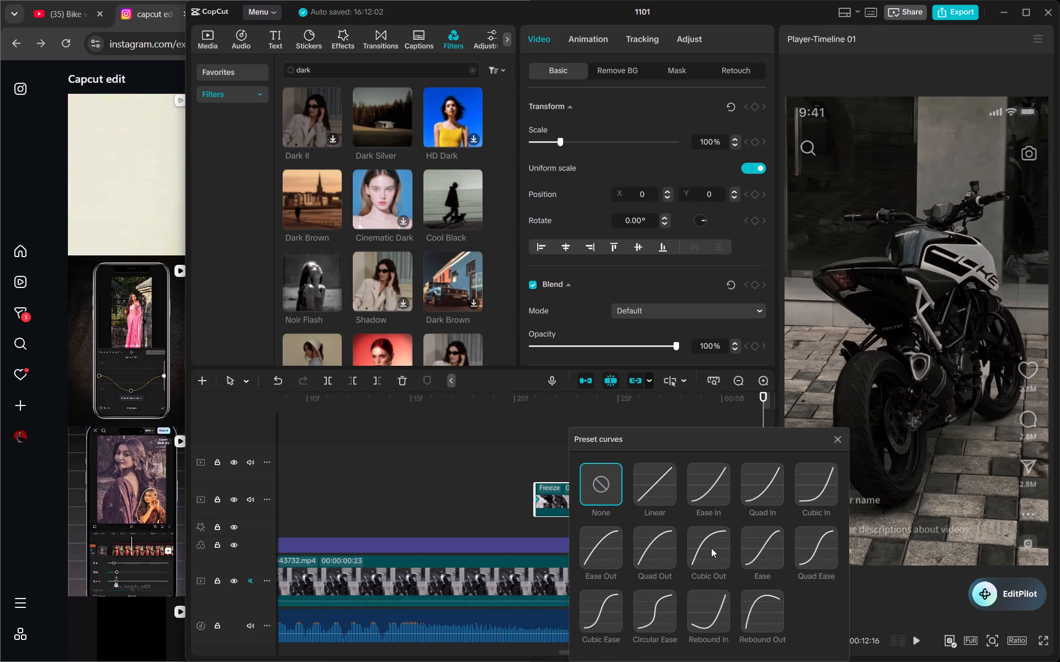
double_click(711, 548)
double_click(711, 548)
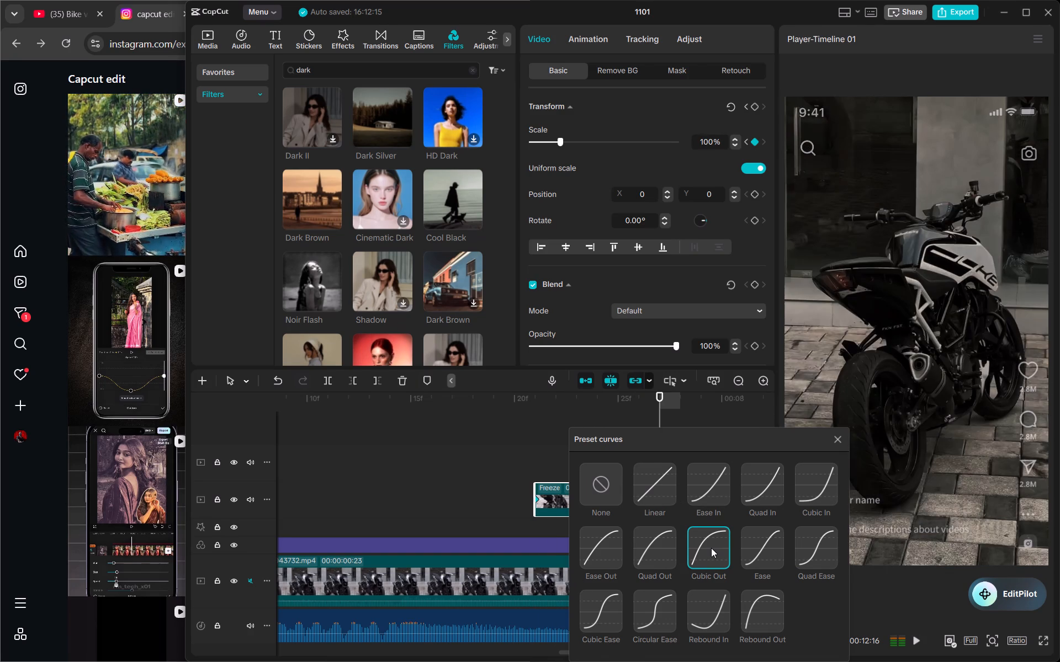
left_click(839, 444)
Play the timeline from 00:00:07:15 past the cut to review the freeze cutout's zoom curve.
left_click(403, 406)
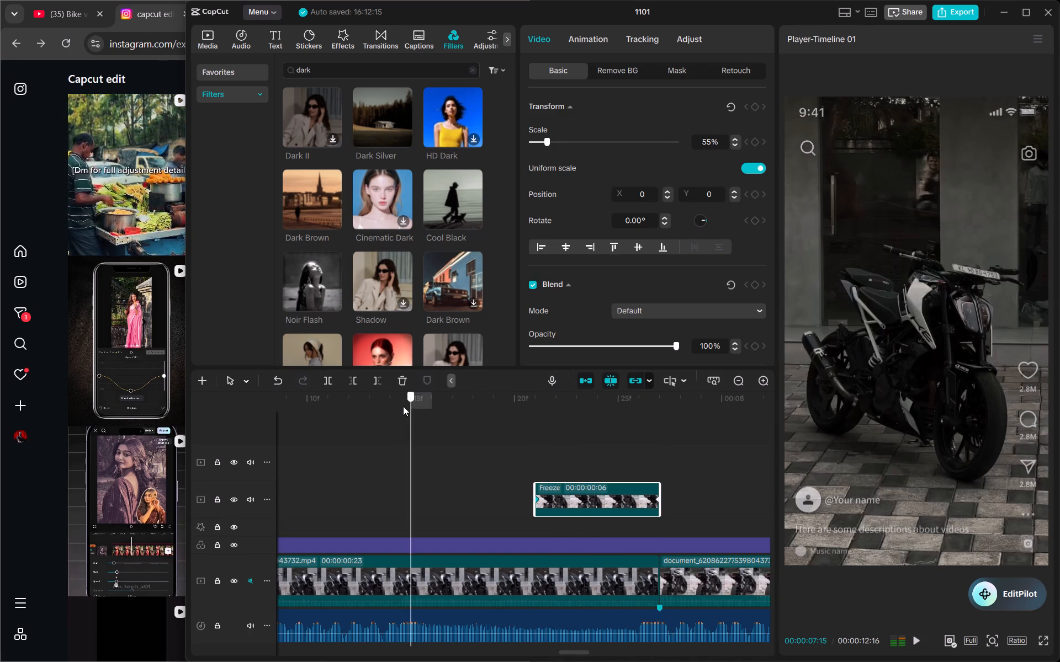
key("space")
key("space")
Apply the Ease In preset curve to the freeze cutout's scale animation from its keyframe at 00:00:07:21.
scroll(403, 406, "right", 2)
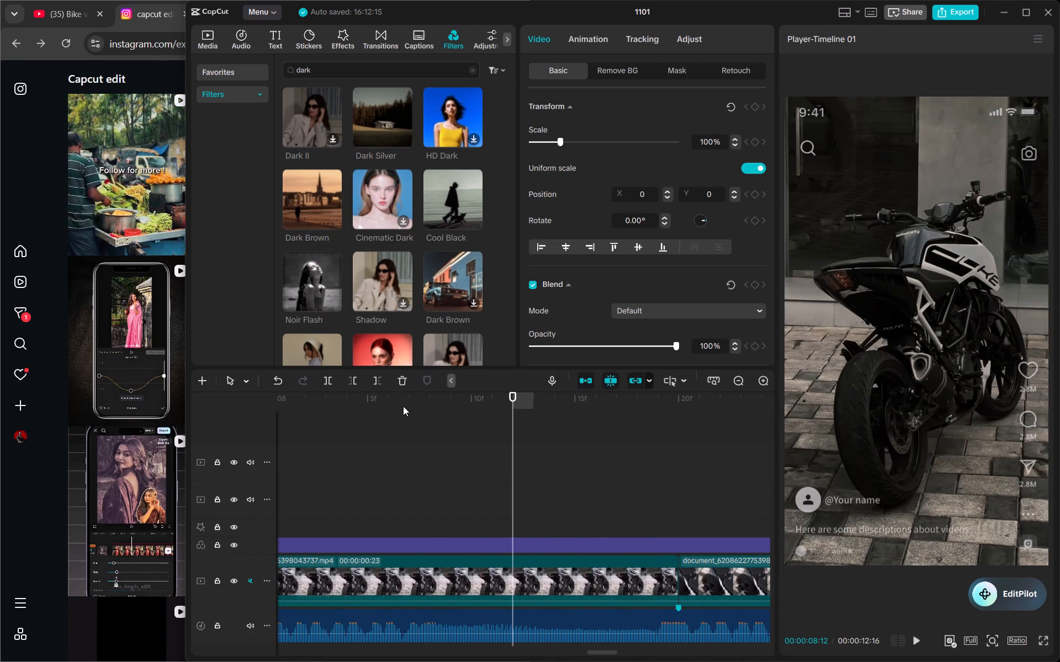
scroll(426, 512, "right", 2)
scroll(426, 512, "left", 1)
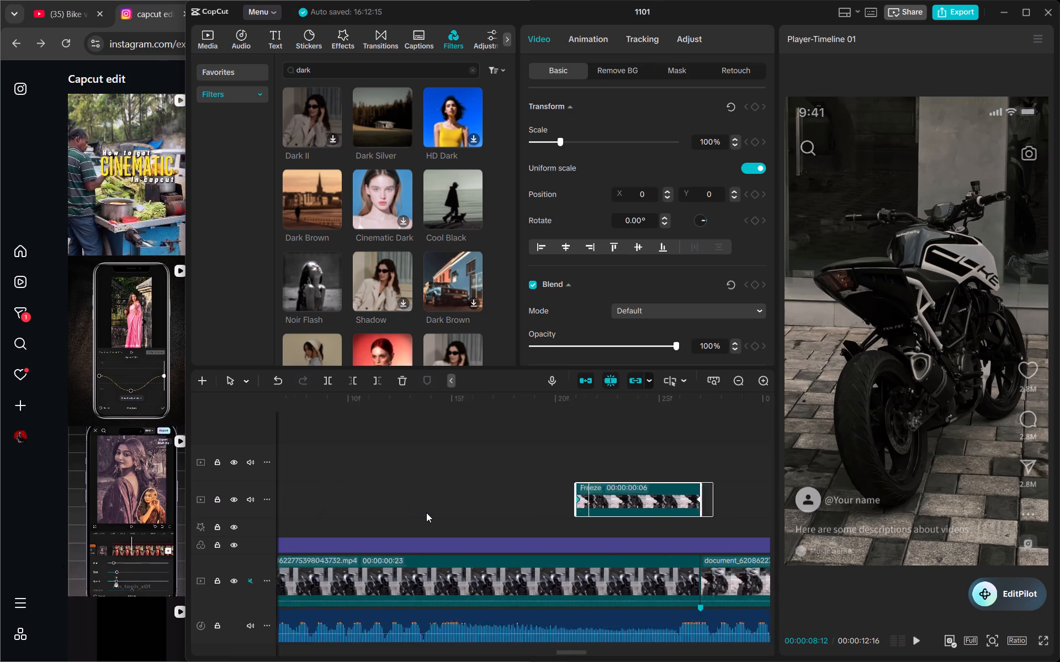
scroll(426, 512, "left", 1)
left_click(523, 499)
right_click(523, 499)
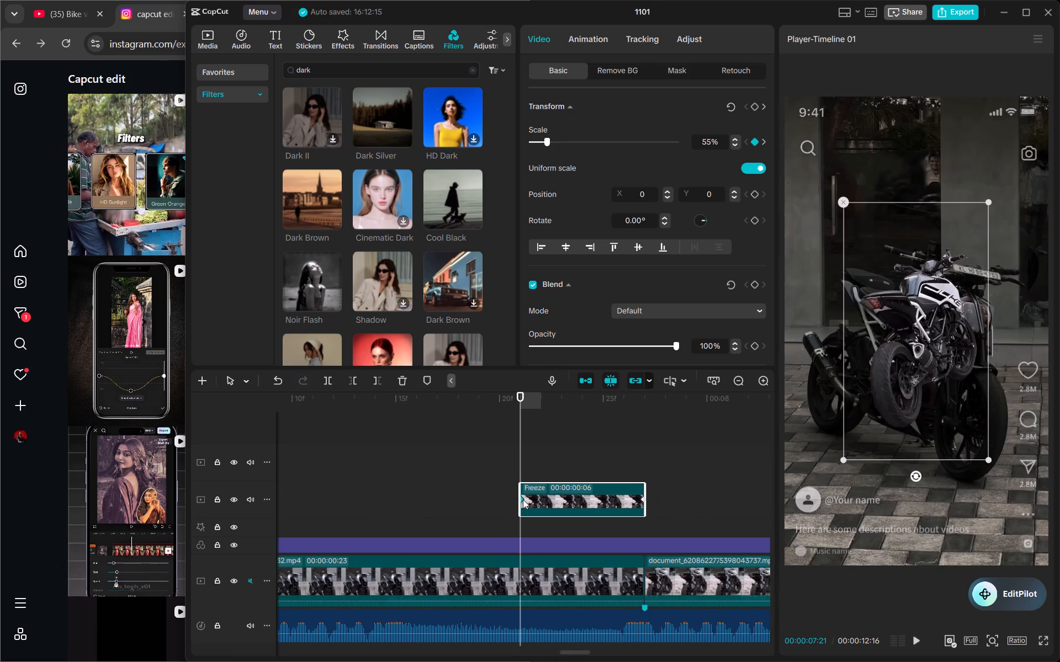
left_click(557, 595)
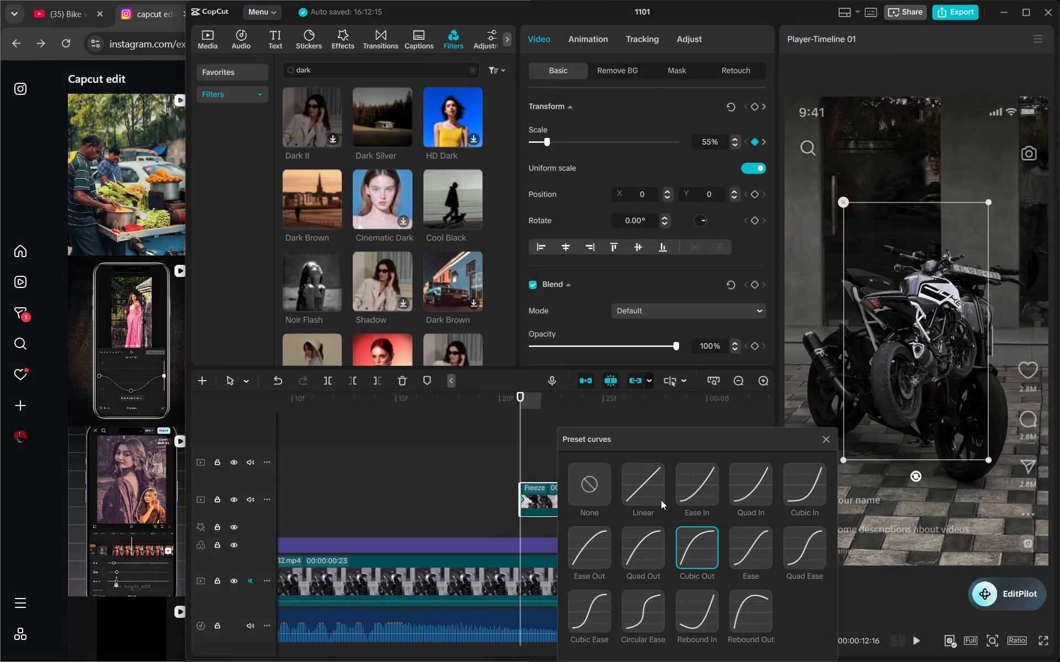
double_click(696, 490)
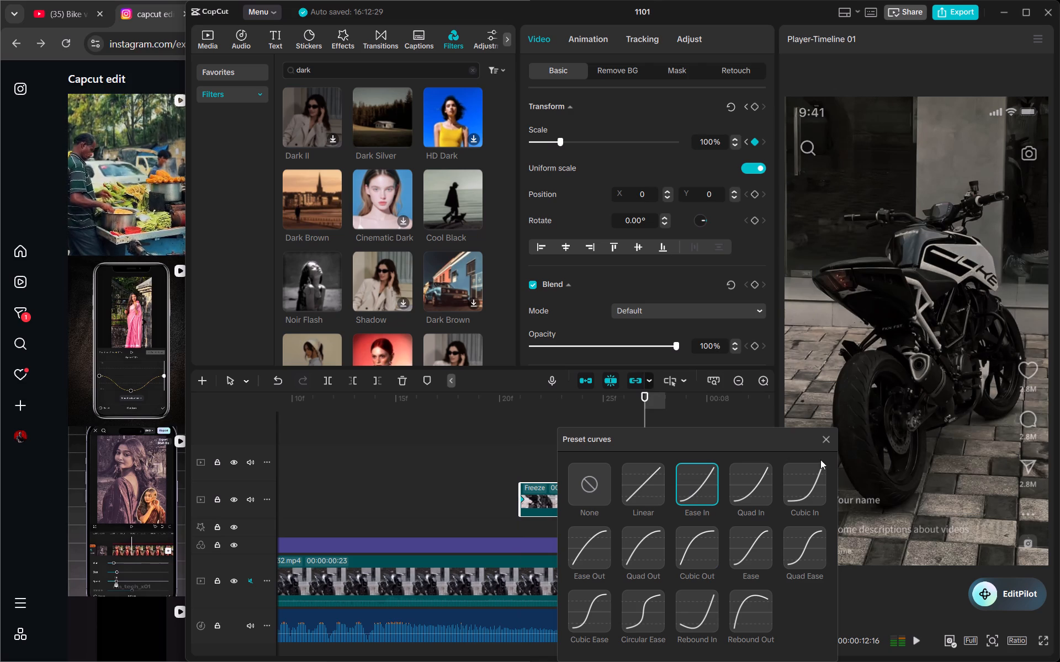
left_click(831, 449)
Play the timeline from 00:00:07:15 through the following clip to review the freeze cutout's zoom.
left_click(399, 394)
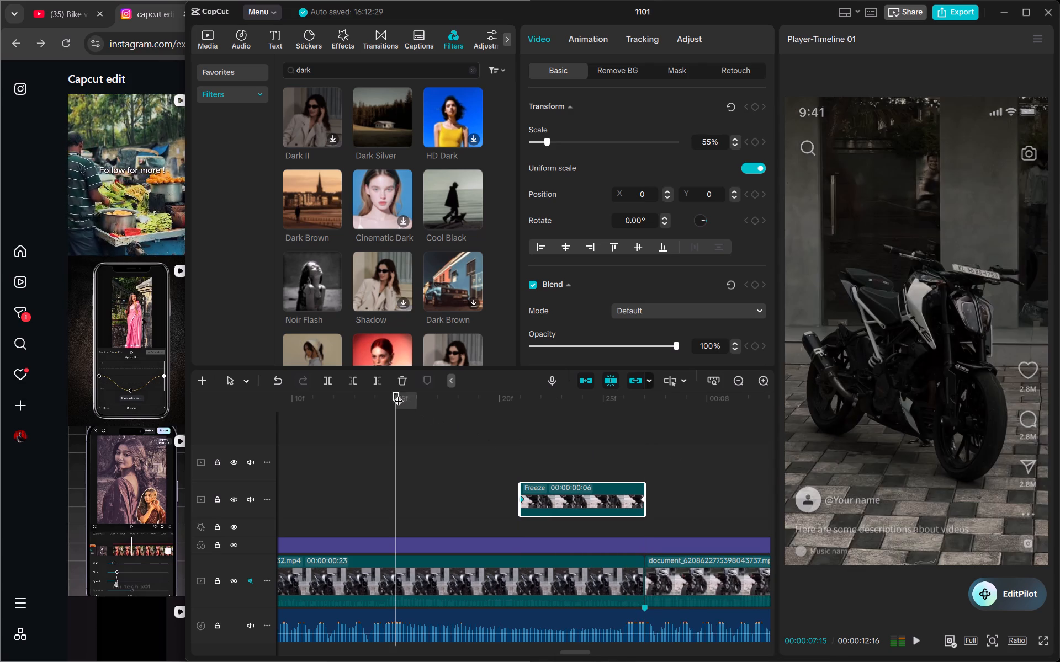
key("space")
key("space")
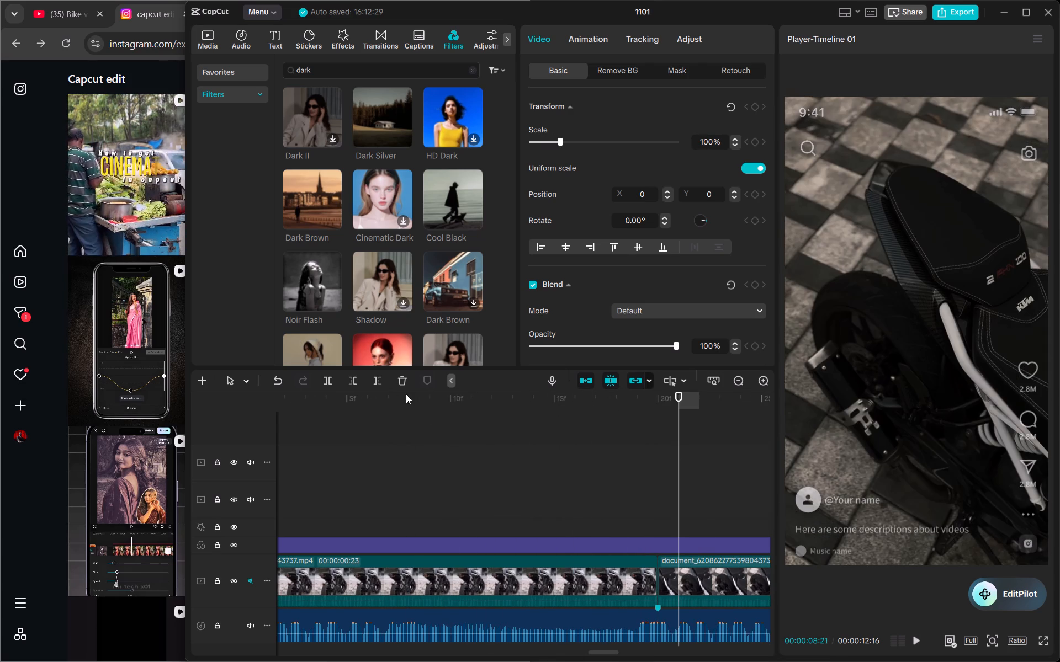
scroll(692, 469, "left", 1)
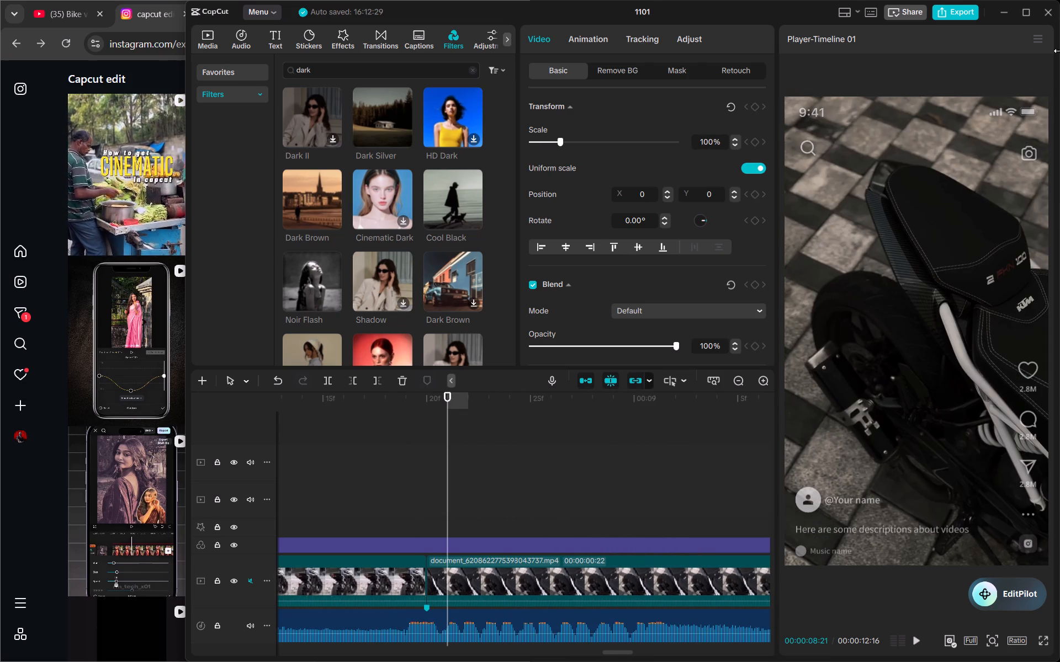
Close project 1101 and exit CapCut.
left_click(1046, 15)
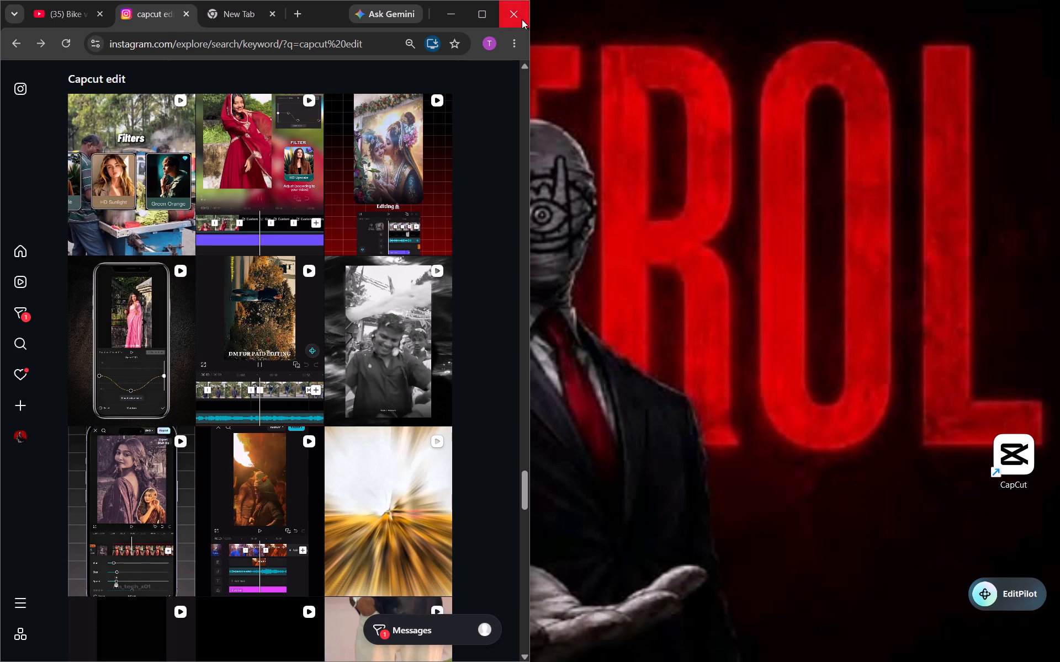
left_click(1005, 30)
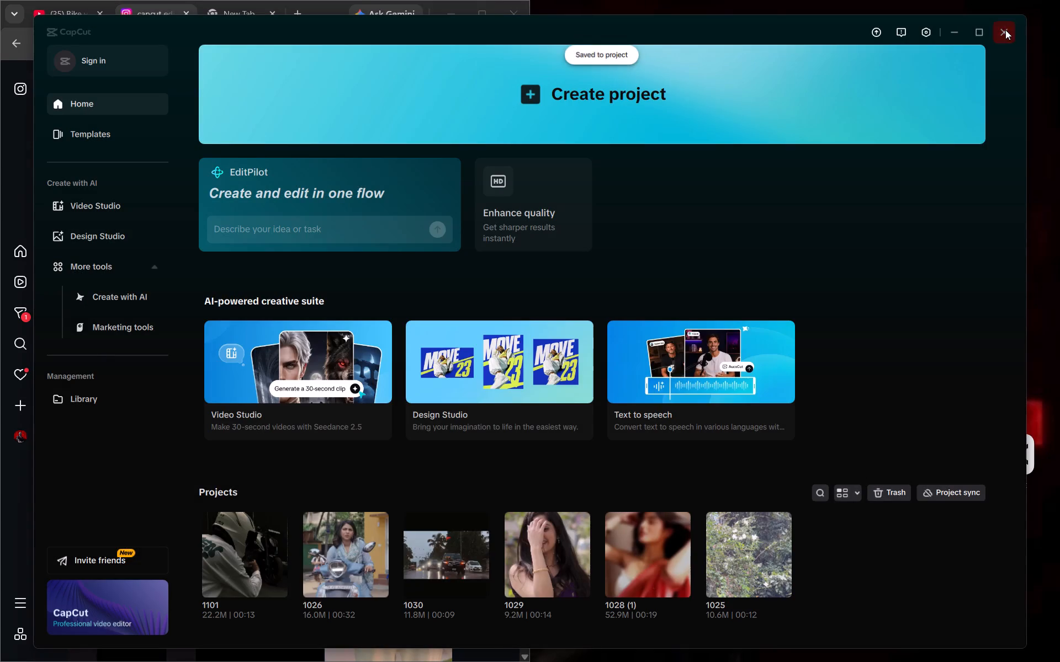
Disconnect Proton VPN from its current server and dismiss its notification.
left_click(842, 653)
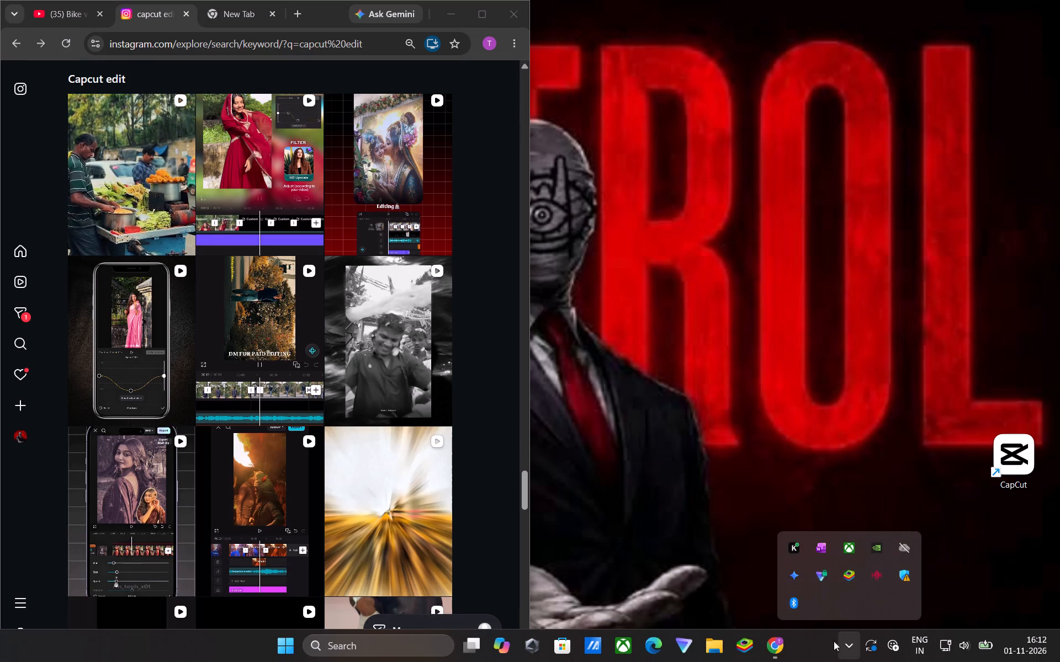
left_click(825, 564)
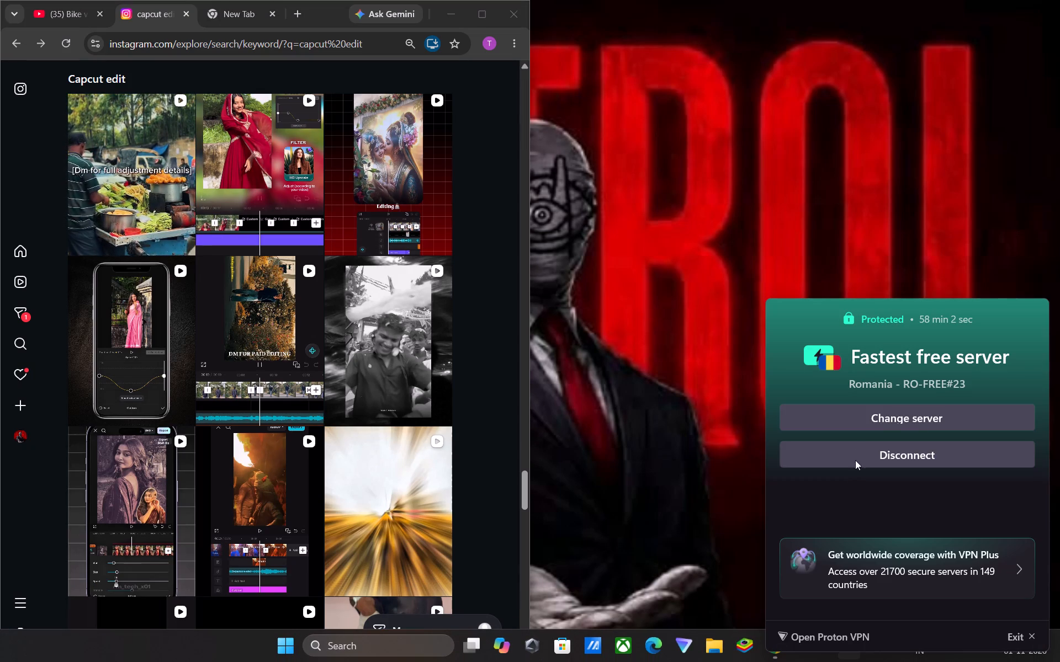
left_click(854, 449)
left_click(708, 475)
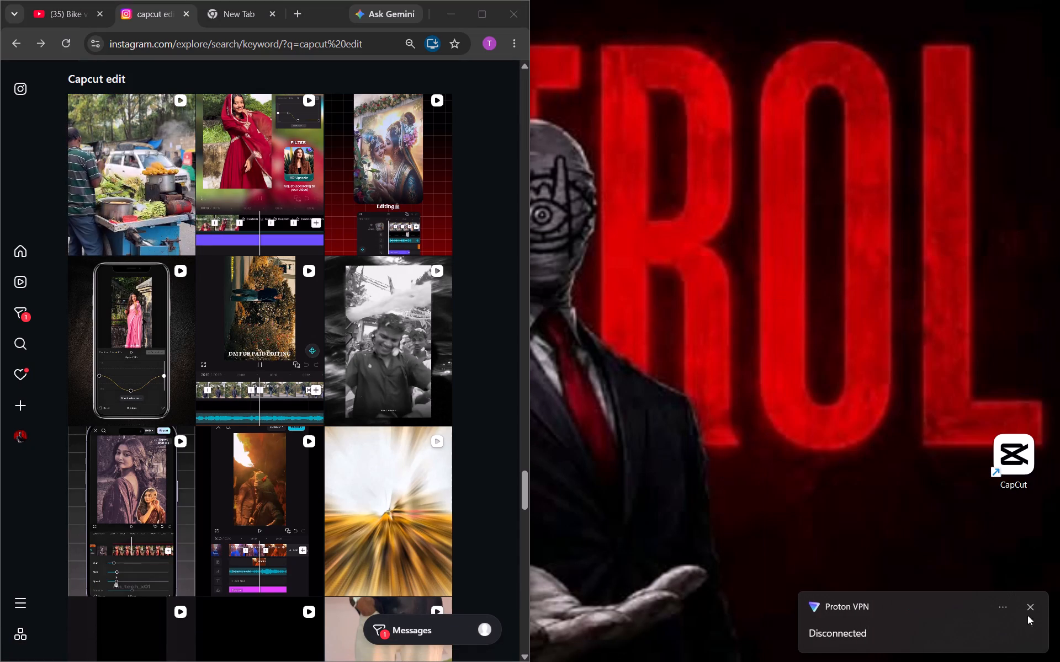
left_click(1033, 605)
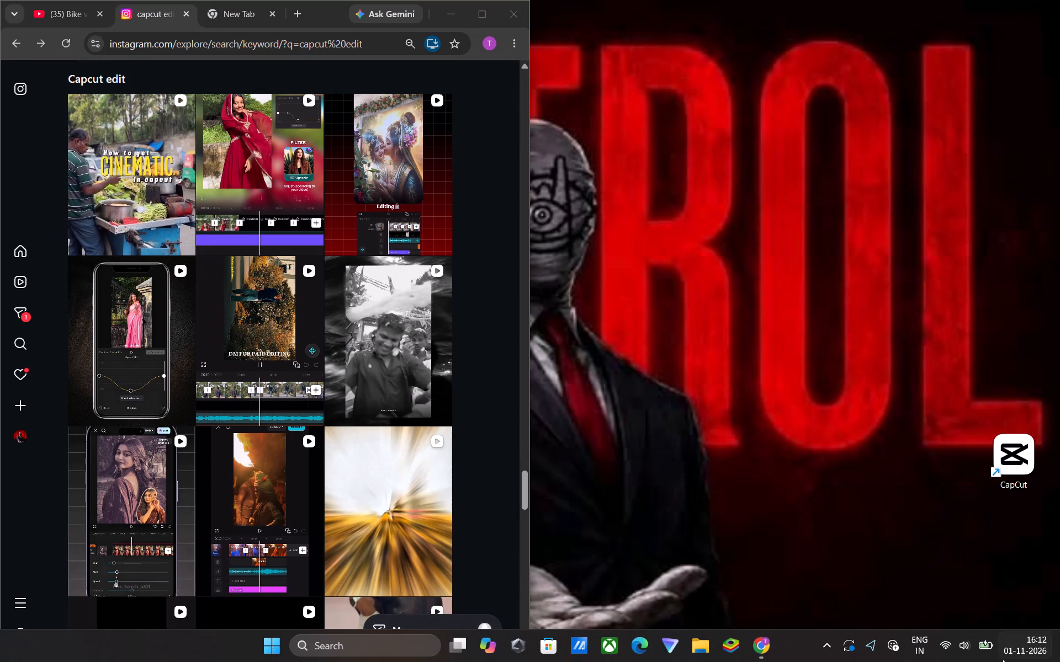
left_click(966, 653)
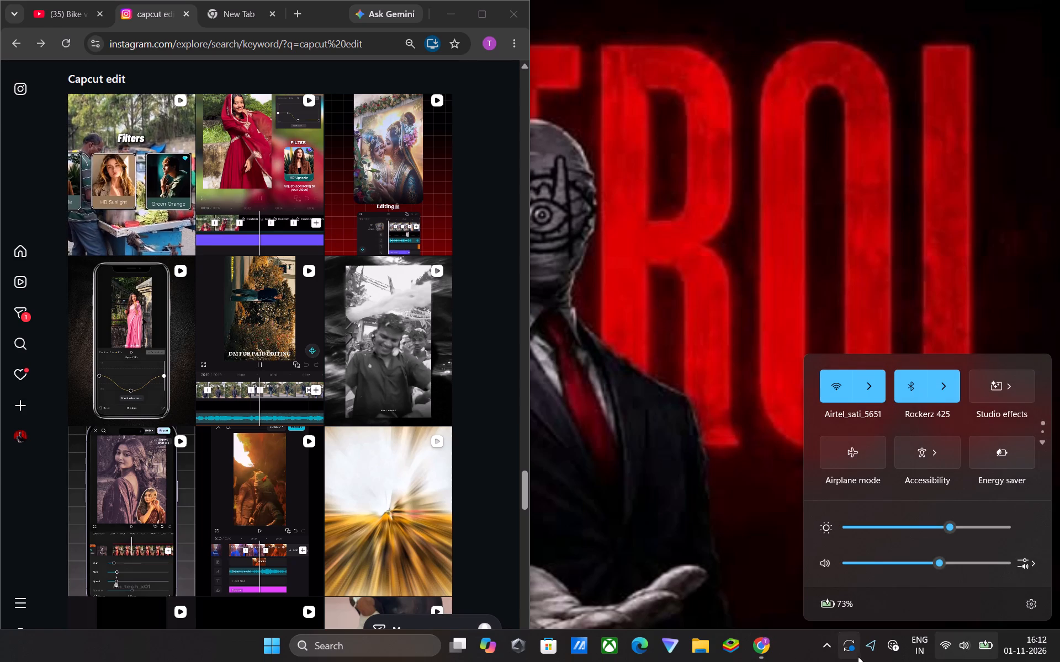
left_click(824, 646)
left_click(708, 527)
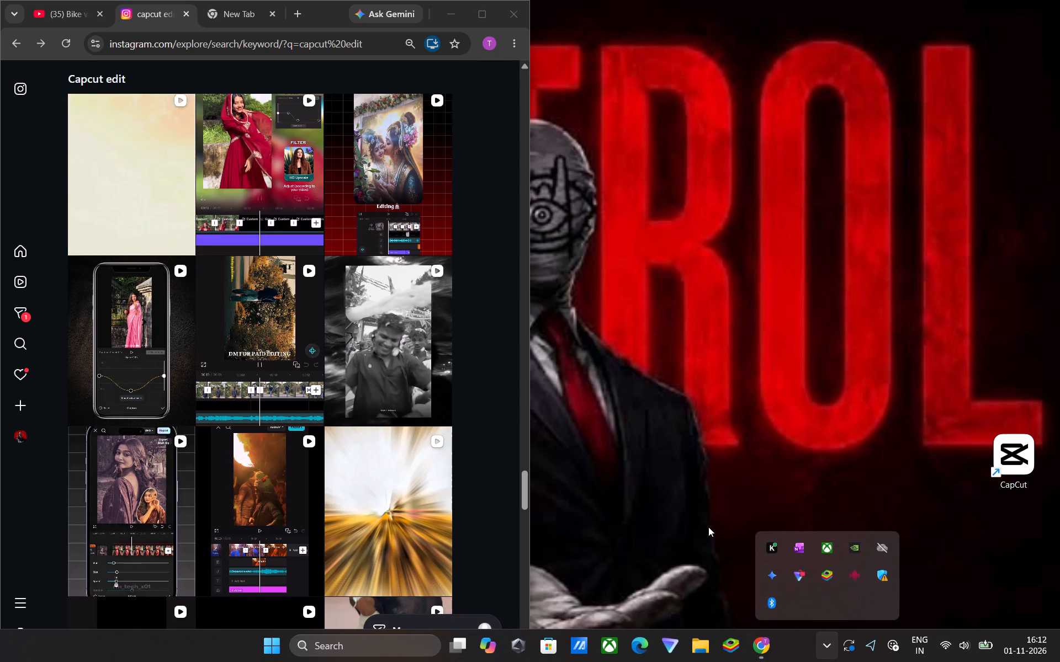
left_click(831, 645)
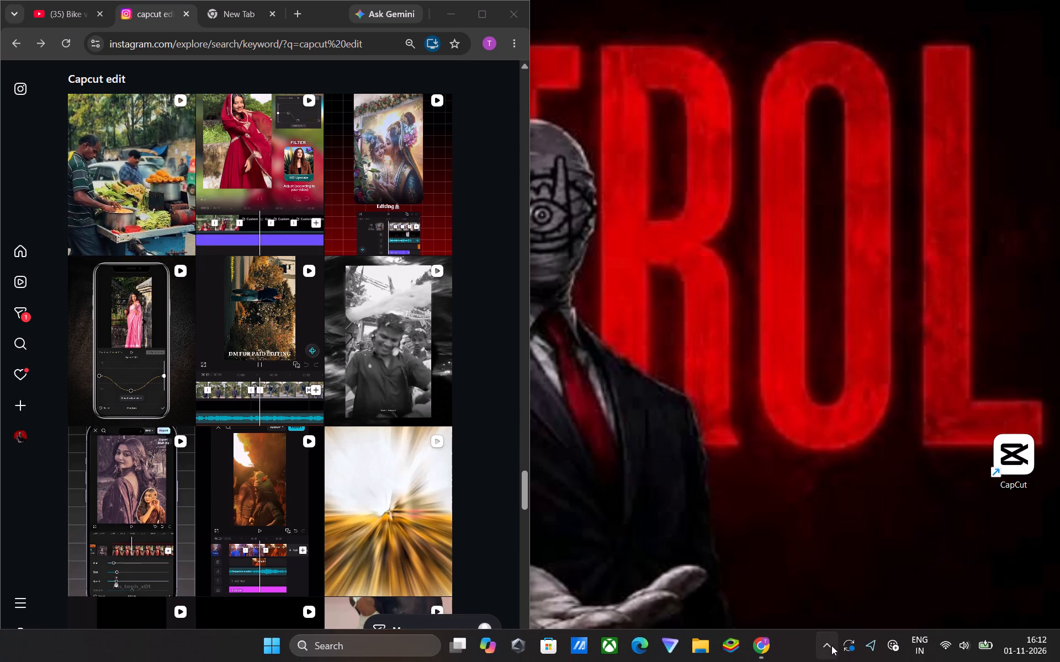